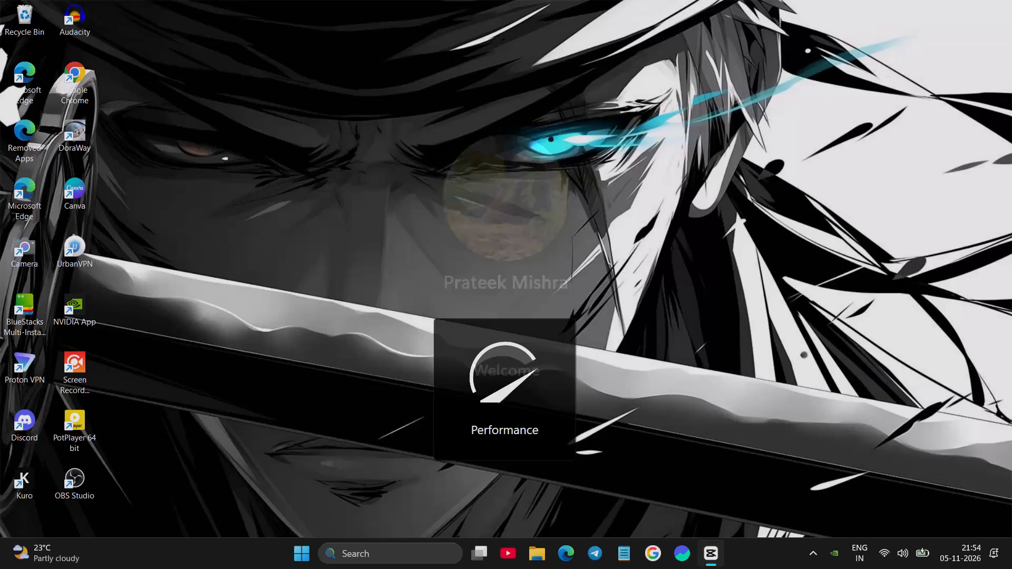
Switch to CapCut and review the gameplay edit near 00:03:04 and its opening footage, including in full-screen preview.
left_click(715, 556)
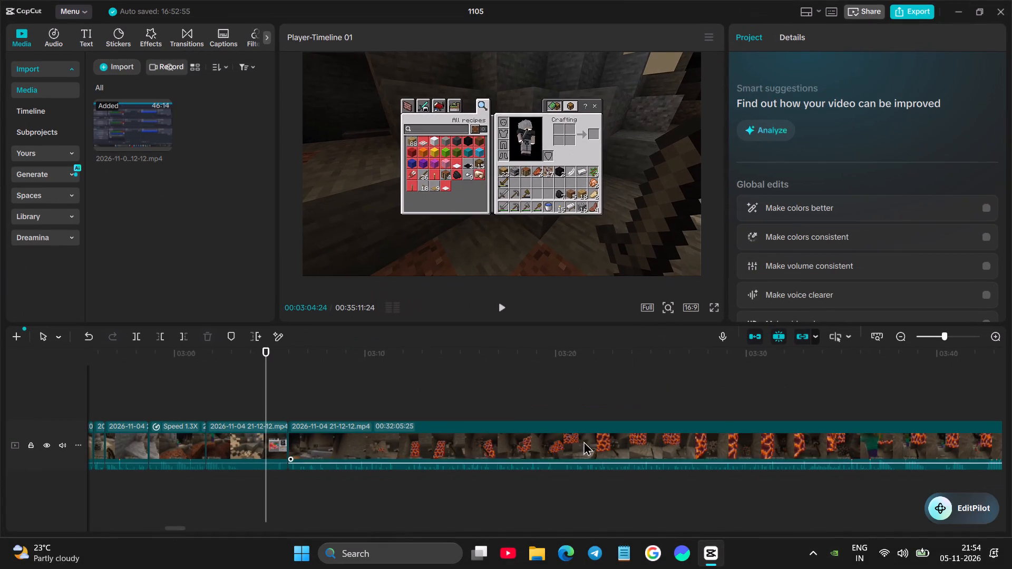
left_click(503, 308)
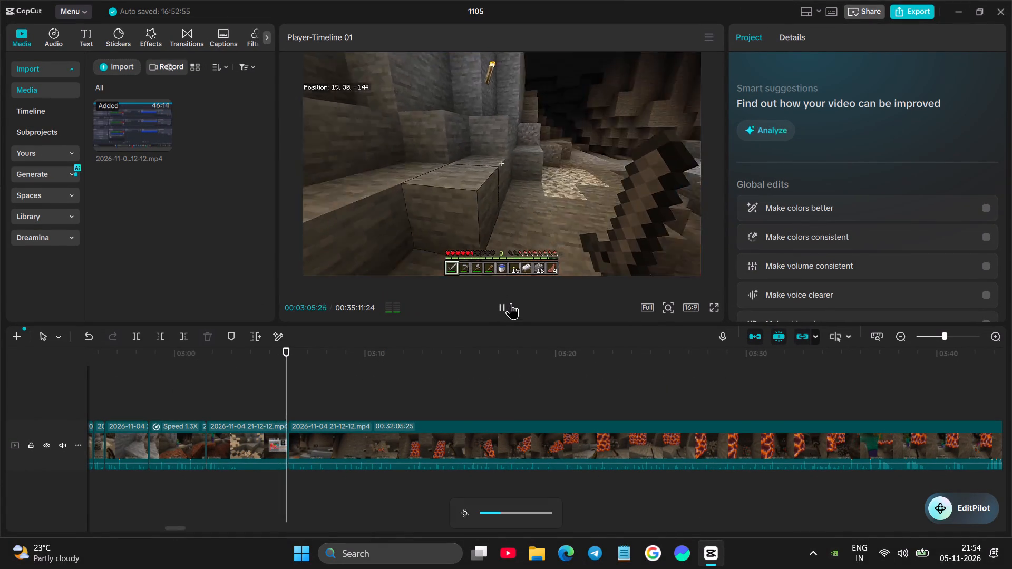
key("space")
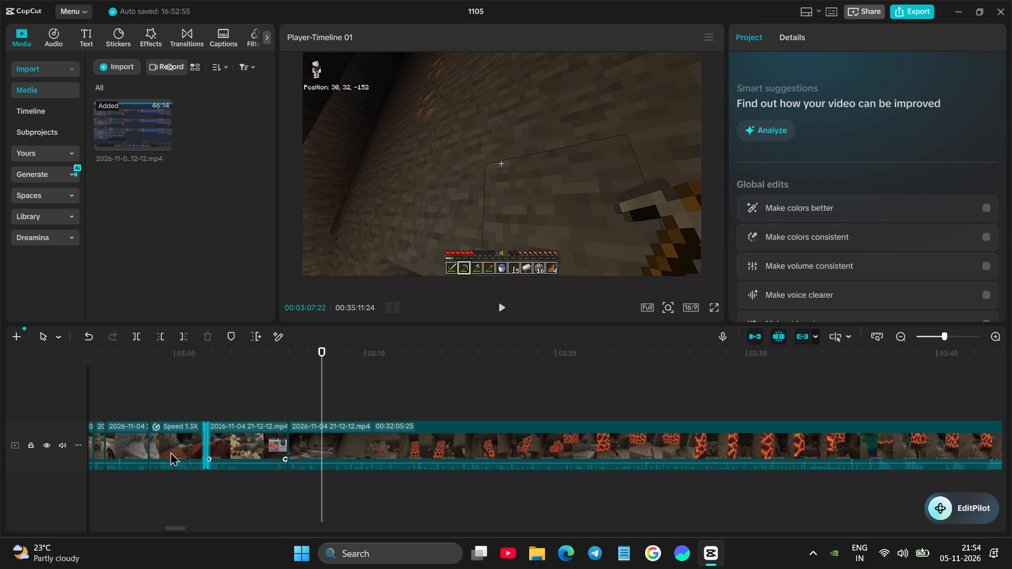
left_click(170, 398)
left_click_drag(170, 398, 0, 436)
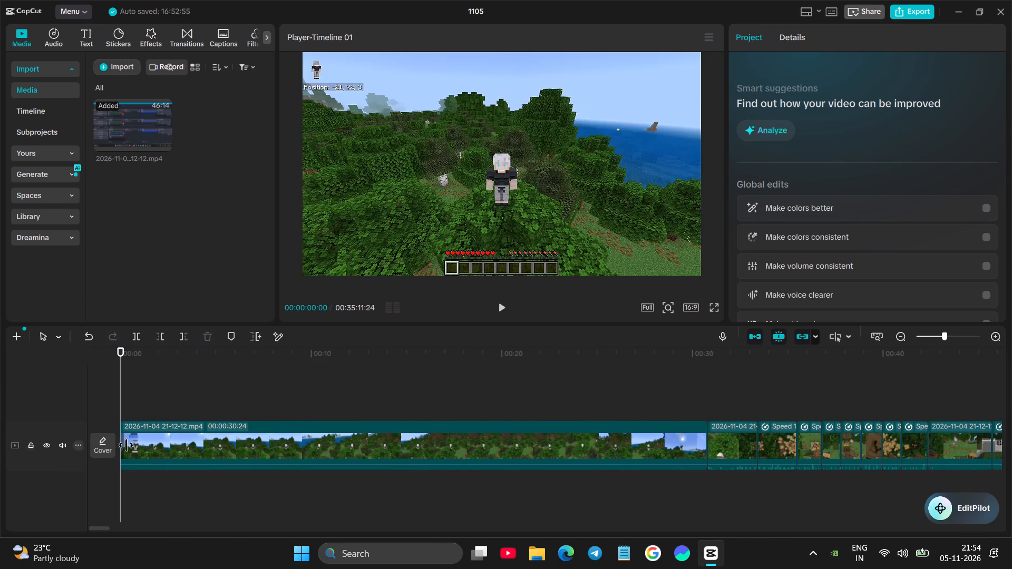
key("space")
key("space")
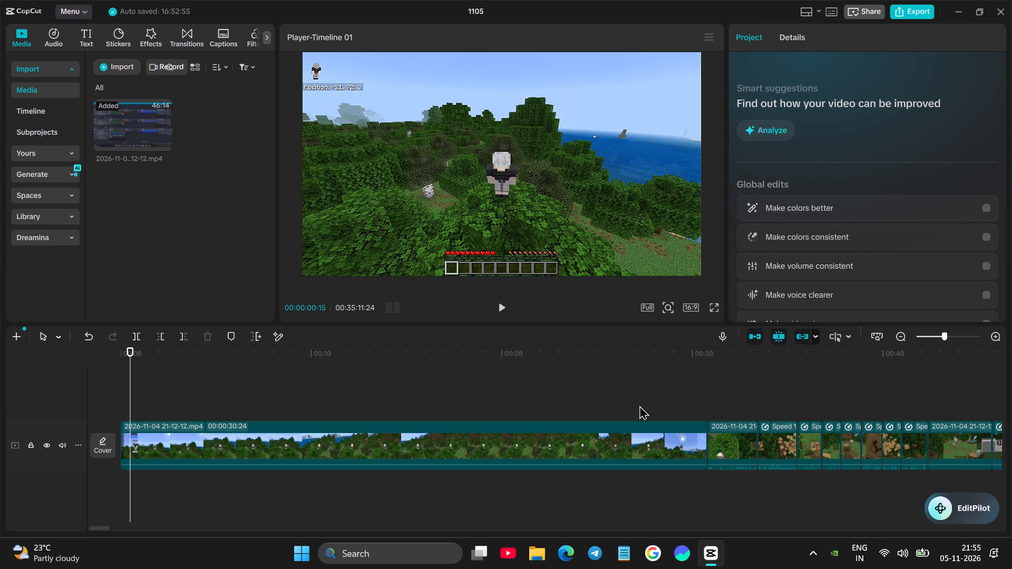
key("space")
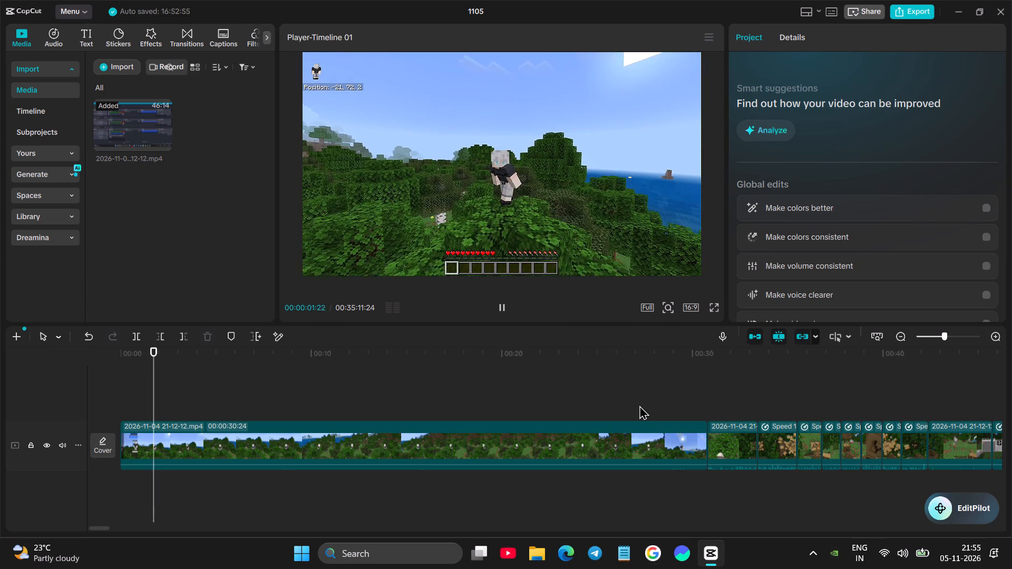
left_click(719, 310)
left_click(717, 307)
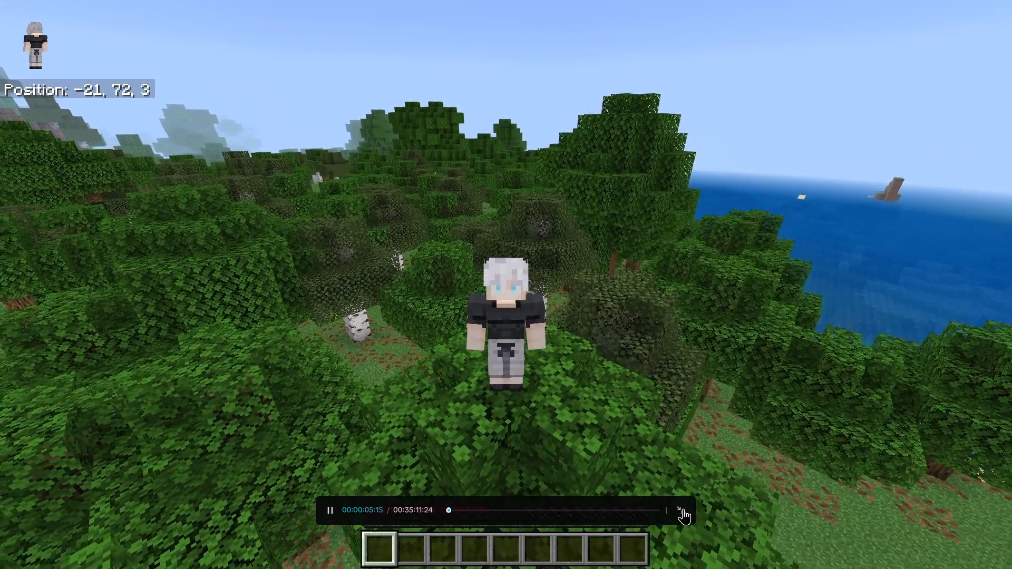
left_click(685, 507)
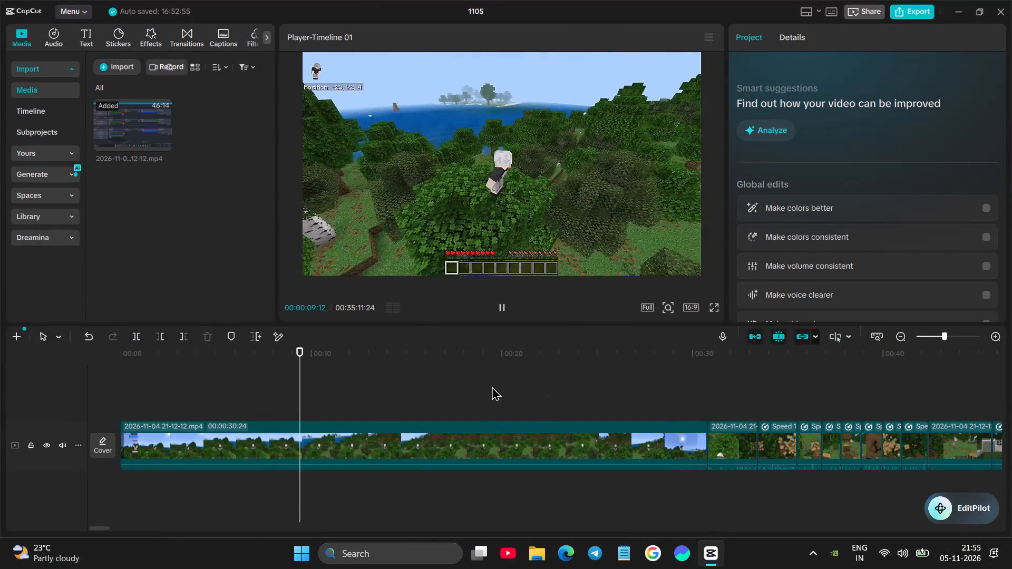
left_click(420, 384)
key("space")
key("space")
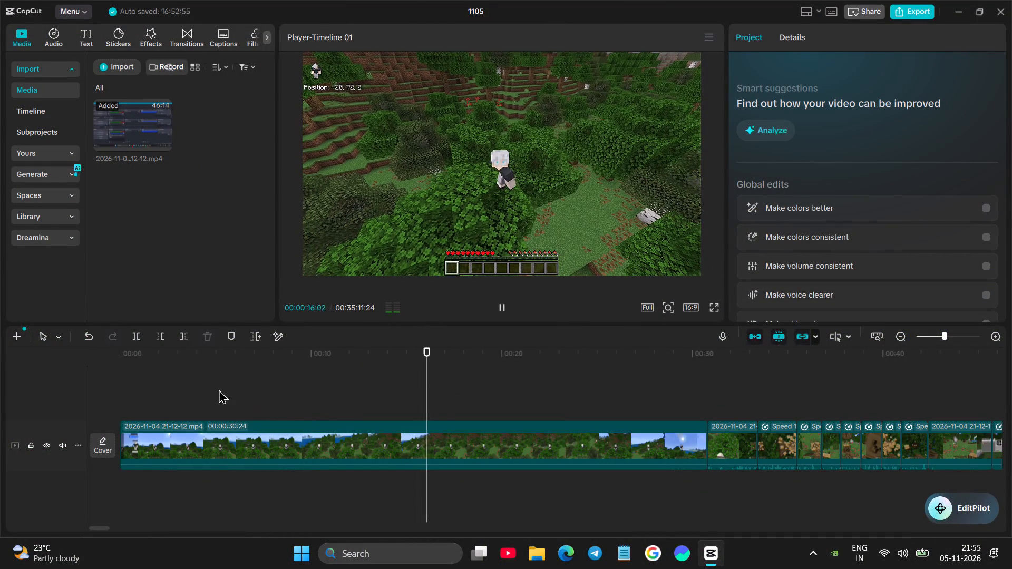
Split the opening clip at 00:00:05:17.
left_click(219, 389)
left_click_drag(219, 389, 48, 391)
key("space")
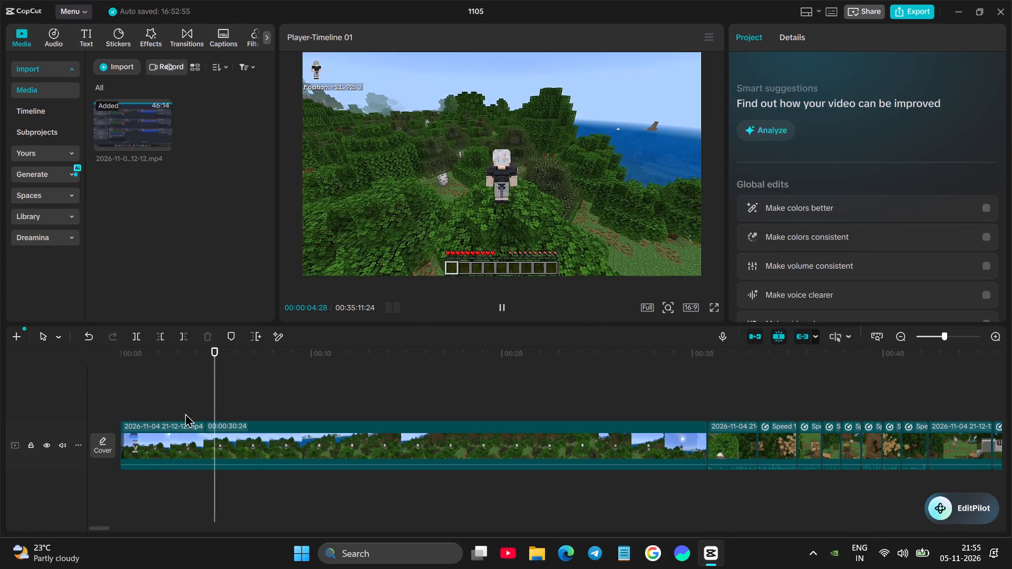
key("space")
key("space")
key("space")
left_click(237, 442)
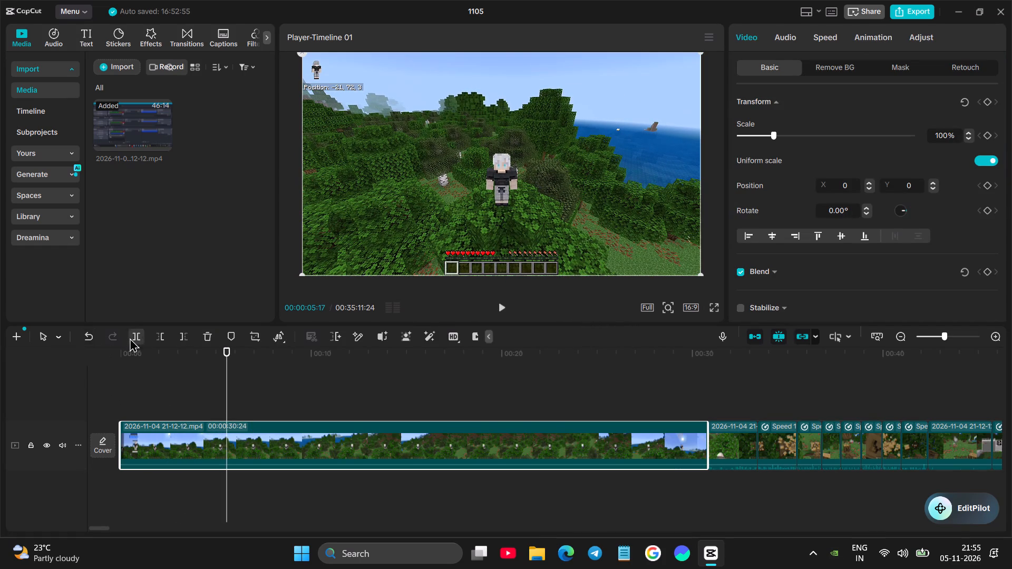
left_click(130, 338)
Cut away the beginning of the second clip, from the split at 00:00:05:17 up to about 18 seconds.
left_click_drag(226, 378, 247, 367)
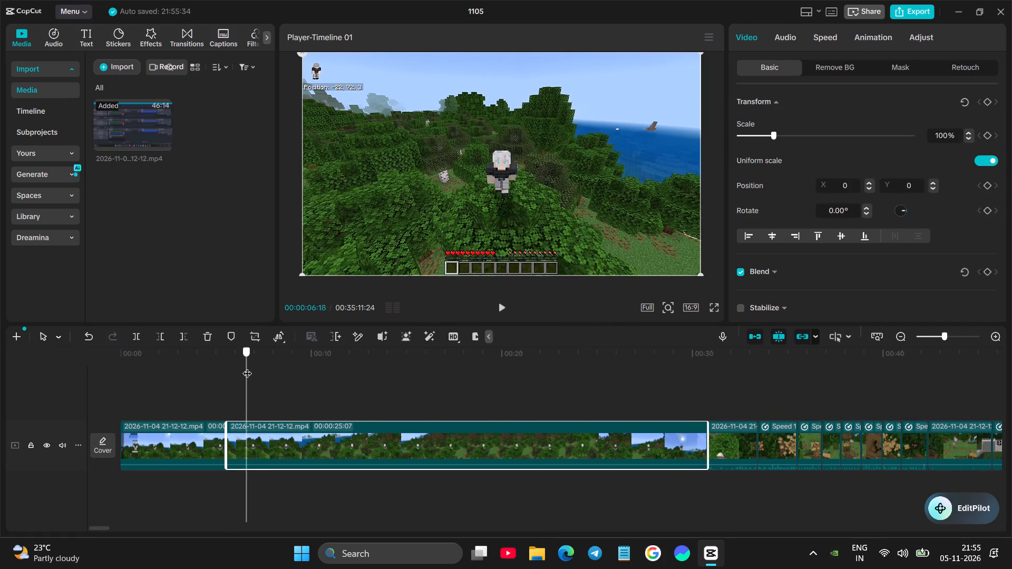
left_click_drag(247, 367, 337, 367)
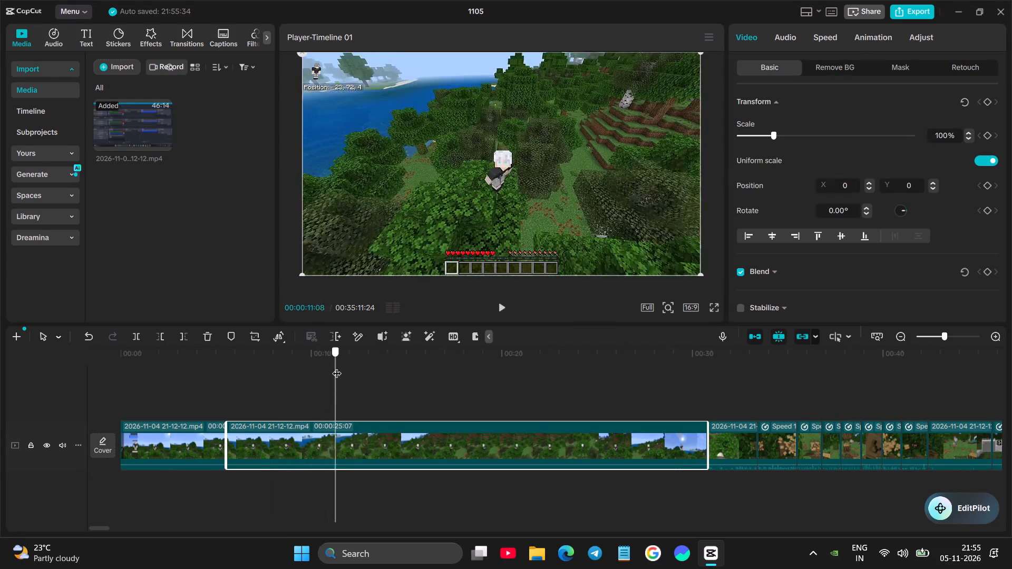
left_click_drag(337, 367, 372, 366)
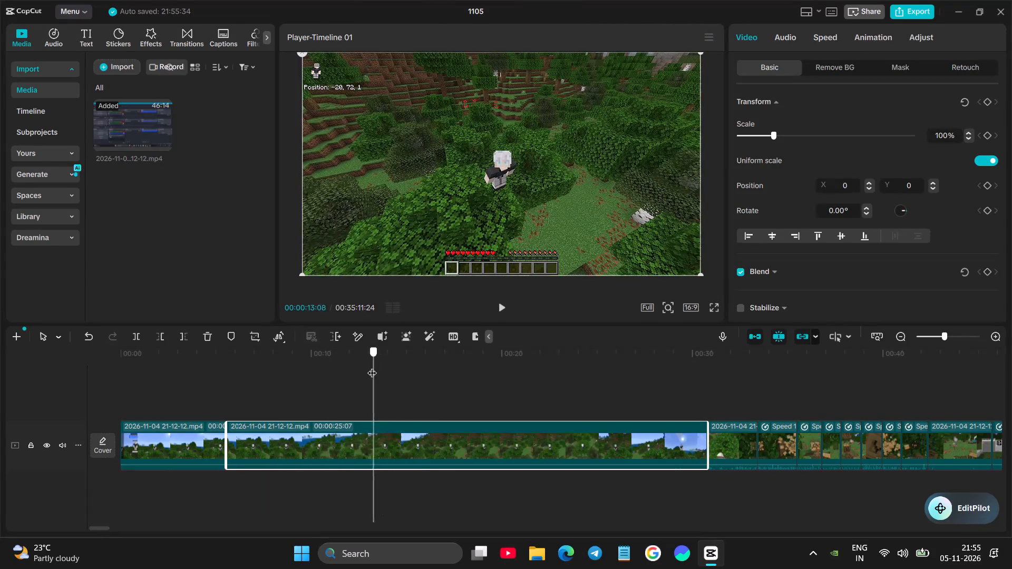
left_click_drag(372, 366, 318, 375)
key("space")
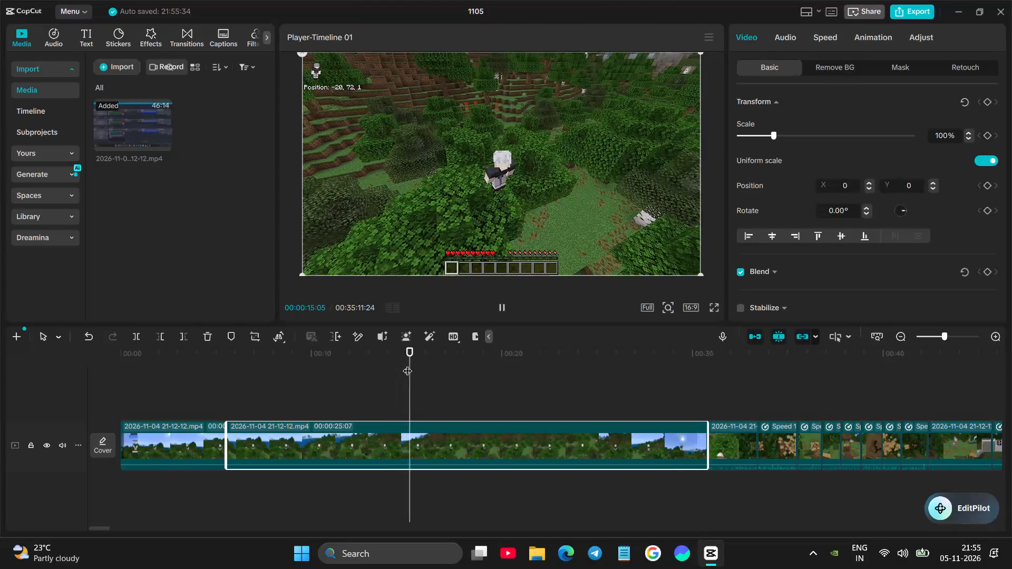
left_click_drag(408, 364, 491, 372)
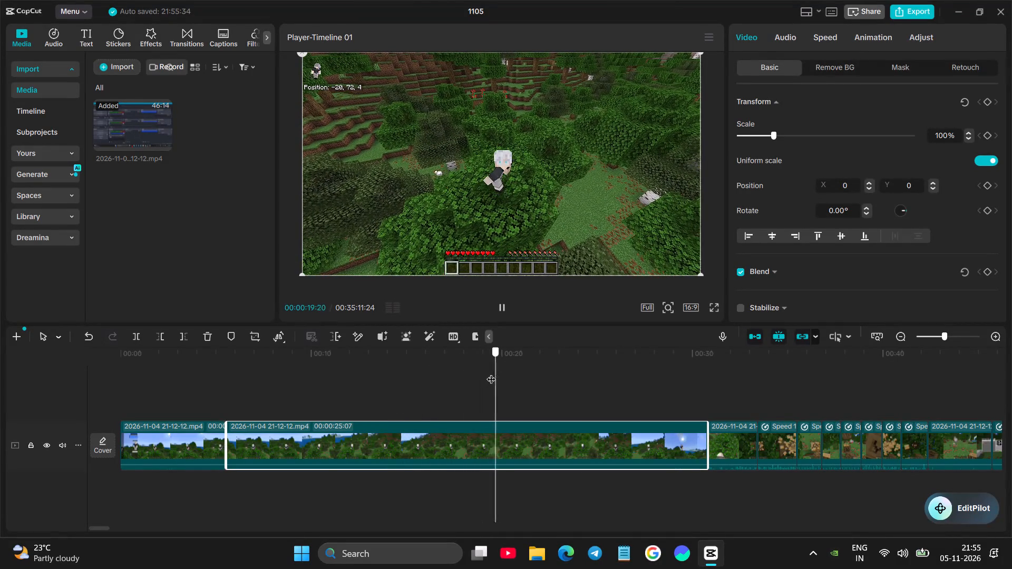
left_click_drag(491, 372, 468, 377)
left_click(454, 437)
left_click(160, 338)
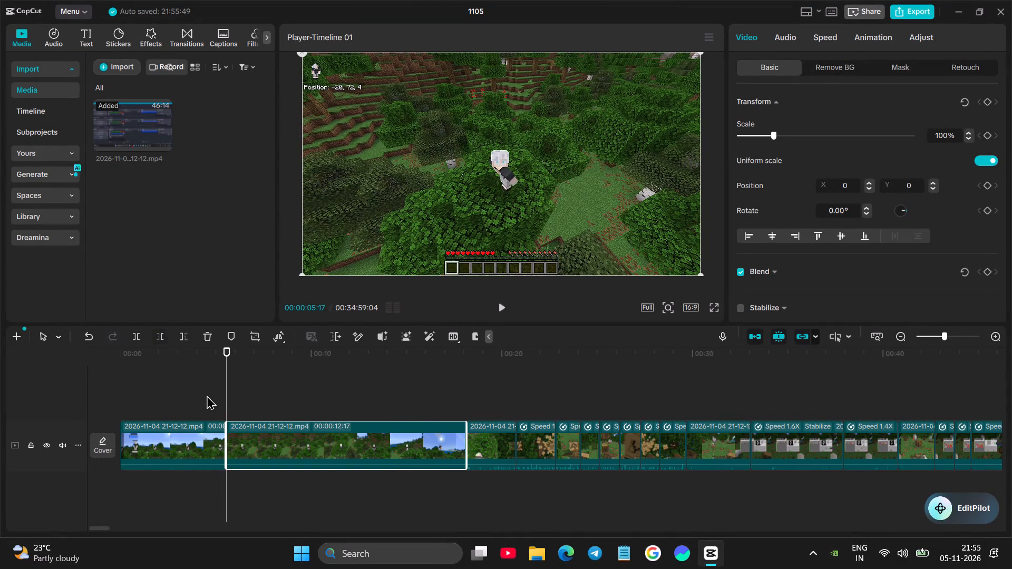
Play through the shortened second clip and cut off its end after about 16 seconds on the timeline.
left_click(206, 395)
key("space")
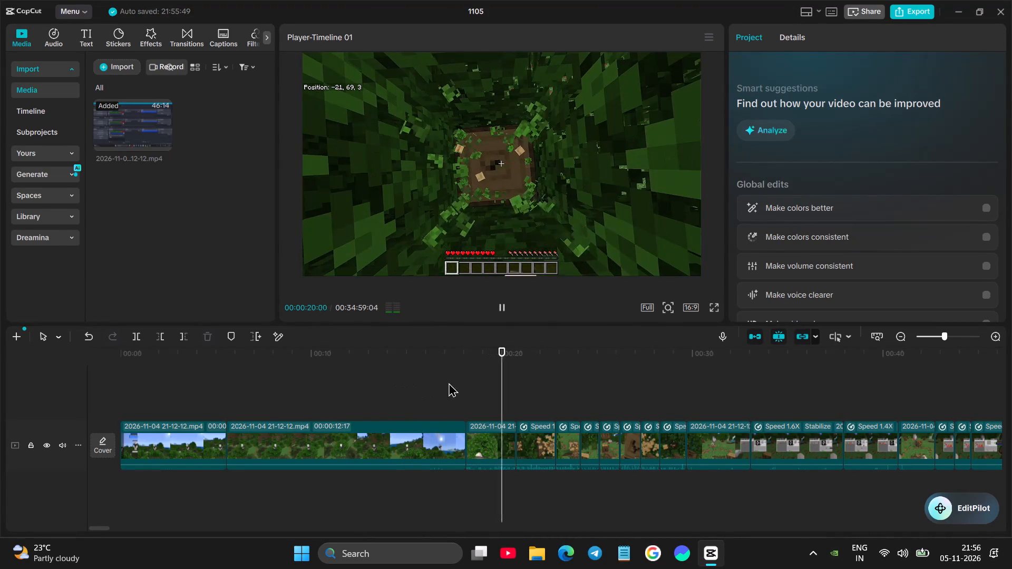
left_click(455, 371)
left_click(372, 381)
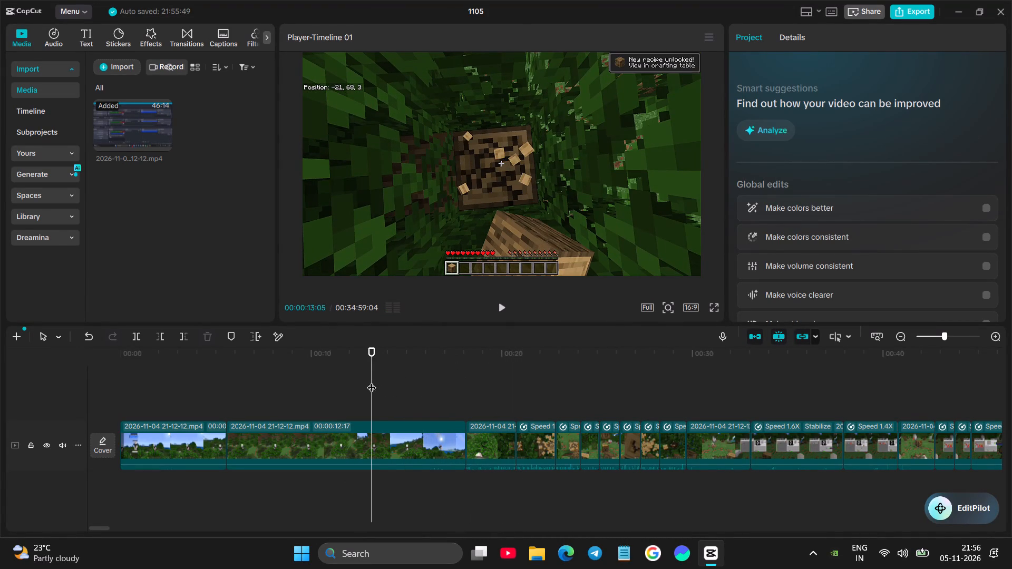
key("space")
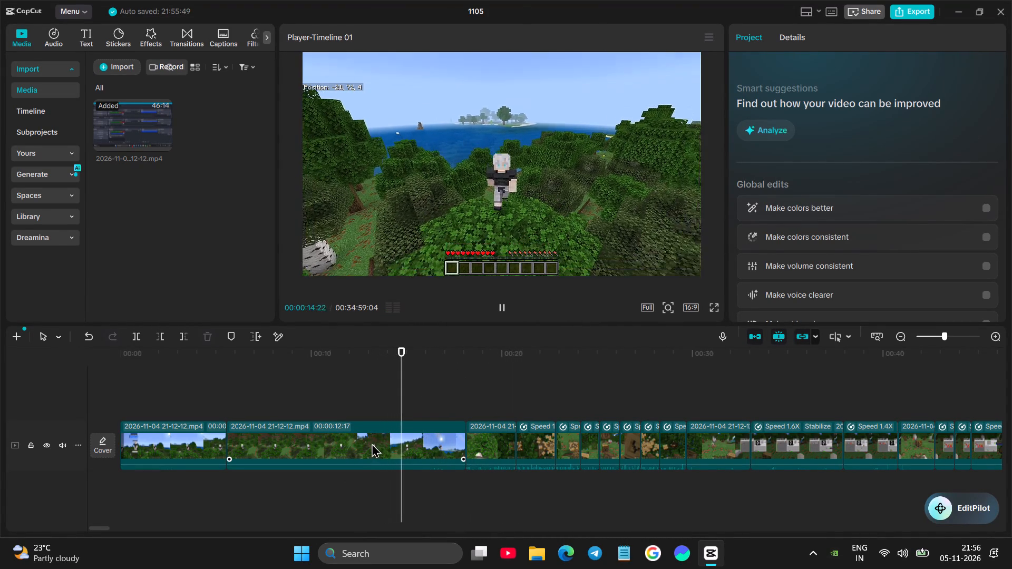
key("space")
key("space")
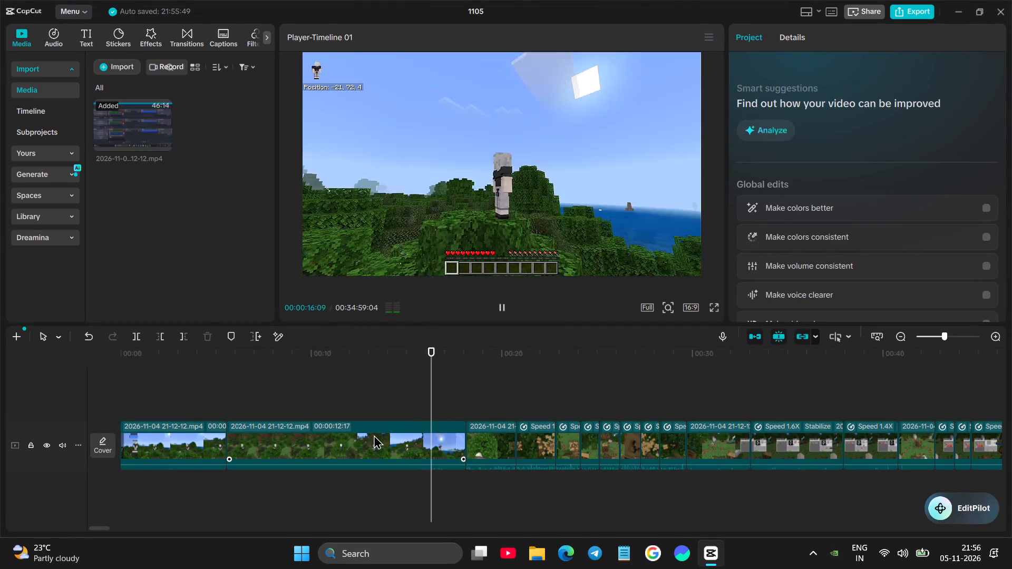
key("space")
left_click(374, 435)
left_click(181, 330)
Find the moment in the second clip where the camera view changes and split the clip at 00:00:11:24.
left_click(335, 377)
key("space")
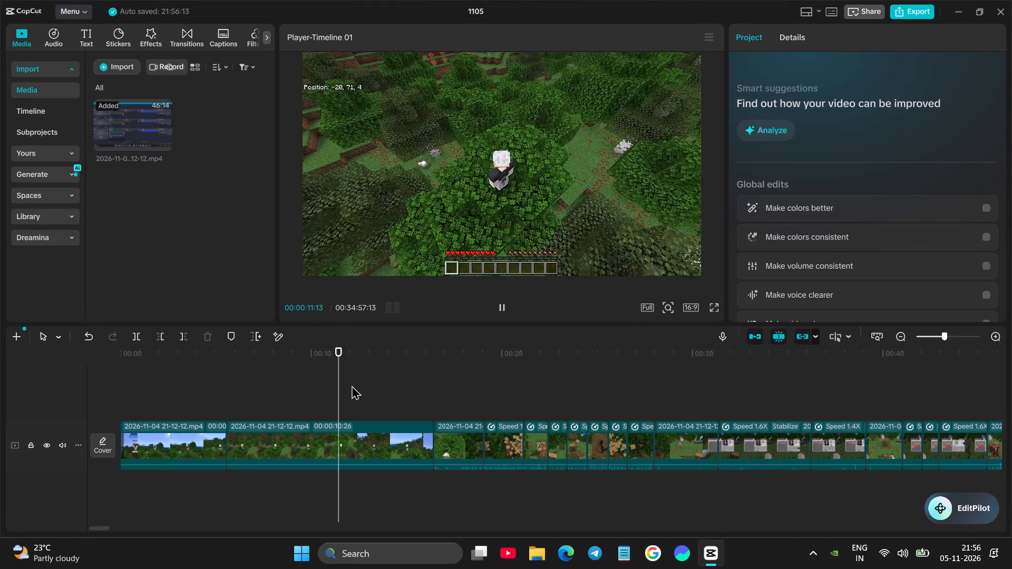
left_click(229, 399)
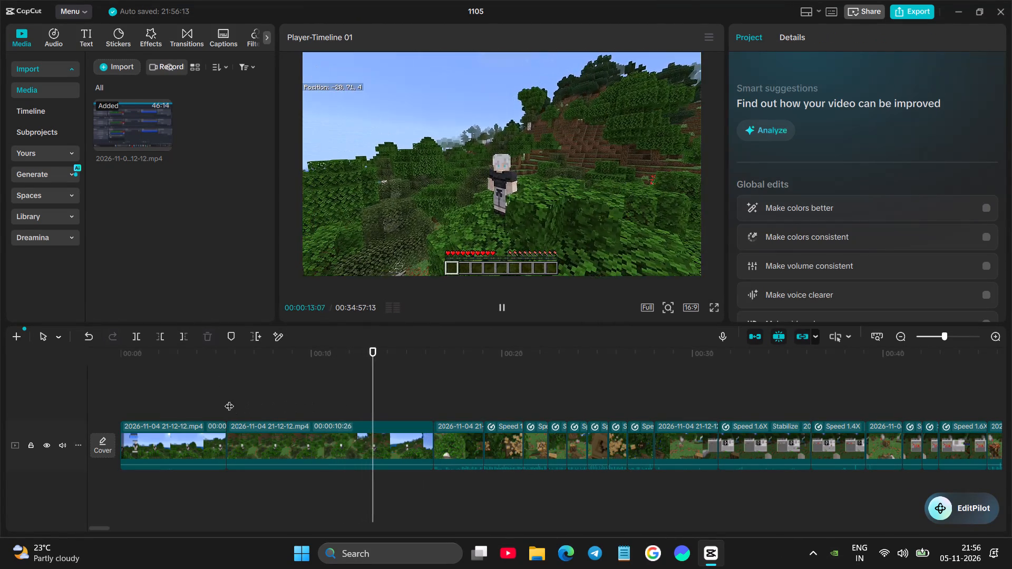
key("space")
left_click(293, 397)
key("space")
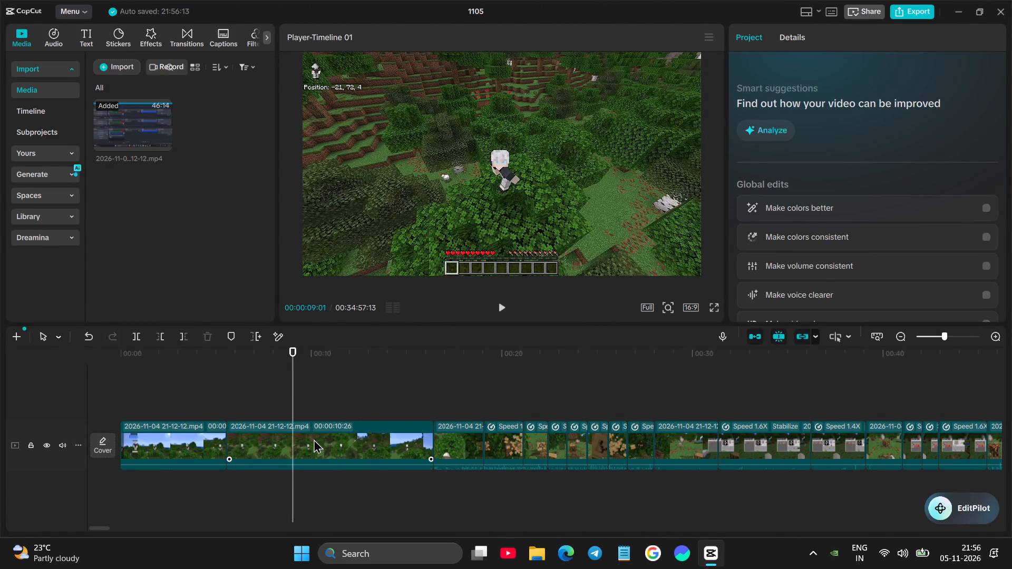
key("space")
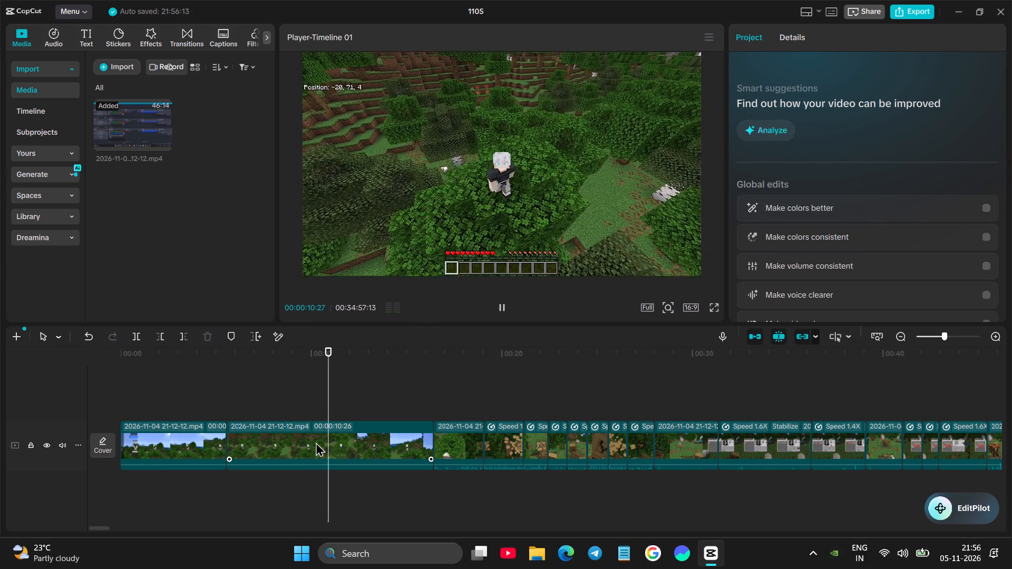
left_click(335, 392)
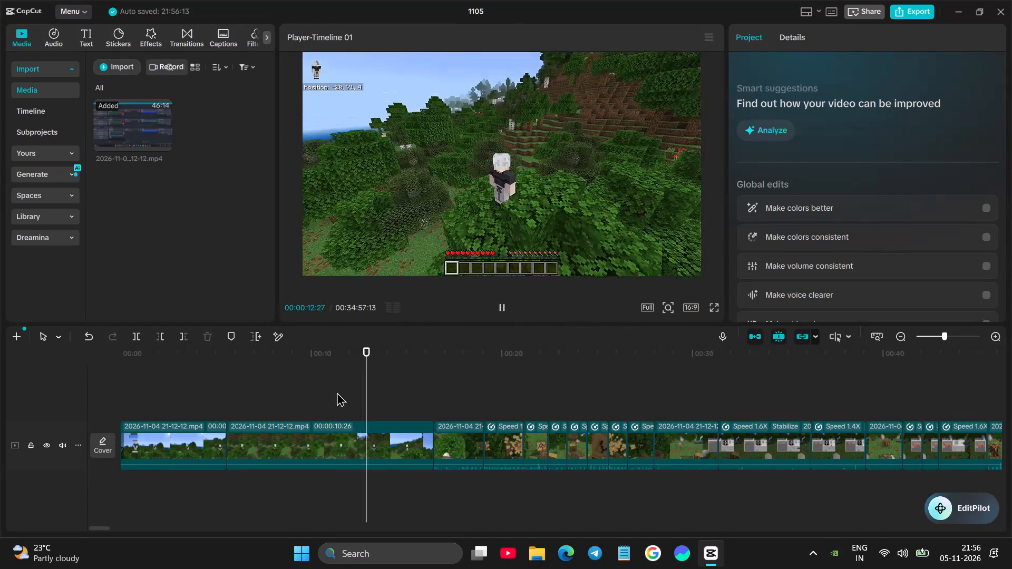
key("space")
key("space")
left_click(339, 437)
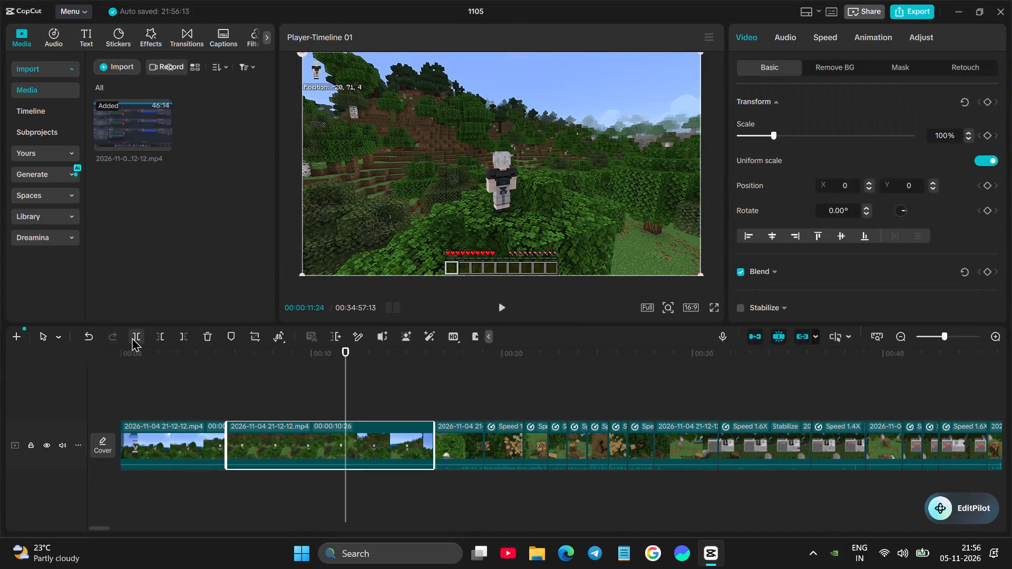
left_click(135, 337)
Cut about two seconds from the beginning of the third clip, starting at the 00:00:11:24 split.
key("space")
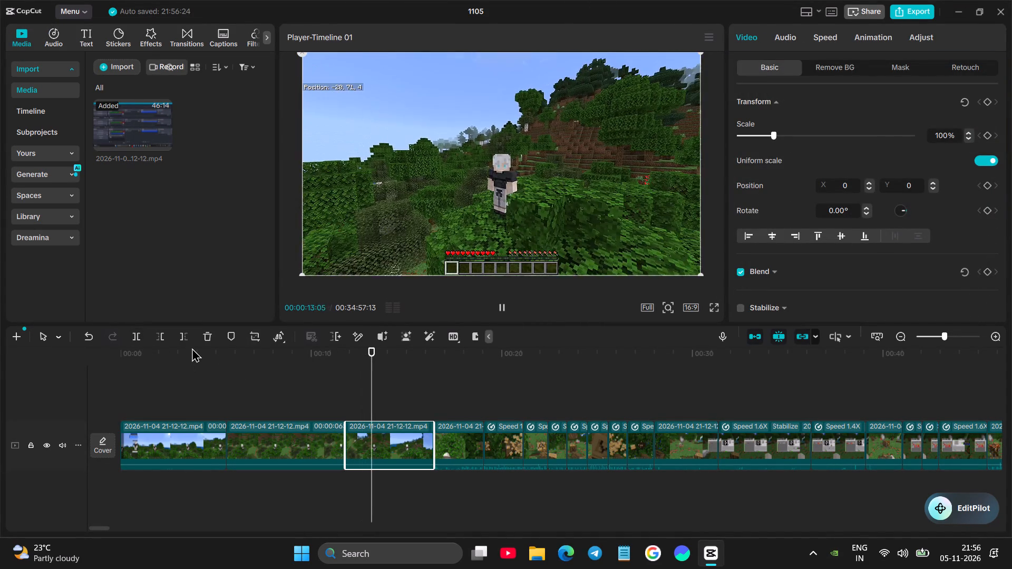
key("space")
left_click(159, 336)
Trim the third clip's leading edge by about 12 more frames and replay the cut between the second and third clips.
left_click(326, 400)
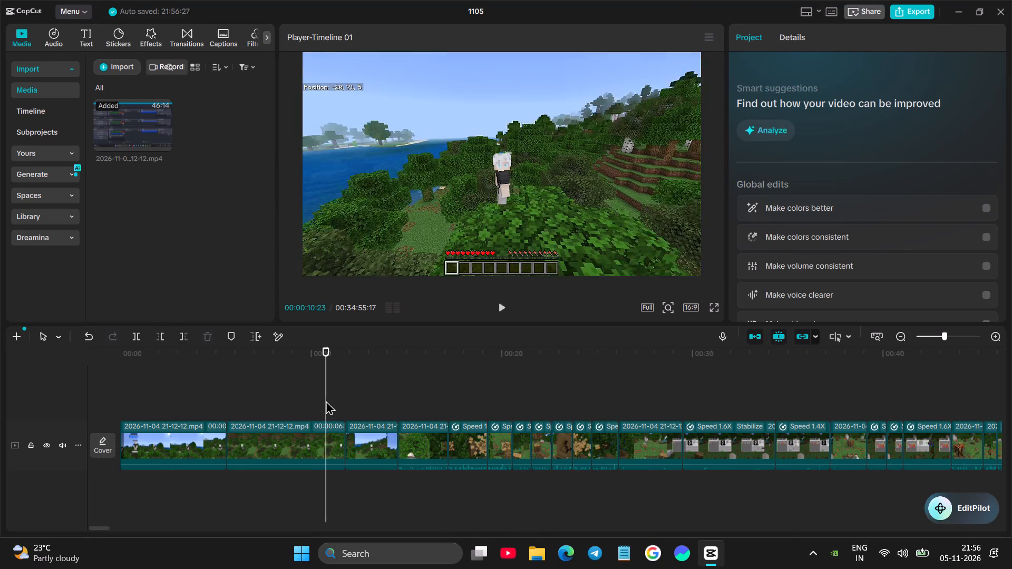
key("space")
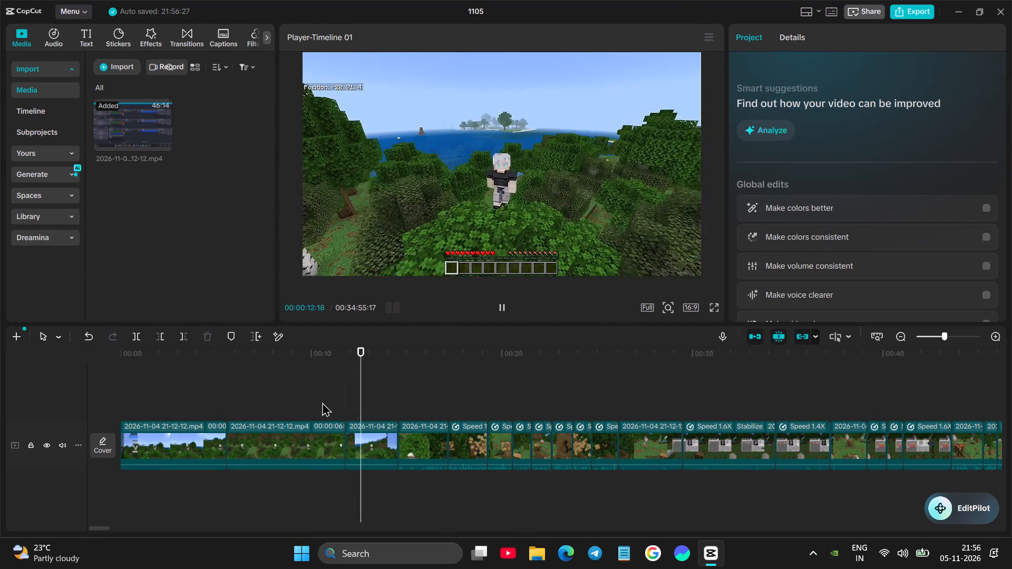
key("space")
left_click(350, 433)
left_click_drag(346, 425, 351, 419)
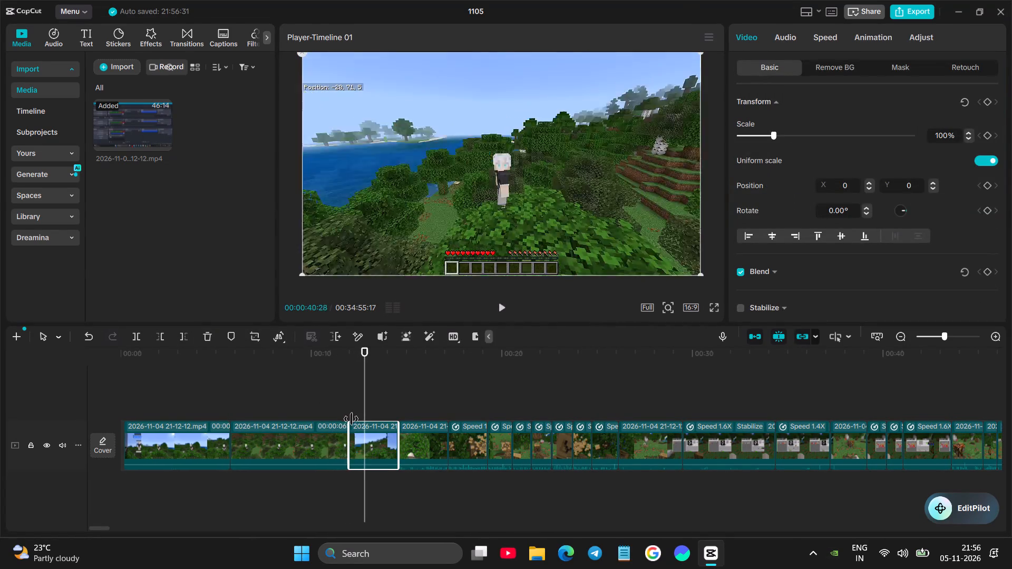
left_click_drag(351, 419, 354, 415)
left_click(343, 391)
left_click(307, 378)
left_click(338, 380)
key("space")
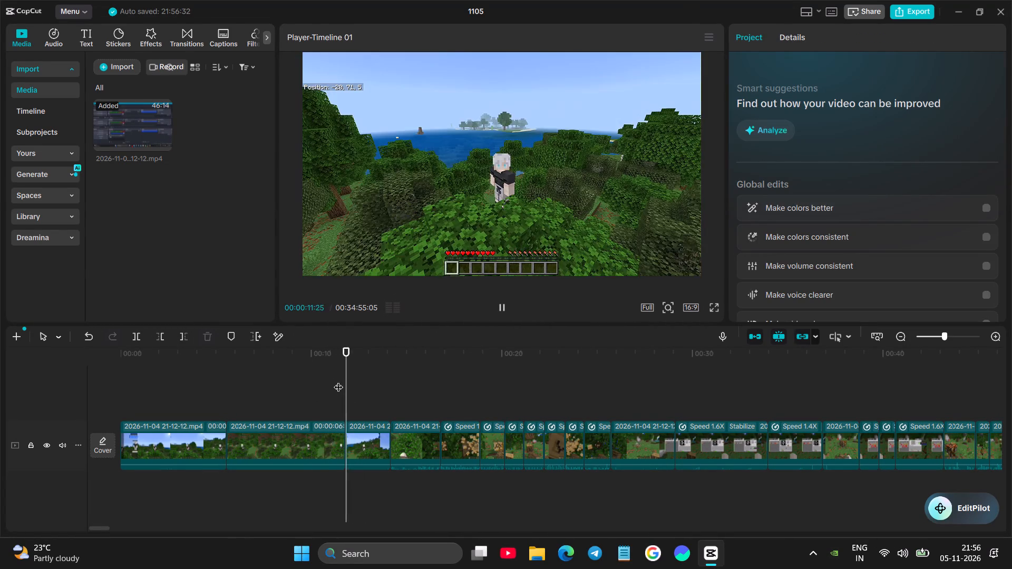
key("space")
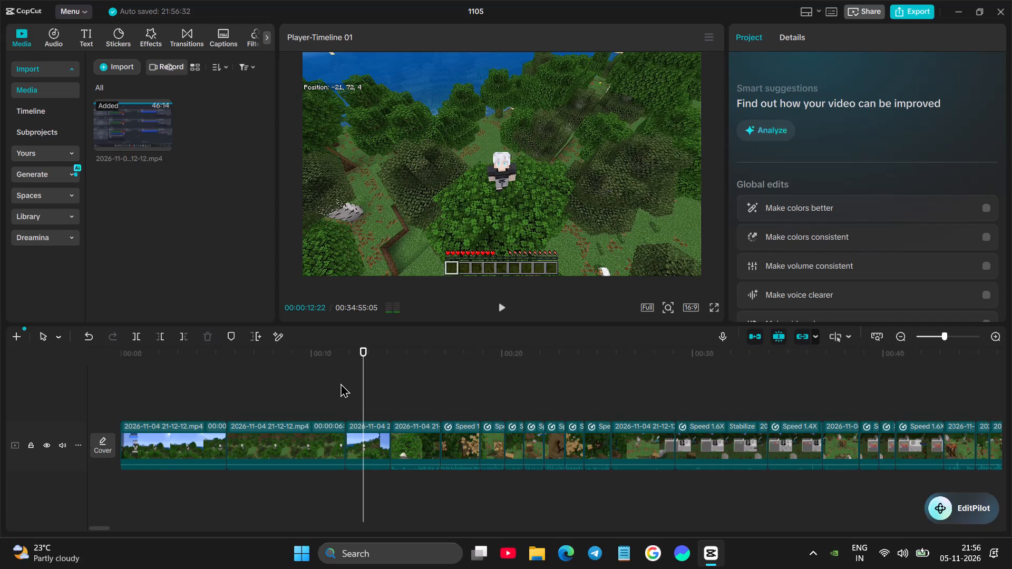
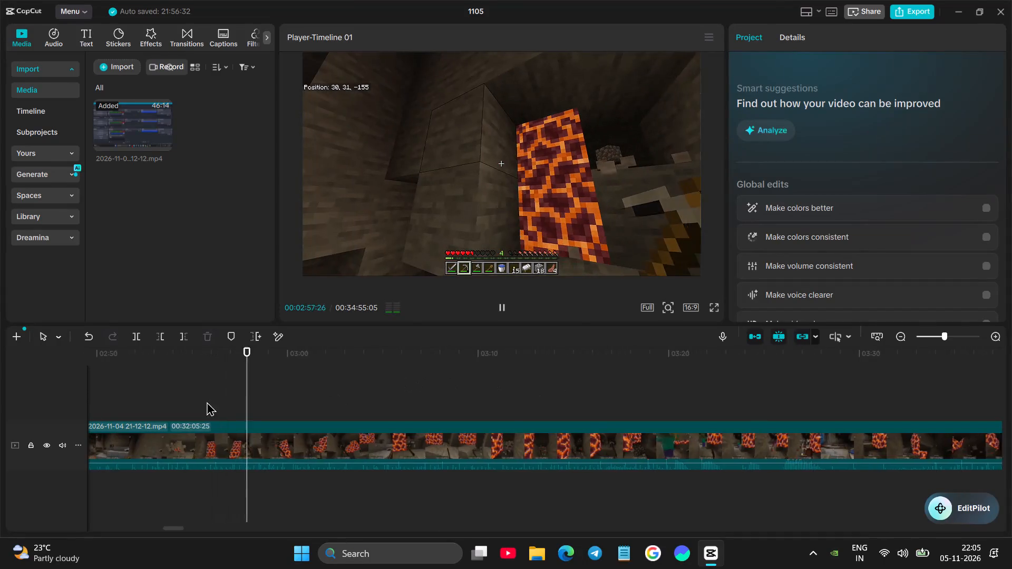
Play the long clip from its start at 00:02:49:10 and split it at 00:02:55:18, facing the magma blocks.
left_click(180, 393)
key("space")
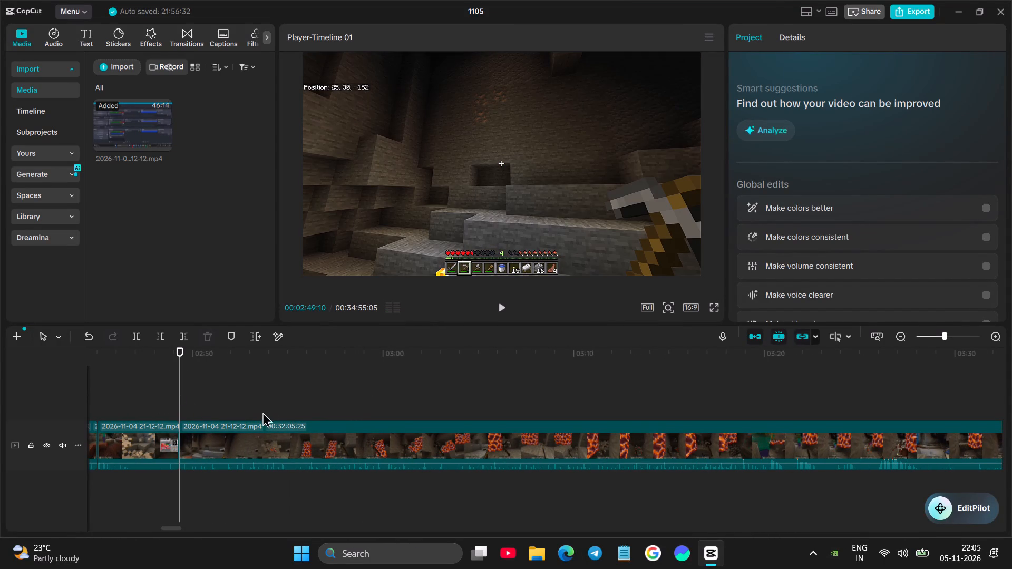
key("space")
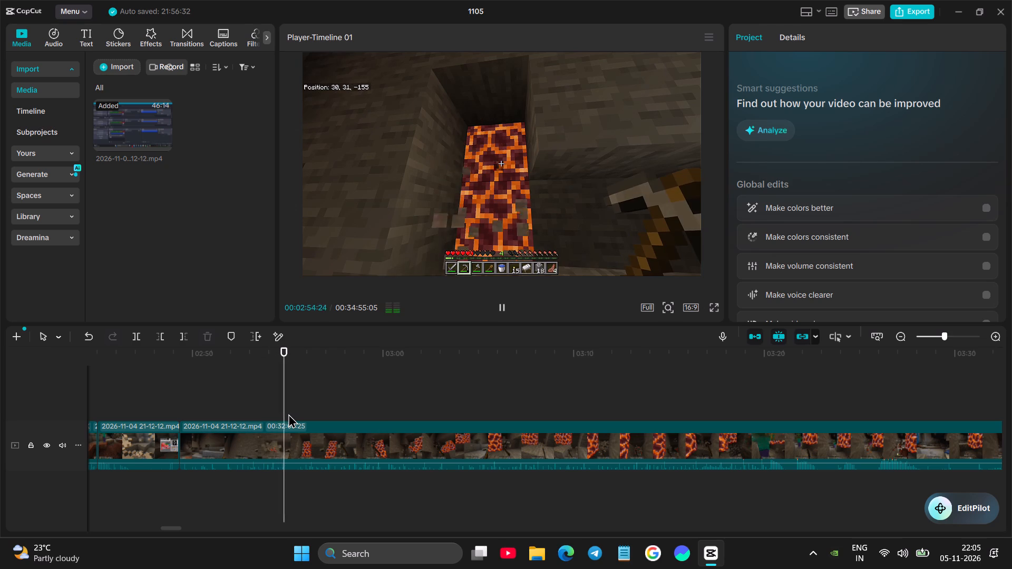
key("space")
key("space")
key("space")
left_click(305, 444)
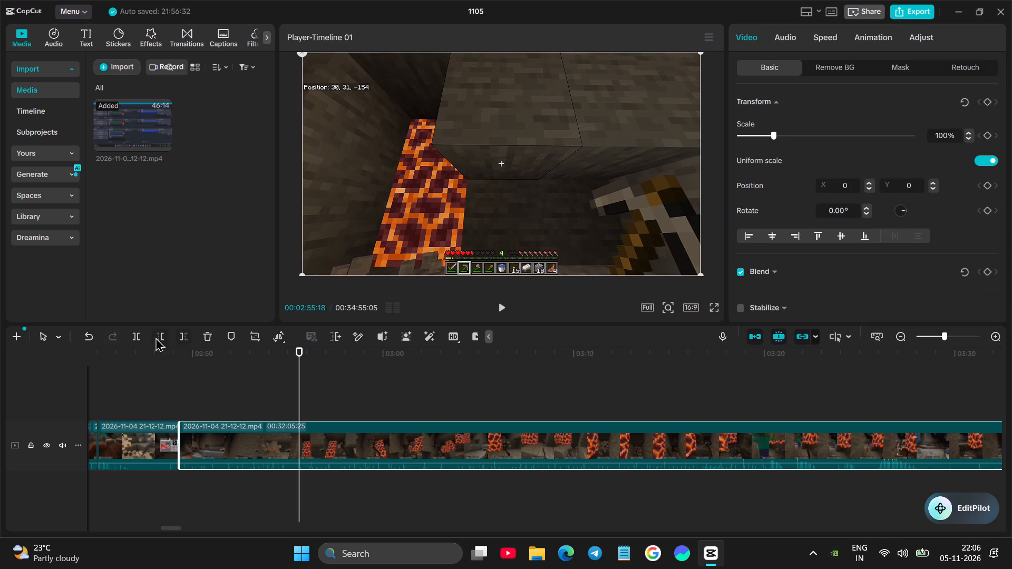
left_click(136, 332)
Find the end of the tunnel mining, just before the zombie fight, and split the clip at about 00:03:18:23.
key("space")
left_click_drag(313, 382, 345, 370)
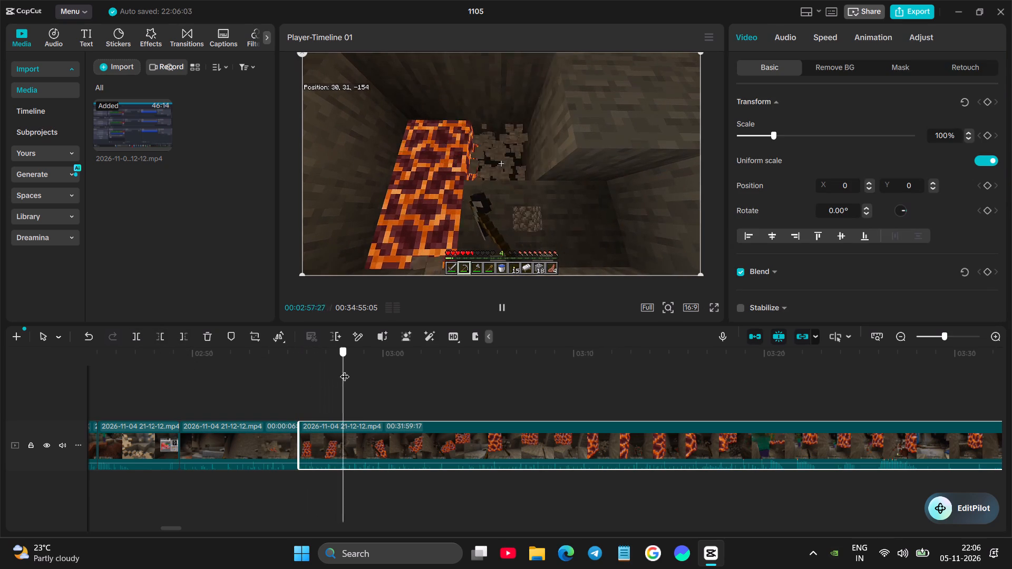
left_click_drag(345, 370, 557, 365)
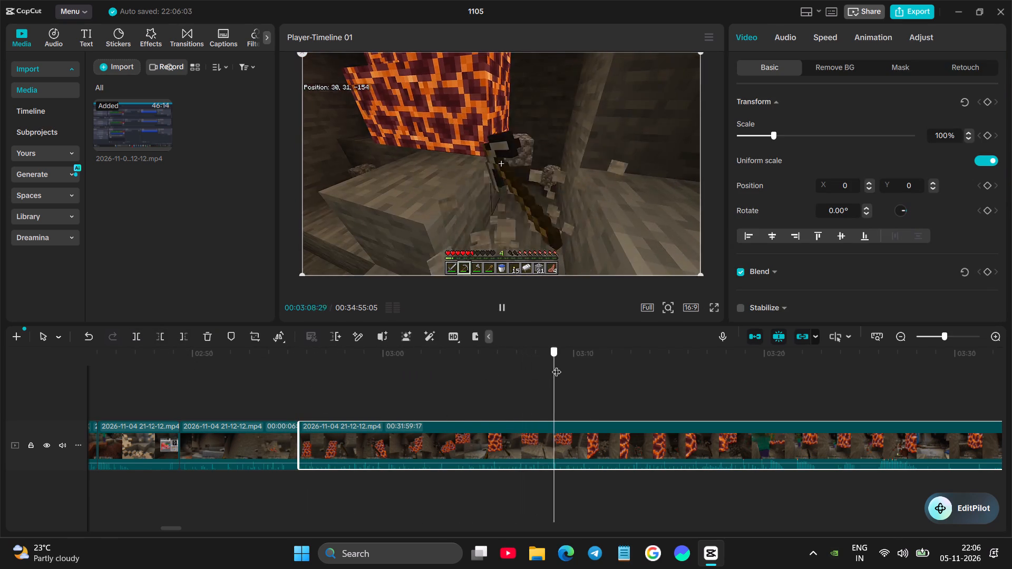
left_click_drag(557, 365, 724, 356)
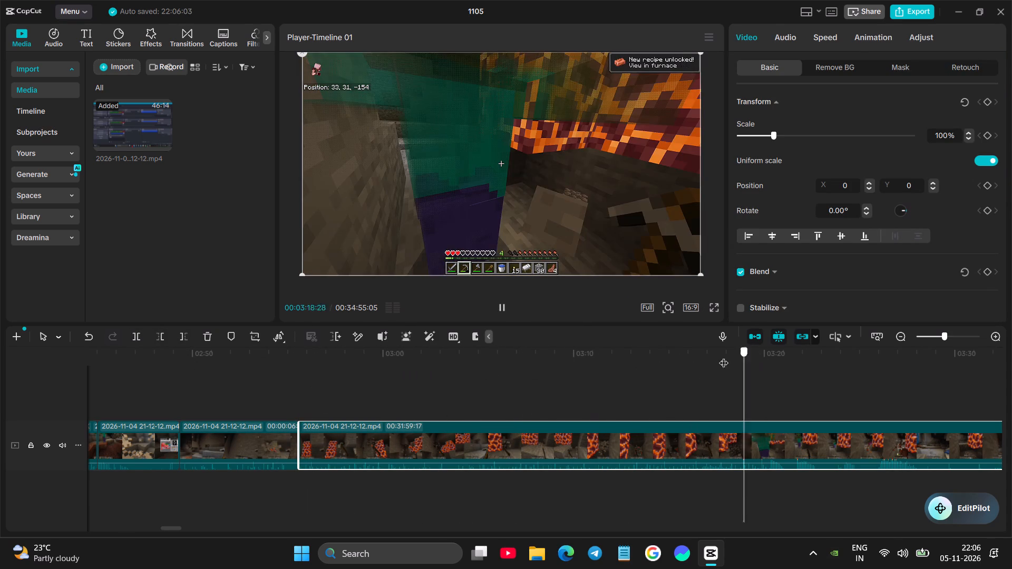
left_click_drag(724, 356, 807, 343)
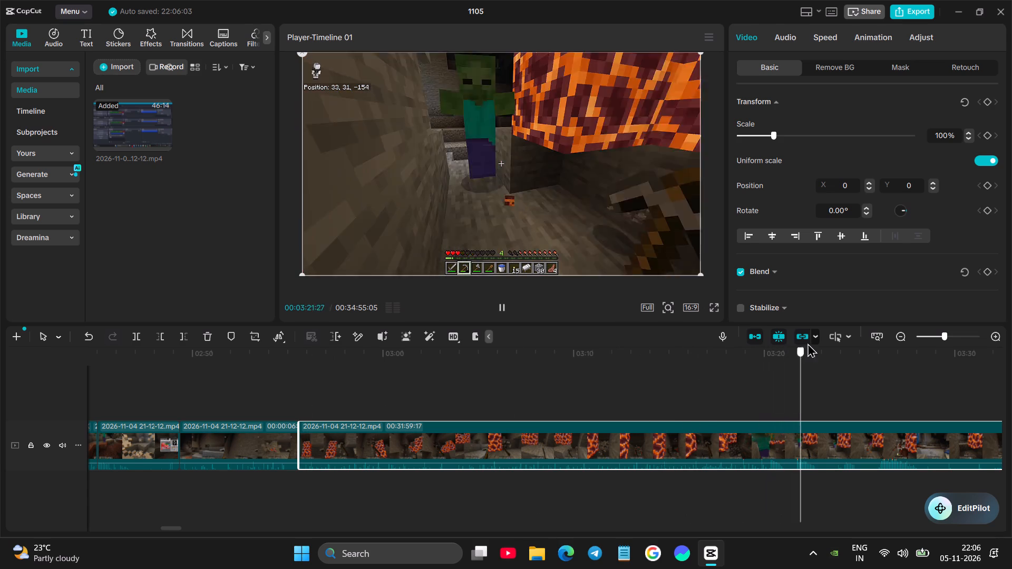
left_click_drag(807, 343, 669, 377)
key("space")
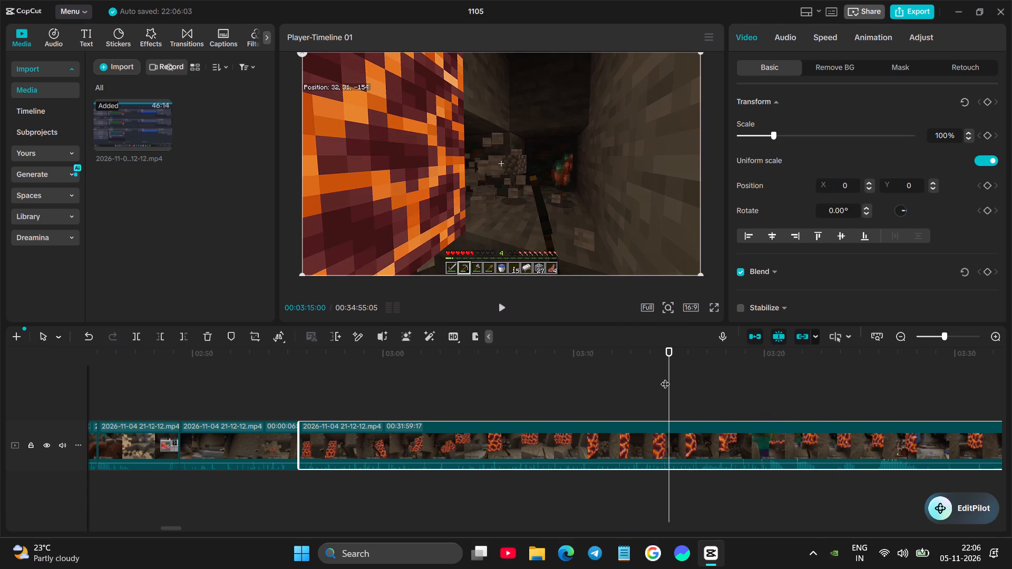
key("space")
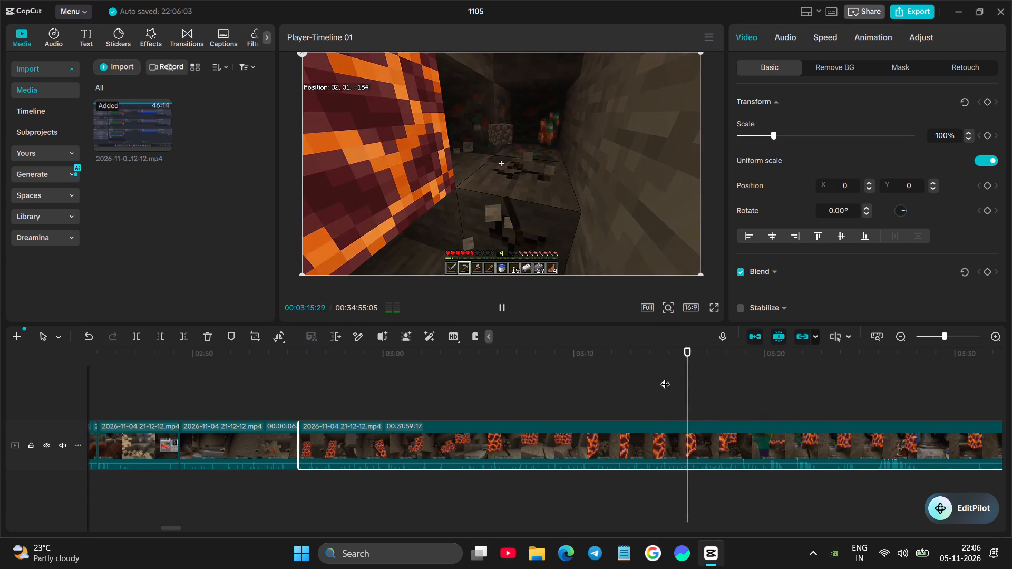
left_click(739, 380)
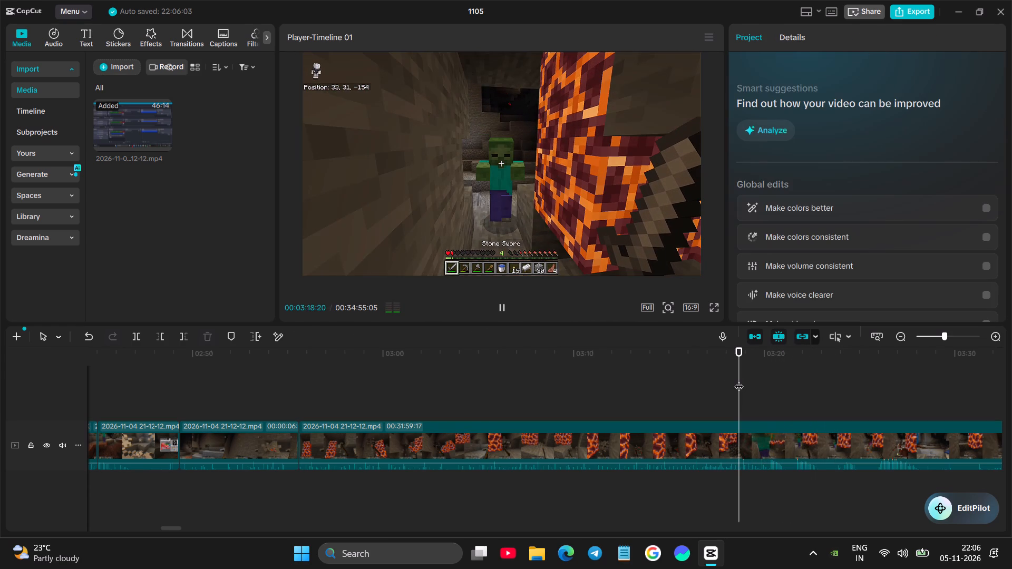
key("space")
key("space")
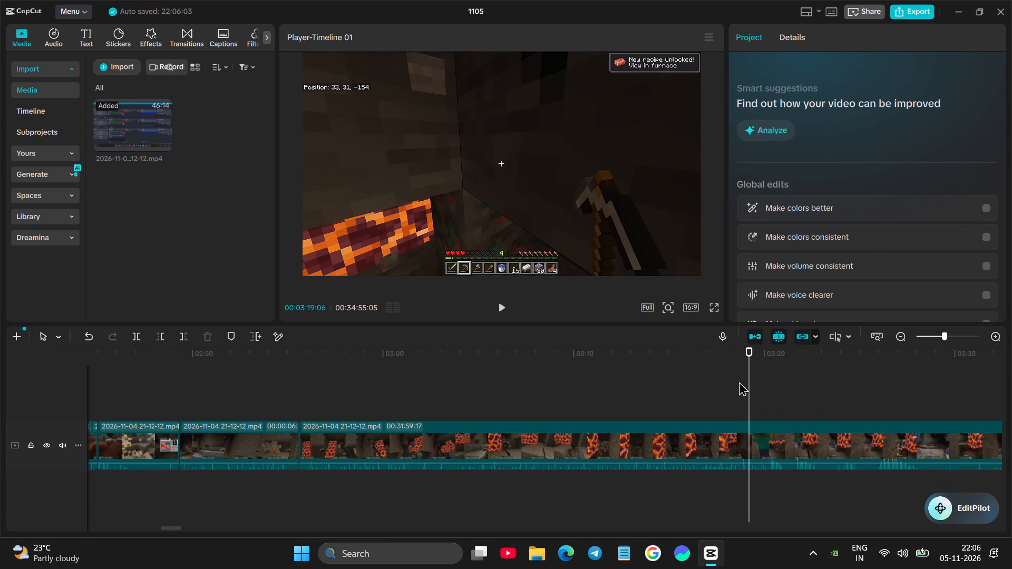
left_click(739, 381)
left_click(744, 385)
left_click_drag(744, 385, 731, 395)
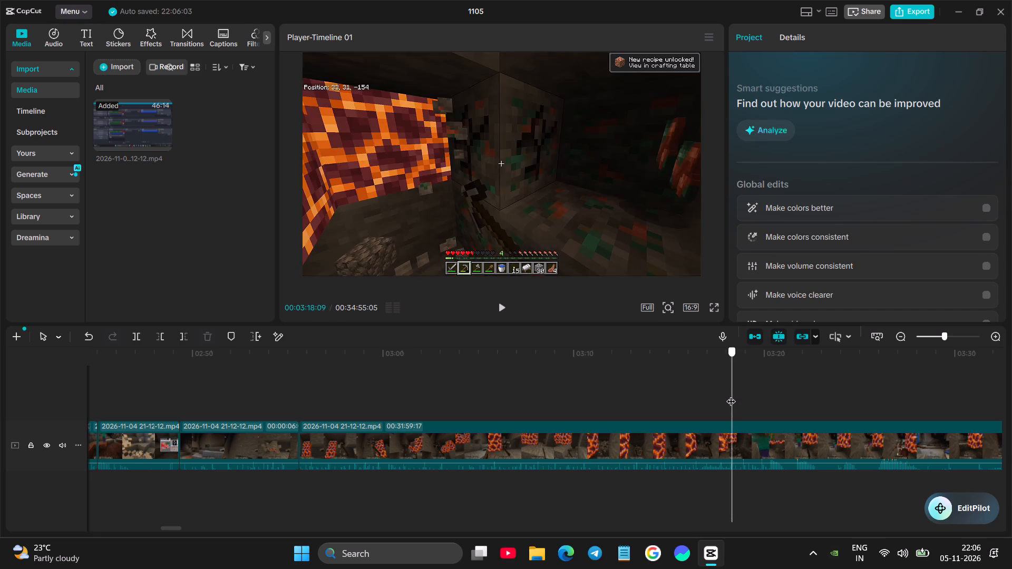
left_click_drag(731, 395, 727, 400)
key("space")
key("space")
key("space")
key("space")
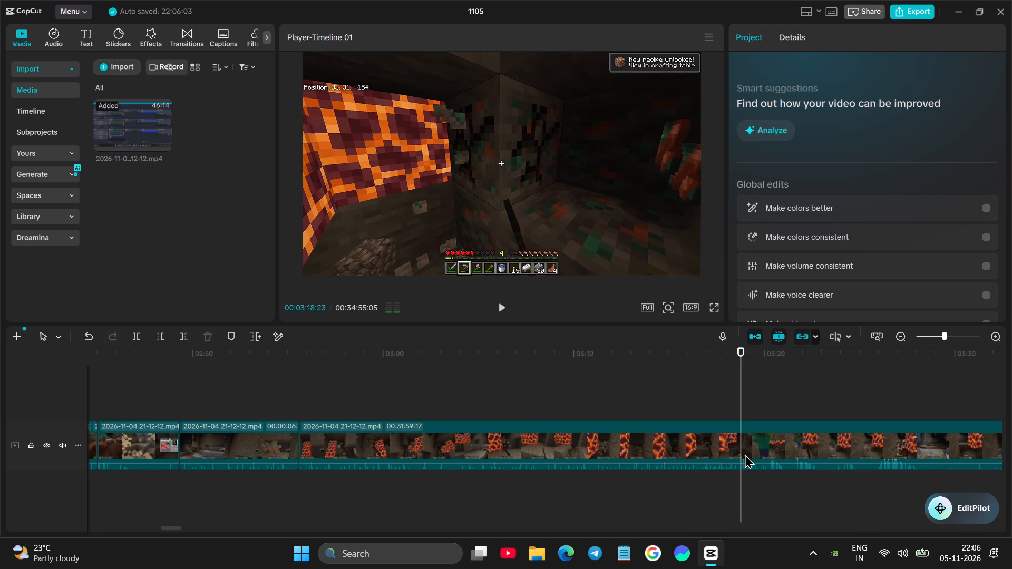
left_click_drag(744, 454, 739, 456)
left_click(131, 333)
Set the speed of the mining clip between the two new splits to 1.52x.
left_click(420, 408)
left_click(426, 442)
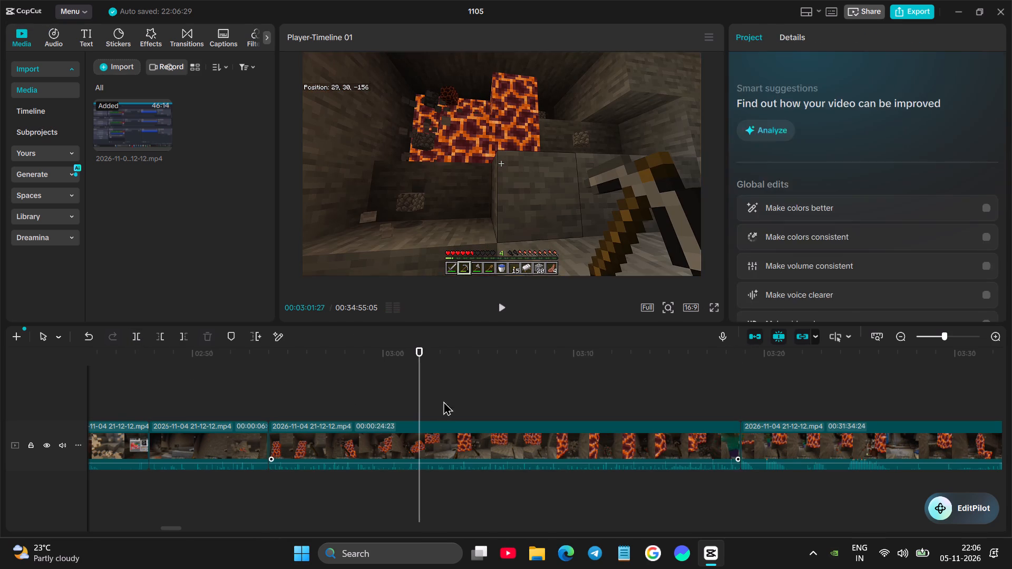
left_click(836, 35)
left_click(798, 121)
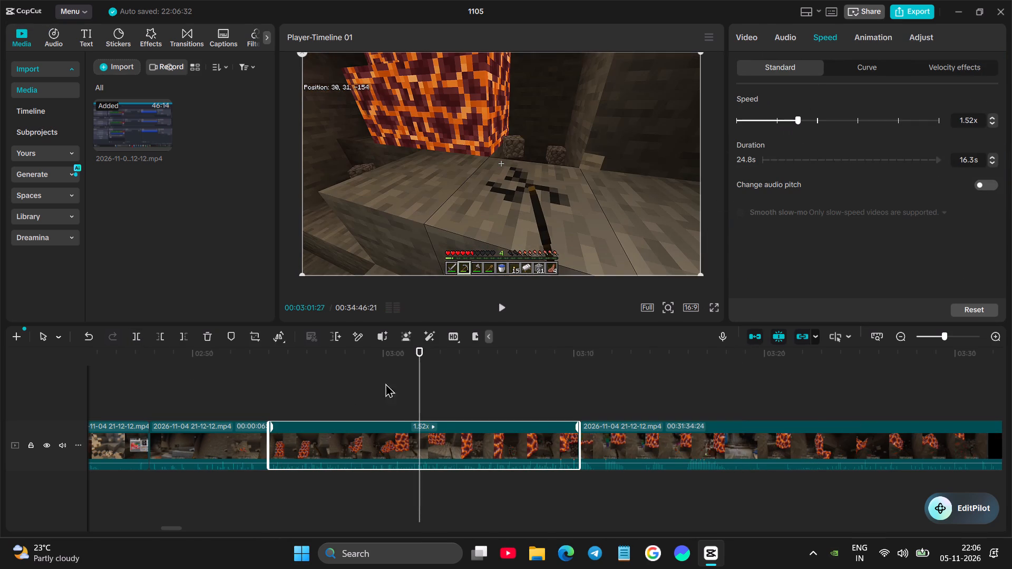
Replay the sped-up clip, split it at 00:02:55:06 and cut about 1.4 seconds of footage after the split.
left_click(270, 399)
key("space")
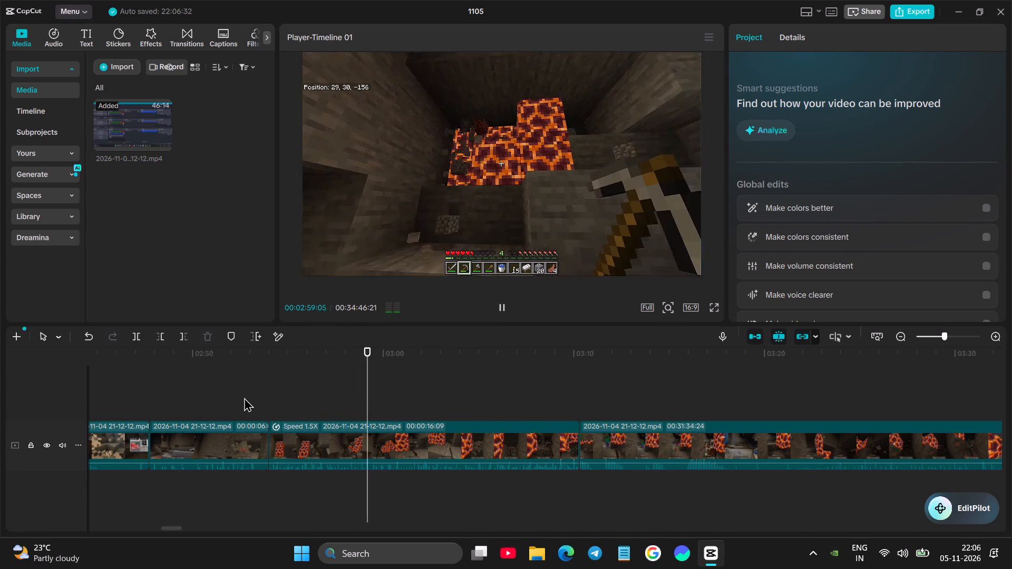
left_click(270, 397)
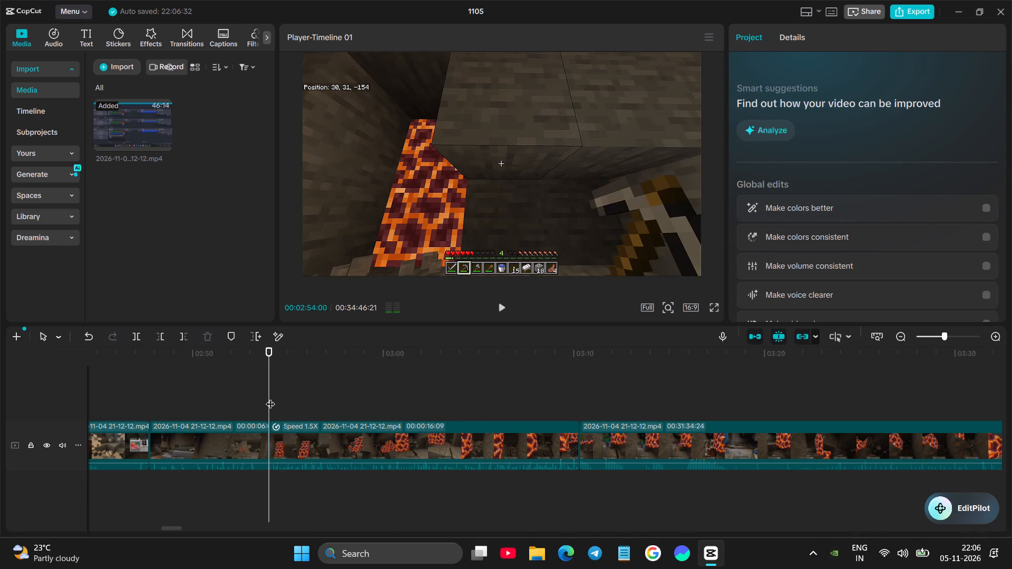
key("space")
key("space")
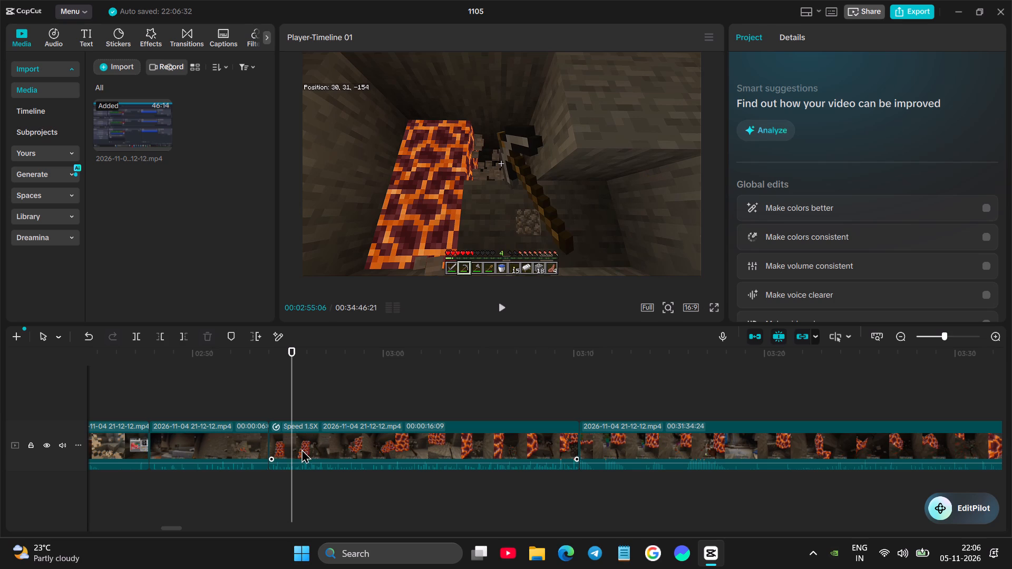
left_click(301, 449)
left_click(132, 334)
key("space")
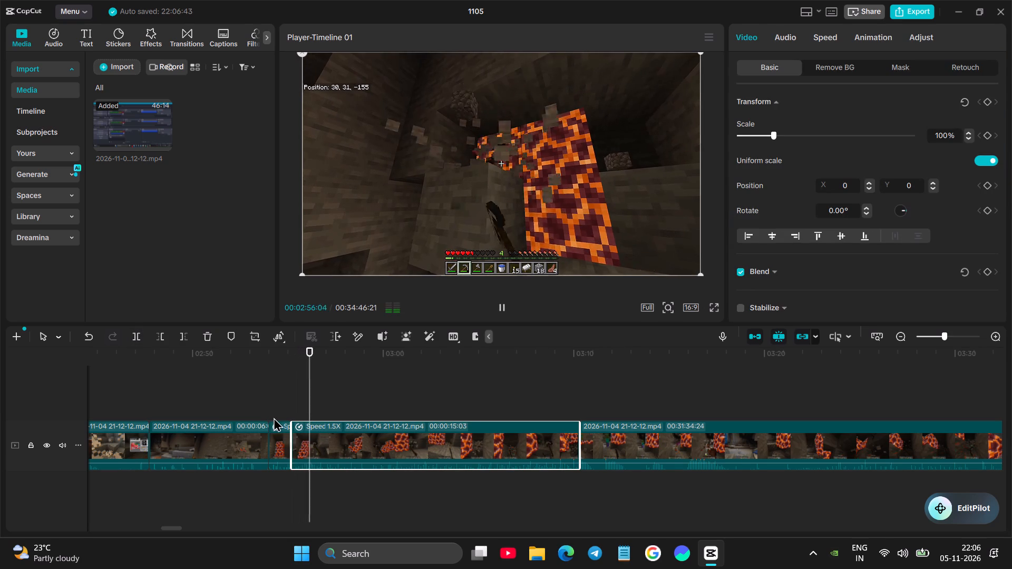
key("space")
key("space")
key("space")
left_click(166, 342)
Replay the jump cut, split the remaining sped-up clip at 00:02:56:11 and cut about one second after the split.
left_click(272, 389)
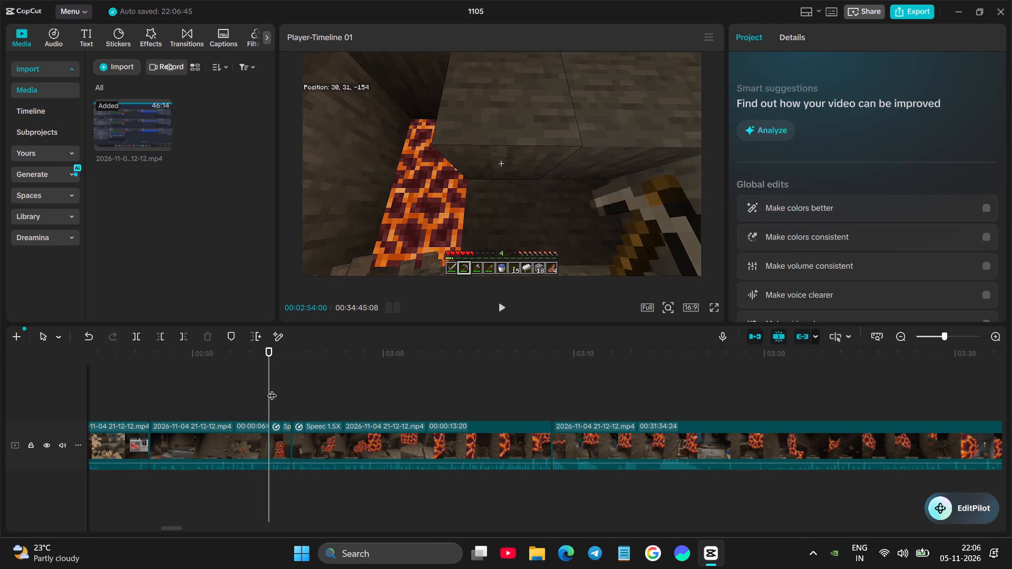
key("space")
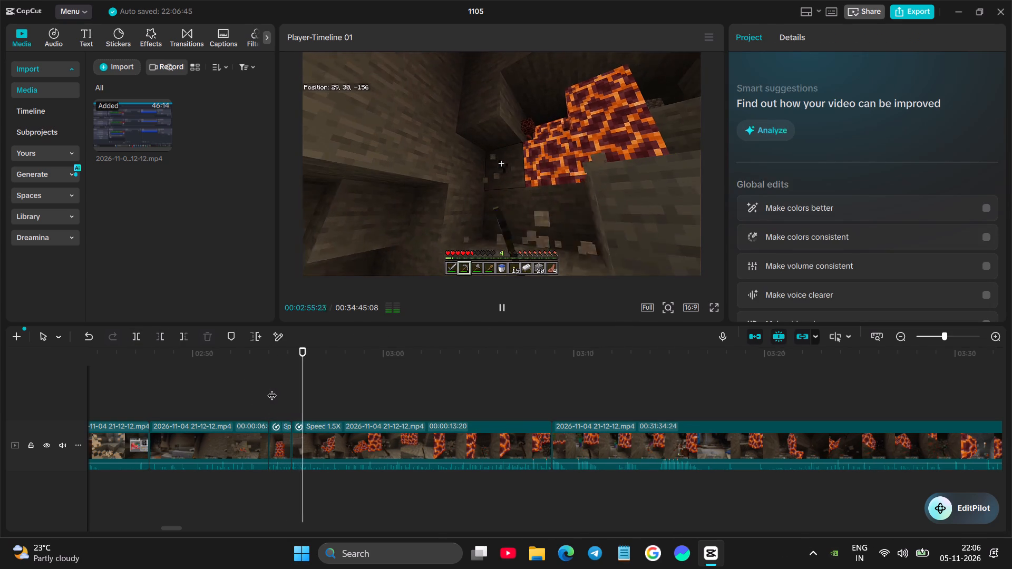
key("space")
left_click(351, 445)
left_click(139, 339)
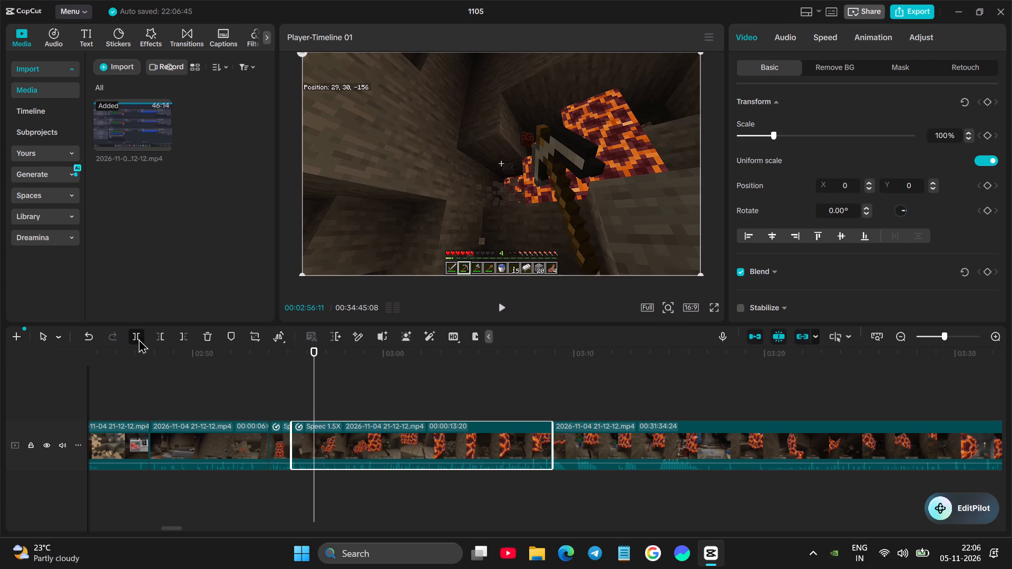
key("space")
key("space")
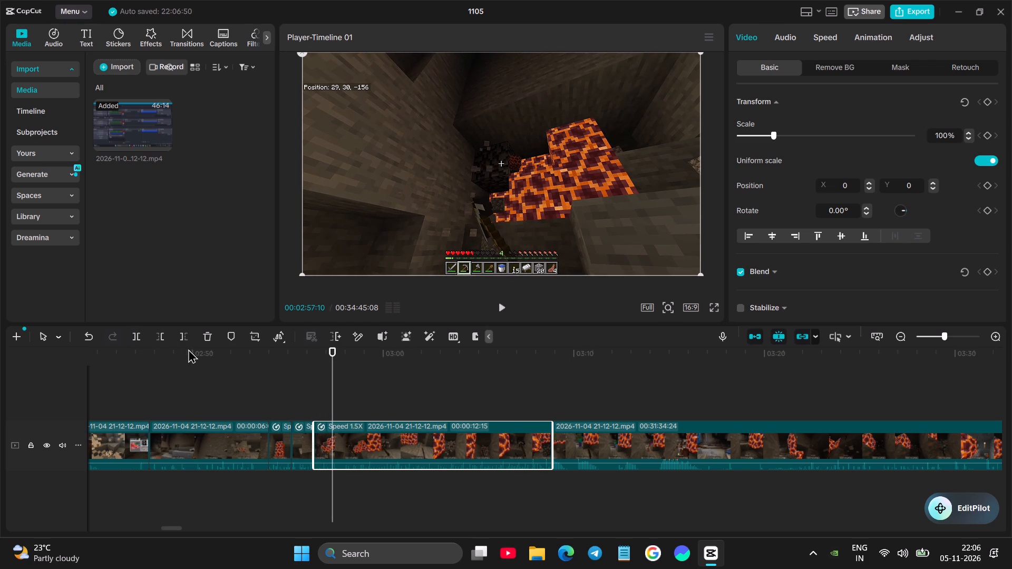
left_click(162, 331)
Replay the cuts, split the remaining sped-up clip at 00:02:57:04 and cut about 1.7 seconds after the split.
left_click(273, 379)
key("space")
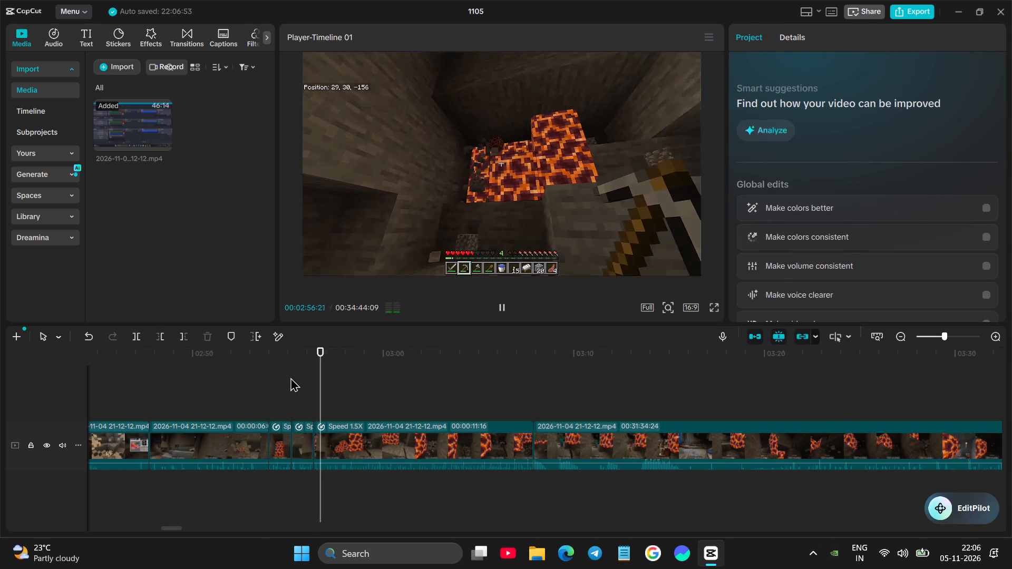
key("space")
left_click(372, 439)
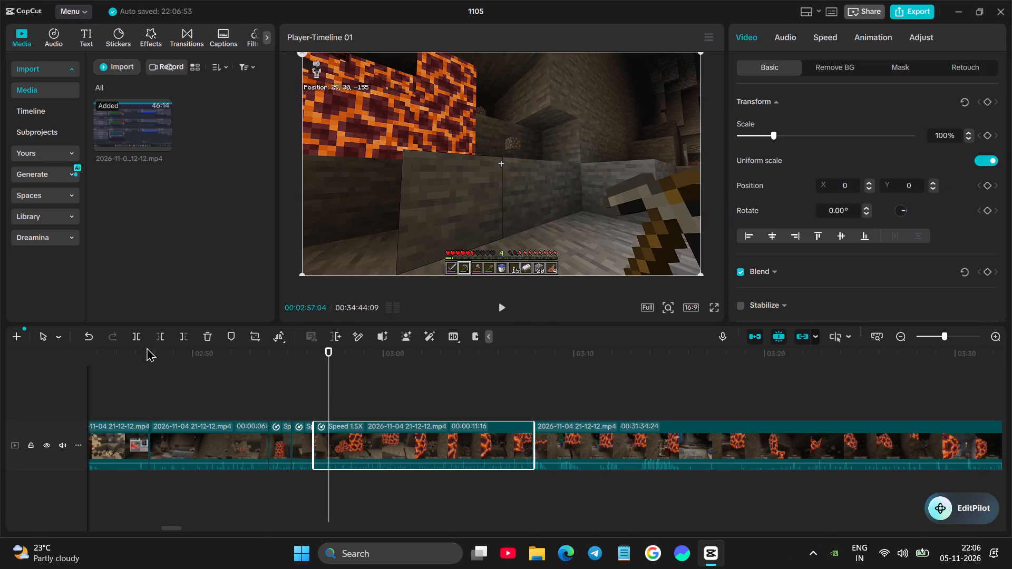
left_click(139, 336)
key("space")
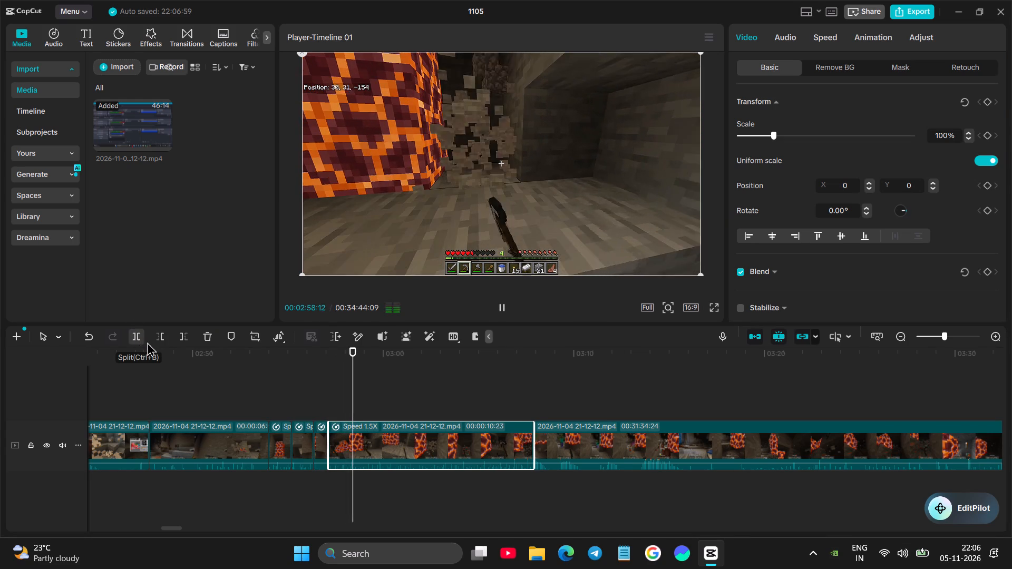
key("space")
key("space")
key("space")
key("space")
key("space")
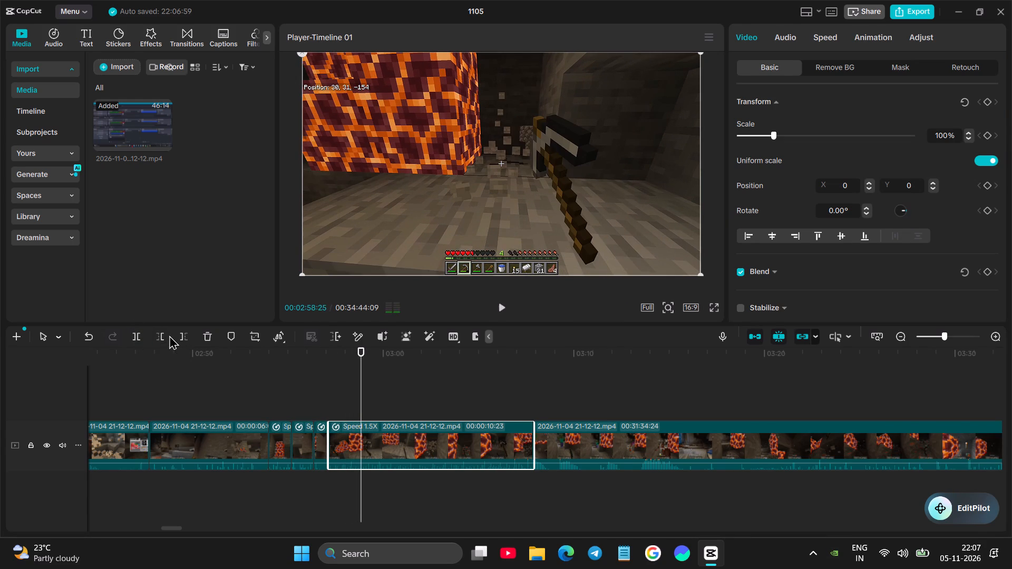
left_click(160, 337)
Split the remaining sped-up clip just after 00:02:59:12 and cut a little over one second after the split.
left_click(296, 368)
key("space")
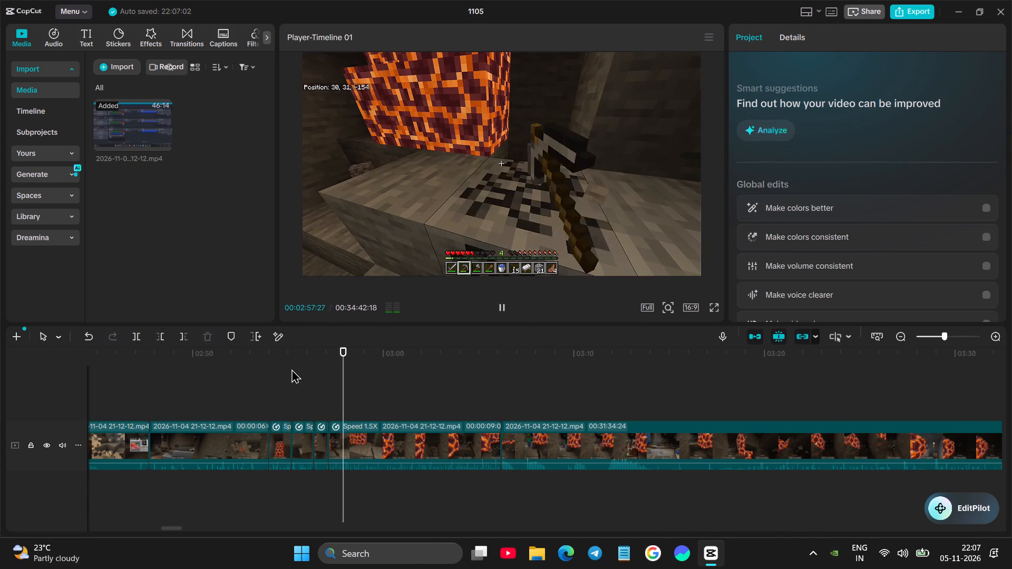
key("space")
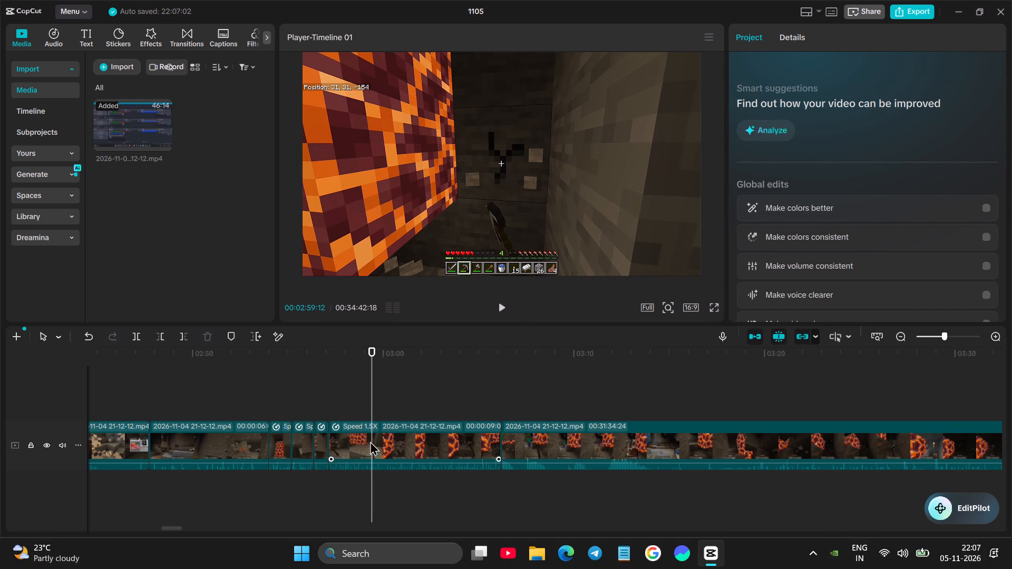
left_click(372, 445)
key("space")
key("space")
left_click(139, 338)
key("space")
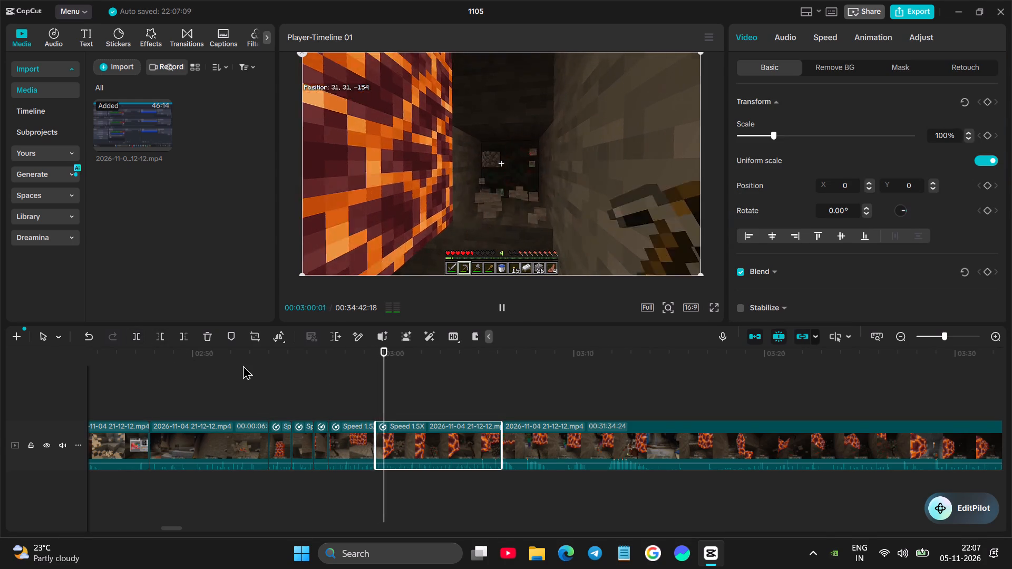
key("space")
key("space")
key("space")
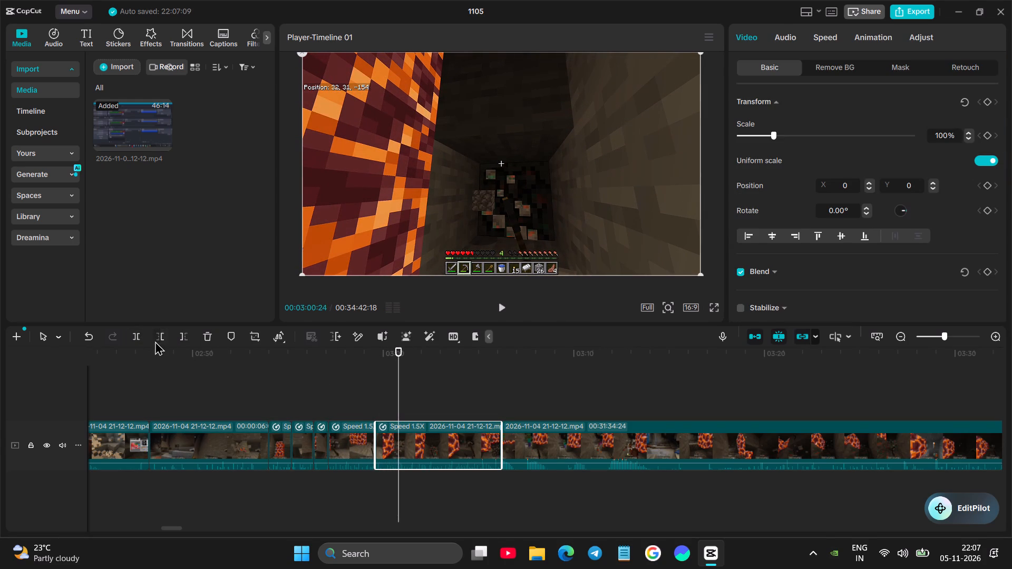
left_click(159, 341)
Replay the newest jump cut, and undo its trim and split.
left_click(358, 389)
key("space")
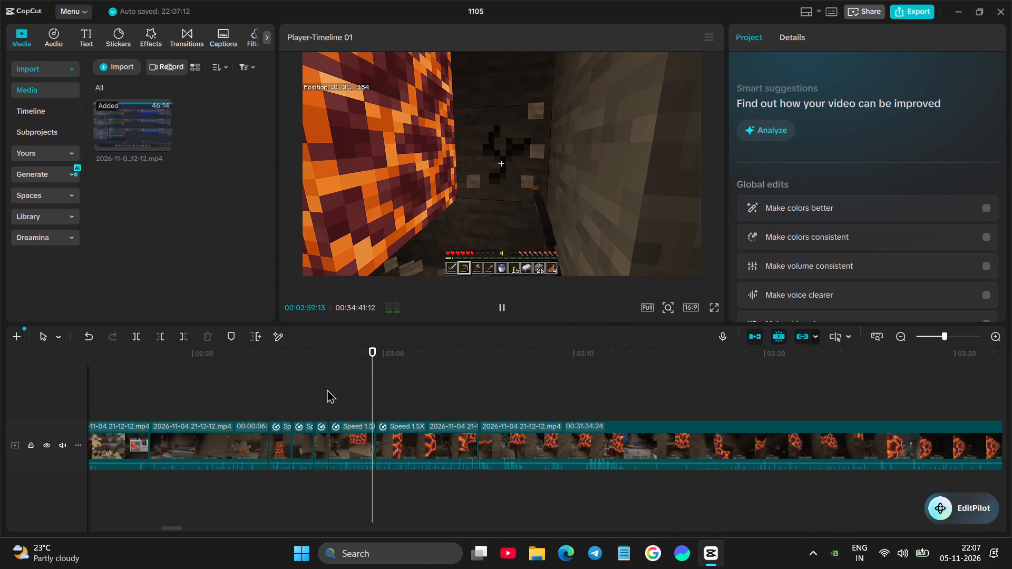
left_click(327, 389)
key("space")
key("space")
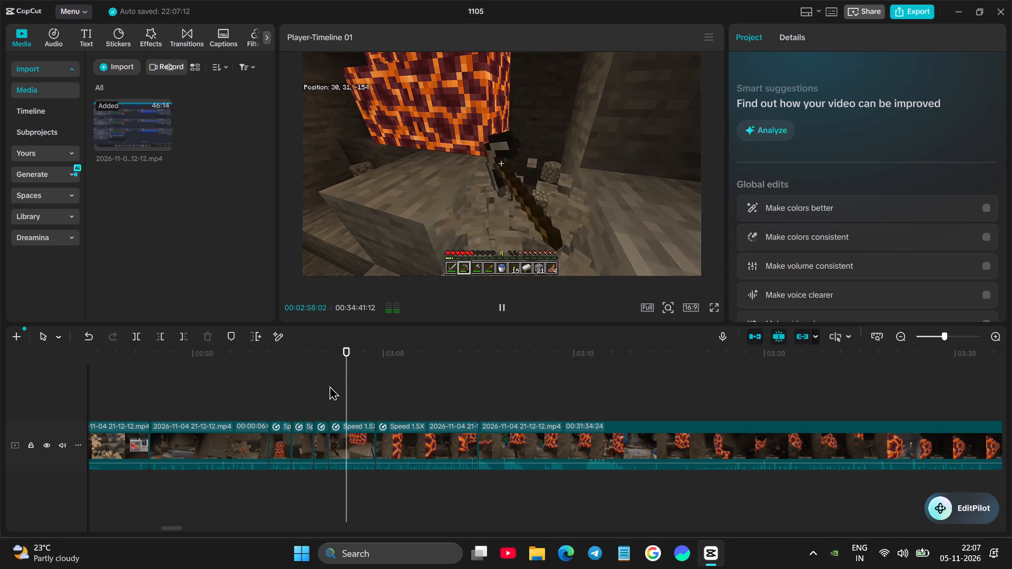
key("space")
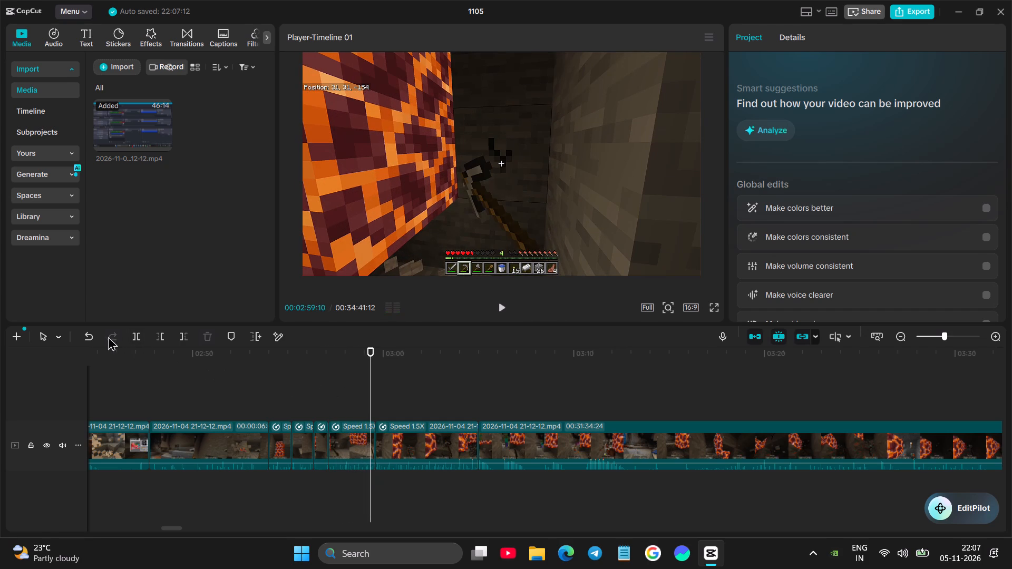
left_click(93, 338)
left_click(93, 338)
Split the sped-up mining clip at 00:02:57:20 and cut about 2.9 seconds after the split.
left_click(328, 391)
key("space")
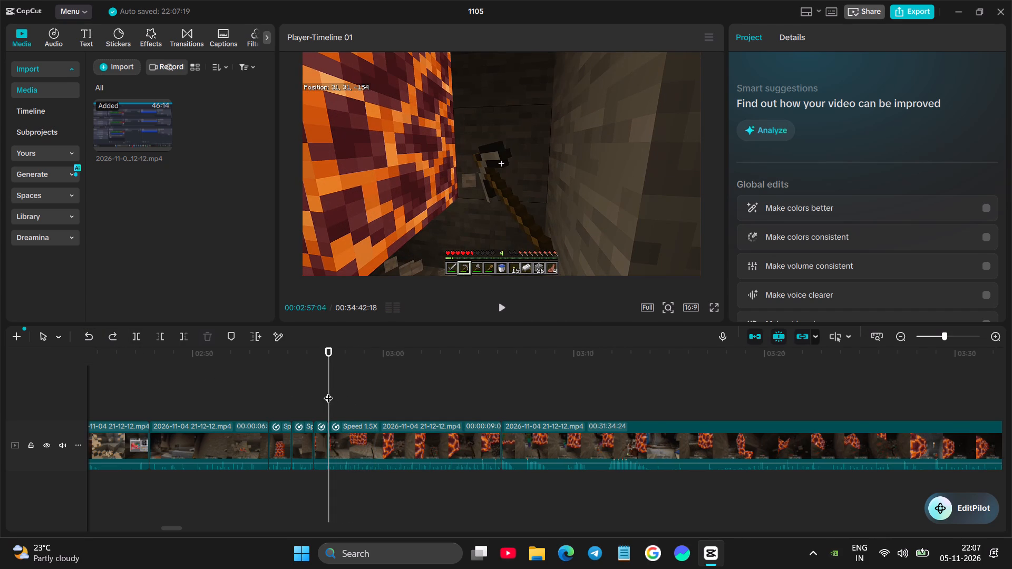
key("space")
left_click(358, 440)
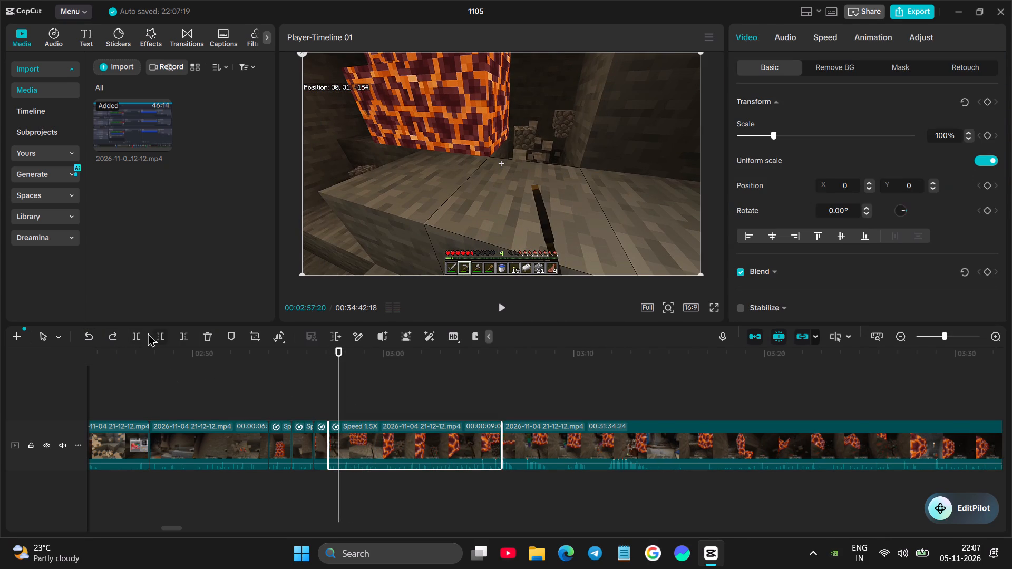
left_click(144, 332)
key("space")
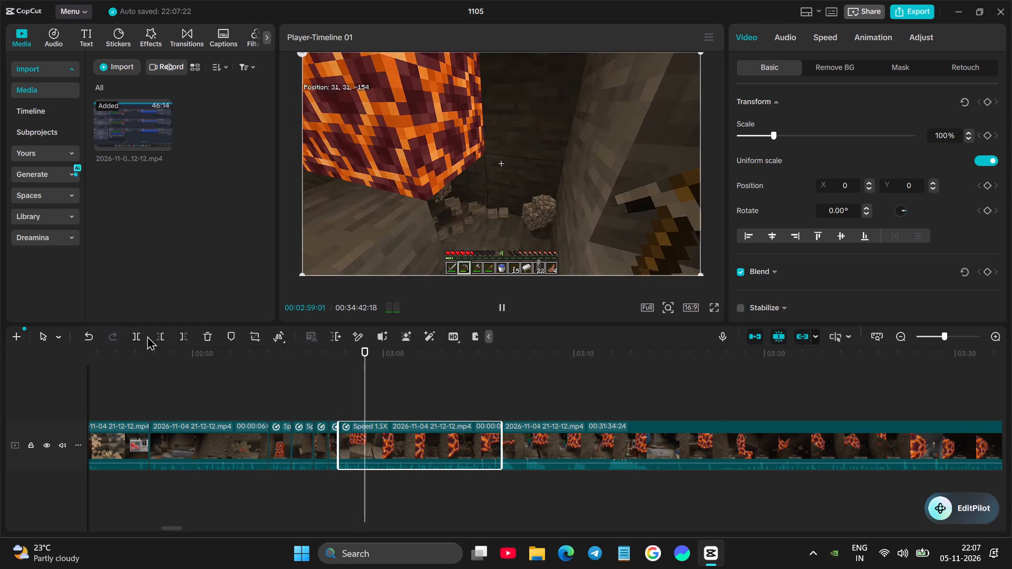
key("space")
key("space")
key("space")
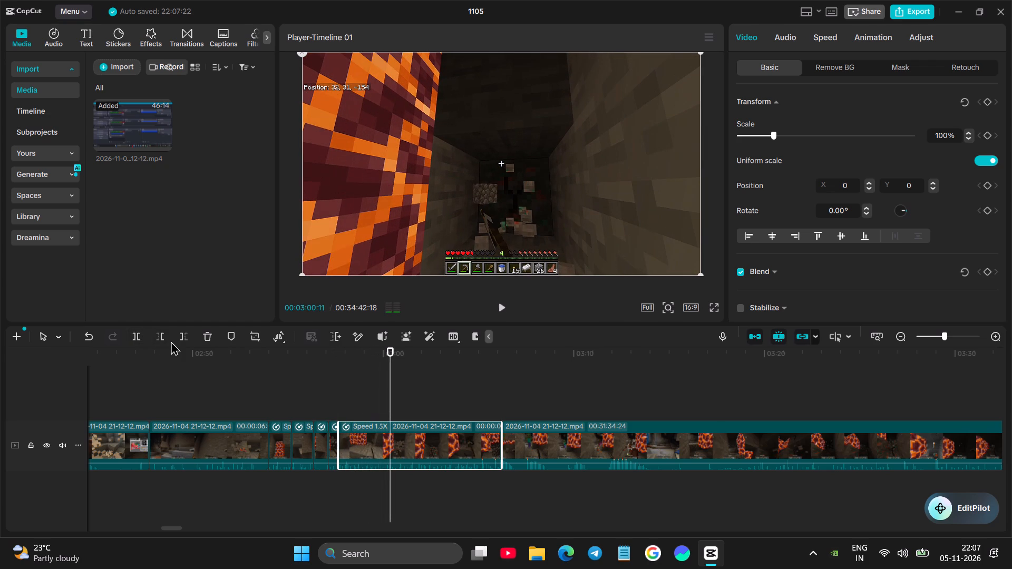
key("space")
key("space")
left_click(158, 340)
Replay the jump cut, split the remaining sped-up clip at 00:02:59:24 and cut about 0.8 seconds after the split.
left_click(312, 371)
key("space")
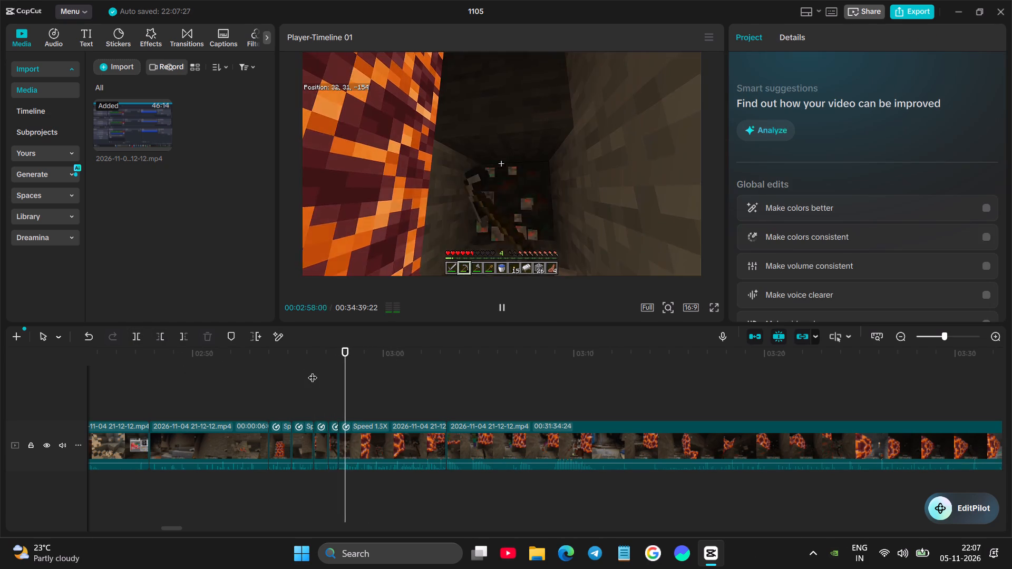
key("space")
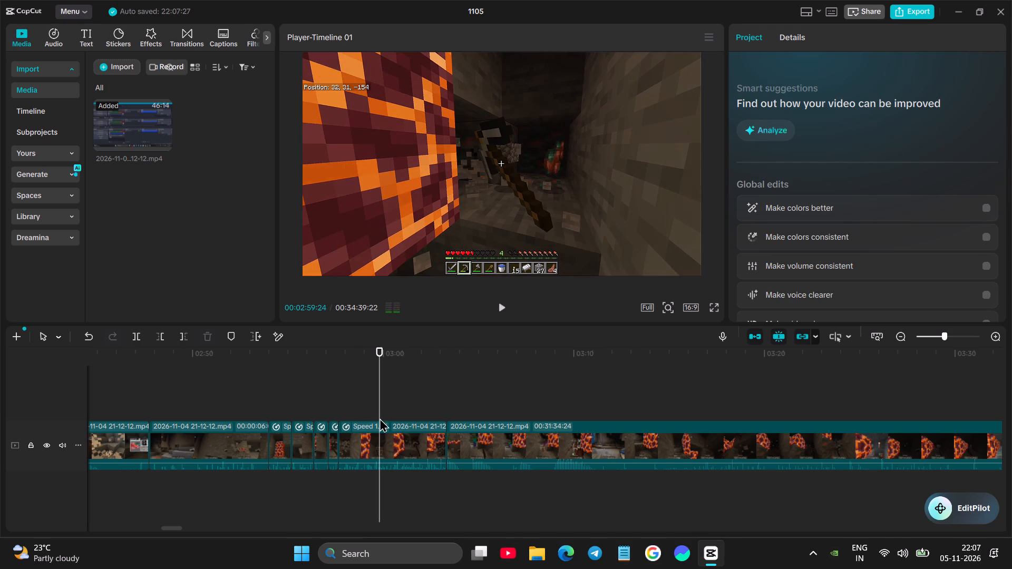
left_click(139, 337)
key("space")
key("space")
key("space")
key("space")
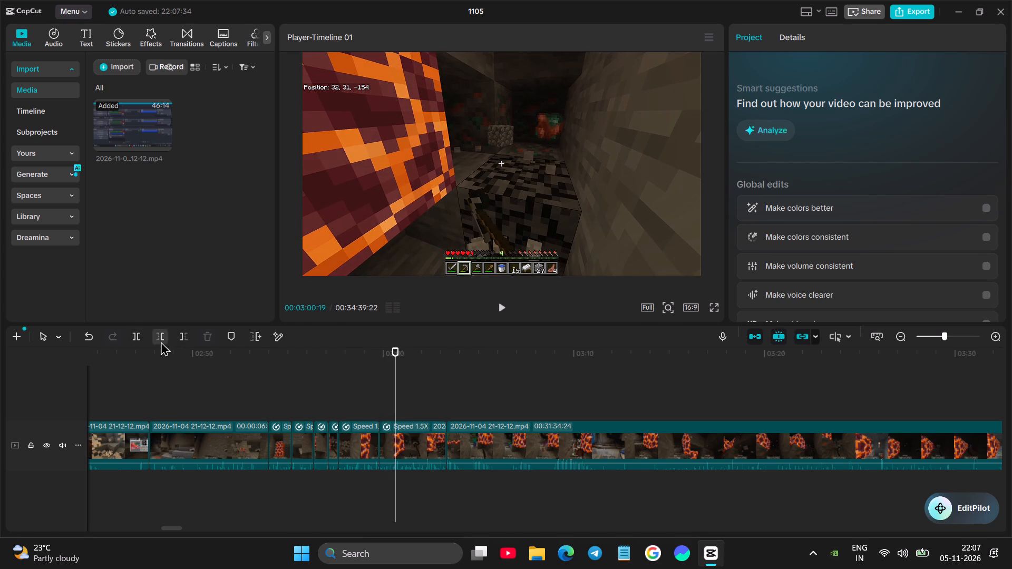
left_click(161, 341)
Replay the newest cuts and split the remaining sped-up clip at 00:03:00:12.
left_click(329, 389)
key("space")
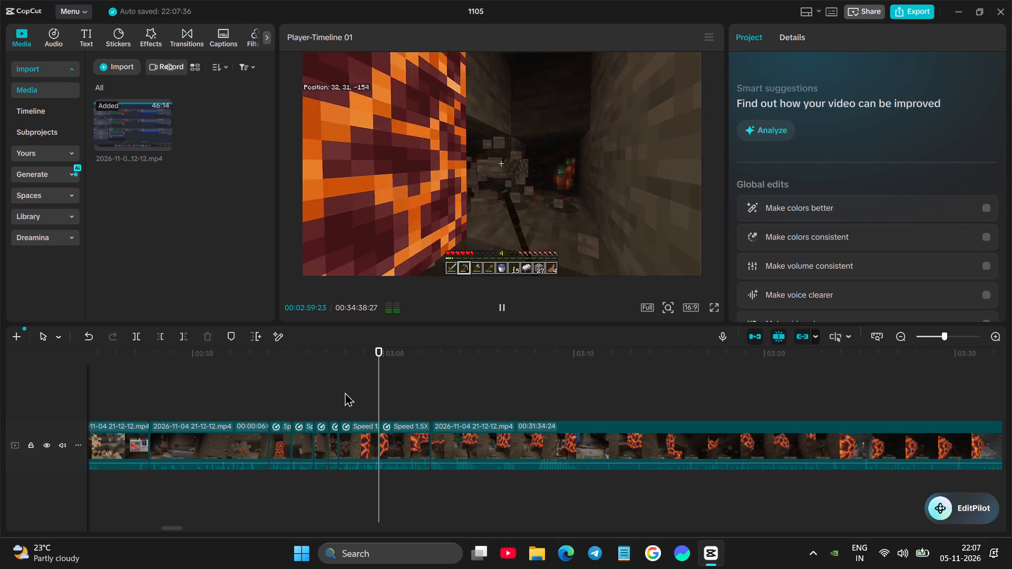
key("space")
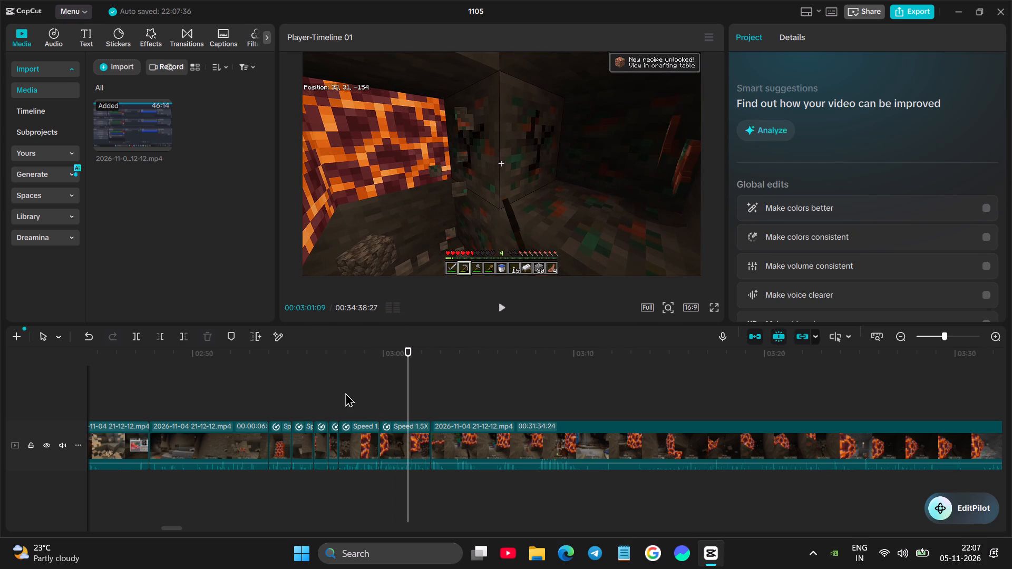
left_click(405, 445)
left_click(377, 398)
key("space")
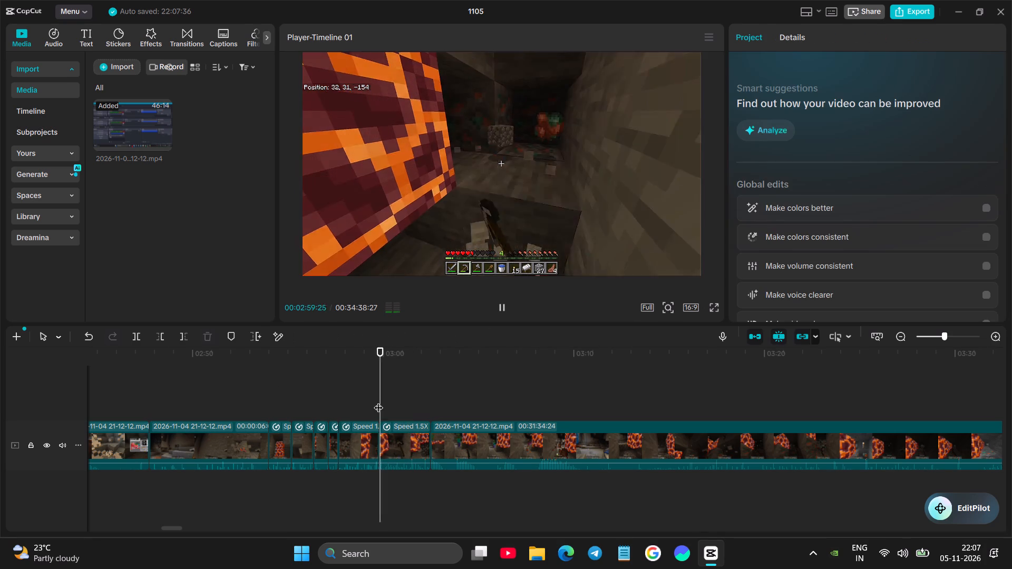
key("space")
left_click(399, 442)
left_click(137, 336)
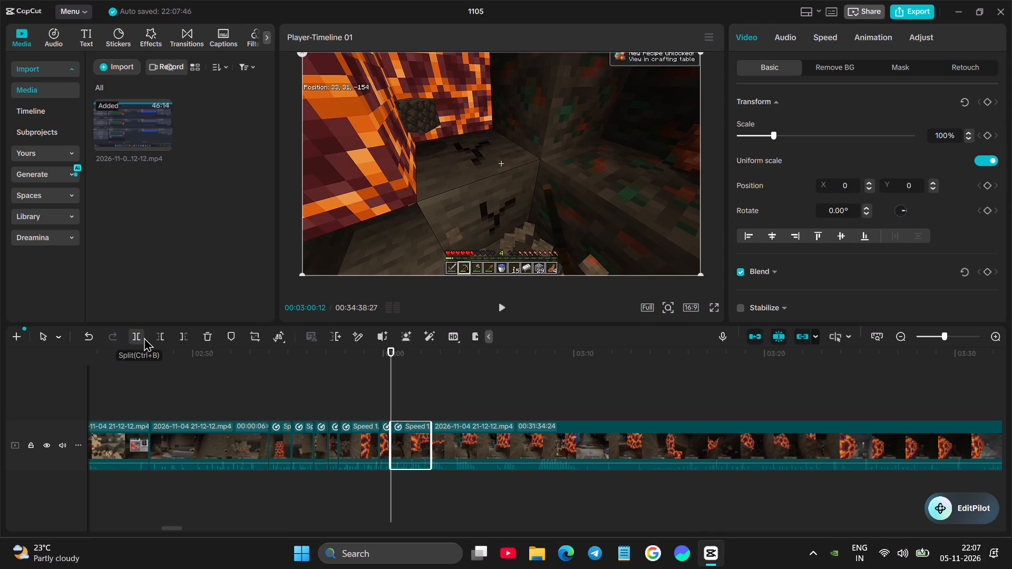
Play through the last sped-up clip up to the zombie attack and check its speed setting.
key("space")
key("space")
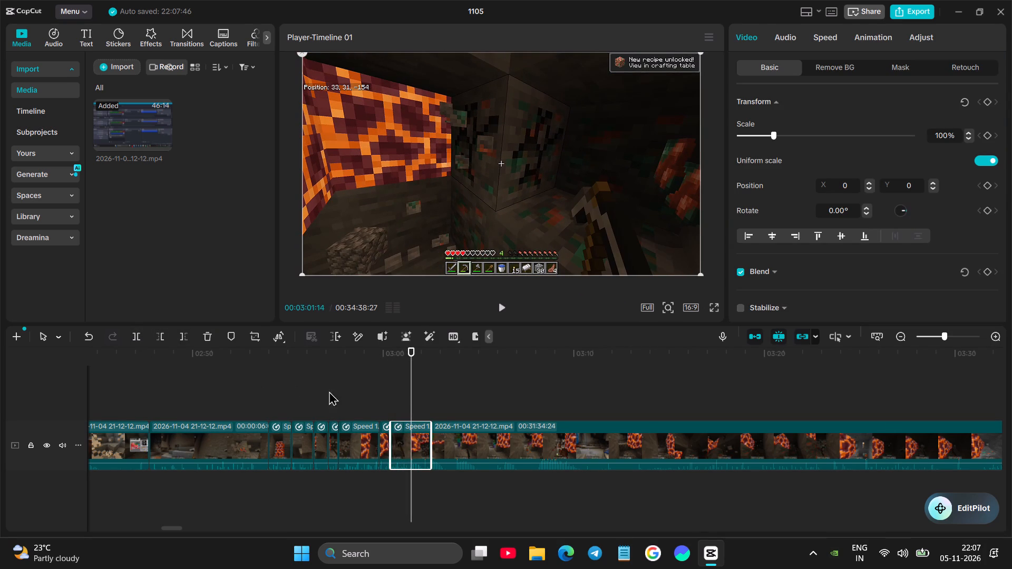
left_click(388, 395)
left_click(371, 398)
left_click(380, 397)
key("space")
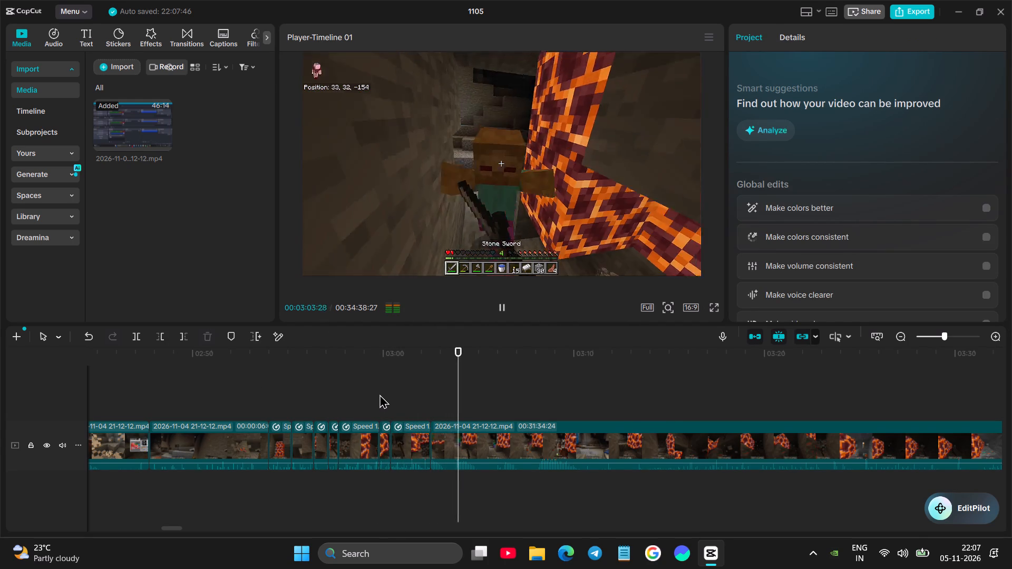
left_click(397, 404)
key("space")
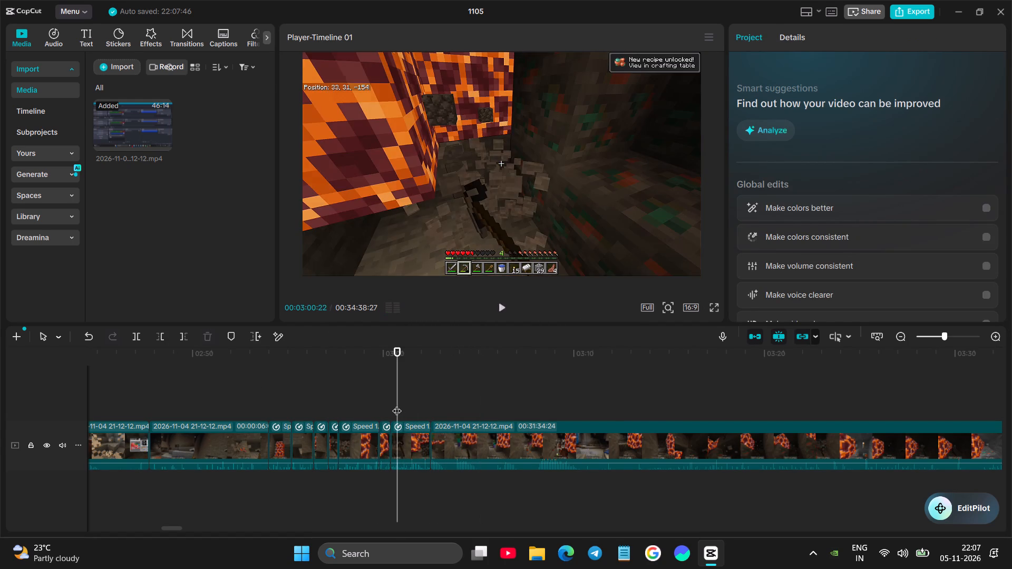
key("space")
key("space")
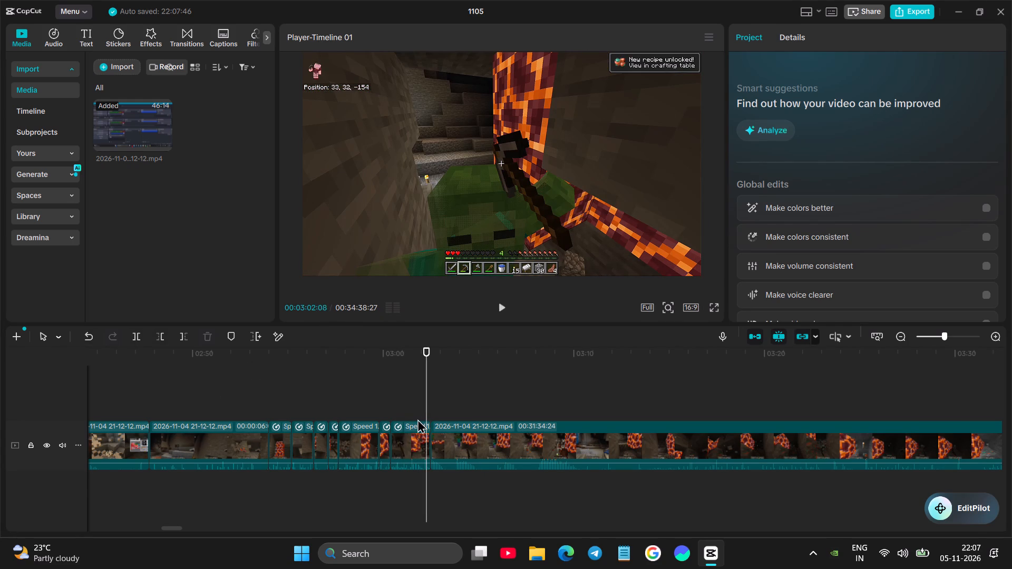
left_click(415, 440)
left_click(808, 34)
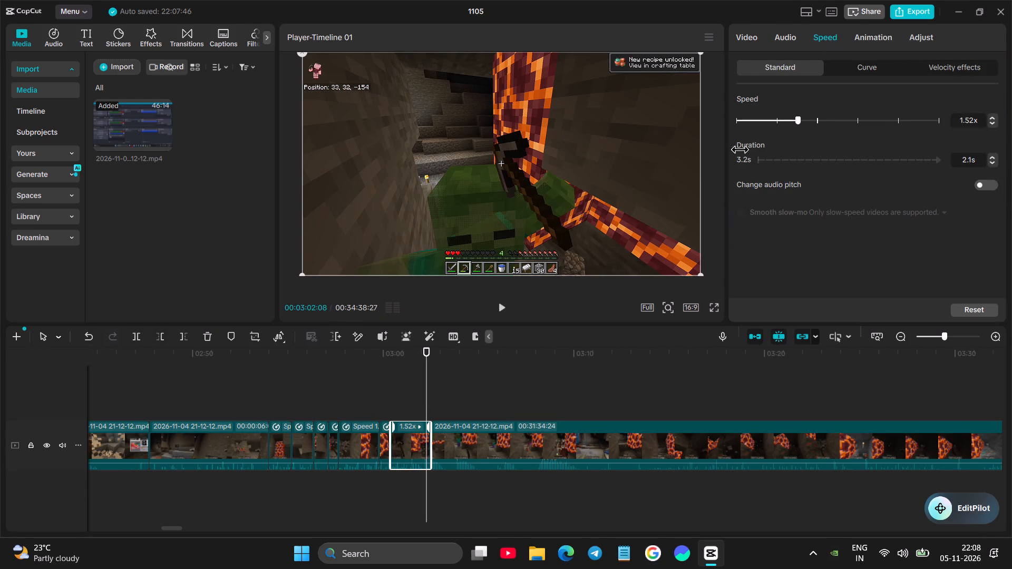
left_click(414, 407)
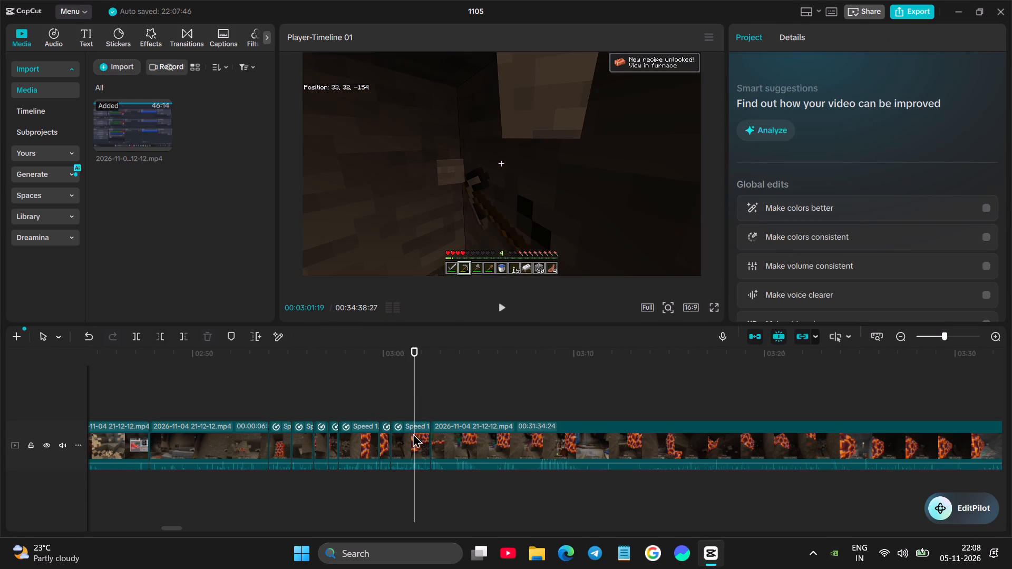
Split the last sped-up clip at 00:03:01:11 and set the part after the split to 1.00x speed.
key("space")
left_click(408, 412)
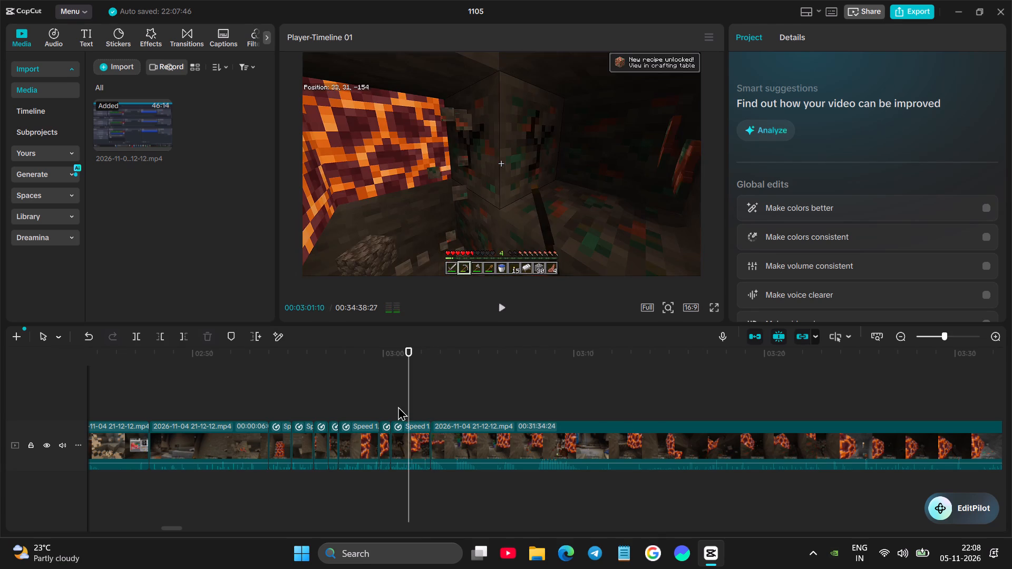
left_click(398, 406)
key("space")
key("space")
left_click(401, 430)
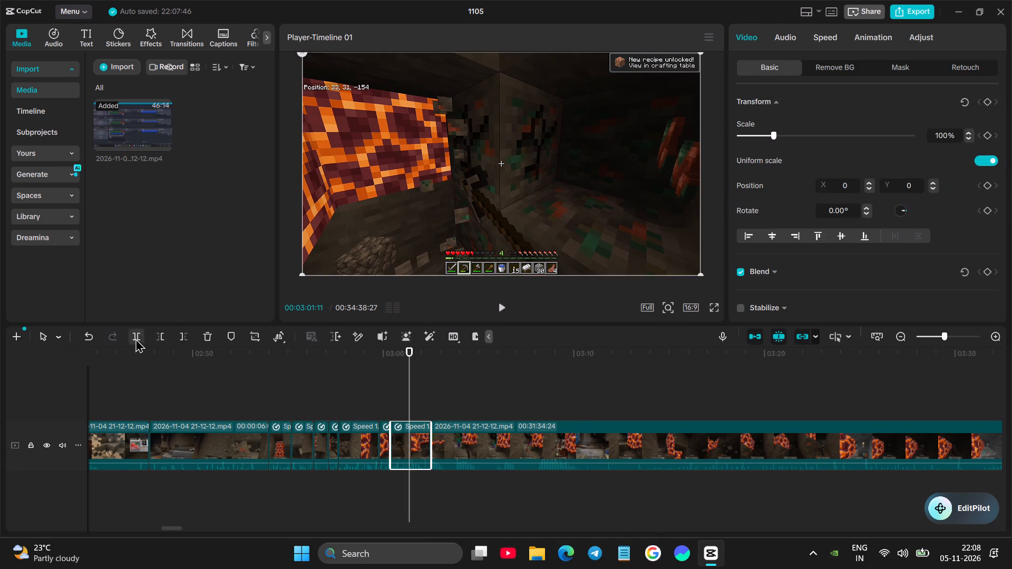
left_click(135, 338)
left_click(826, 29)
left_click(779, 121)
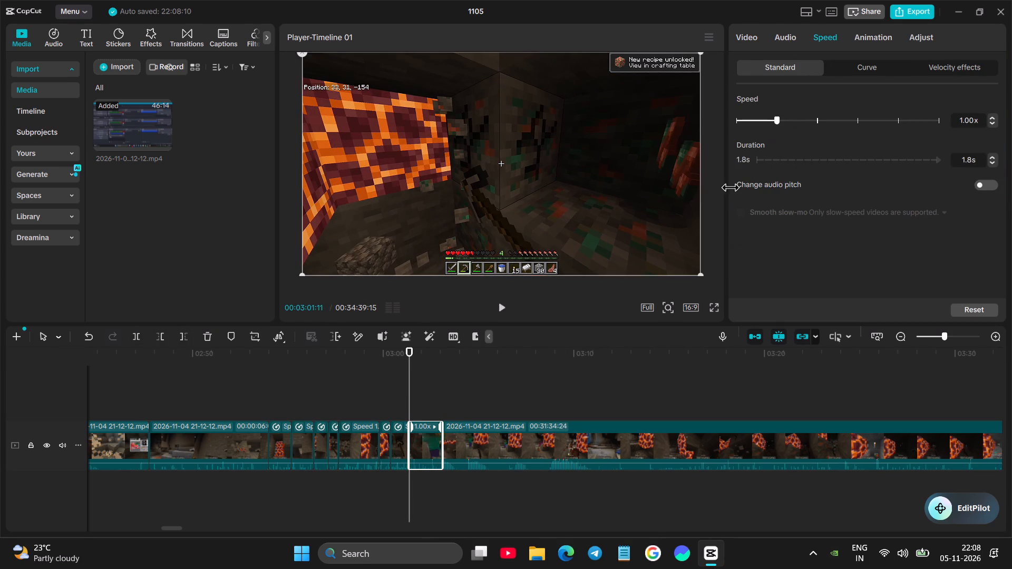
Play on through the zombie fight and split the long remaining clip at 00:03:07:13.
left_click(400, 399)
key("space")
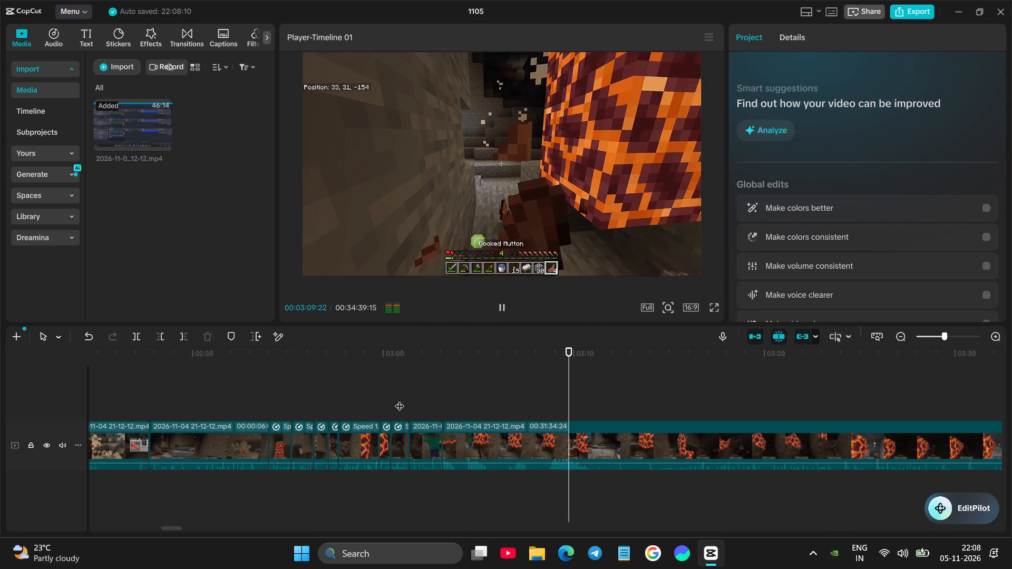
left_click(436, 380)
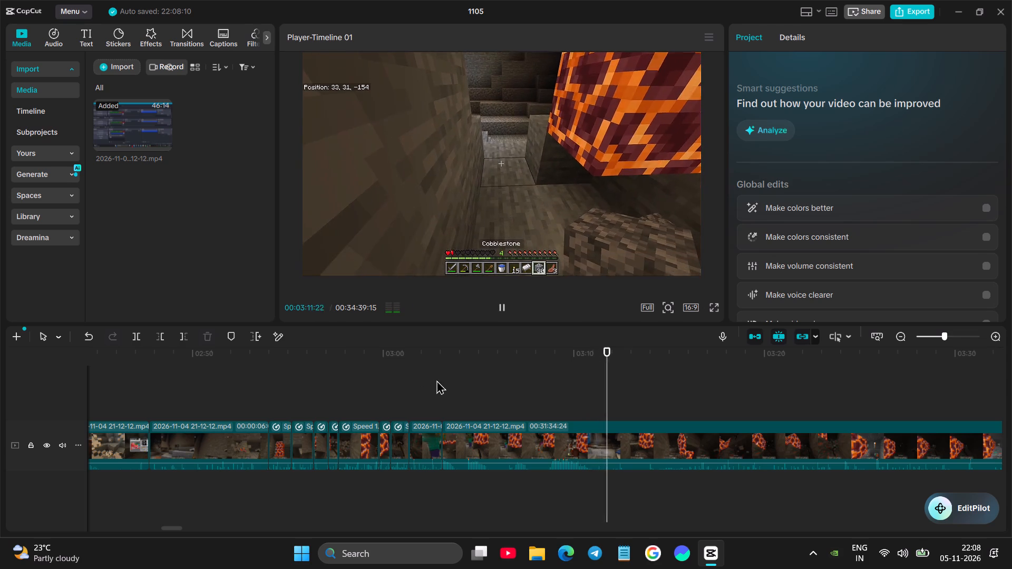
key("space")
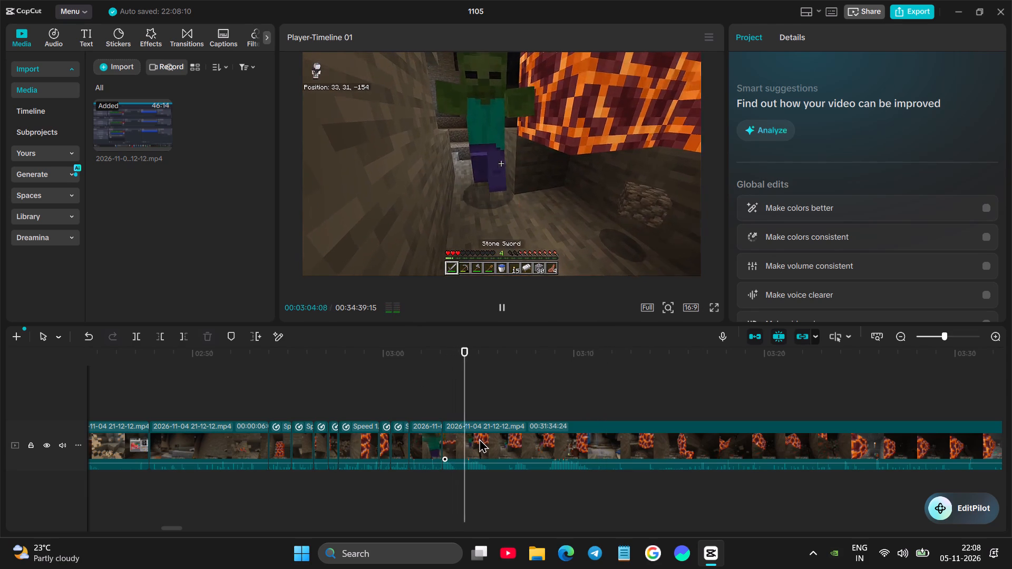
key("space")
left_click(505, 444)
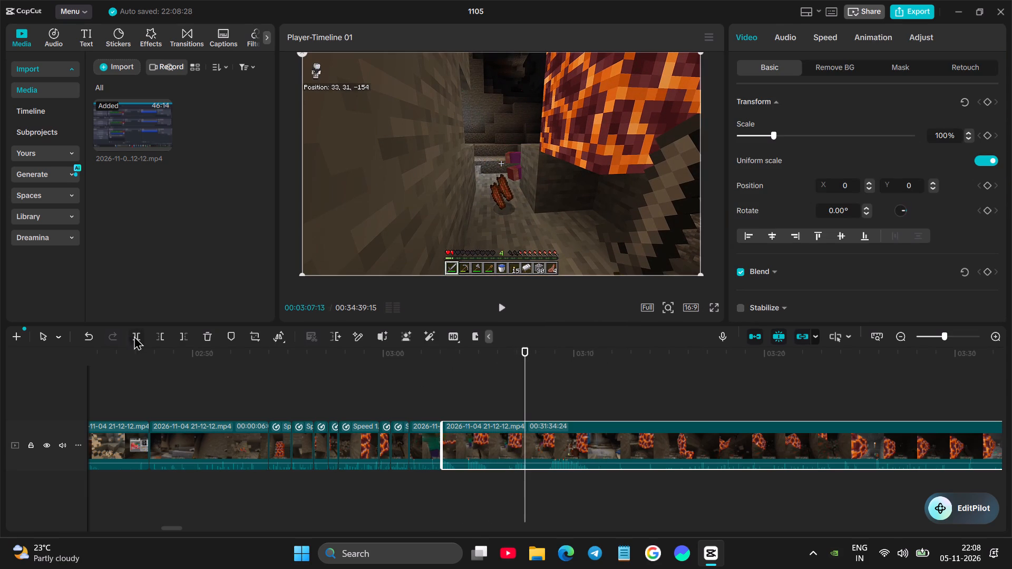
left_click(134, 336)
Set the speed of the zombie-fight clip before the split at 00:03:07:13 to 1.13x.
left_click(482, 399)
left_click(471, 443)
left_click(787, 38)
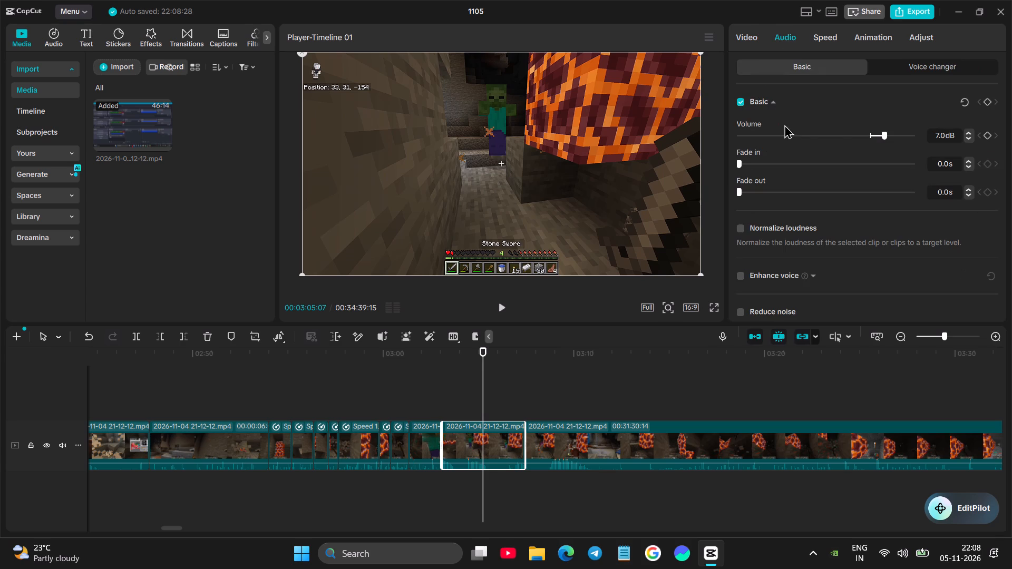
left_click(822, 34)
left_click(782, 121)
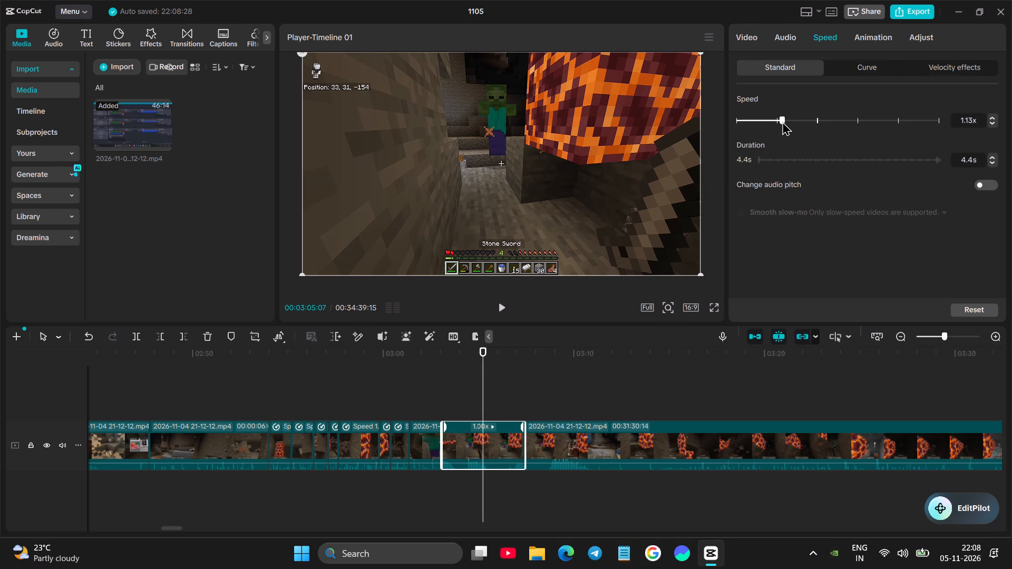
Replay the zombie fight and cut about 0.7 seconds from the start of the long clip following it.
left_click(444, 404)
key("space")
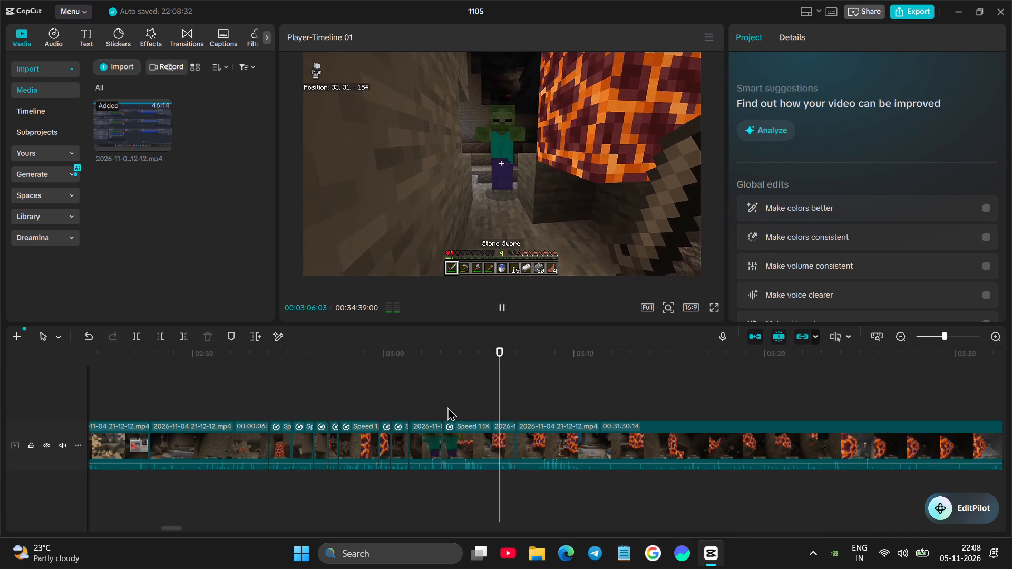
key("space")
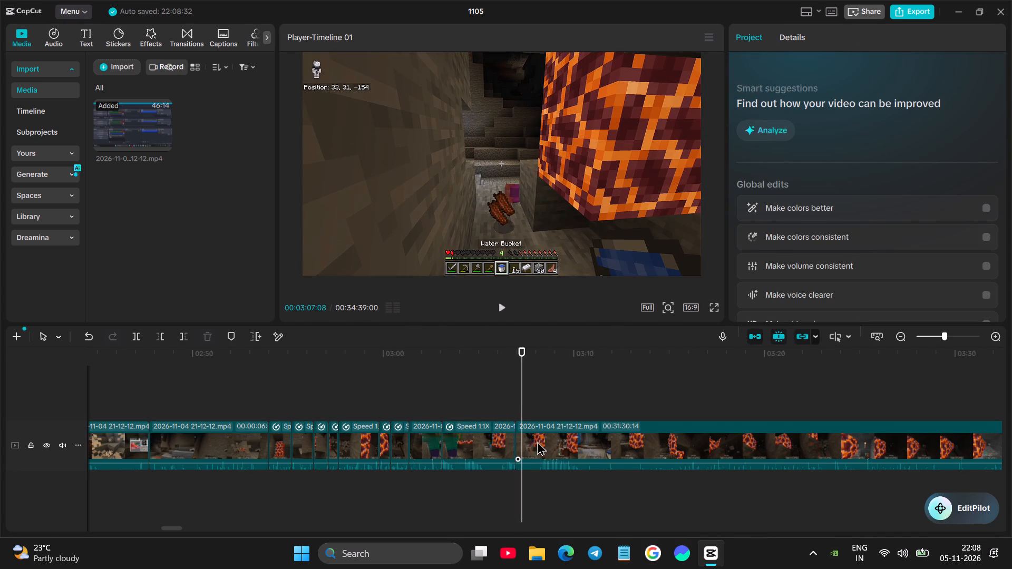
key("space")
key("space")
left_click(579, 448)
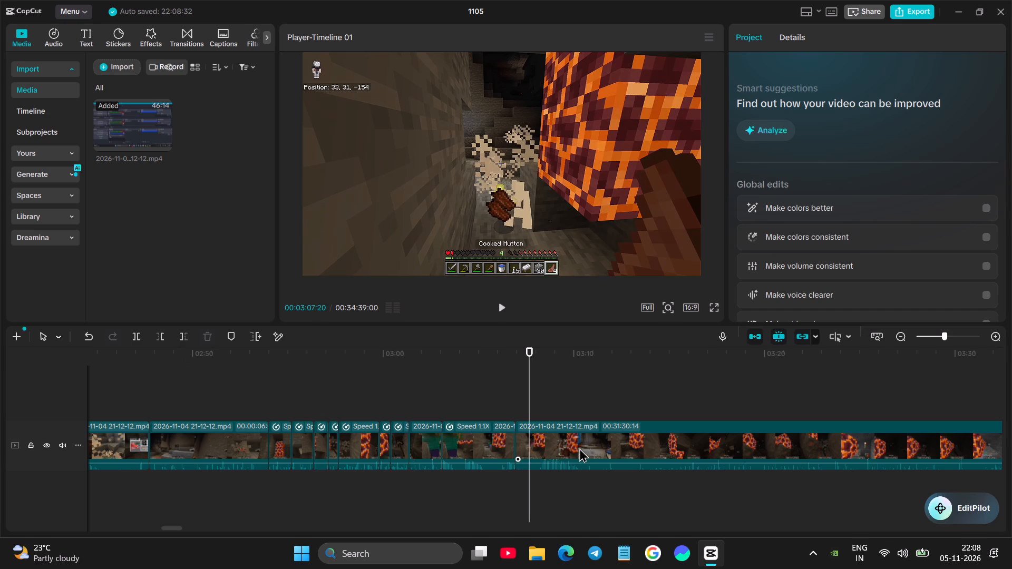
left_click(162, 337)
Replay the cut after the zombie fight and split the long remaining clip at 00:03:08:22, while the mutton is being eaten.
left_click(501, 401)
key("space")
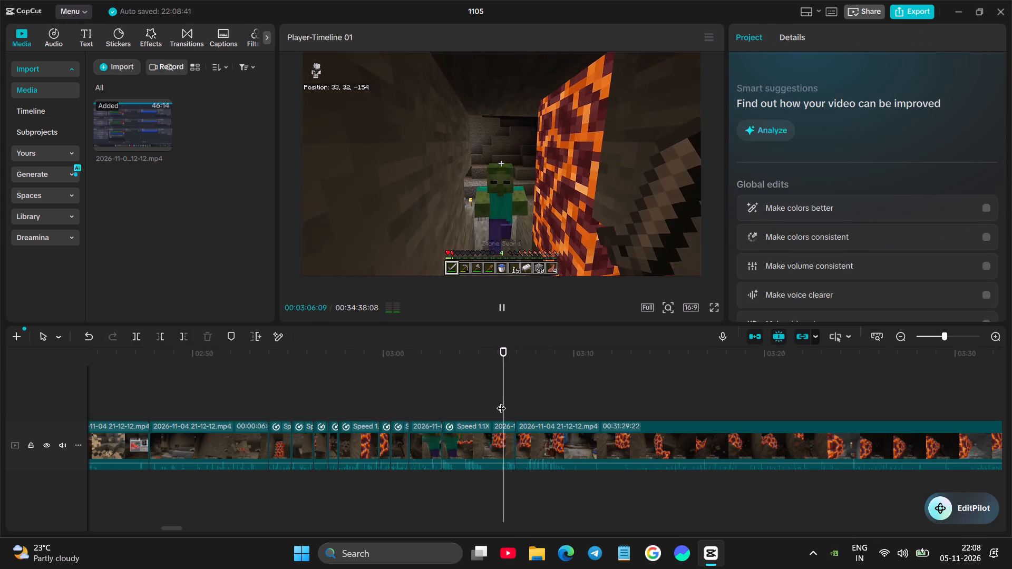
key("space")
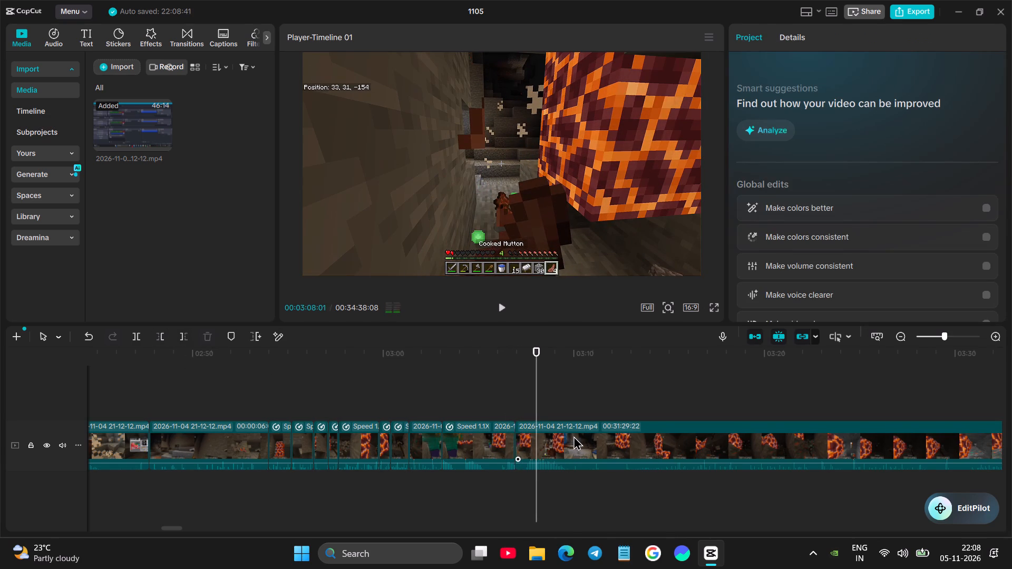
left_click(573, 436)
key("space")
key("space")
left_click(137, 337)
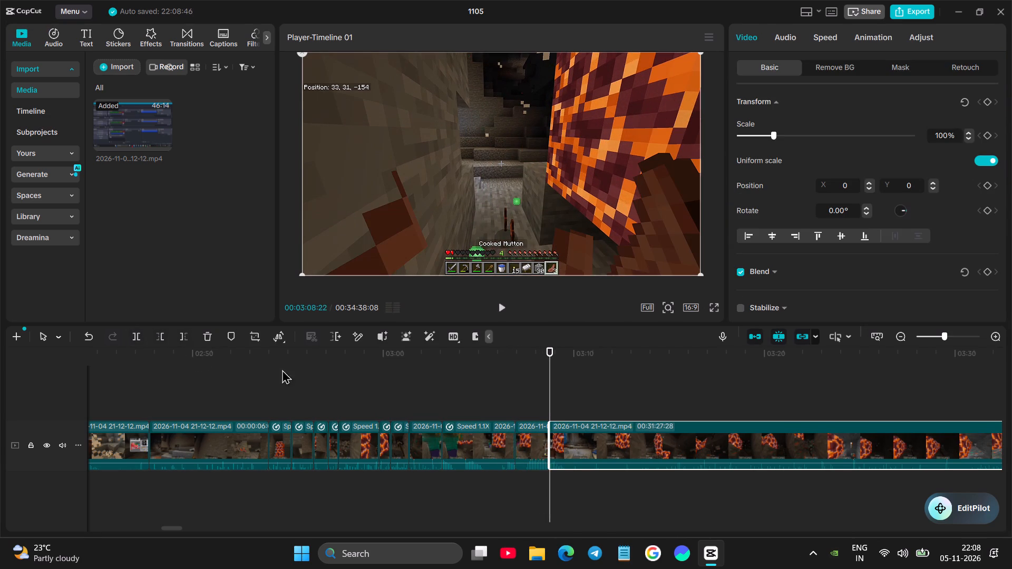
Play on past the mutton eating and cut about 2.2 seconds from the start of the long remaining clip, up to 00:03:11:03.
key("space")
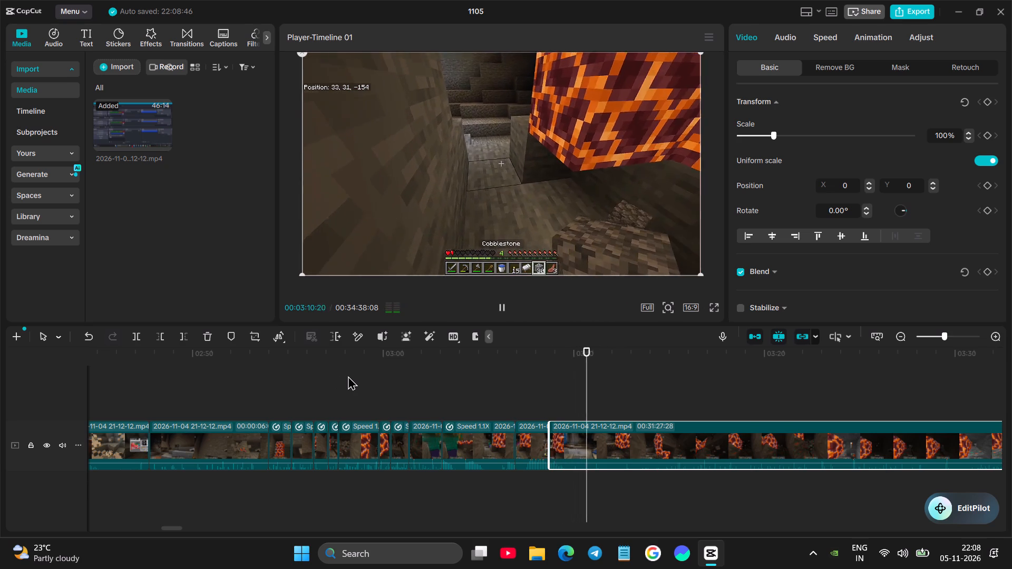
key("space")
left_click(595, 391)
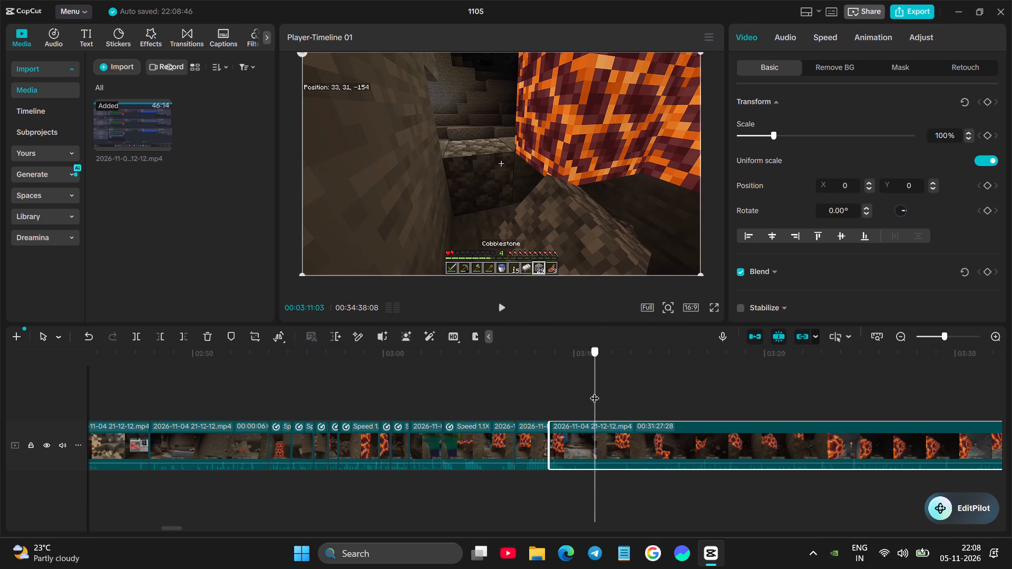
left_click(163, 342)
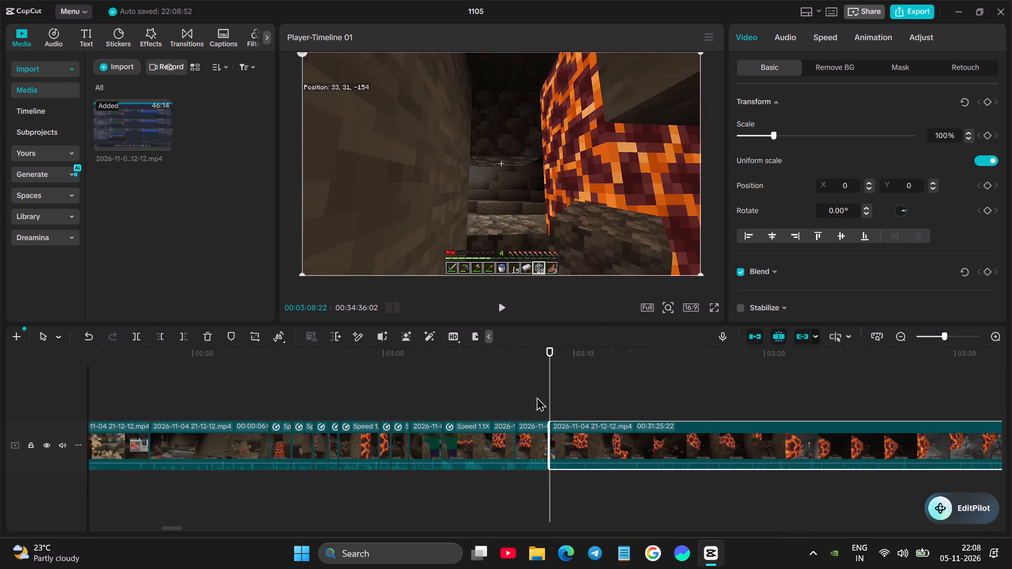
Replay the cut after the mutton eating and split the long remaining clip about 4 seconds in, once the stone pickaxe is out.
left_click(520, 395)
key("space")
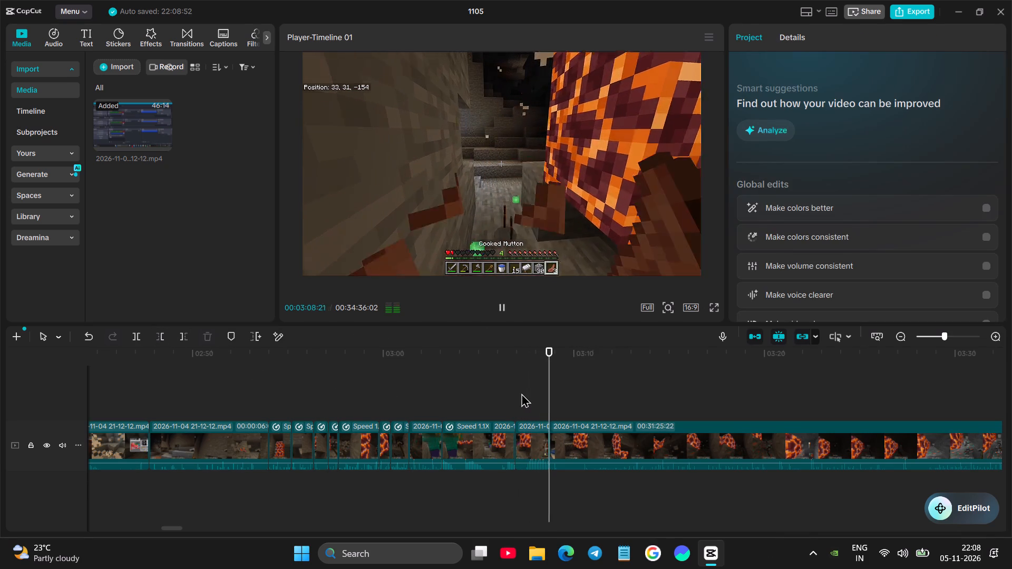
key("space")
key("space")
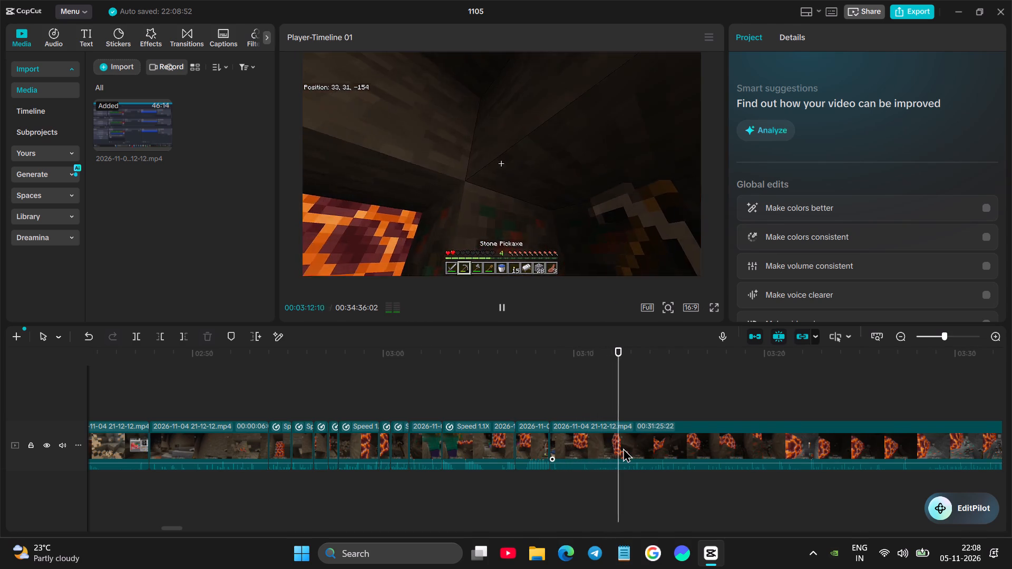
key("space")
left_click(623, 448)
left_click(141, 337)
Set the speed of the 4-second cobblestone-and-pickaxe clip before the new split to 1.19x.
left_click(597, 419)
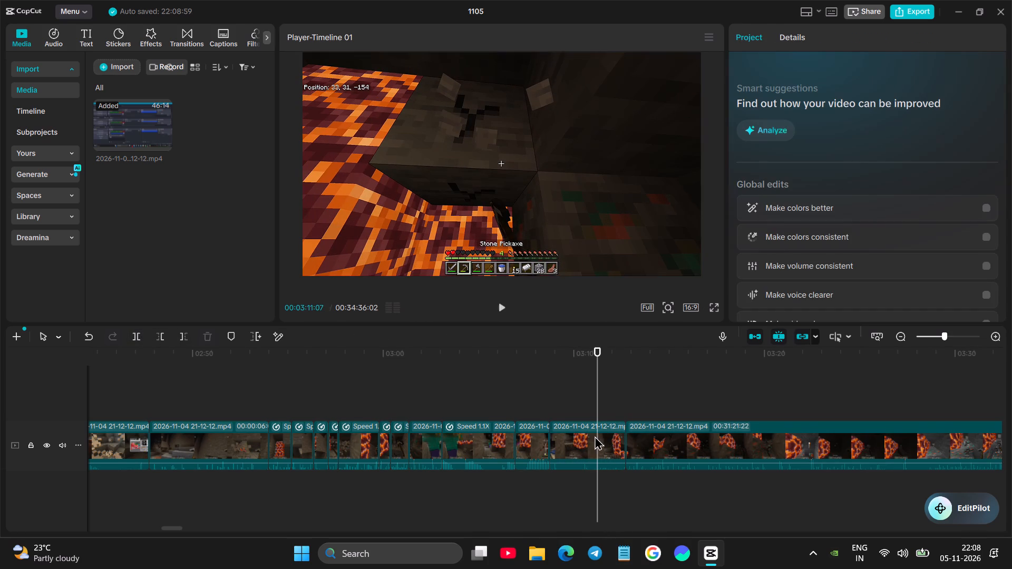
left_click(591, 434)
left_click(835, 32)
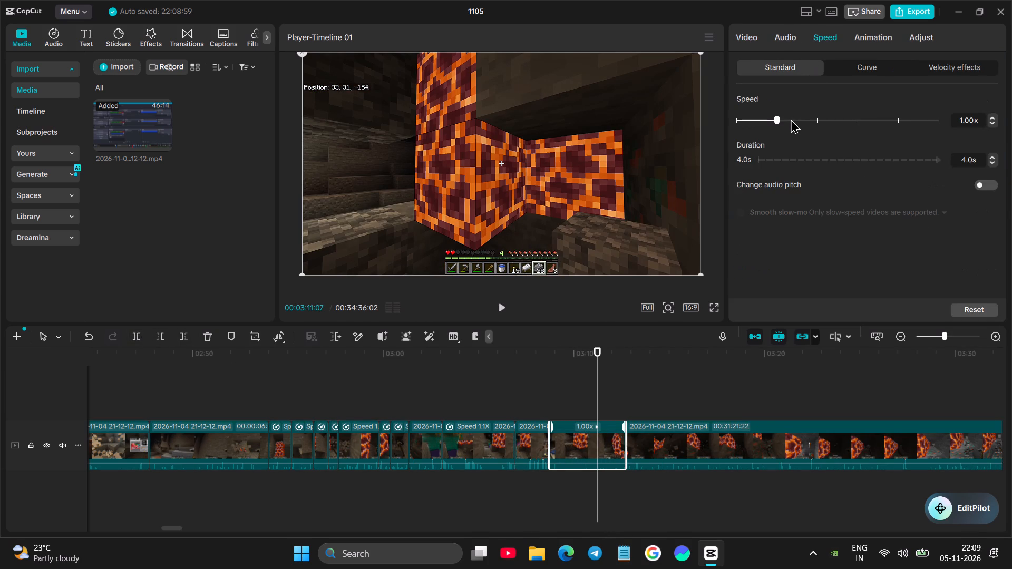
left_click(785, 119)
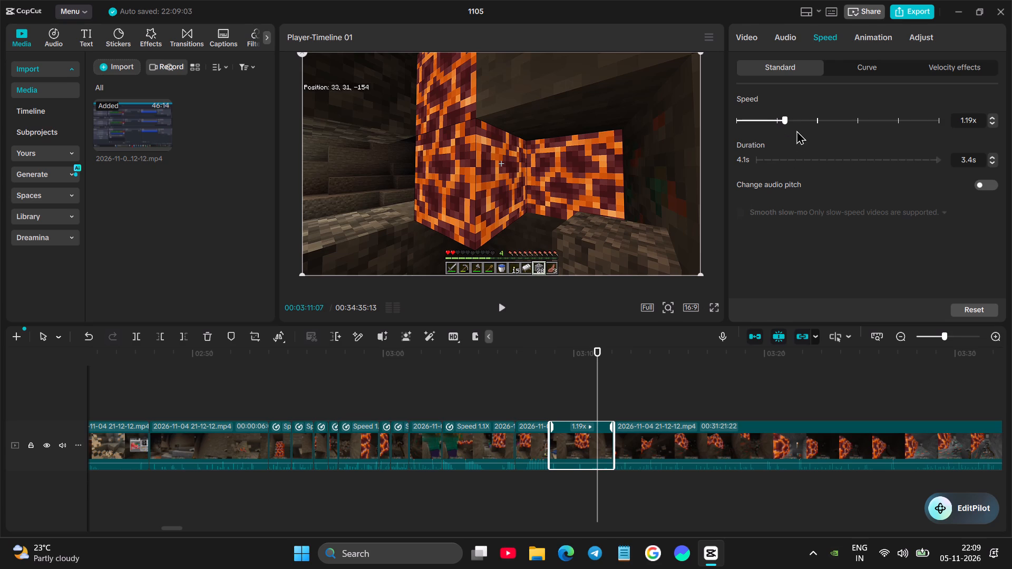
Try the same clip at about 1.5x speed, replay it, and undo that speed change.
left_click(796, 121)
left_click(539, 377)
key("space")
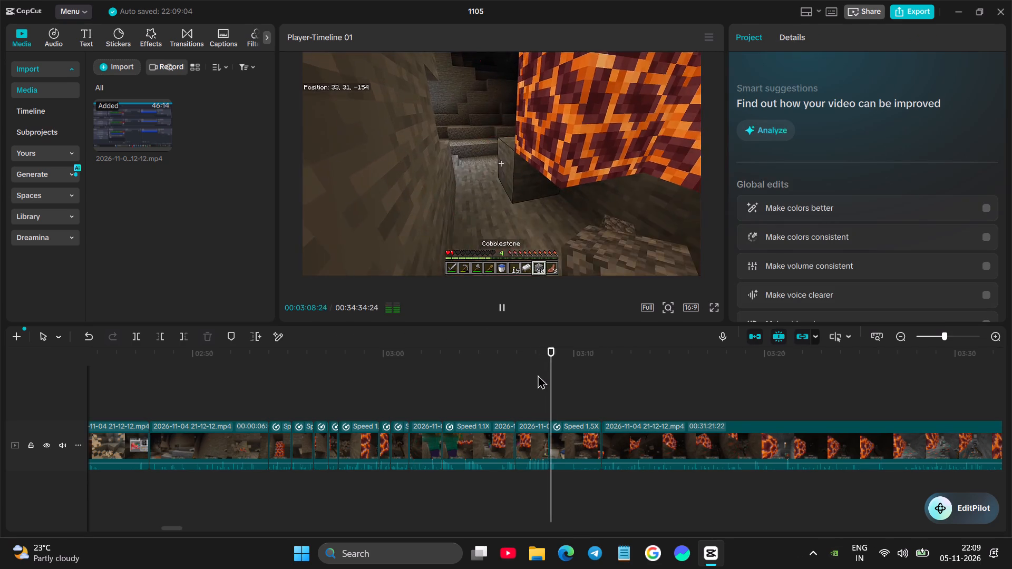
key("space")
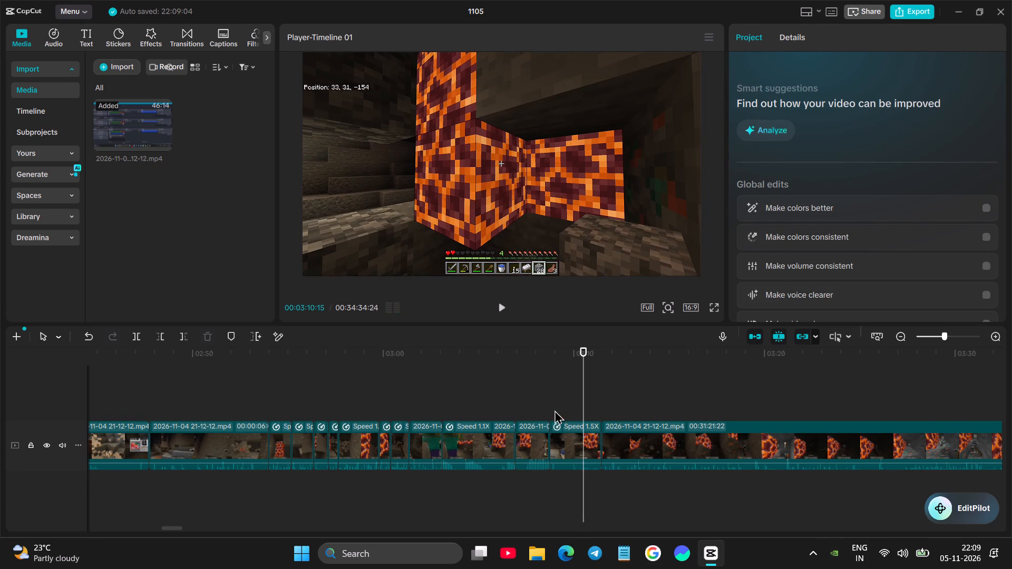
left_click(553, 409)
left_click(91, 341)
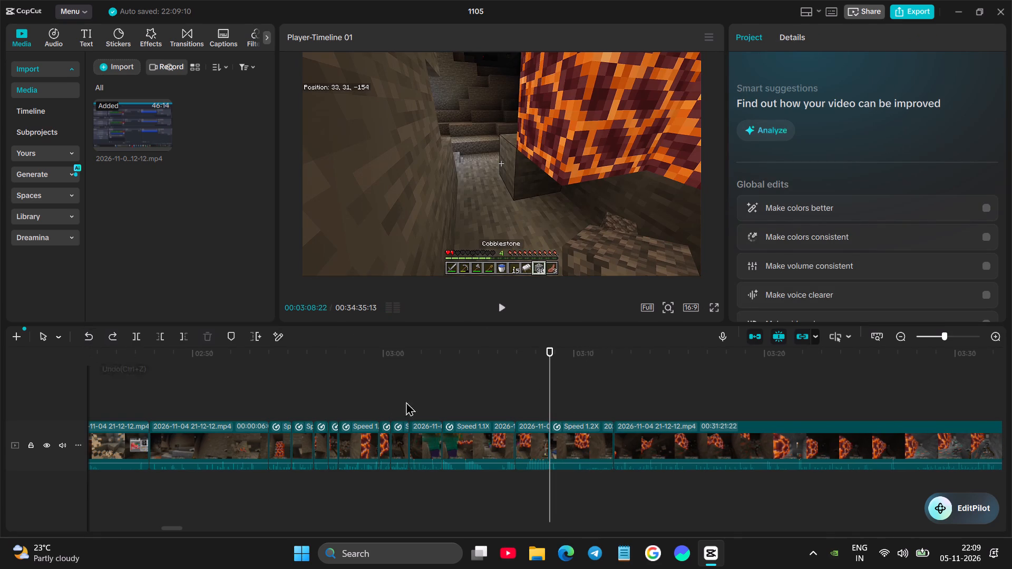
Split the 1.19x clip at 00:03:09:10 and cut about 0.7 seconds from the start of its second part.
key("space")
key("space")
left_click(597, 447)
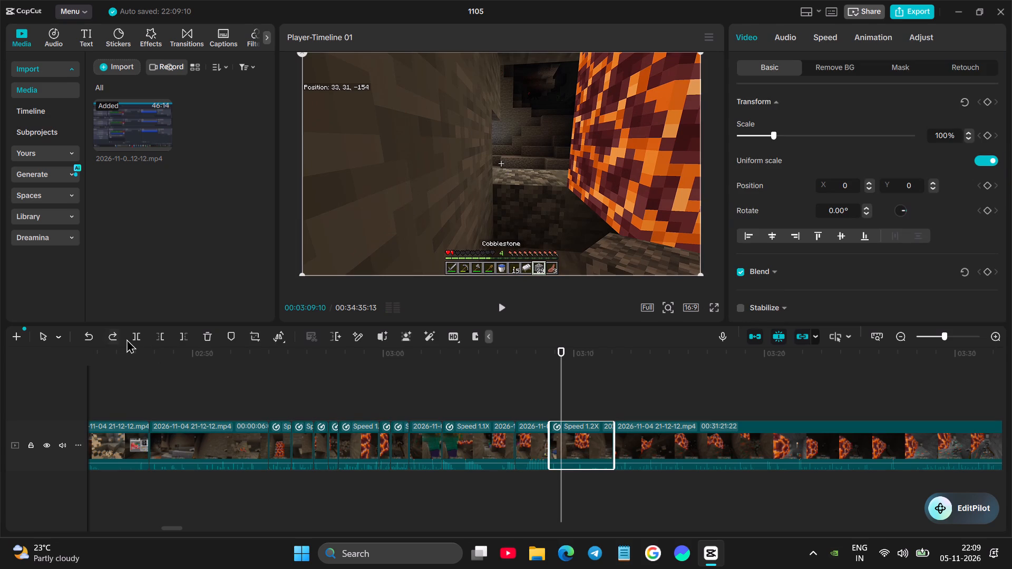
left_click(129, 338)
key("space")
key("space")
key("space")
key("space")
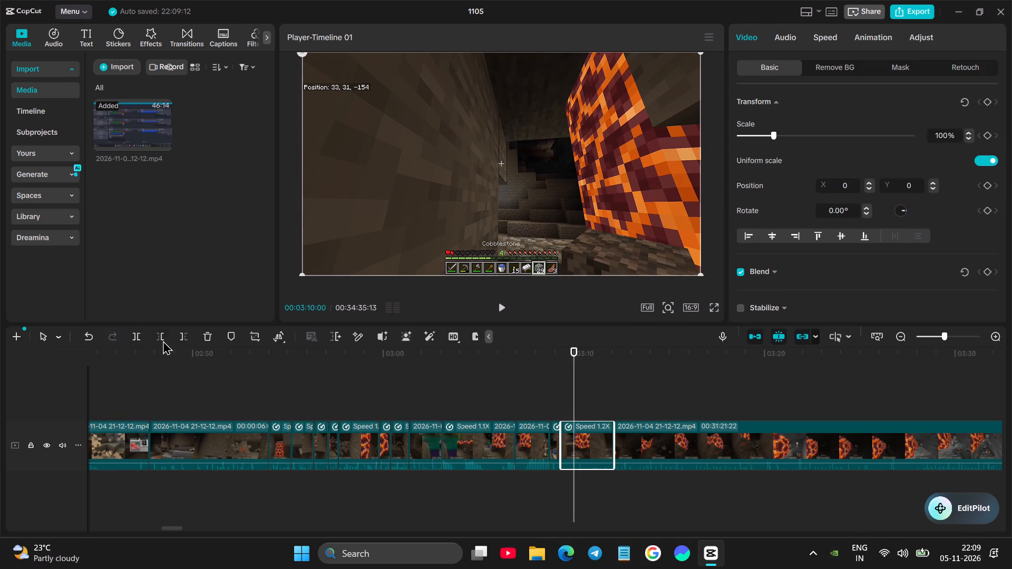
left_click(160, 338)
Replay the sped-up clip, split it at 00:03:10:21 as the stone pickaxe appears, and delete the short piece after the split.
left_click(550, 387)
key("space")
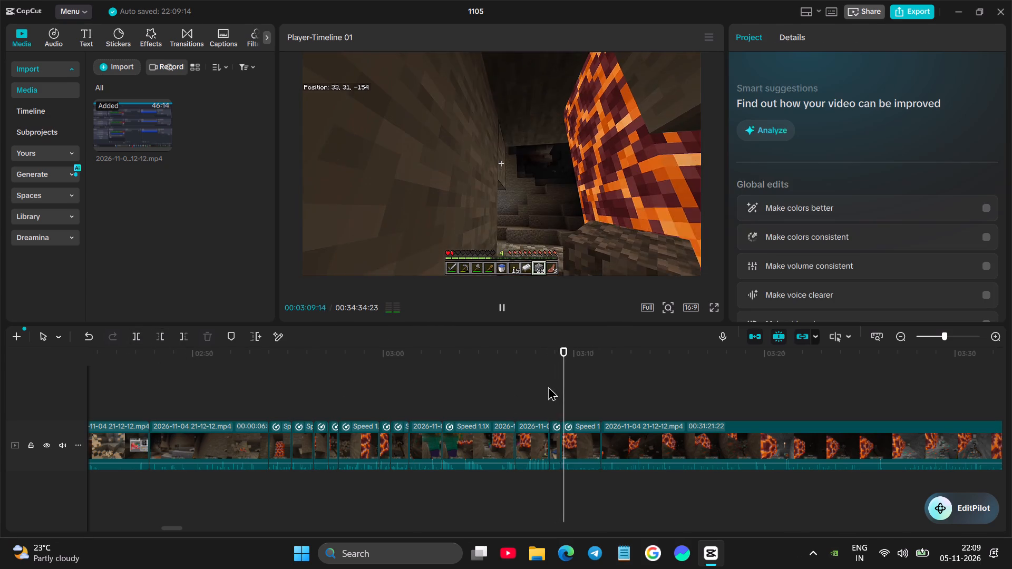
key("space")
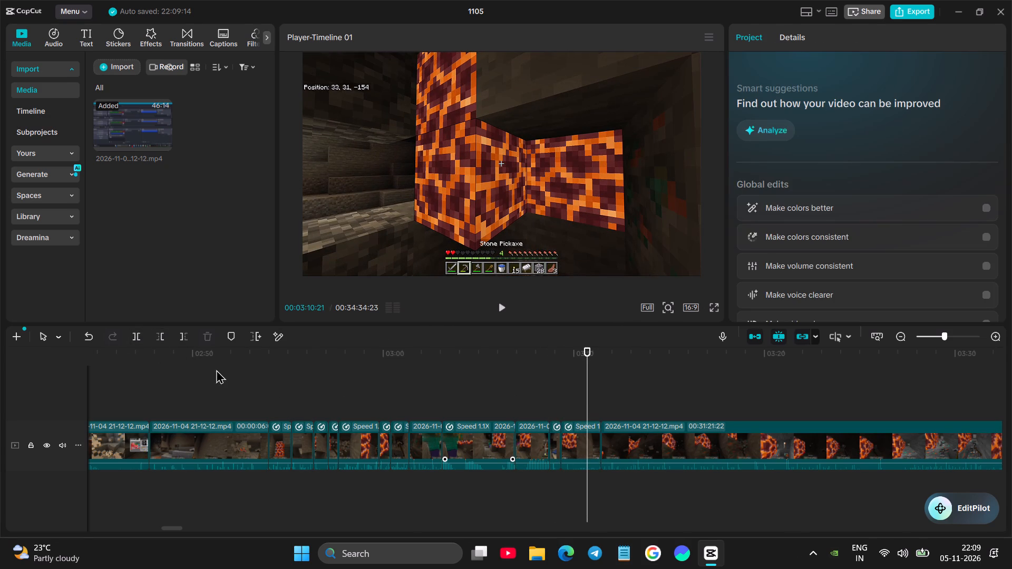
left_click(132, 335)
key("space")
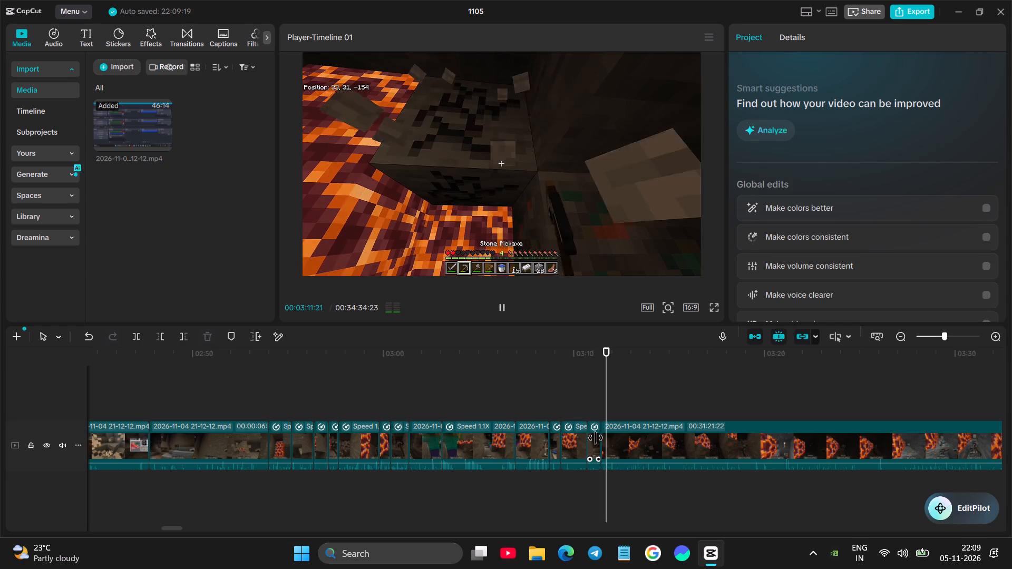
left_click(597, 438)
key("BackSpace")
Replay the start of the pickaxe mining and cut about 1.7 seconds from the start of the long remaining clip, up to 00:03:12:11.
left_click(587, 399)
key("space")
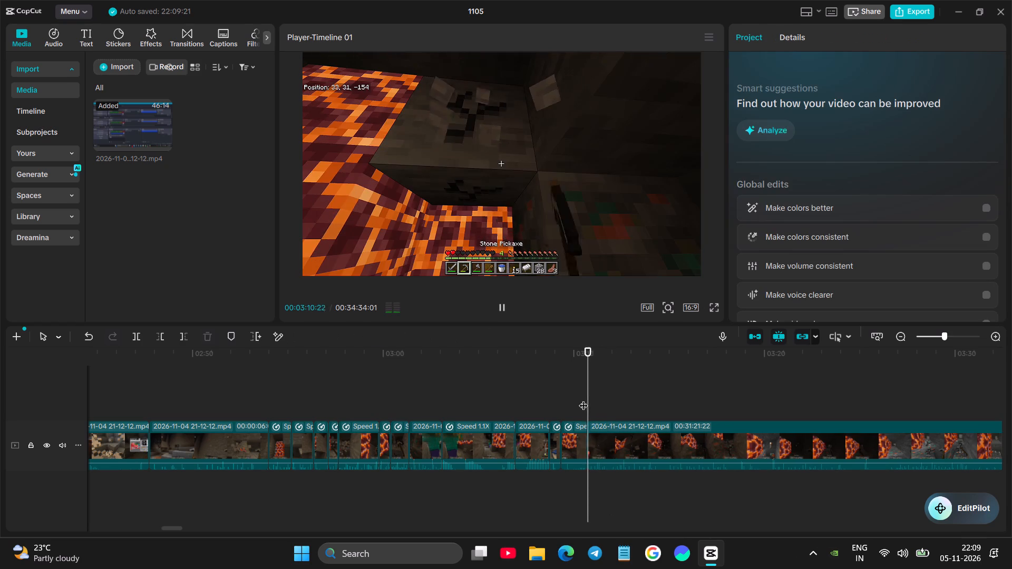
key("space")
left_click(636, 431)
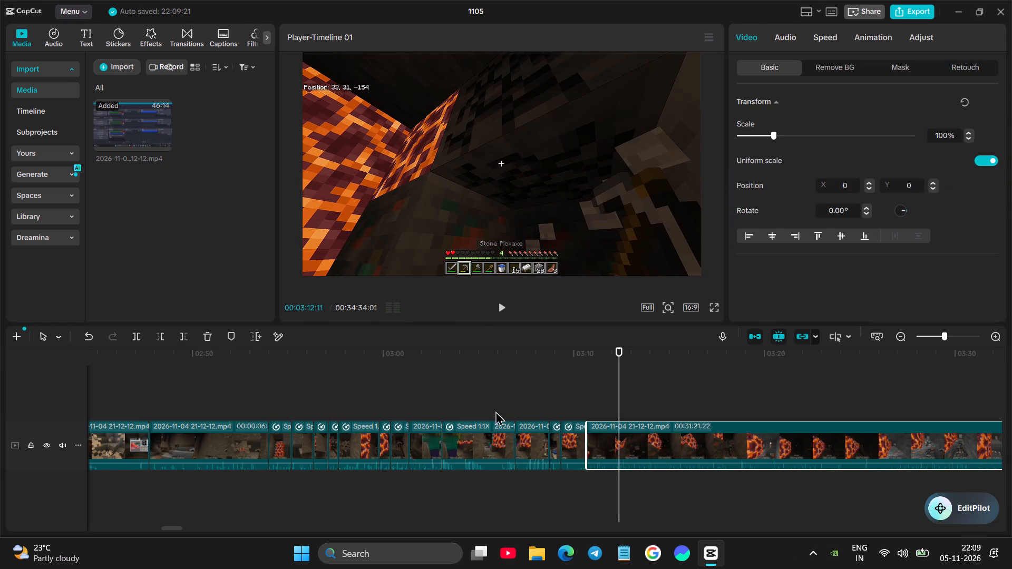
left_click(161, 339)
Replay the mining after the cut and split the long remaining clip at 00:03:12:01.
left_click(569, 401)
key("space")
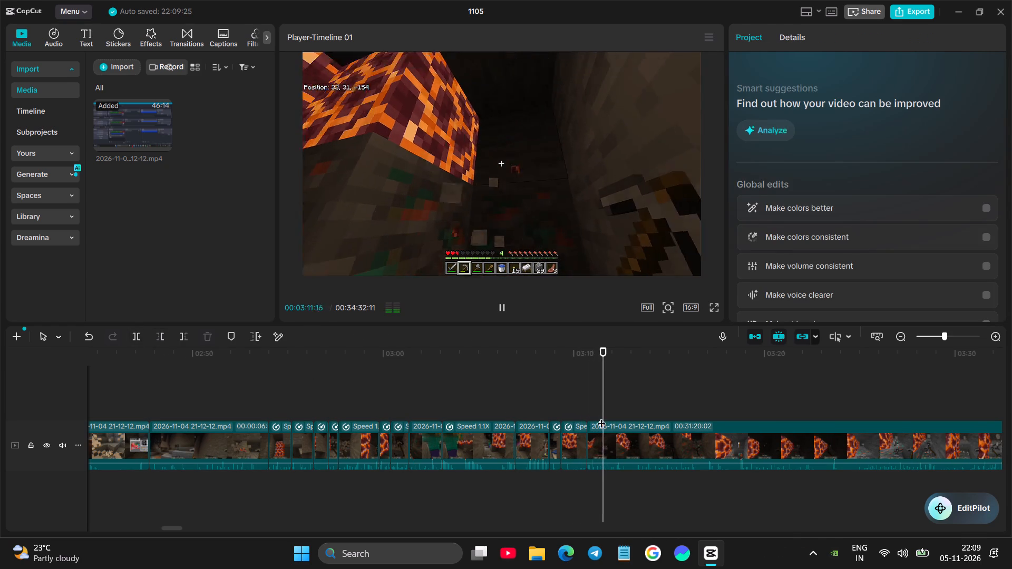
key("space")
left_click(671, 438)
key("space")
key("space")
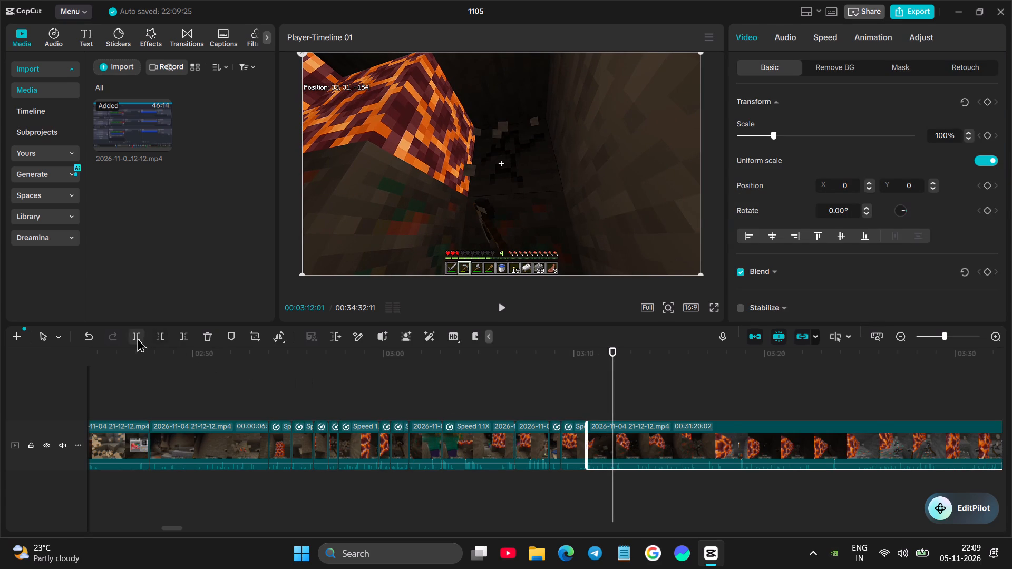
left_click(137, 337)
Skim ahead through the mining to 00:03:41:25 and cut about 29.8 seconds from the start of the long remaining clip.
key("space")
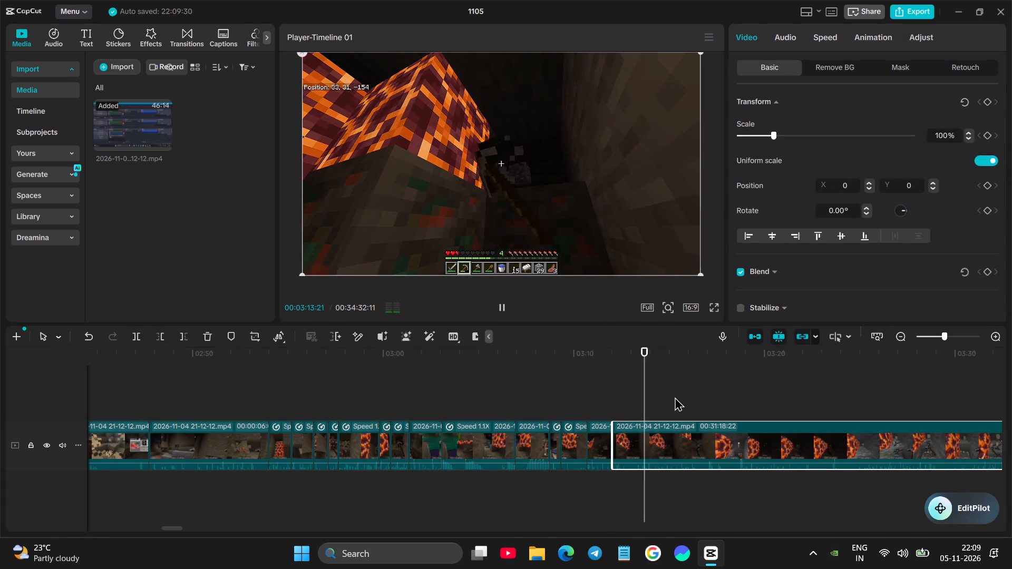
left_click(667, 398)
left_click_drag(667, 398, 737, 401)
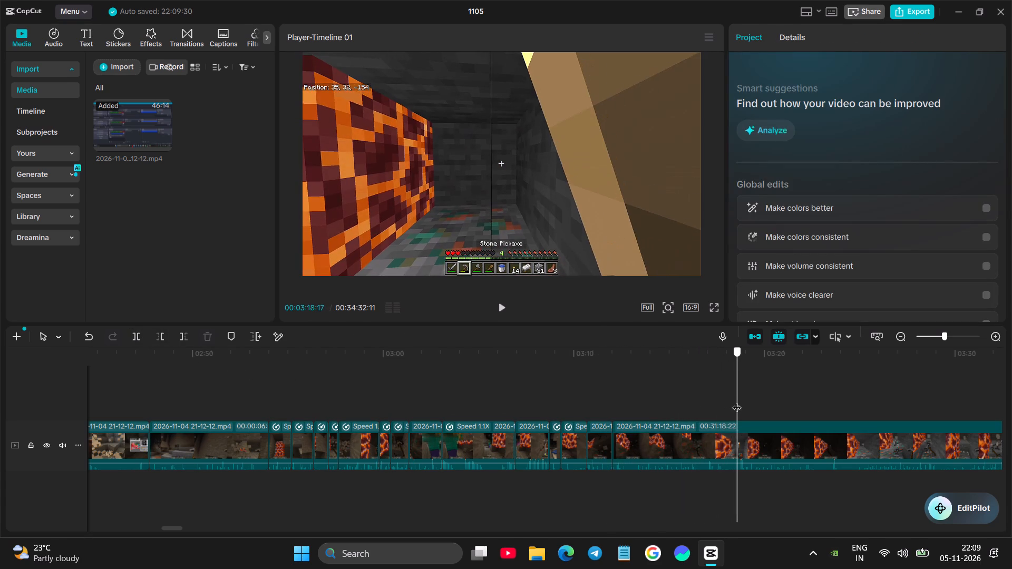
left_click_drag(737, 401, 884, 390)
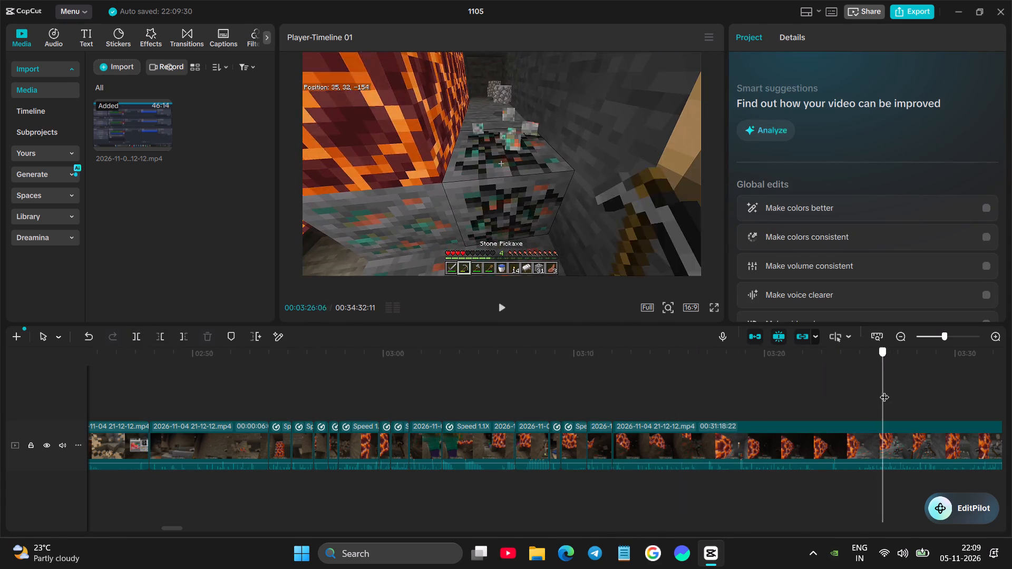
left_click_drag(884, 390, 996, 381)
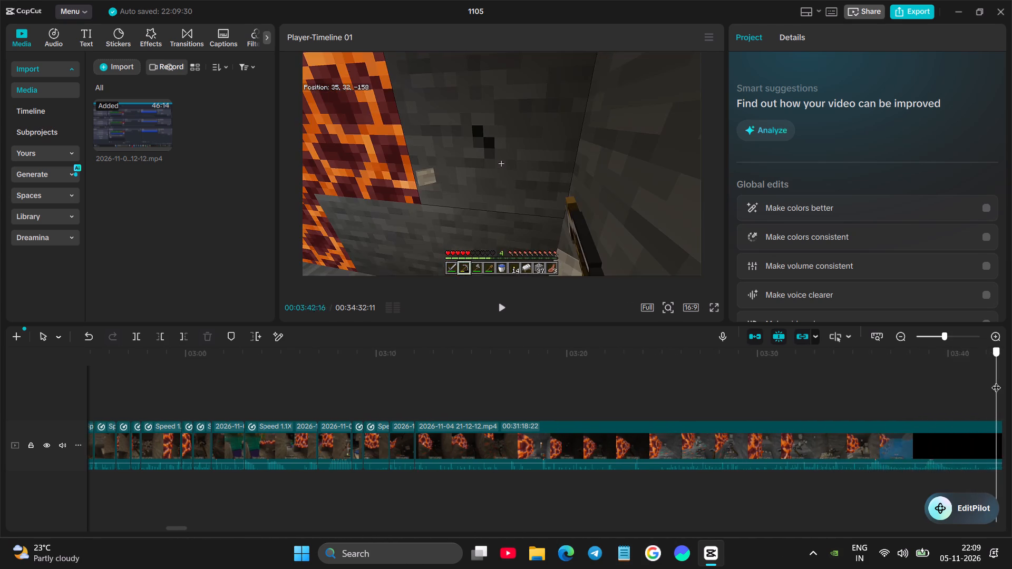
left_click_drag(996, 381, 907, 377)
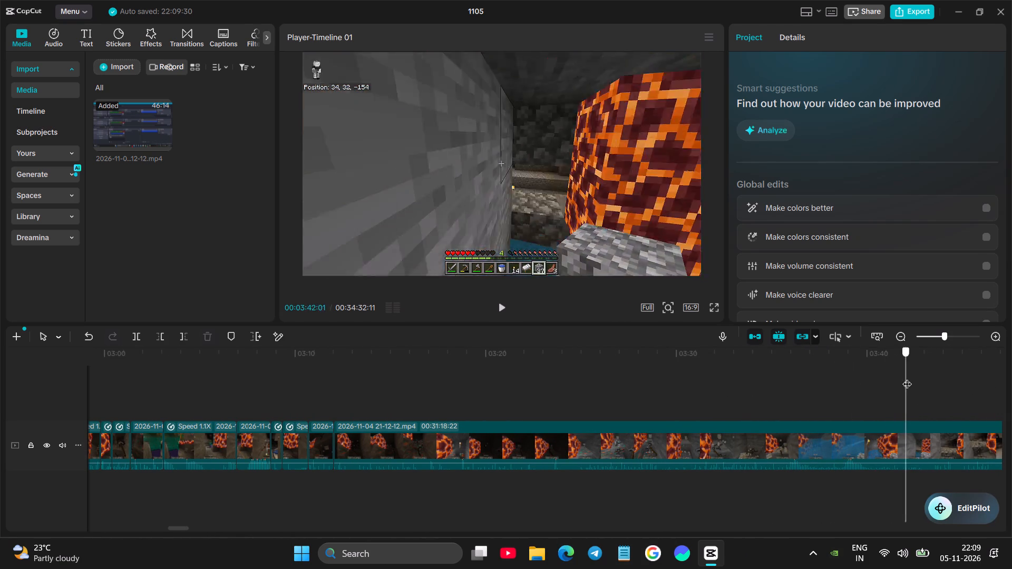
left_click_drag(907, 377, 905, 401)
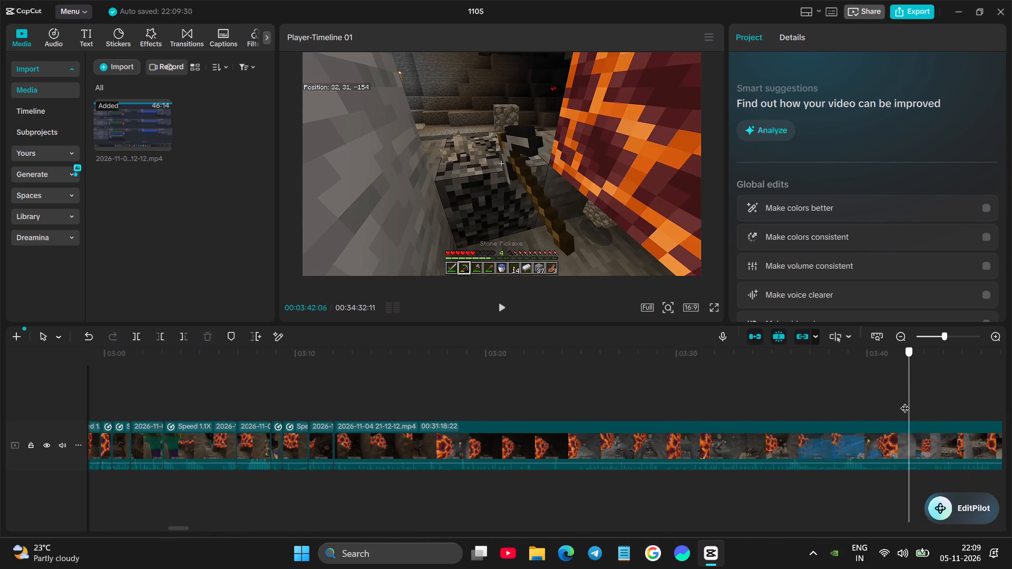
left_click_drag(905, 401, 902, 408)
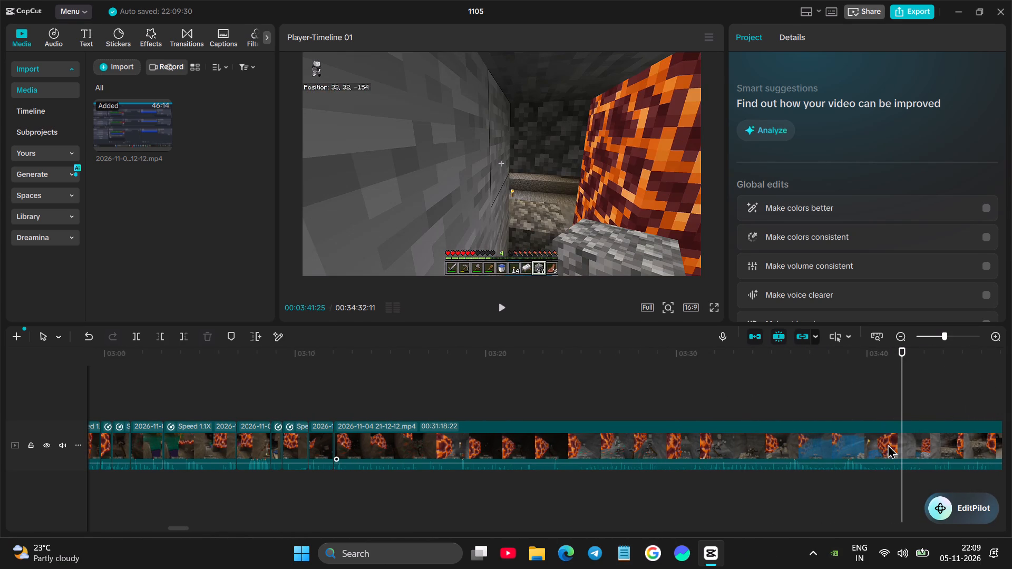
left_click(888, 444)
left_click(167, 331)
Replay the jump and extend the end of the short mining clip before it by about 0.4 seconds.
left_click(317, 386)
key("space")
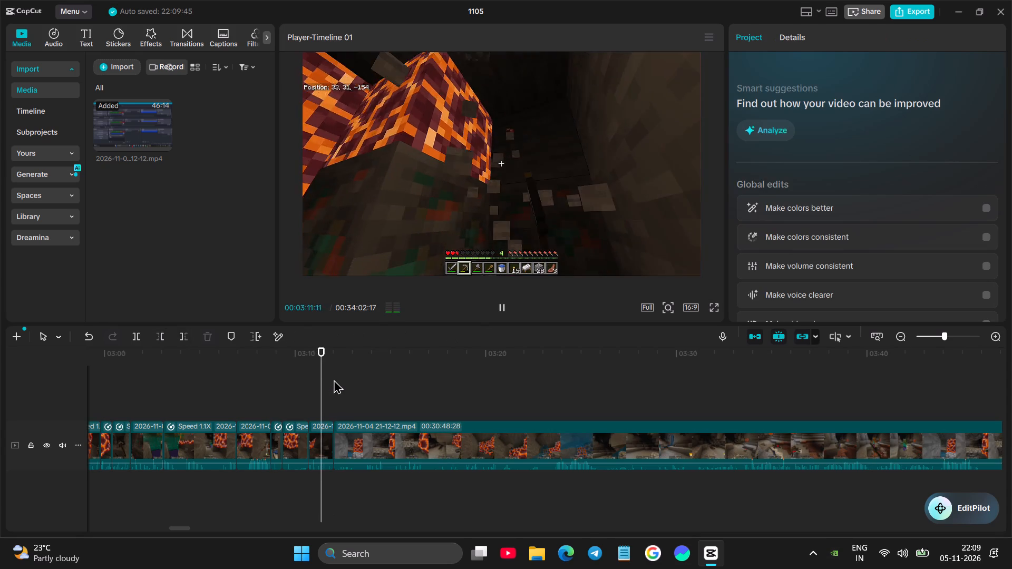
left_click(324, 434)
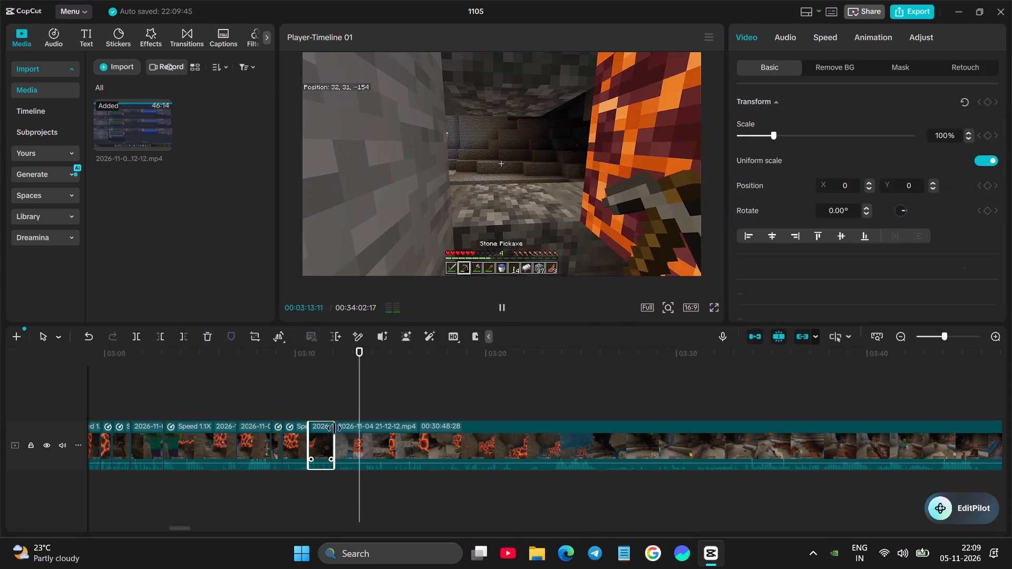
left_click_drag(336, 427, 341, 423)
Replay the jump and extend the start of the long remaining clip backward by about 0.3 seconds.
left_click(328, 407)
key("space")
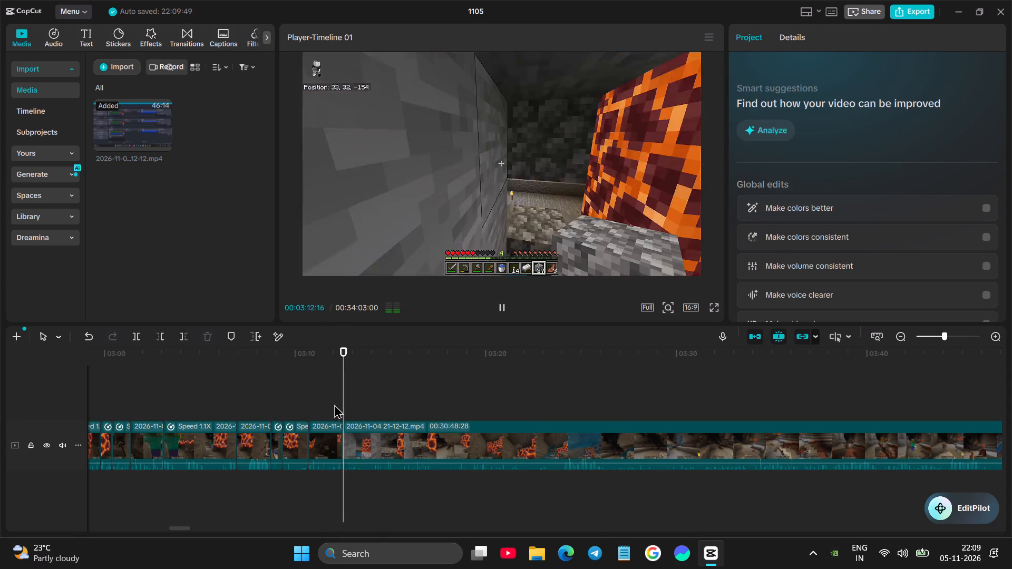
left_click(366, 436)
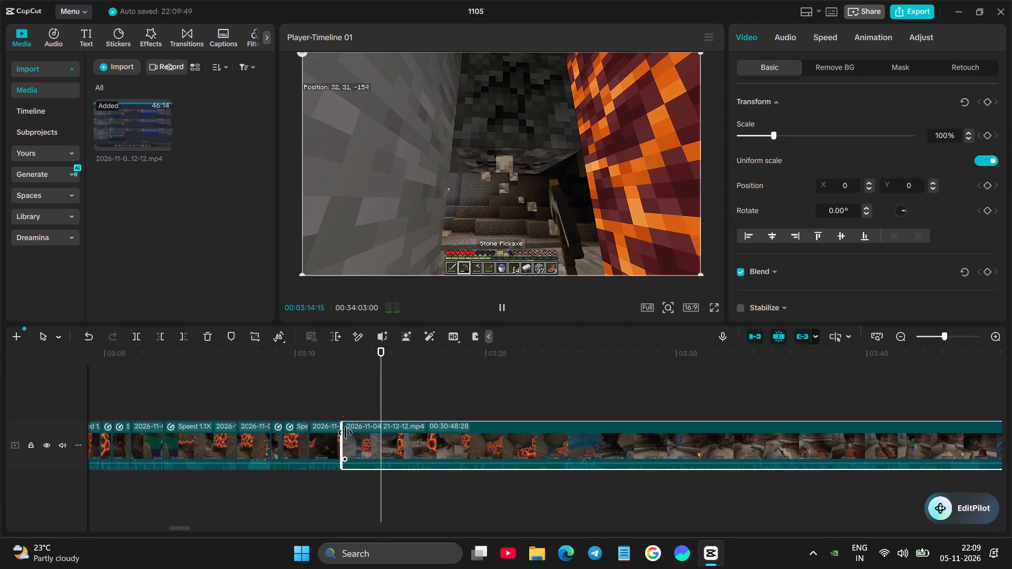
left_click_drag(343, 433, 338, 433)
Replay the section after the jump and split the long remaining clip at 00:03:13:26.
left_click(323, 404)
key("space")
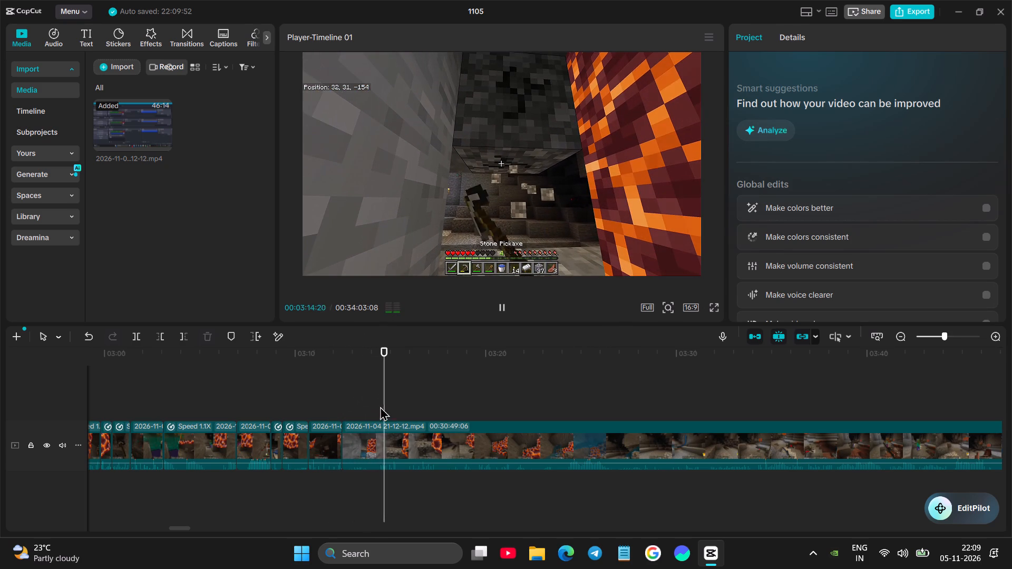
key("space")
left_click(347, 405)
key("space")
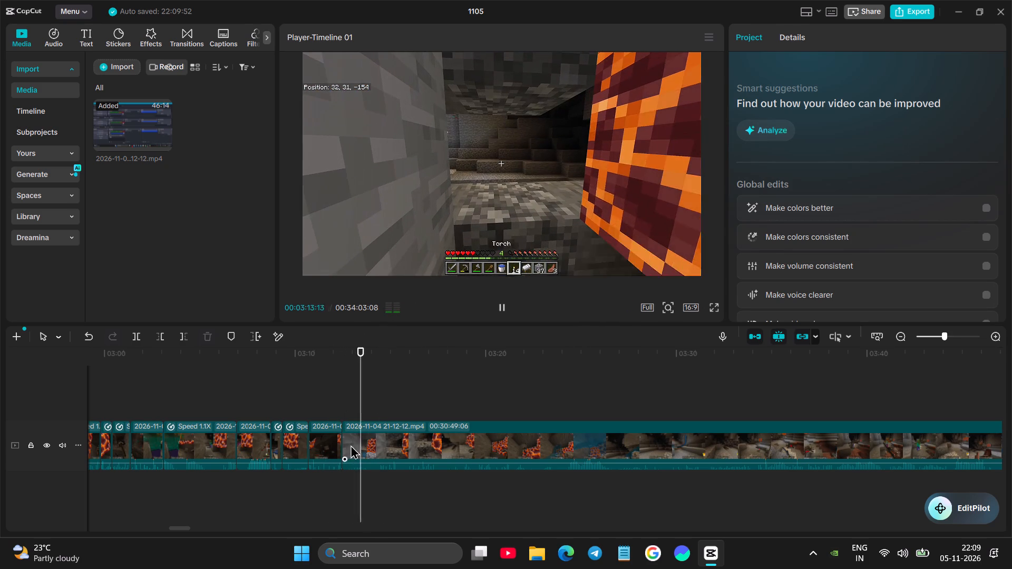
key("space")
left_click(372, 468)
key("space")
key("space")
left_click(135, 333)
Play on past the split at 00:03:13:26 and cut about 1.2 seconds from the start of the long remaining clip.
key("space")
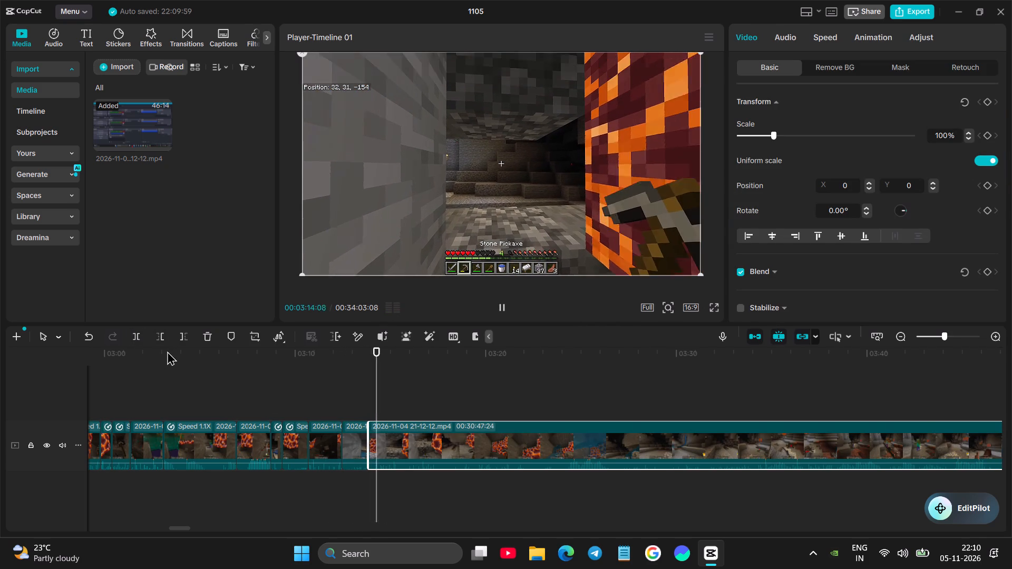
key("space")
key("space")
key("space")
left_click(160, 340)
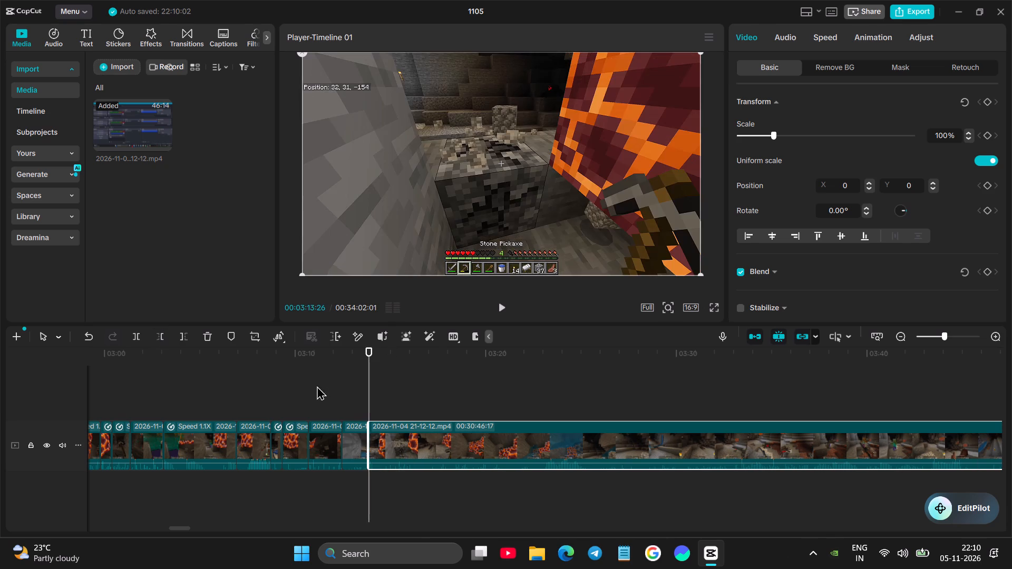
Play on briefly and split the long remaining clip at 00:03:14:11.
key("space")
key("space")
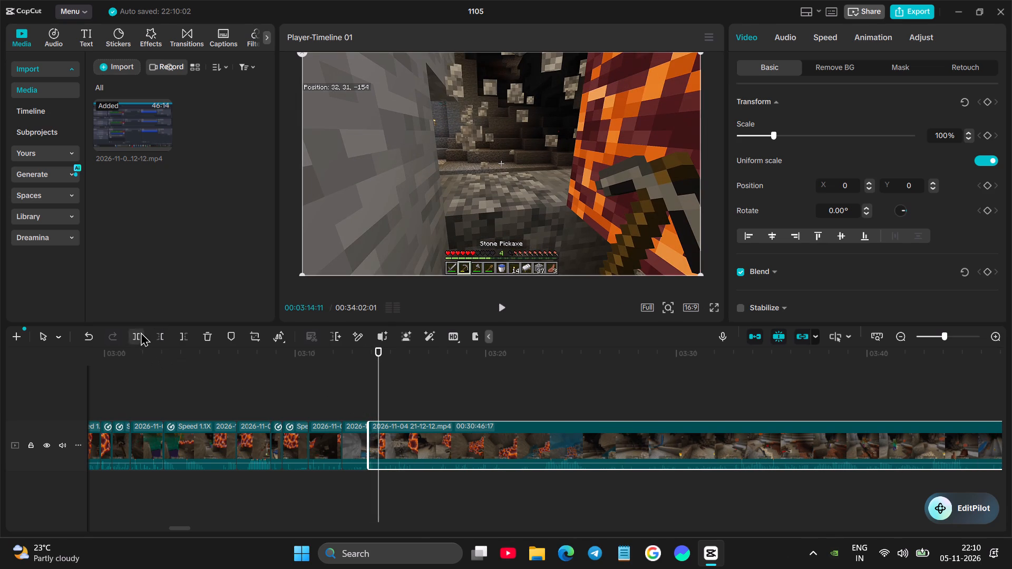
left_click(133, 341)
Play on past the split at 00:03:14:11 and cut about 1 second from the start of the long remaining clip.
key("space")
key("space")
key("space")
key("space")
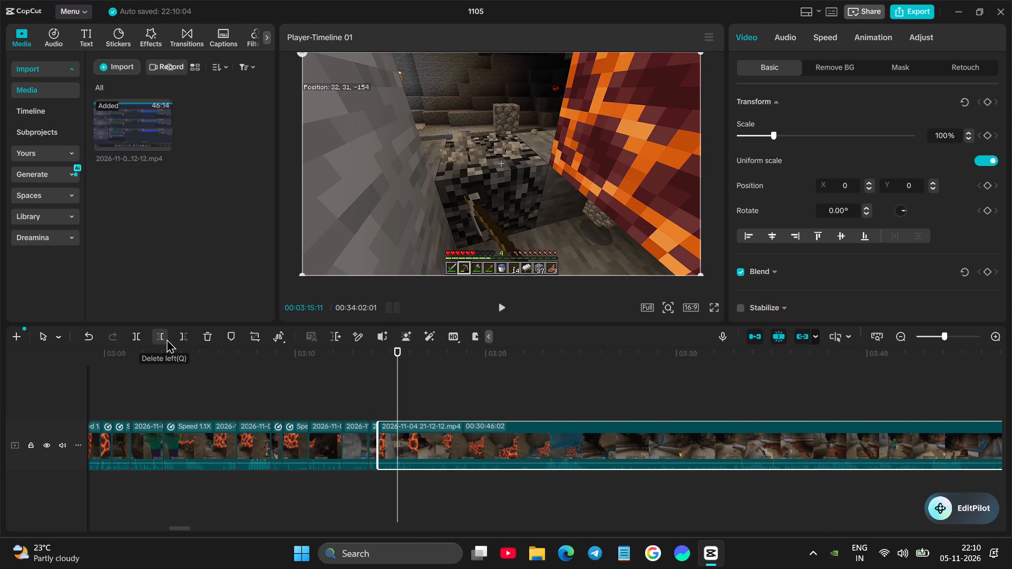
left_click(160, 337)
Replay the latest jump cut and split the long remaining clip at 00:03:15:18.
left_click(371, 396)
key("space")
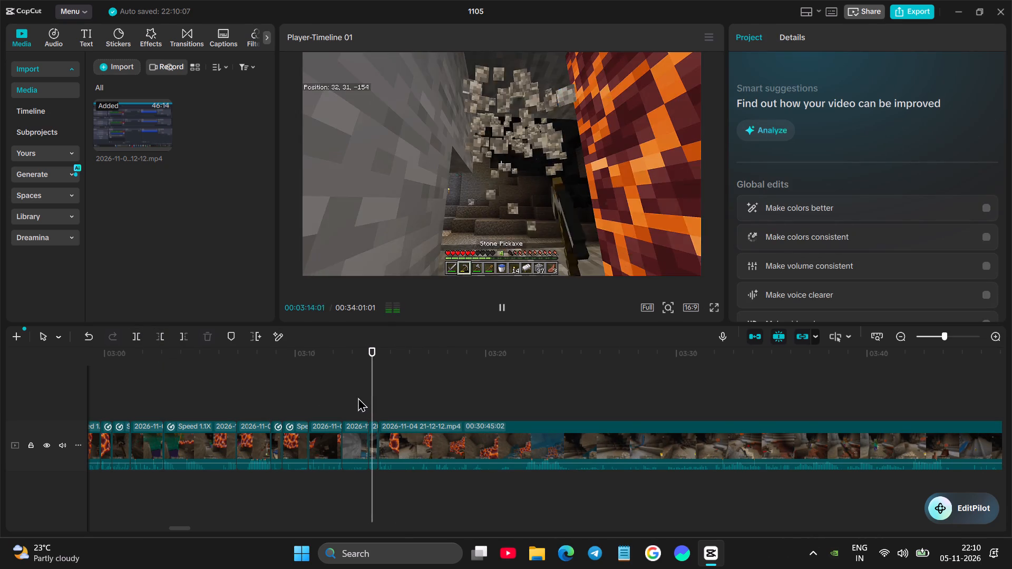
key("space")
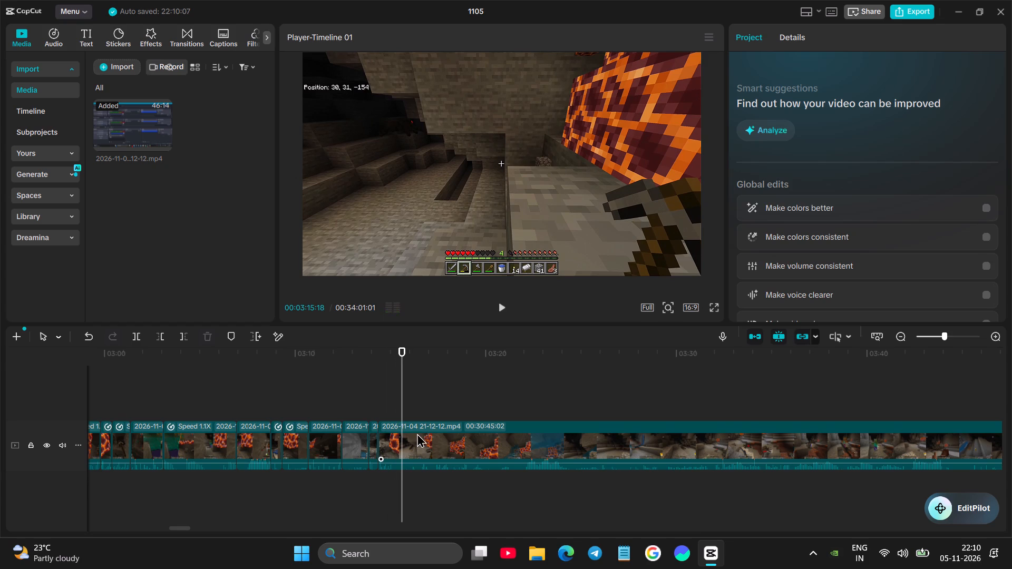
left_click(417, 433)
left_click(143, 336)
Skim ahead to the stone sword facing the spider and cut about 15 seconds from the start of the long remaining clip.
key("space")
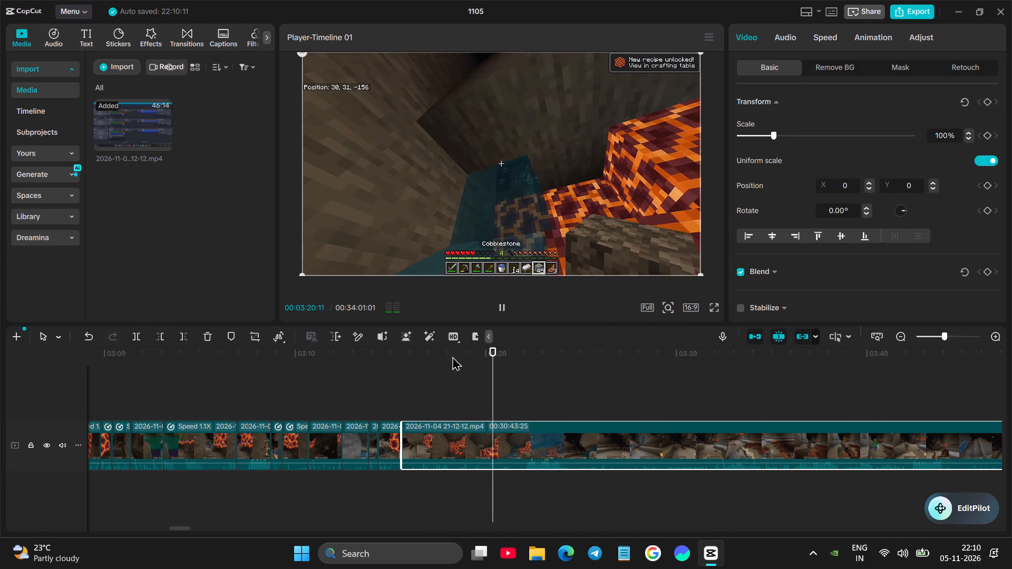
left_click_drag(503, 390, 555, 390)
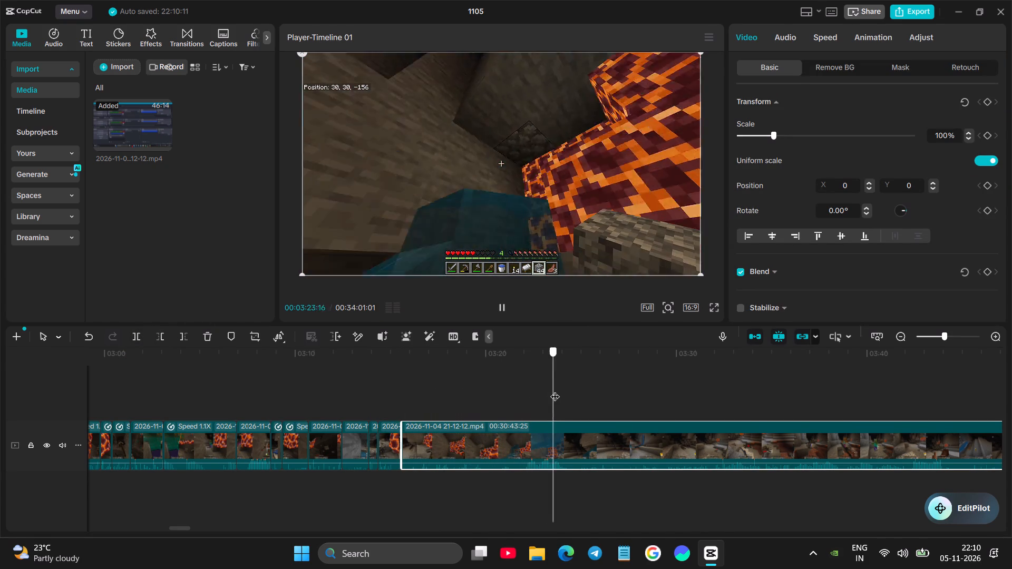
left_click_drag(555, 390, 679, 399)
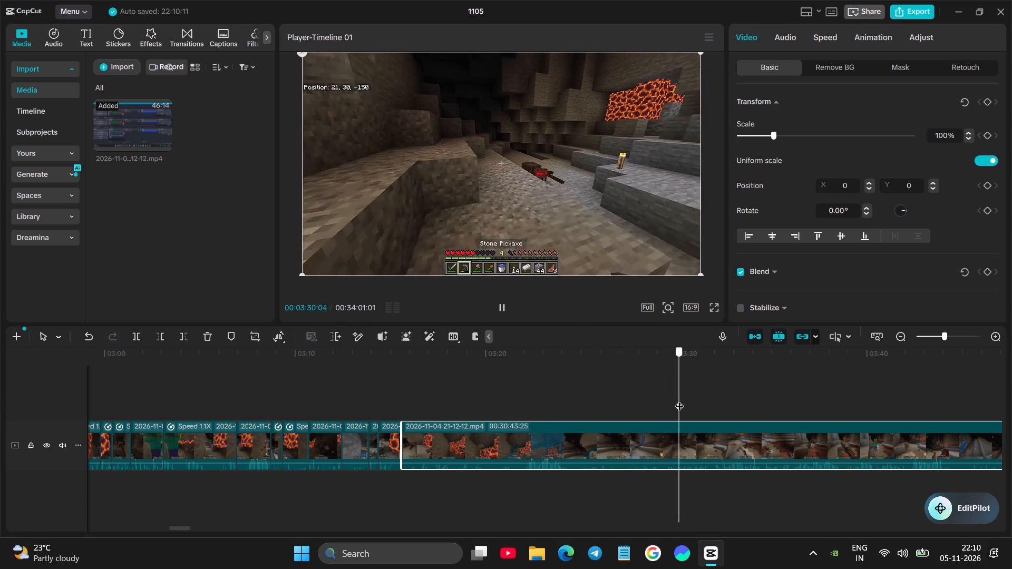
left_click_drag(679, 399, 689, 414)
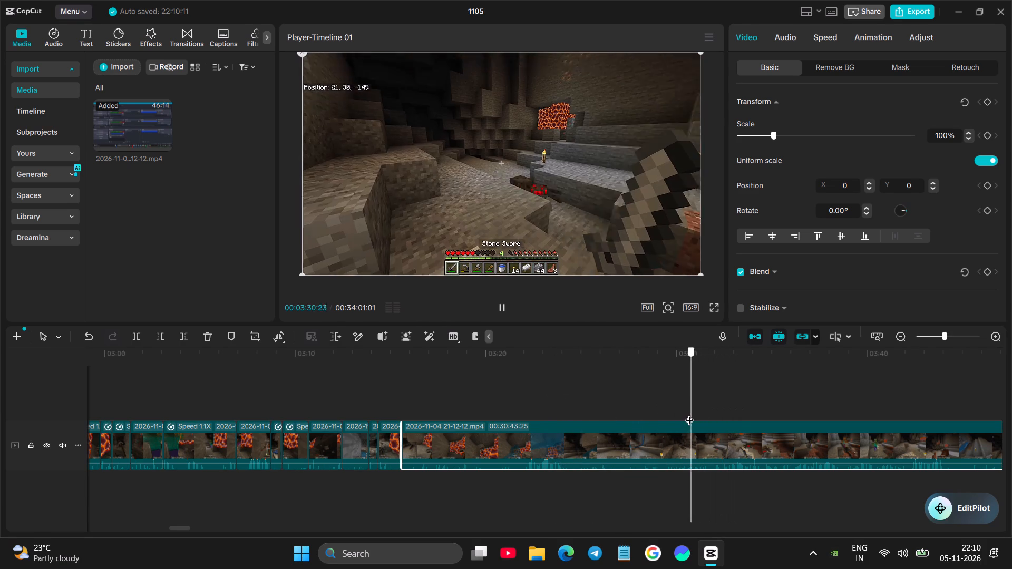
left_click_drag(689, 414, 689, 414)
left_click(628, 466)
left_click(164, 340)
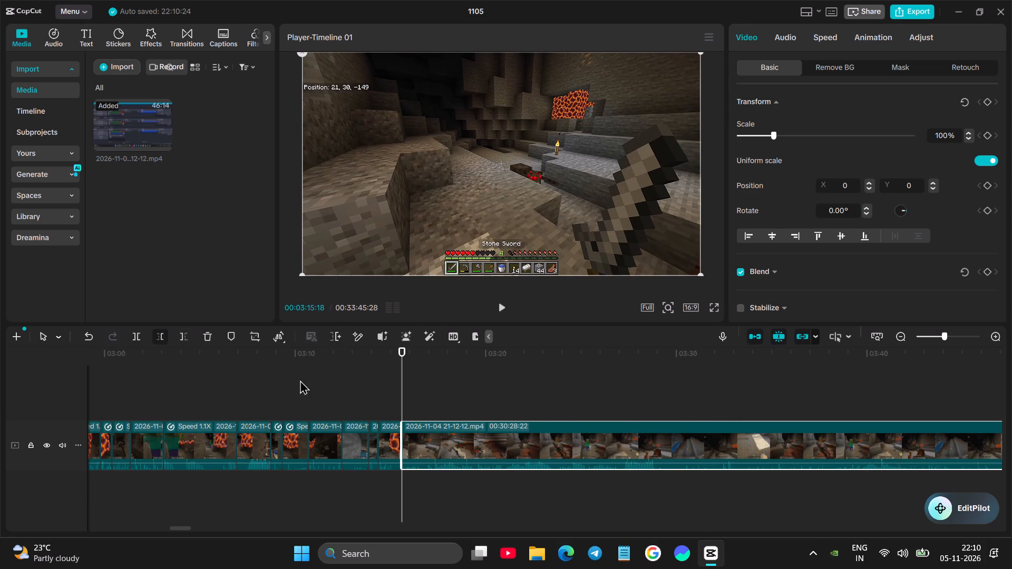
Replay the jump to the spider and split the long remaining clip at 00:03:17:03.
left_click(390, 398)
key("space")
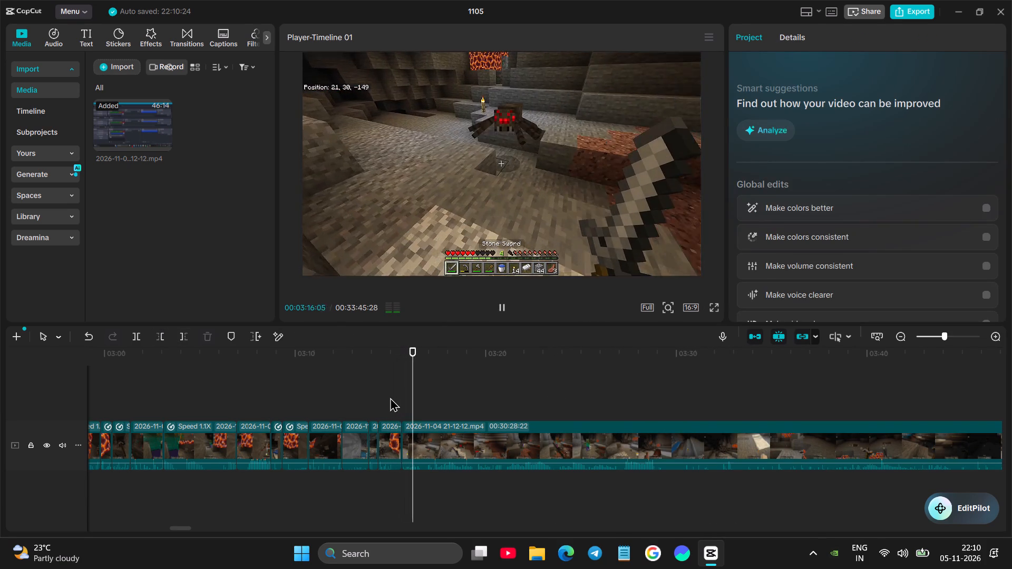
key("space")
left_click(453, 438)
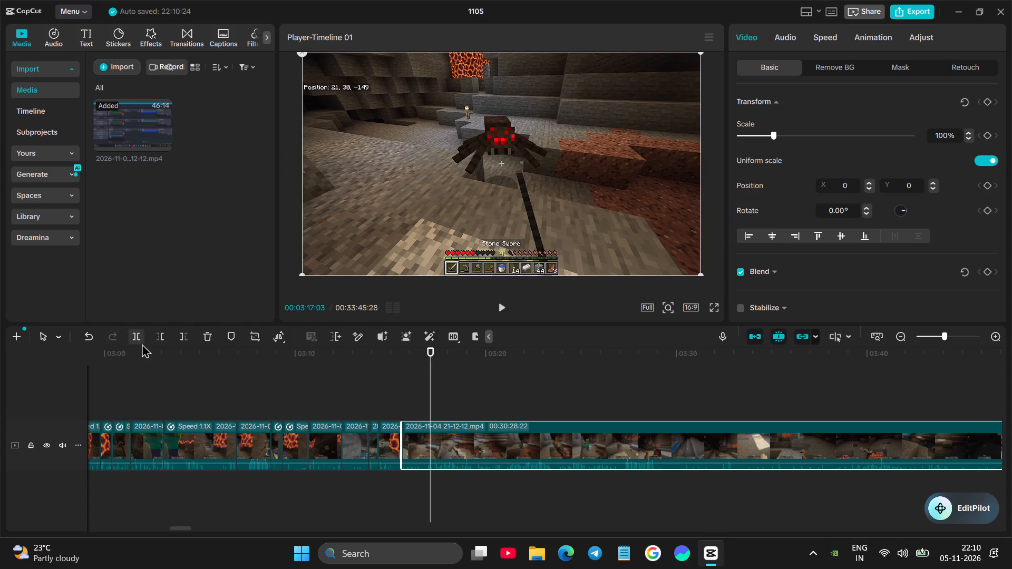
left_click(142, 344)
Review the spider fight around the last split and split the long remaining clip at 00:03:17:22.
key("space")
key("space")
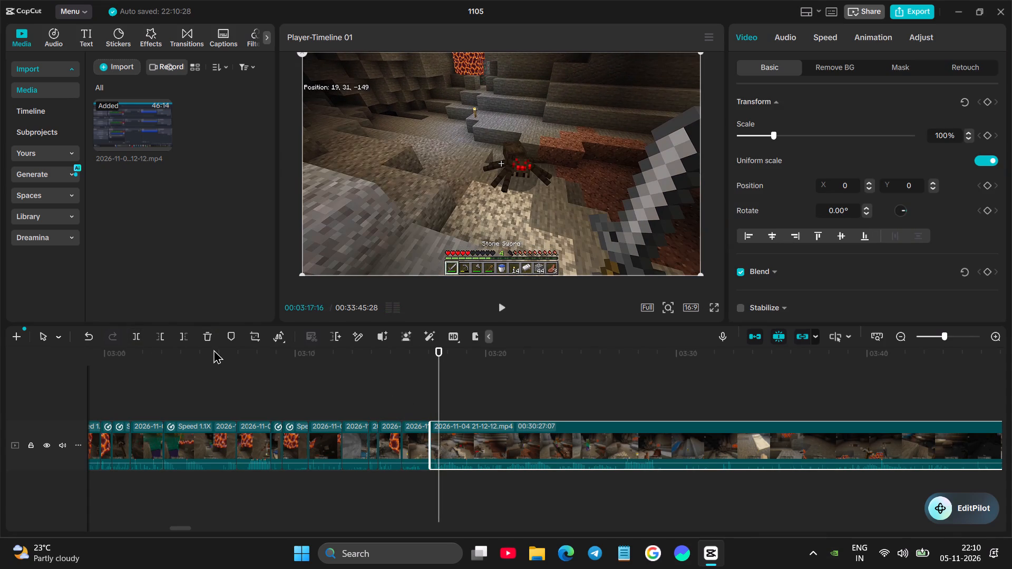
key("space")
key("space")
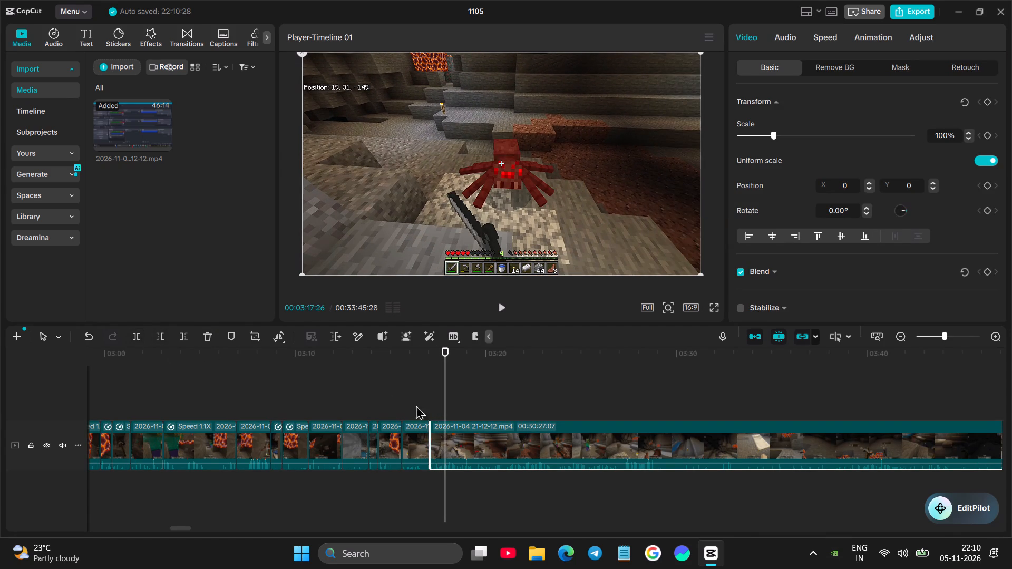
left_click(427, 406)
left_click(412, 407)
key("space")
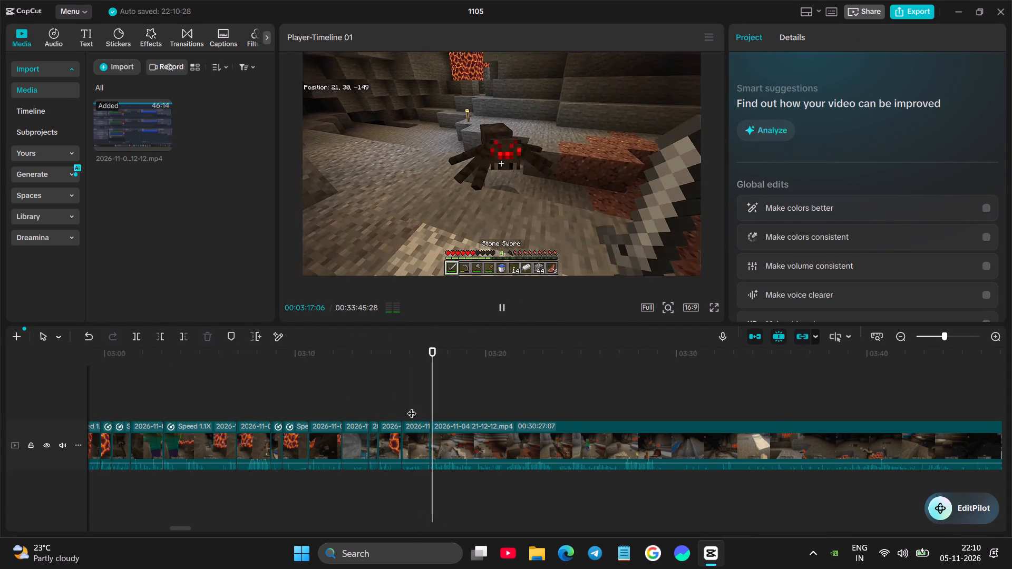
key("space")
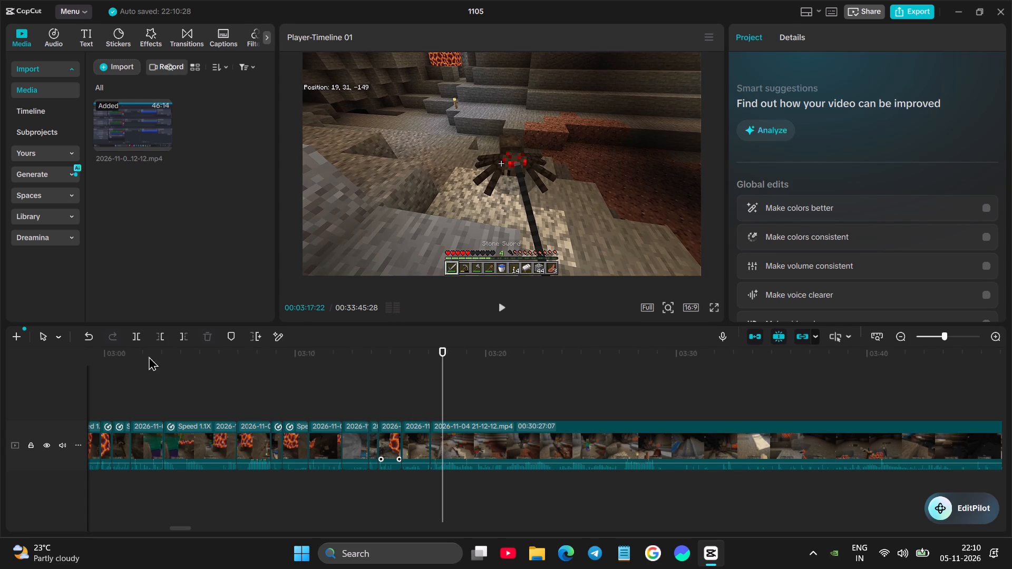
left_click(143, 340)
Play on past the split at 00:03:17:22 and cut about 1 second from the start of the long remaining clip.
key("space")
key("space")
key("space")
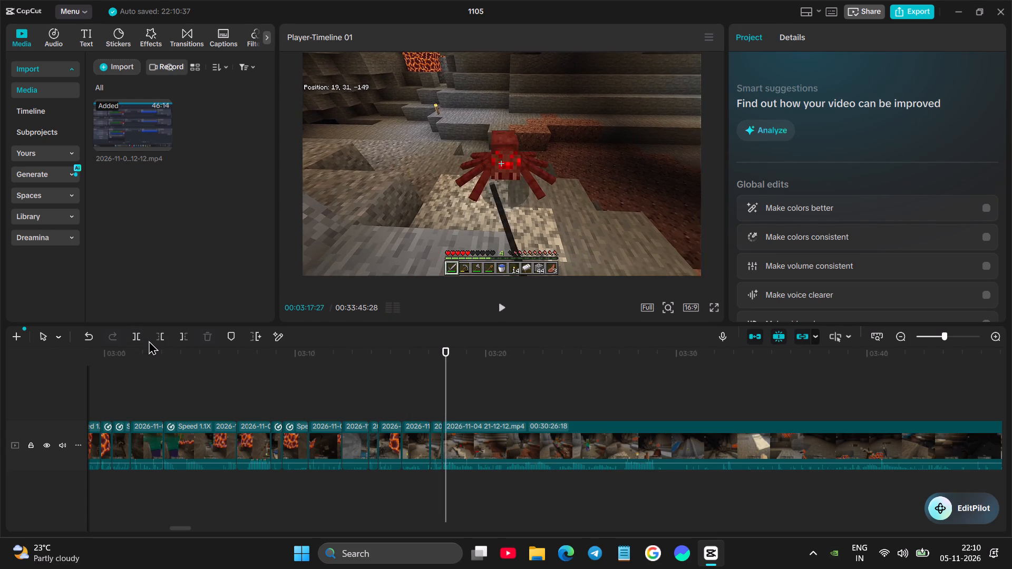
key("space")
left_click(159, 339)
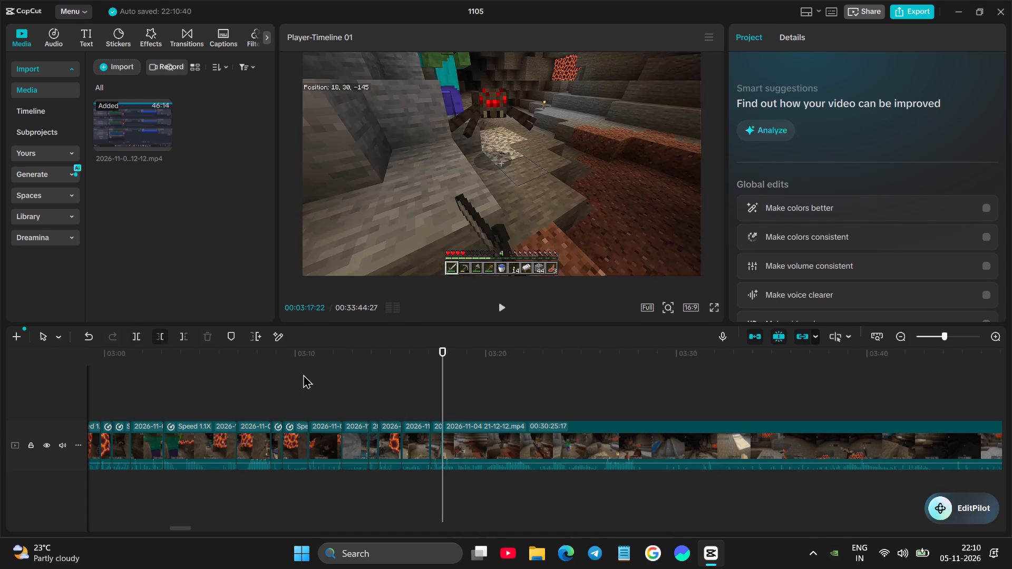
Replay the spider jump cut and split the long remaining clip at about 00:03:18:28.
left_click(429, 401)
key("space")
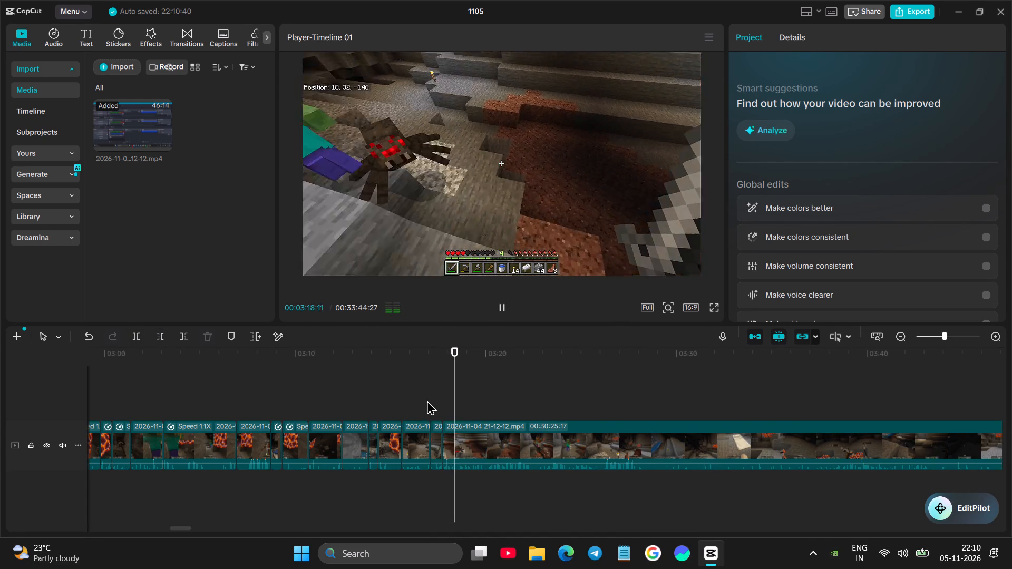
key("space")
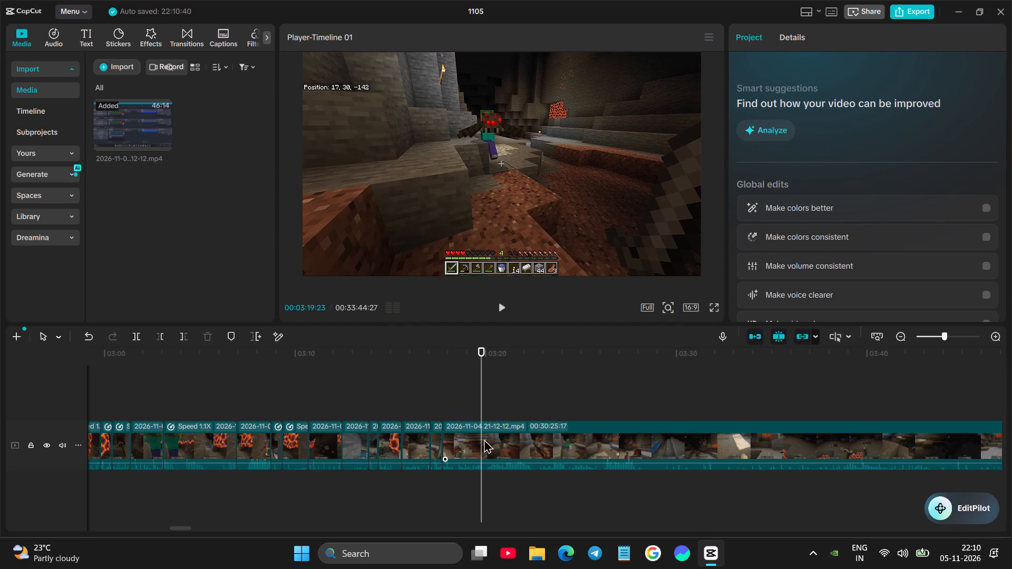
left_click(443, 406)
key("space")
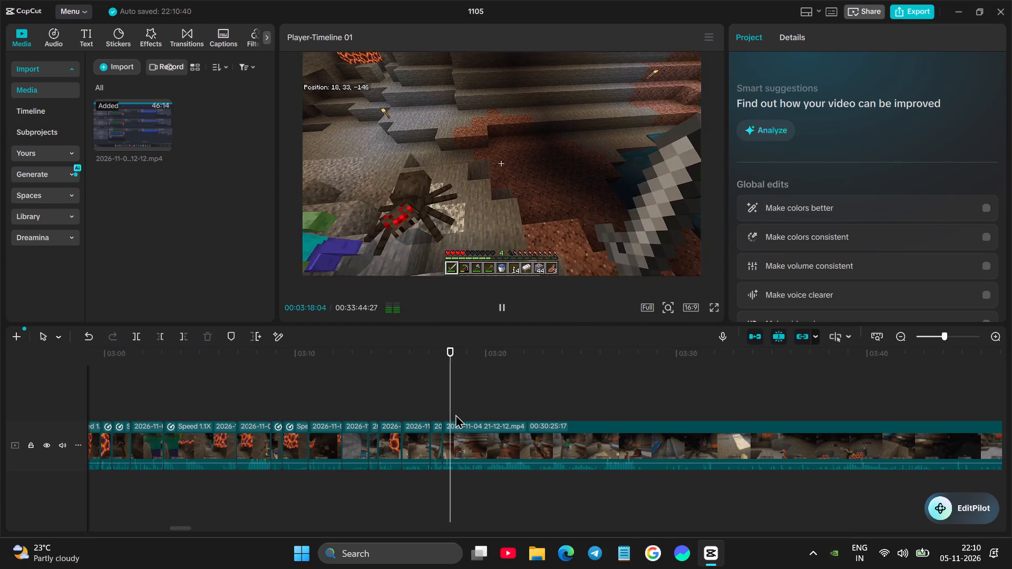
left_click(483, 431)
key("space")
left_click(138, 335)
Review the approach of the zombie and spider and split the long remaining clip at 00:03:20:04.
key("space")
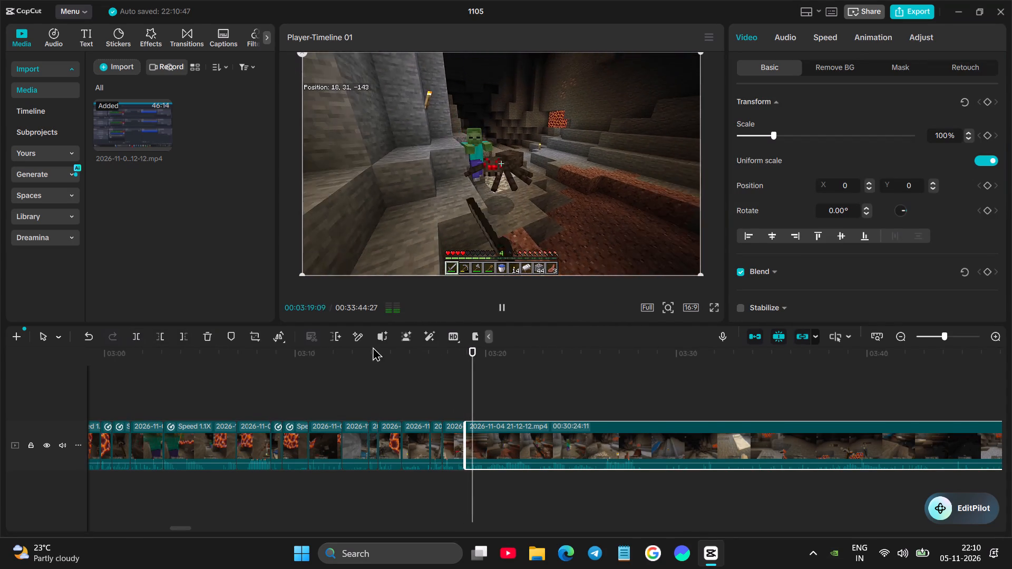
key("space")
key("space")
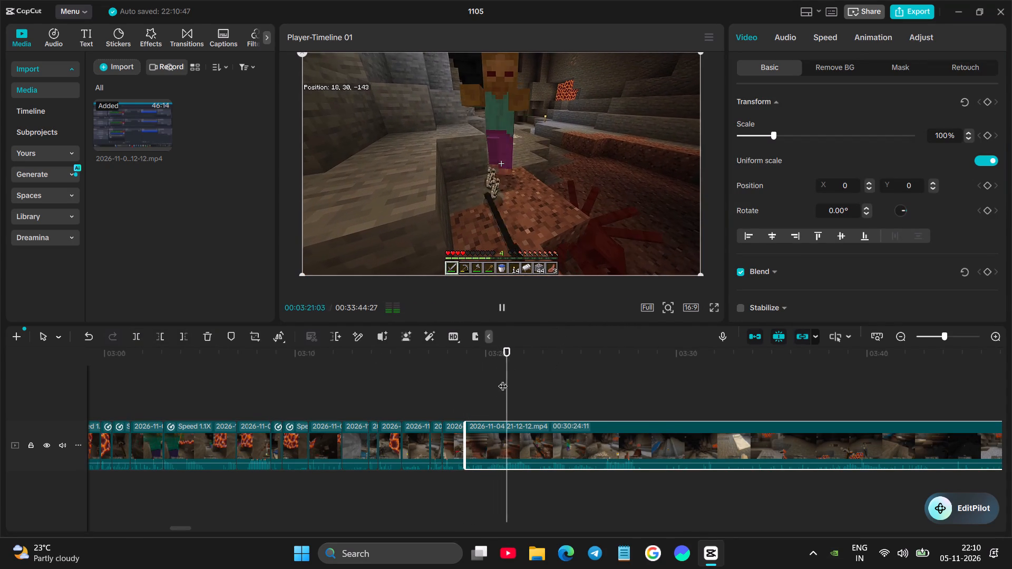
left_click(503, 379)
left_click_drag(504, 379, 489, 398)
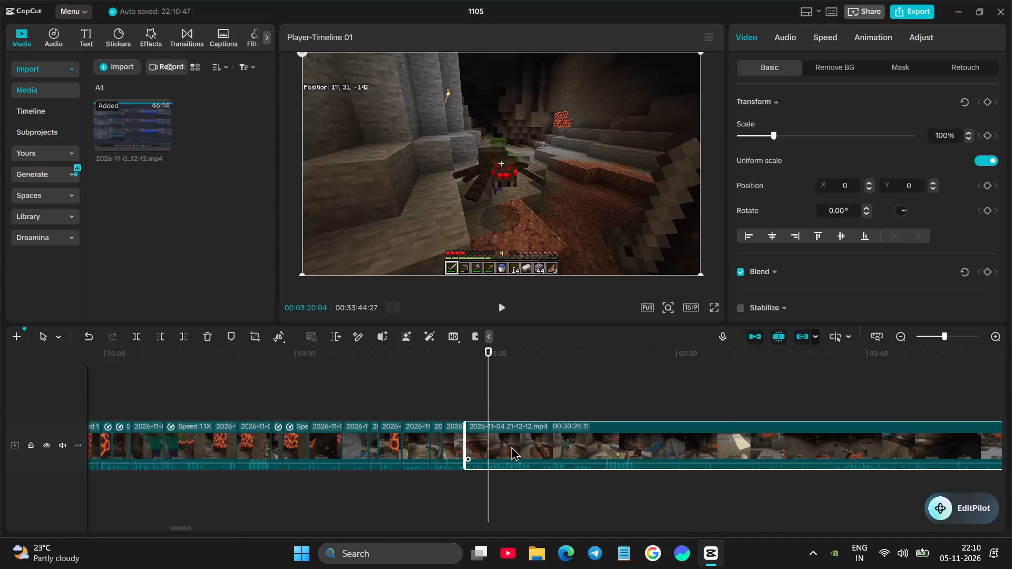
left_click(511, 446)
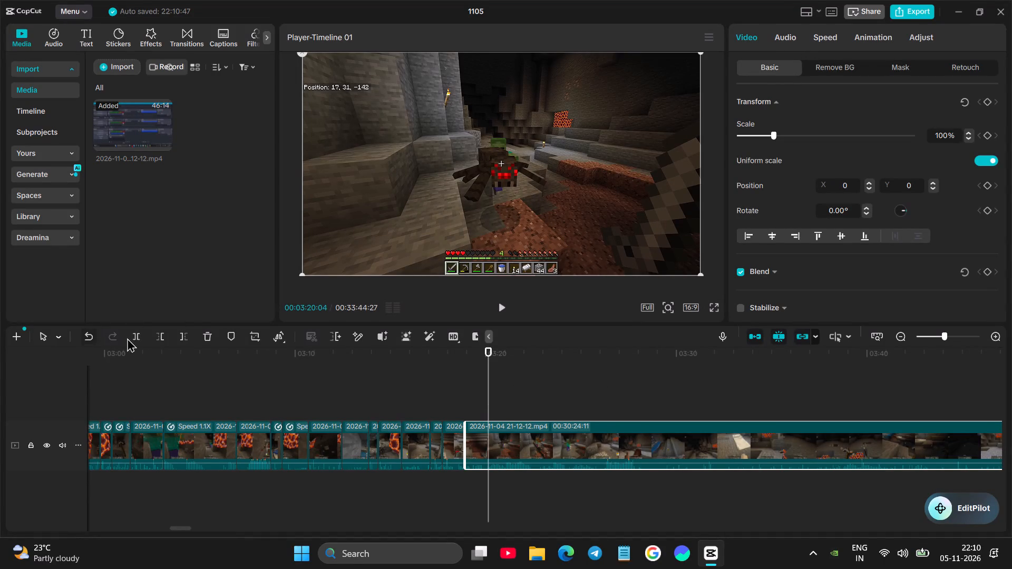
left_click(134, 338)
Set the speed of the short clip just before the 00:03:20:04 split to 1.32x.
left_click(474, 444)
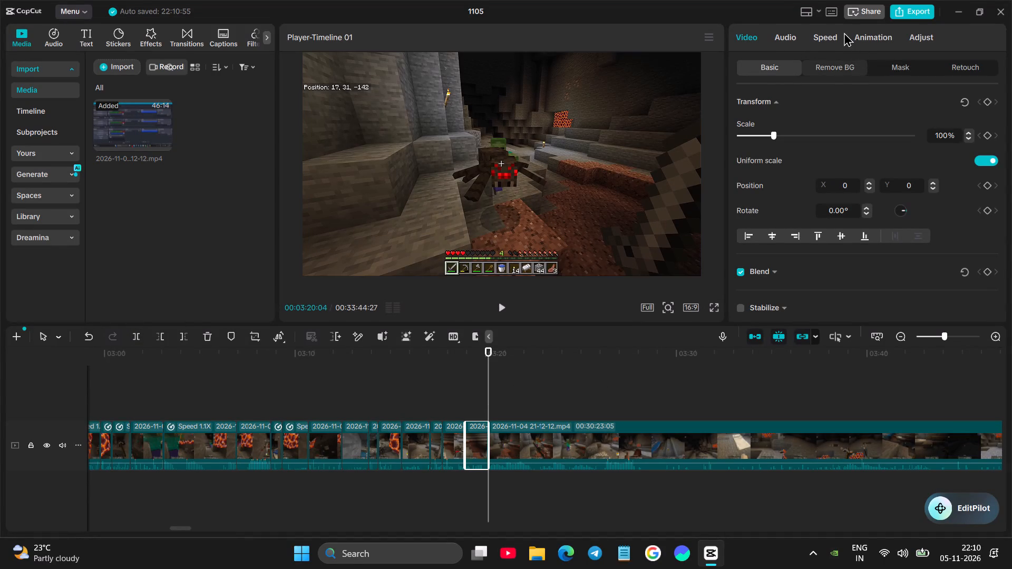
left_click(820, 43)
left_click(790, 121)
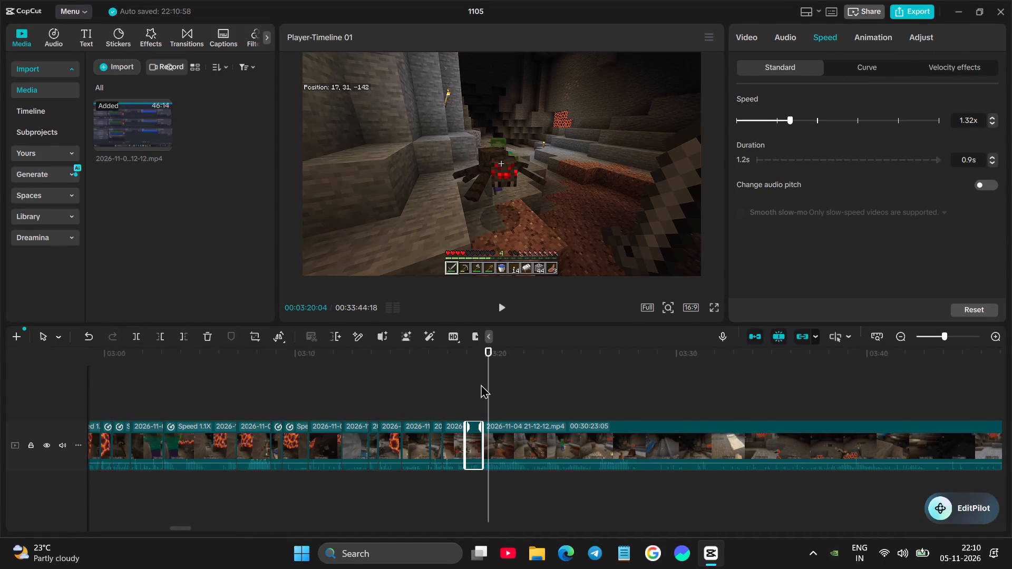
Replay the sped-up clip and split the long remaining clip at 00:03:20:16, as the spider is hit.
left_click(460, 397)
key("space")
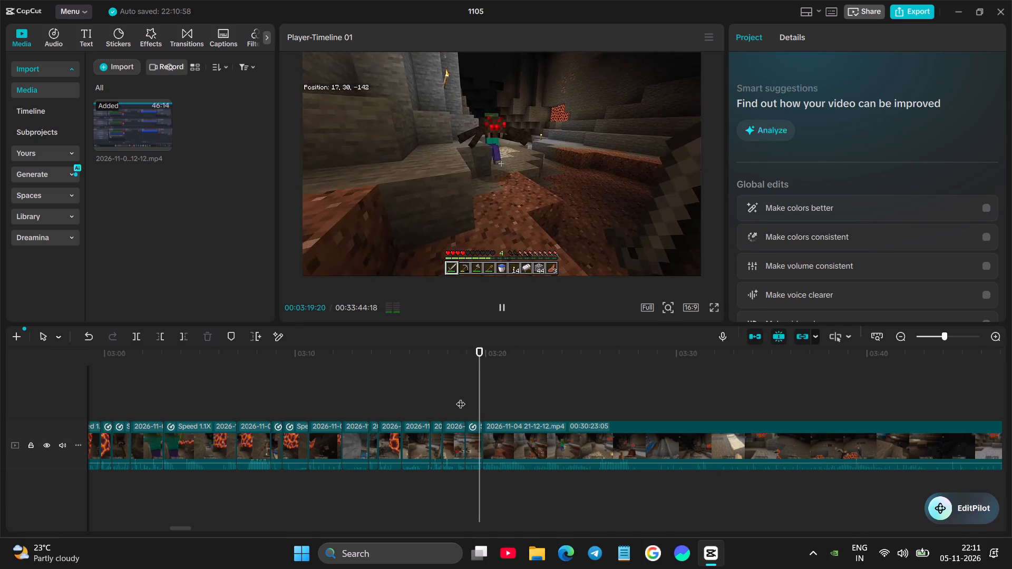
key("space")
left_click(528, 435)
key("space")
key("space")
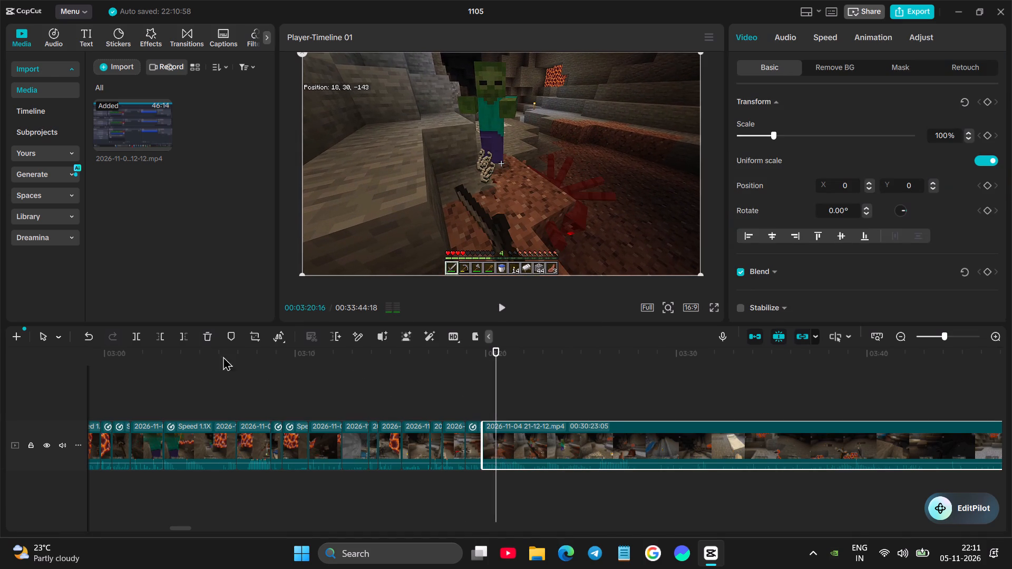
left_click(138, 337)
Play on past the split at 00:03:20:16 and cut about 0.7 seconds from the start of the long remaining clip.
key("space")
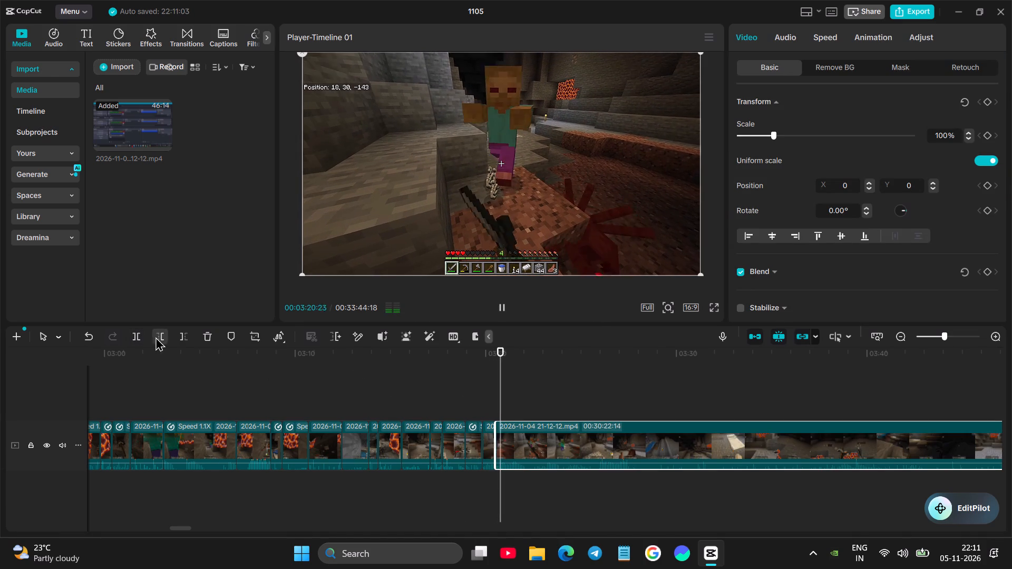
key("space")
key("space")
key("space")
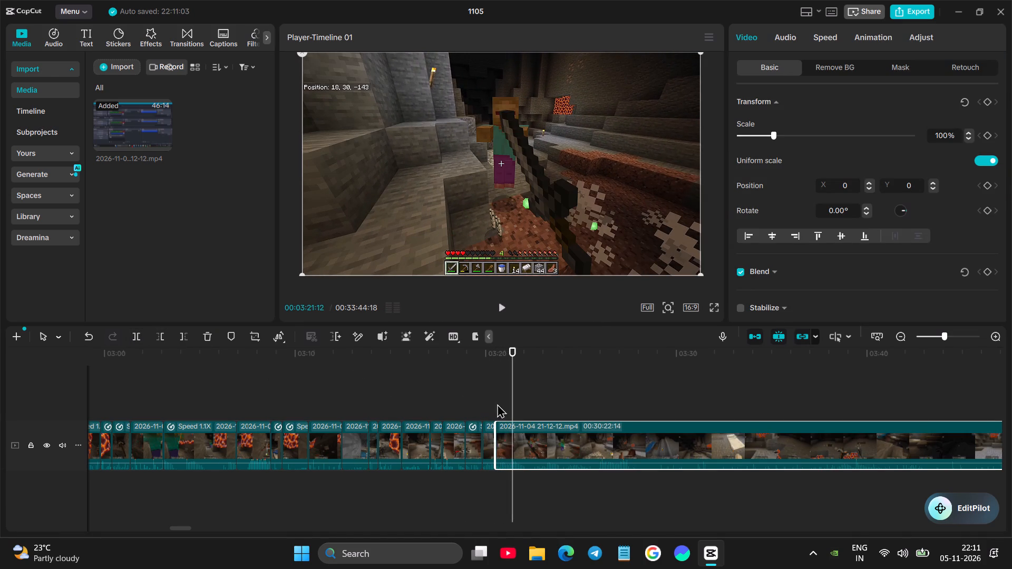
left_click(513, 390)
left_click(163, 339)
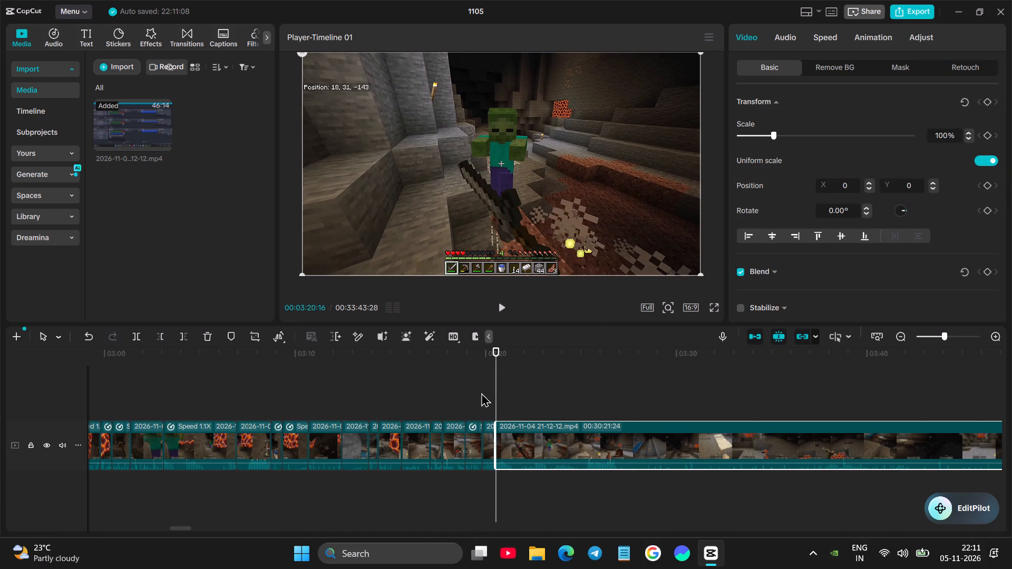
Replay the spider kill and split the long remaining clip at 00:03:21:01.
left_click(486, 403)
key("space")
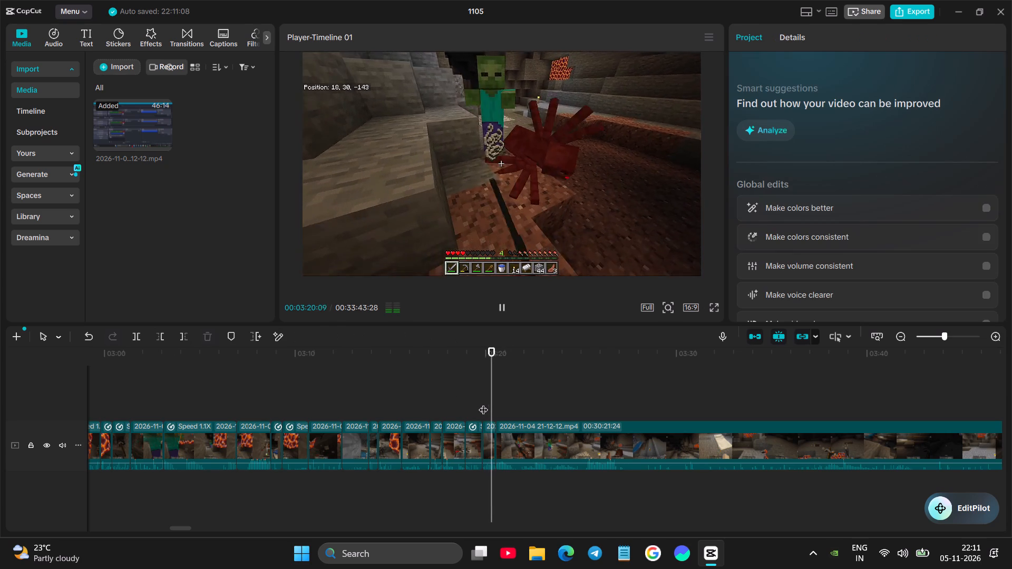
key("space")
left_click(537, 442)
key("space")
key("space")
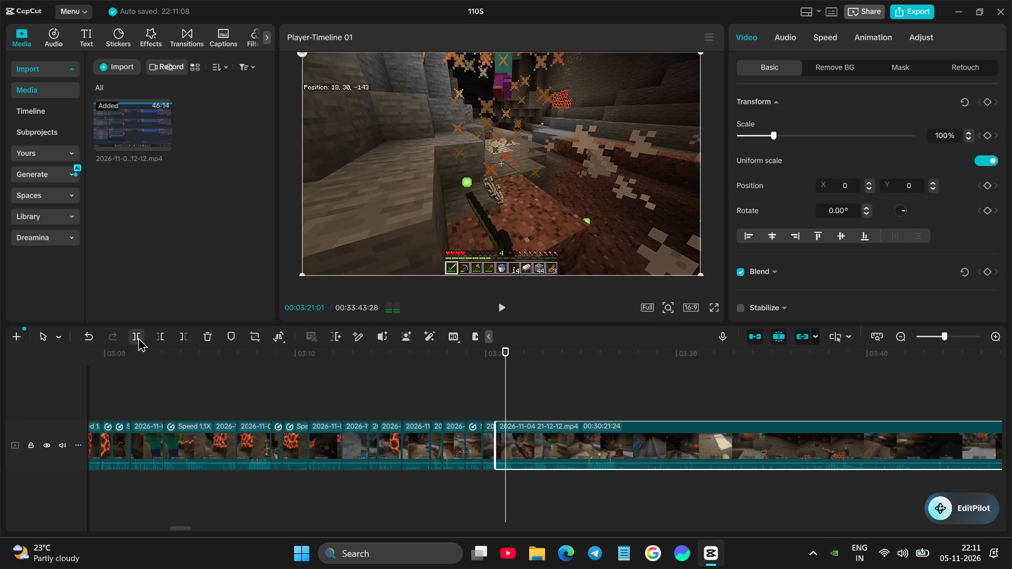
left_click(138, 337)
Play on to the approaching zombie and cut about 1.4 seconds from the start of the long remaining clip.
key("space")
key("space")
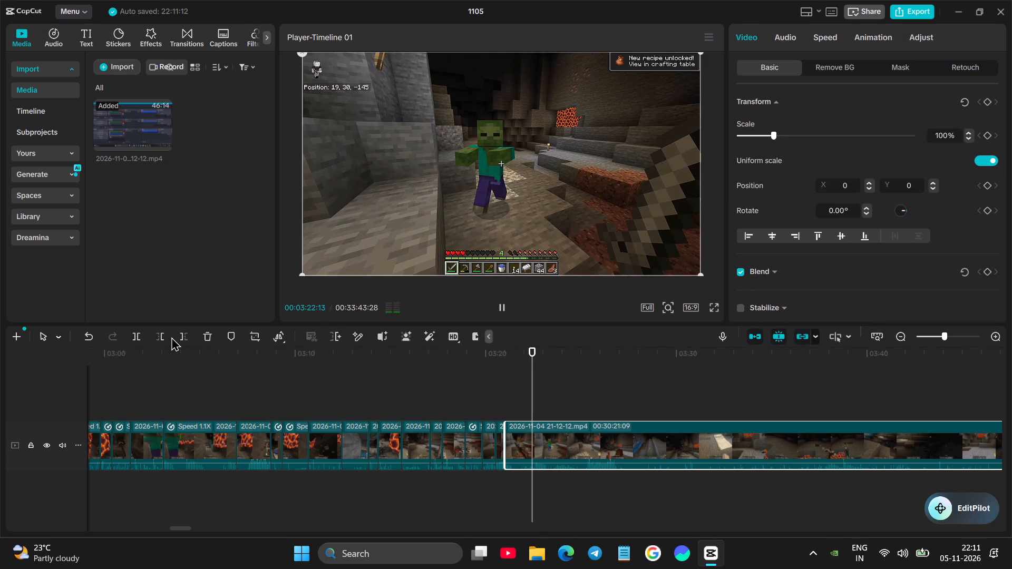
left_click(162, 340)
Replay the zombie kill and split the long remaining clip at about 00:03:22, as the zombie falls.
left_click(485, 397)
key("space")
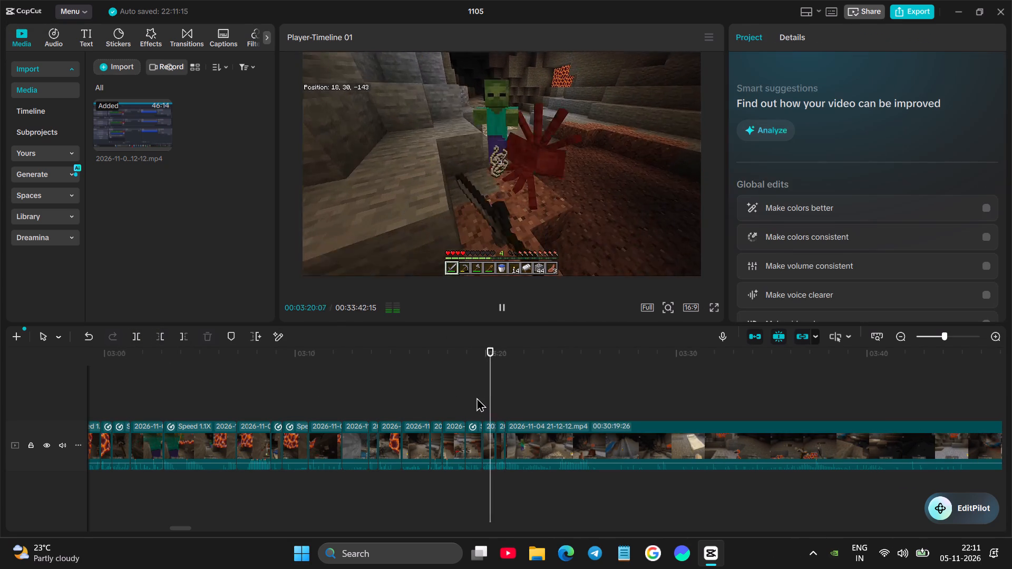
key("space")
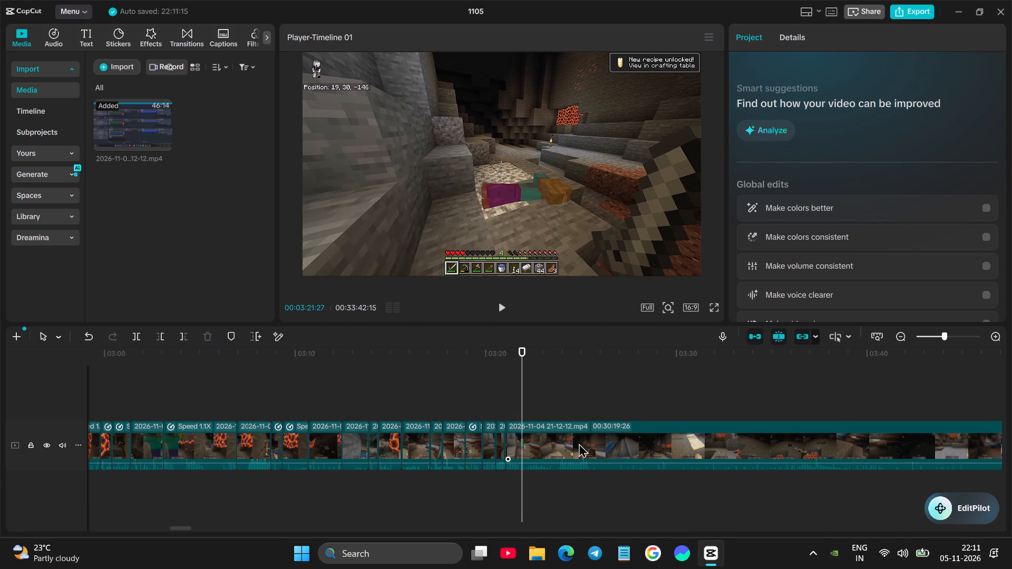
left_click(550, 442)
key("space")
key("space")
left_click(138, 340)
Play on to the white bed in hand and cut about 7 seconds from the start of the long remaining clip.
key("space")
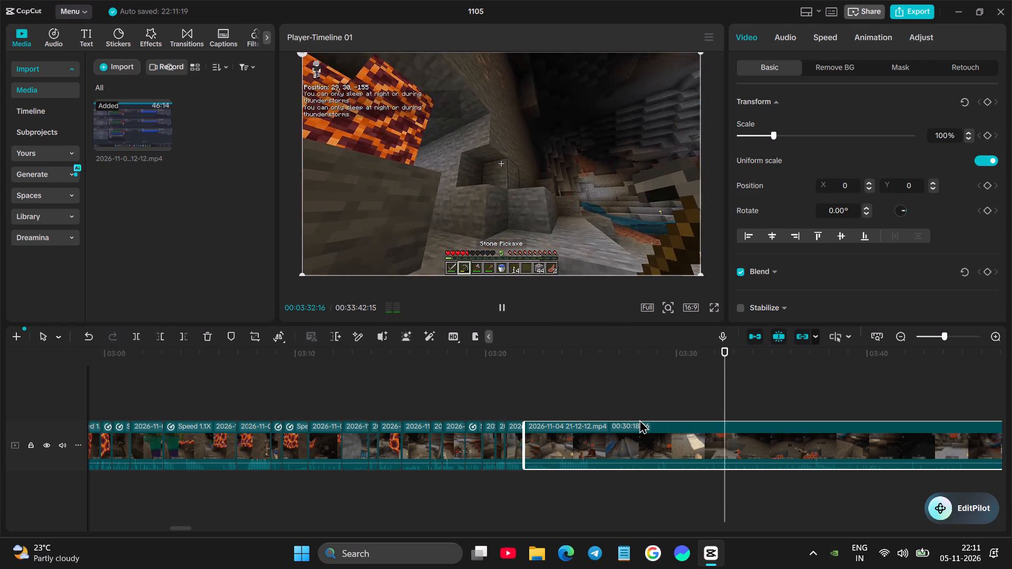
left_click(646, 400)
key("space")
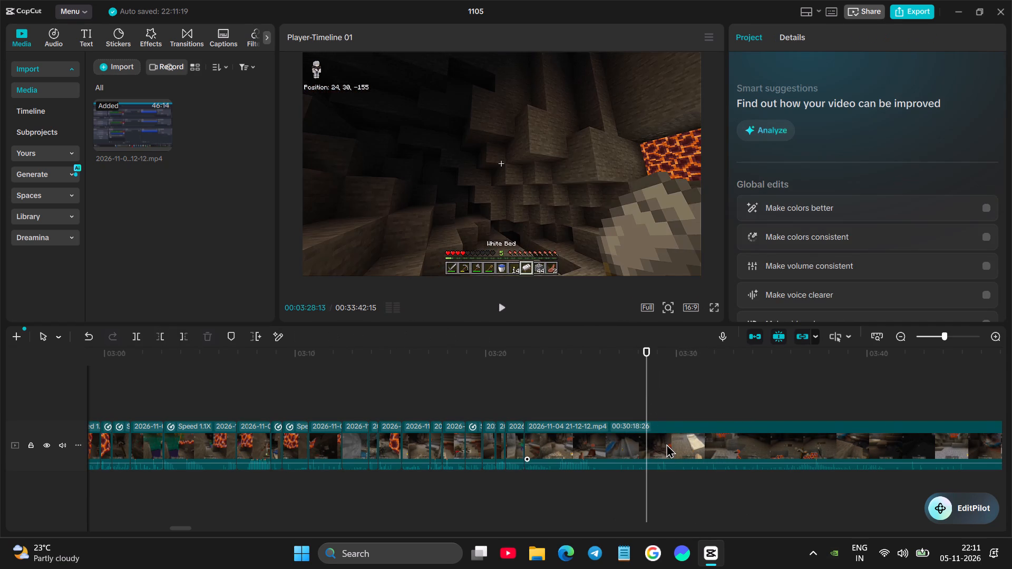
key("space")
key("space")
left_click(660, 440)
left_click(160, 333)
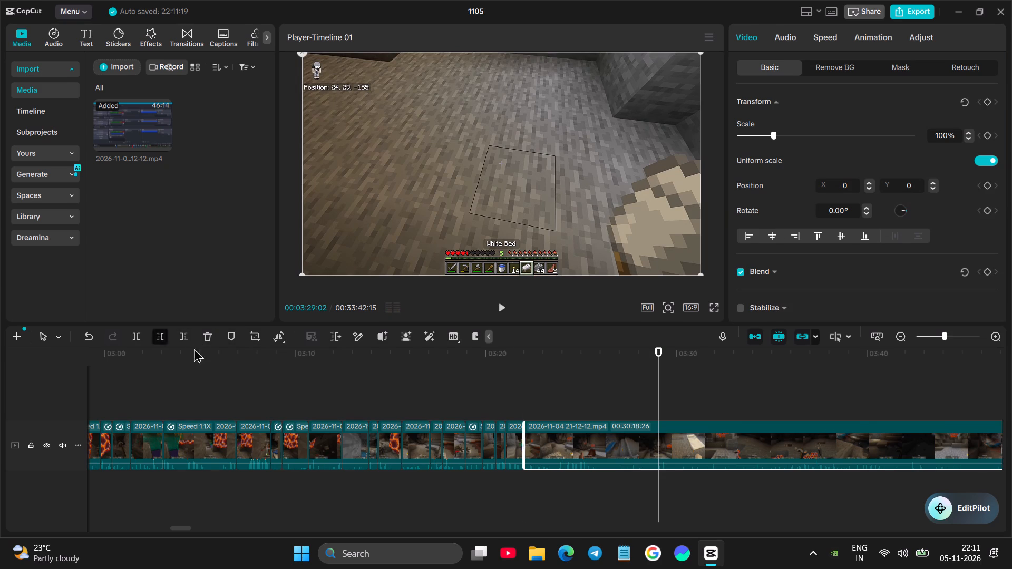
Replay the bed placement and extend the start of the long remaining clip back by about 0.3 seconds.
left_click(503, 393)
key("space")
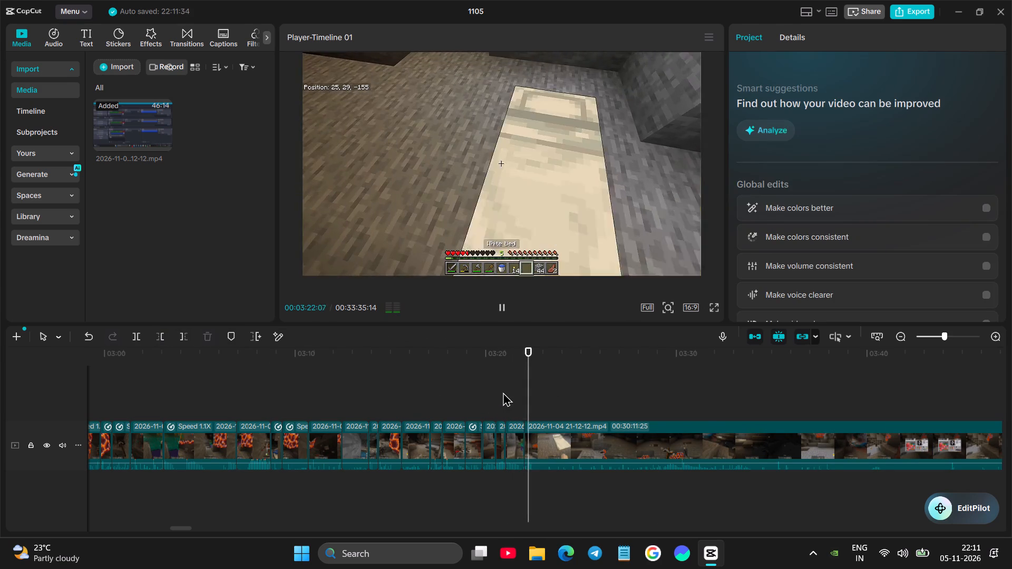
key("space")
left_click(556, 439)
left_click_drag(528, 434, 527, 433)
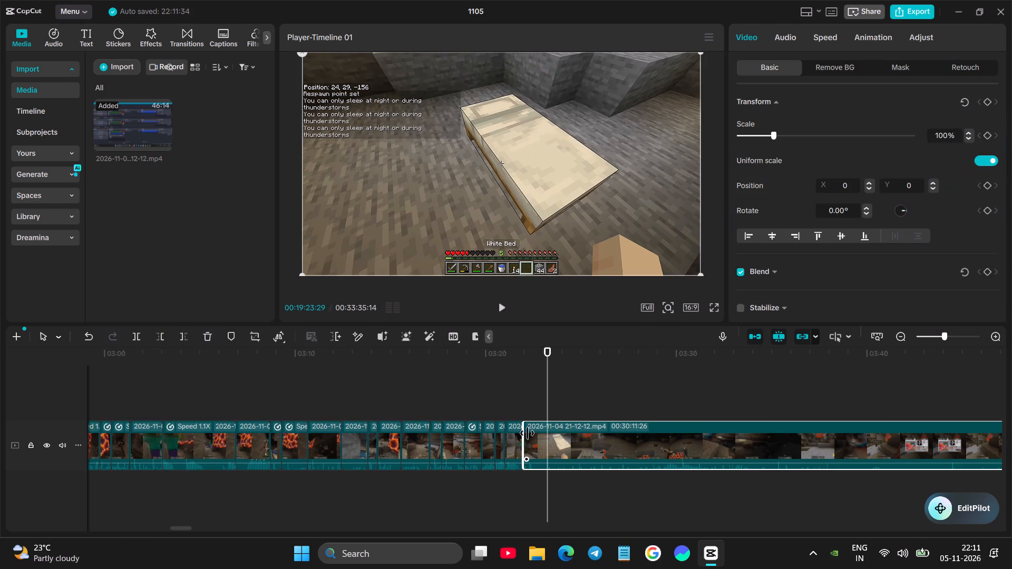
left_click_drag(527, 433, 523, 433)
left_click(813, 37)
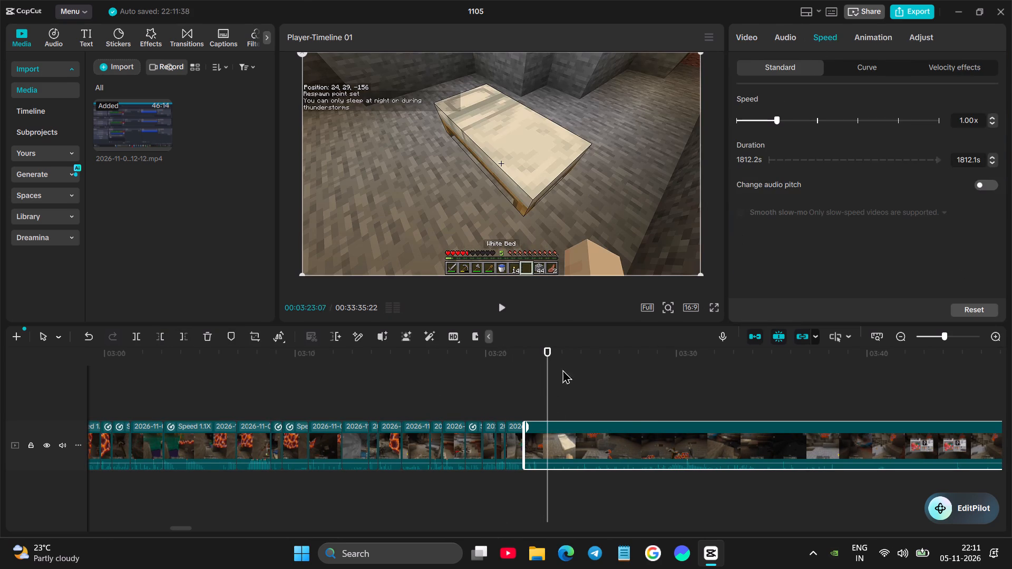
Replay the bed scene and split the long remaining clip at 00:03:23:24.
left_click(515, 399)
key("space")
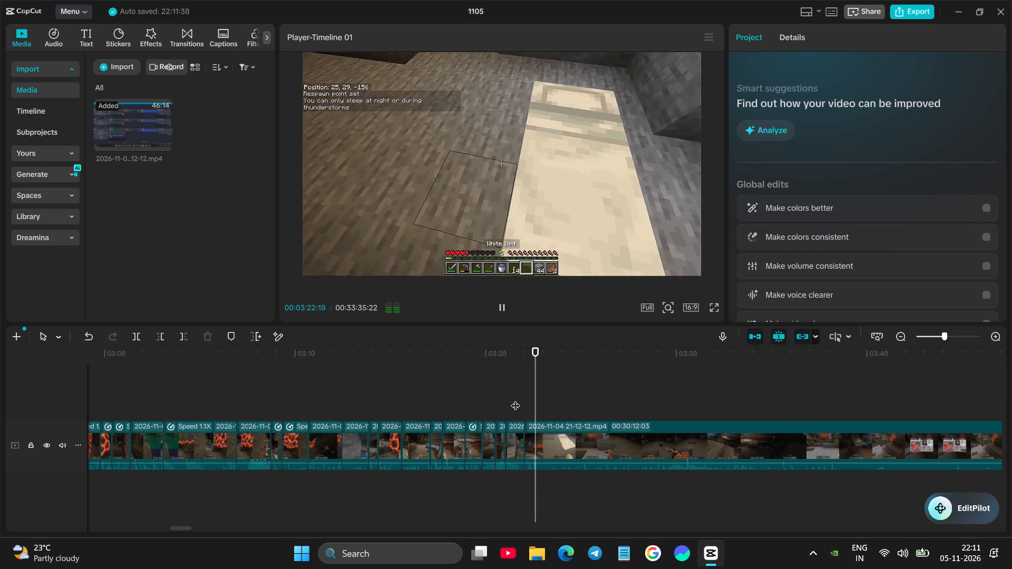
key("space")
left_click(590, 430)
key("space")
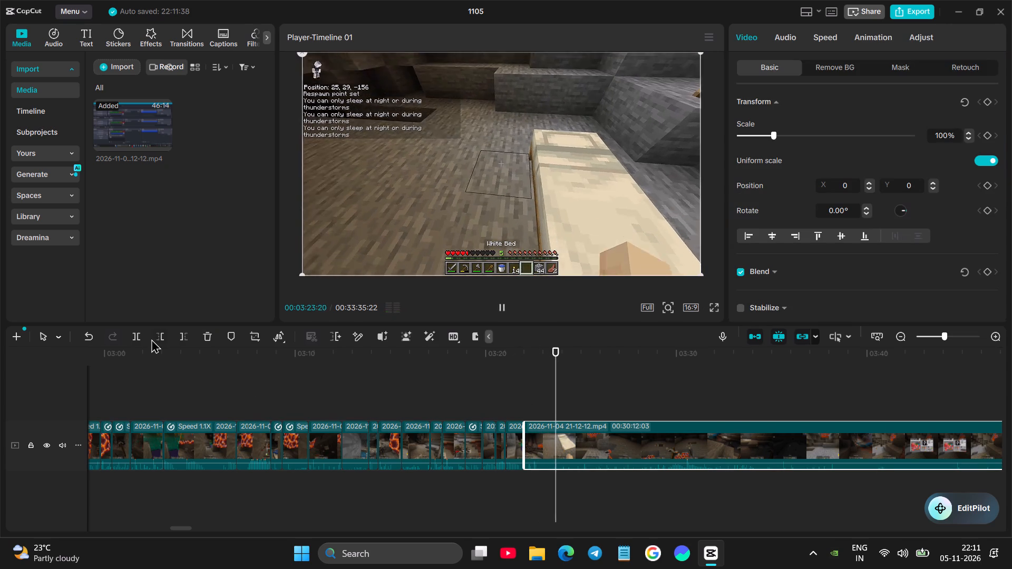
key("space")
left_click(134, 336)
Play on to the pickaxe mining and cut about 3.5 seconds from the start of the long remaining clip.
key("space")
left_click_drag(581, 402, 582, 401)
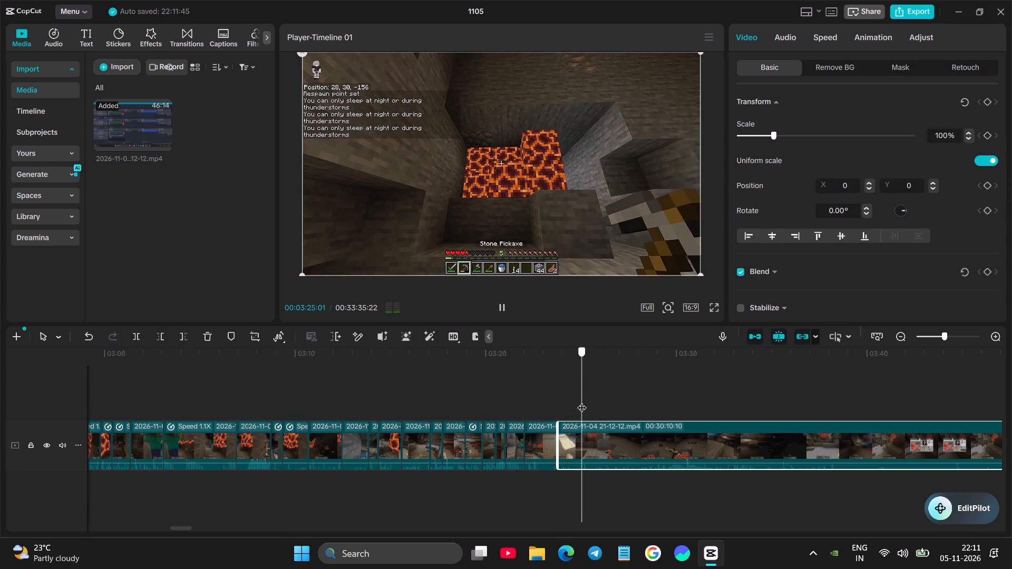
left_click_drag(582, 401, 632, 398)
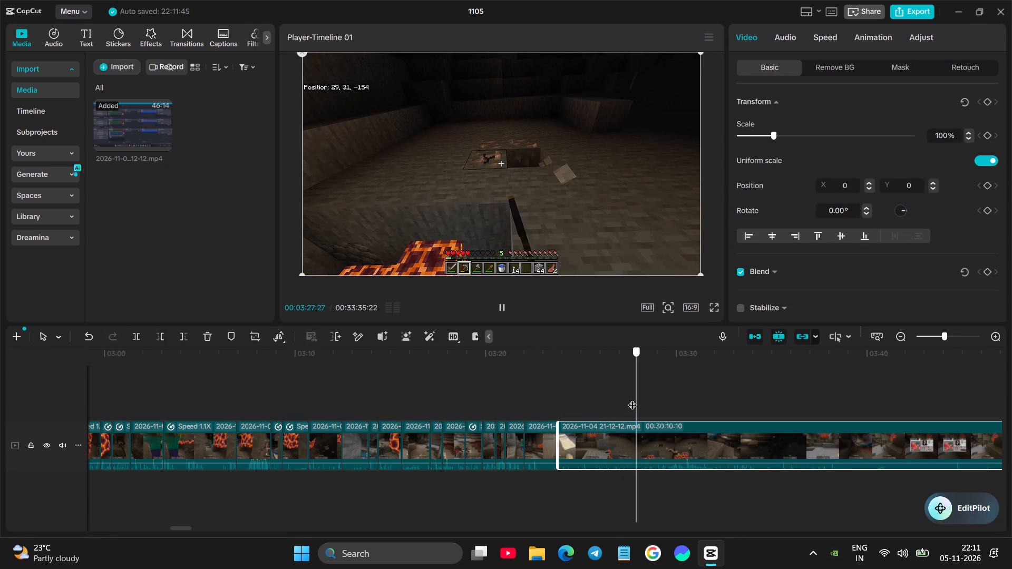
left_click_drag(632, 398, 625, 403)
left_click(627, 450)
left_click(159, 342)
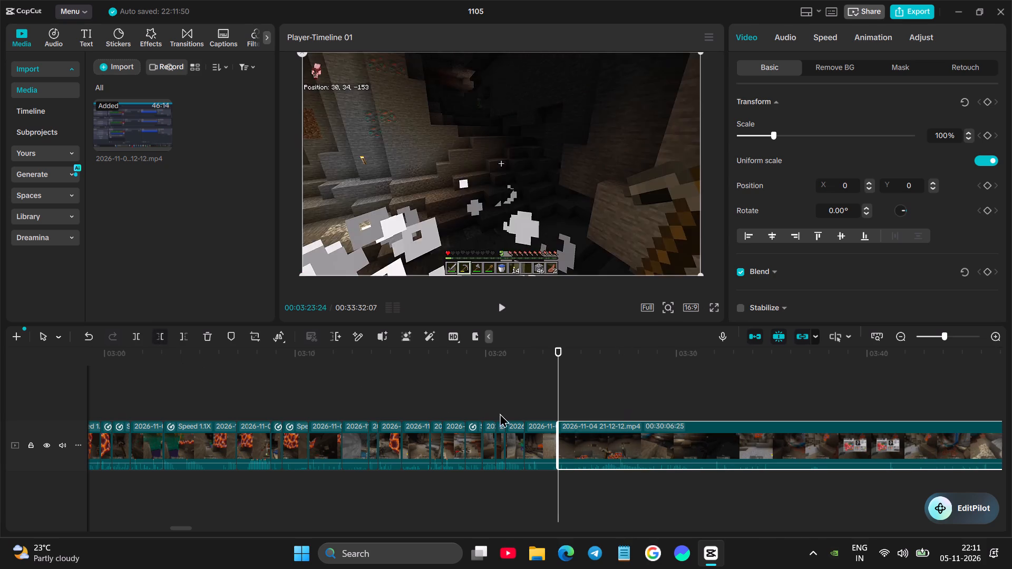
Replay the start of the mining and split the long remaining clip at 00:03:24:12.
left_click(544, 406)
key("space")
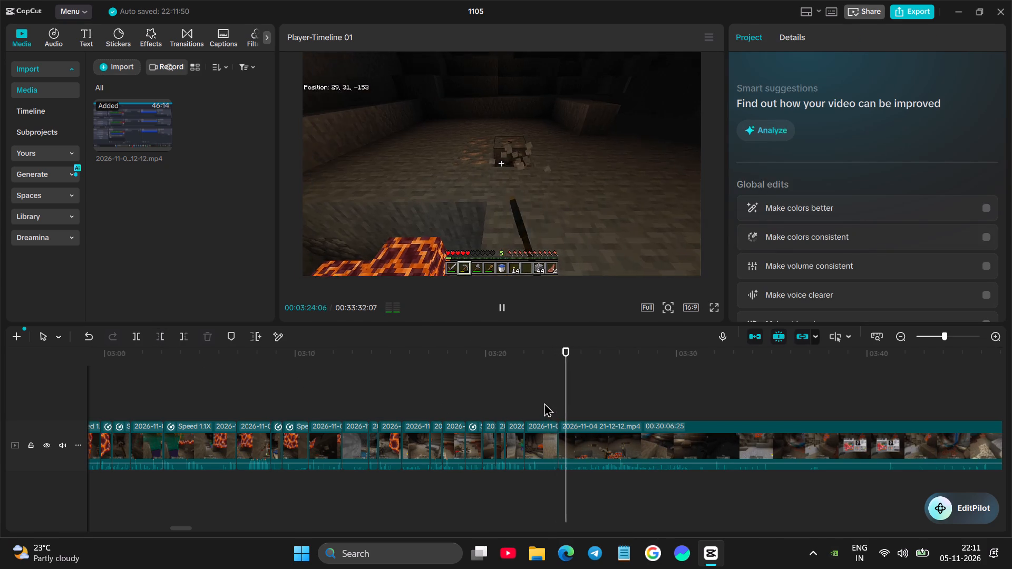
key("space")
left_click(590, 436)
left_click(132, 336)
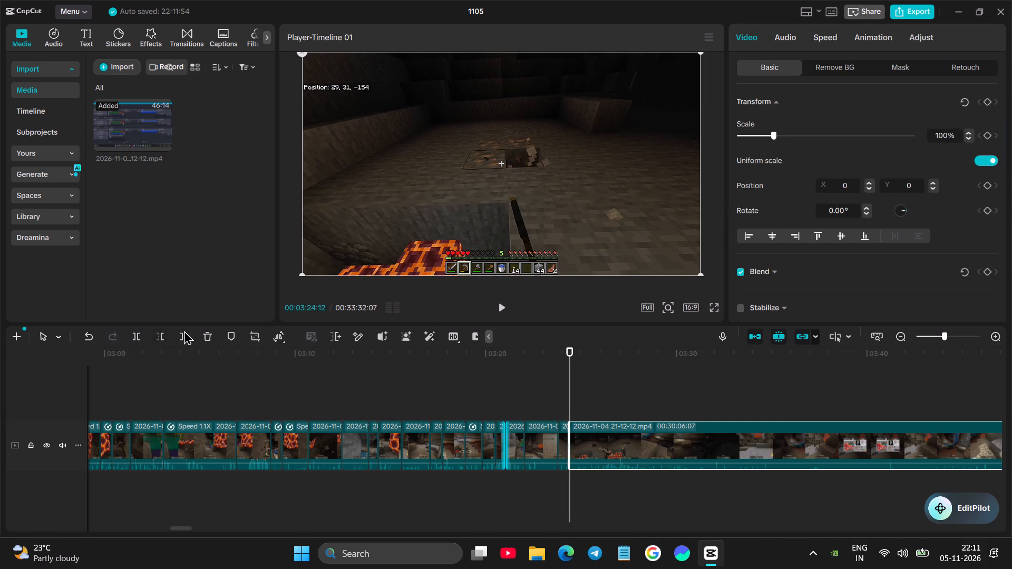
Play on past the split at 00:03:24:12 and cut about 0.7 seconds from the start of the long remaining clip.
key("space")
key("space")
key("space")
key("space")
left_click(163, 337)
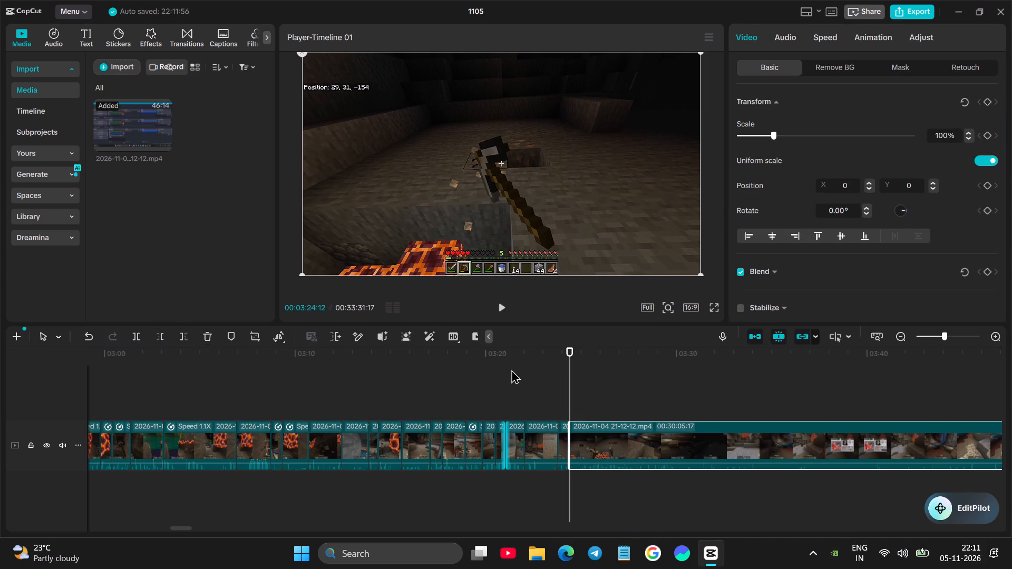
Replay the shortened mining and split the long remaining clip at 00:03:24:26.
left_click(559, 396)
key("space")
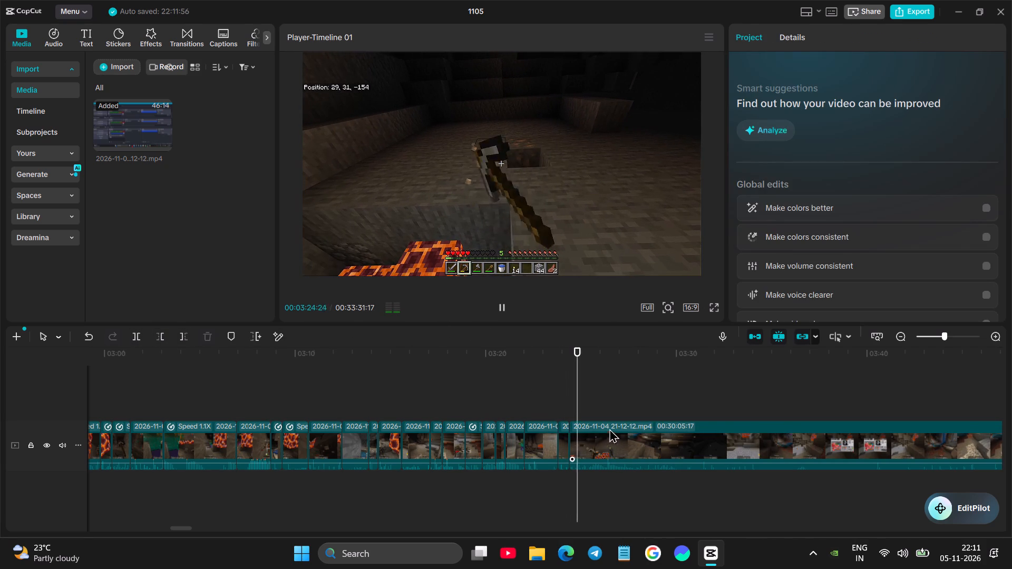
key("space")
left_click(615, 434)
left_click(140, 339)
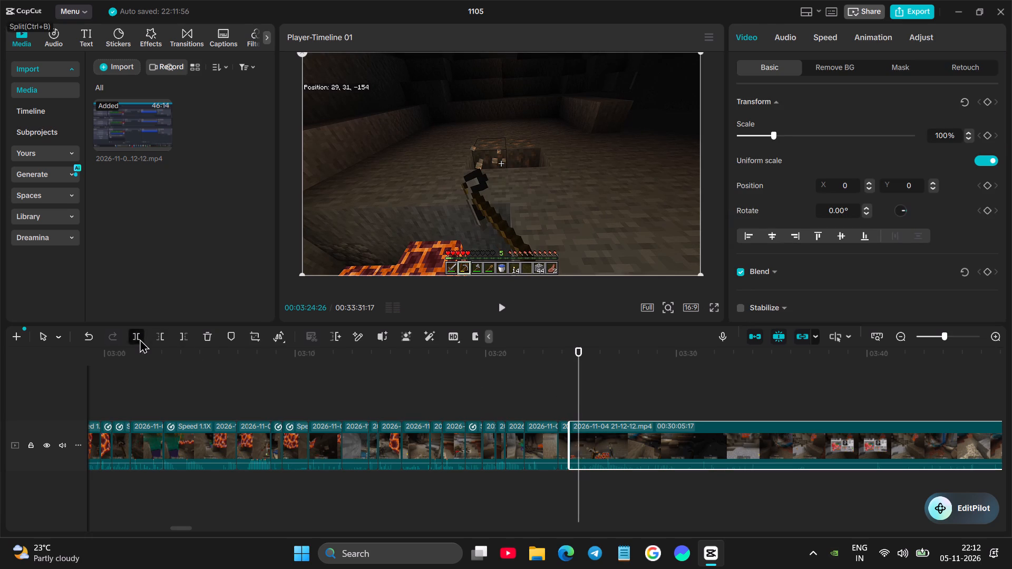
Review the footage after 00:03:24:26 through the health loss and split the long remaining clip at 00:03:27:23.
key("space")
key("space")
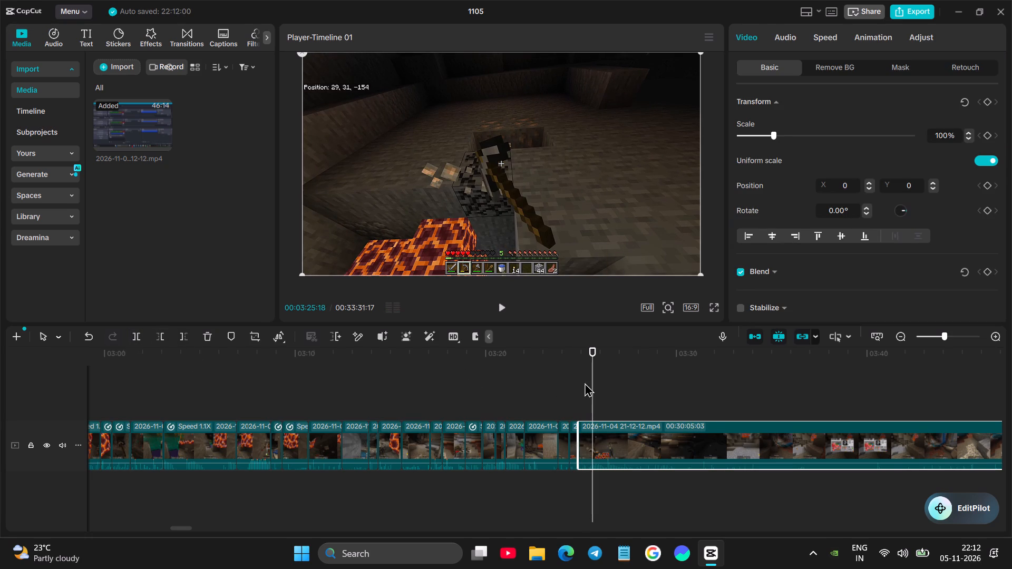
left_click(568, 401)
key("space")
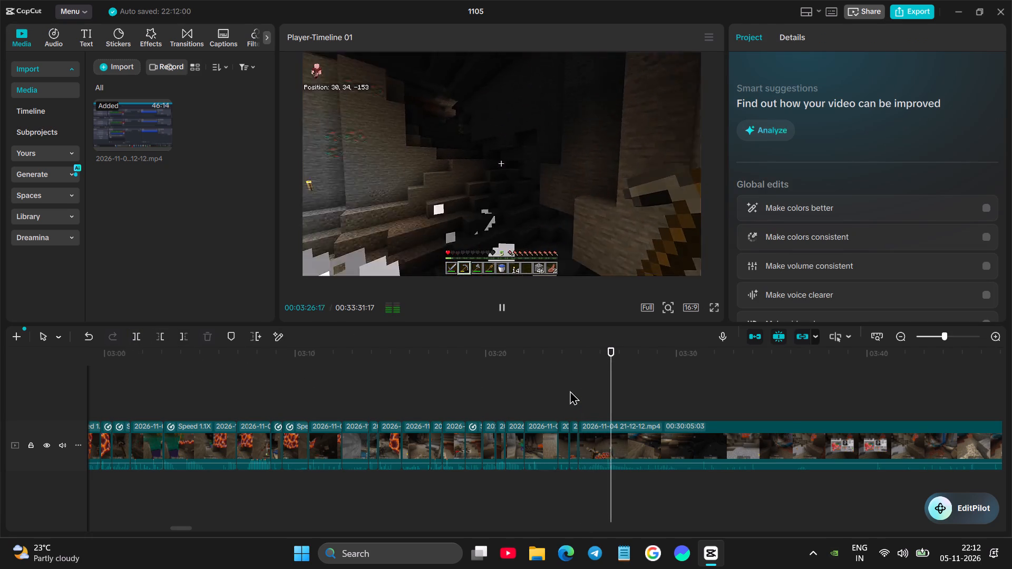
left_click(549, 411)
key("space")
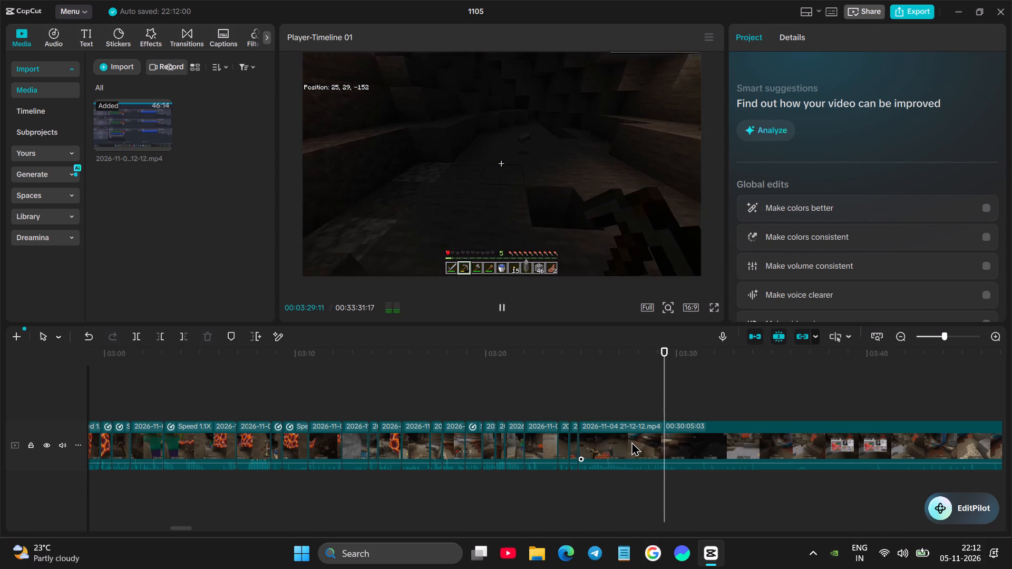
key("space")
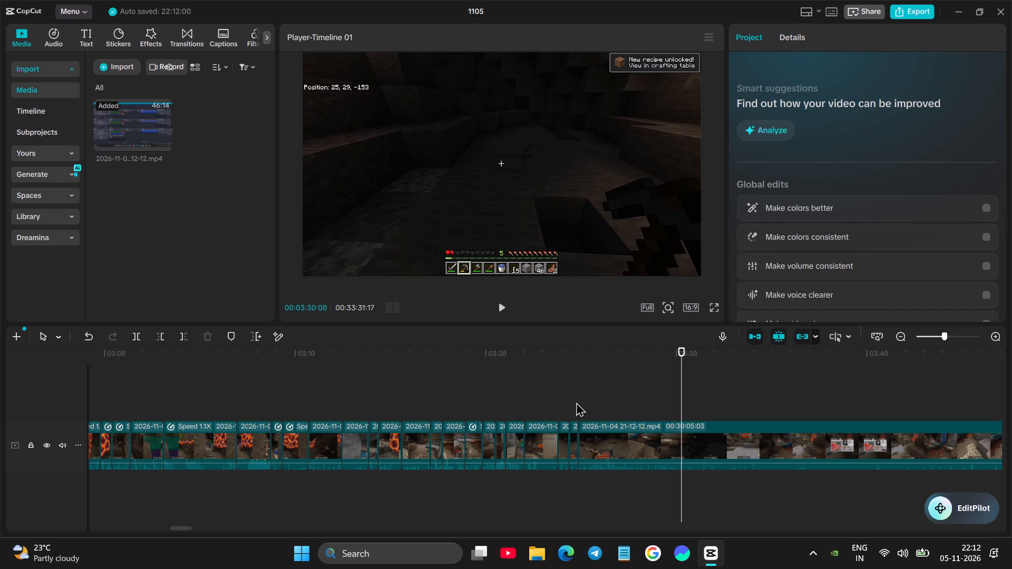
left_click(577, 401)
key("space")
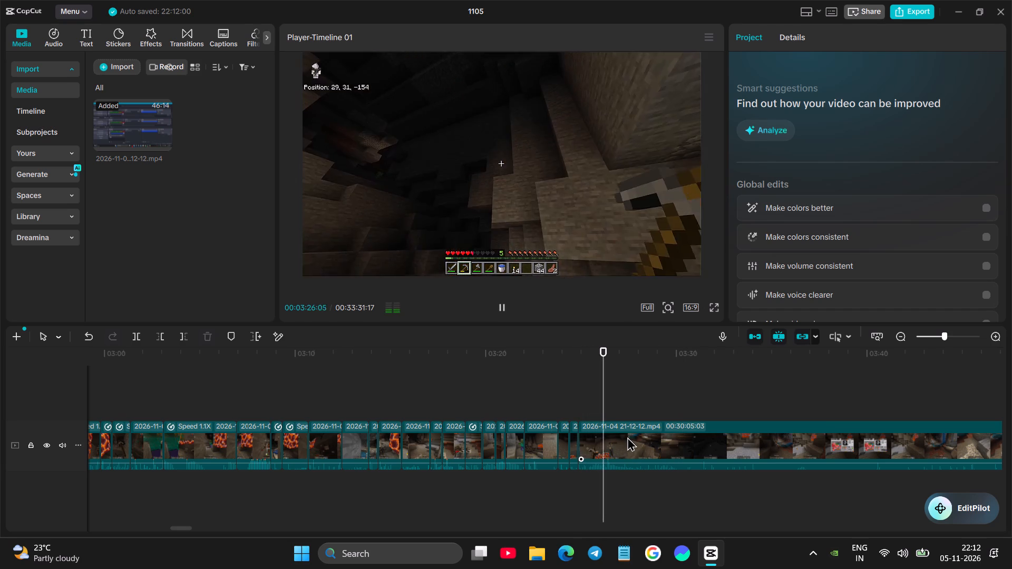
left_click(636, 445)
key("space")
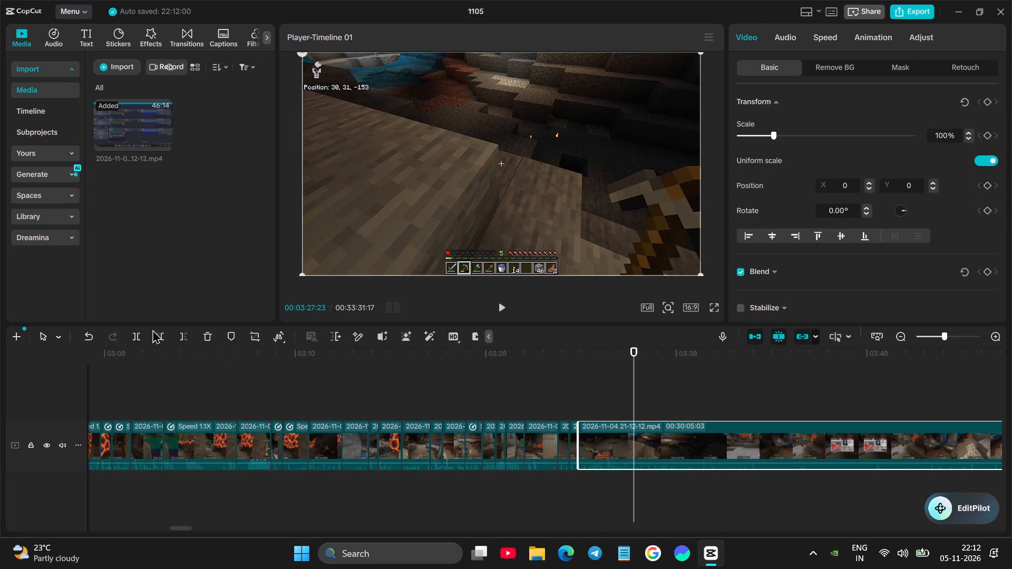
left_click(142, 334)
Preview the footage past 00:03:27:23 and split the long remaining clip at 00:03:30:04, in the dark cave.
key("space")
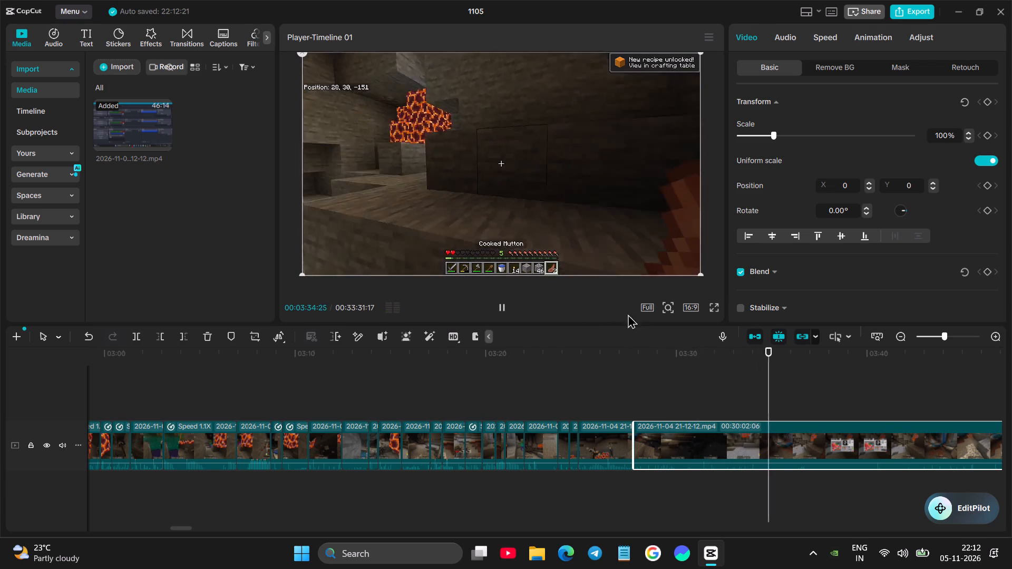
left_click(638, 399)
key("space")
key("space")
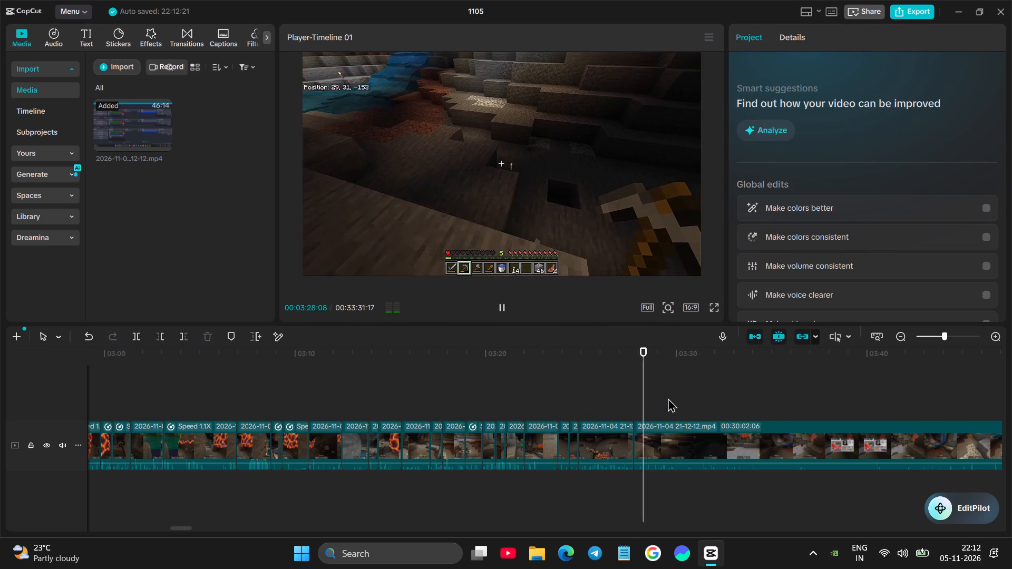
key("space")
left_click(719, 428)
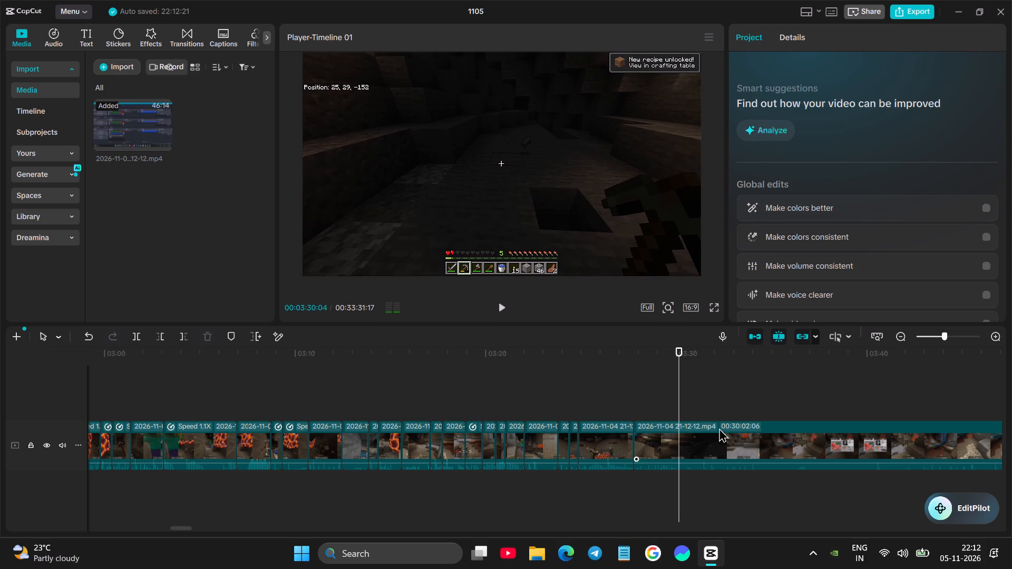
left_click(142, 340)
Play on until the torch lights the cave and cut about 1.7 seconds from the start of the long remaining clip.
key("space")
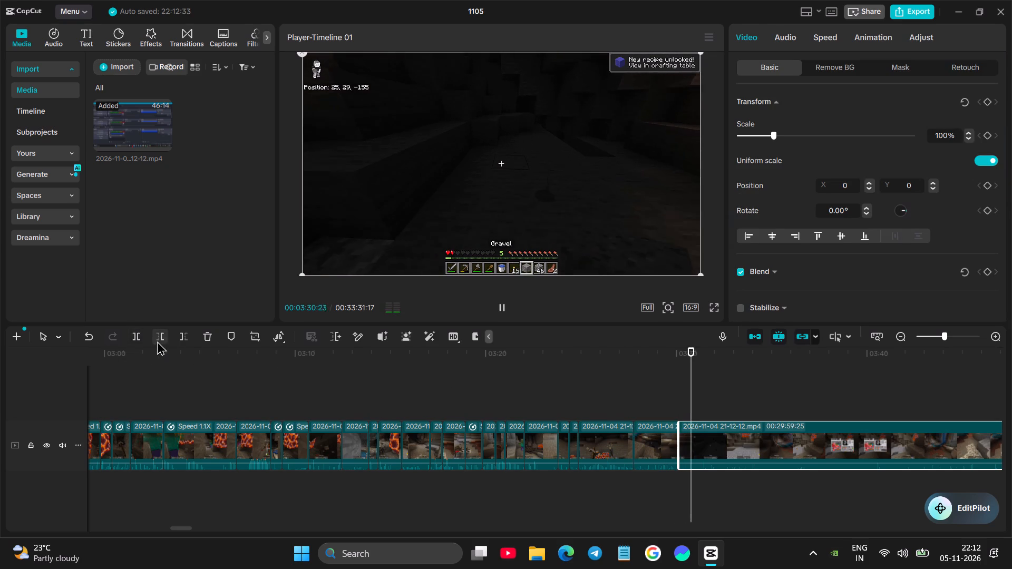
key("space")
left_click(161, 346)
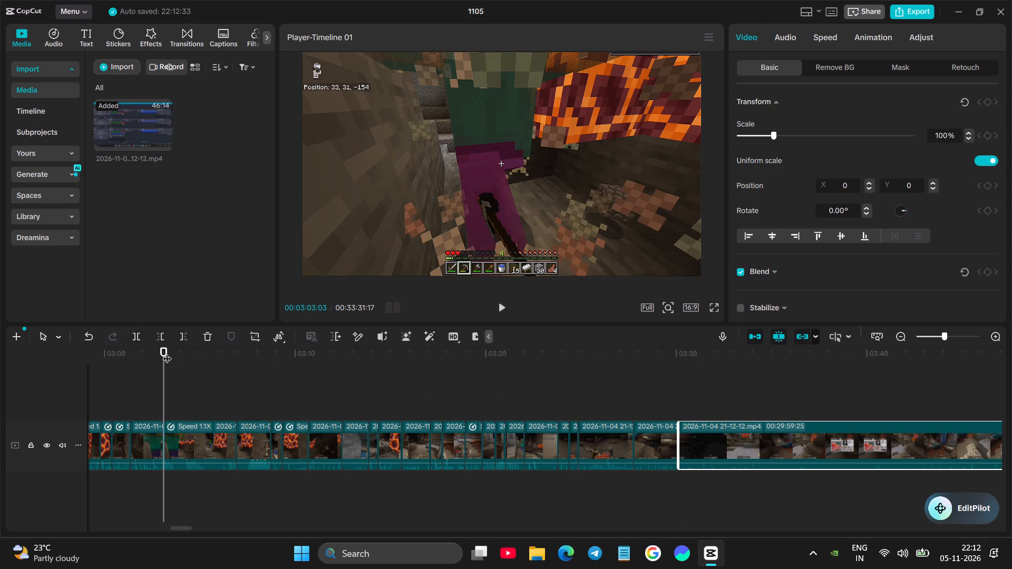
left_click(661, 405)
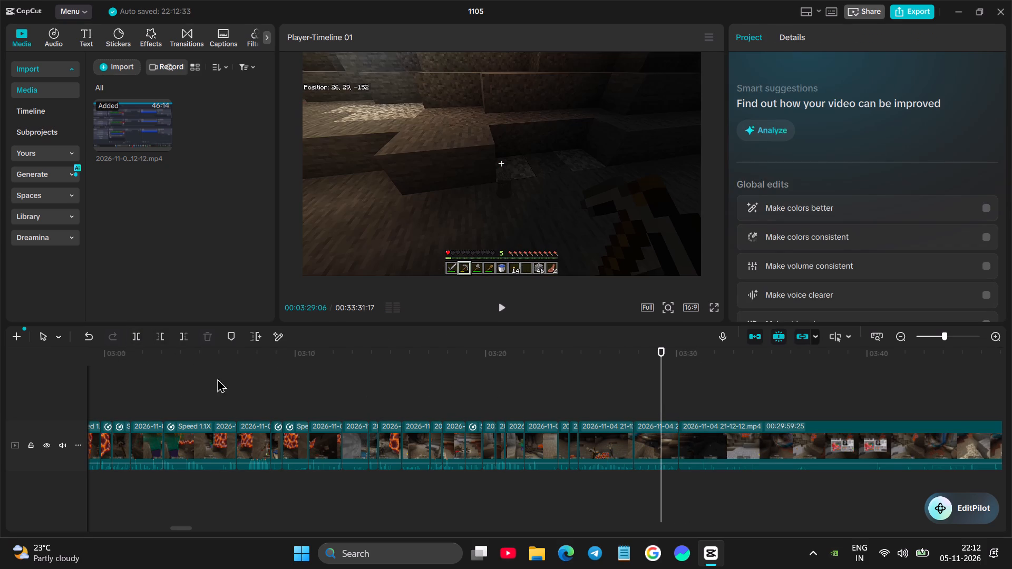
left_click(148, 384)
key("space")
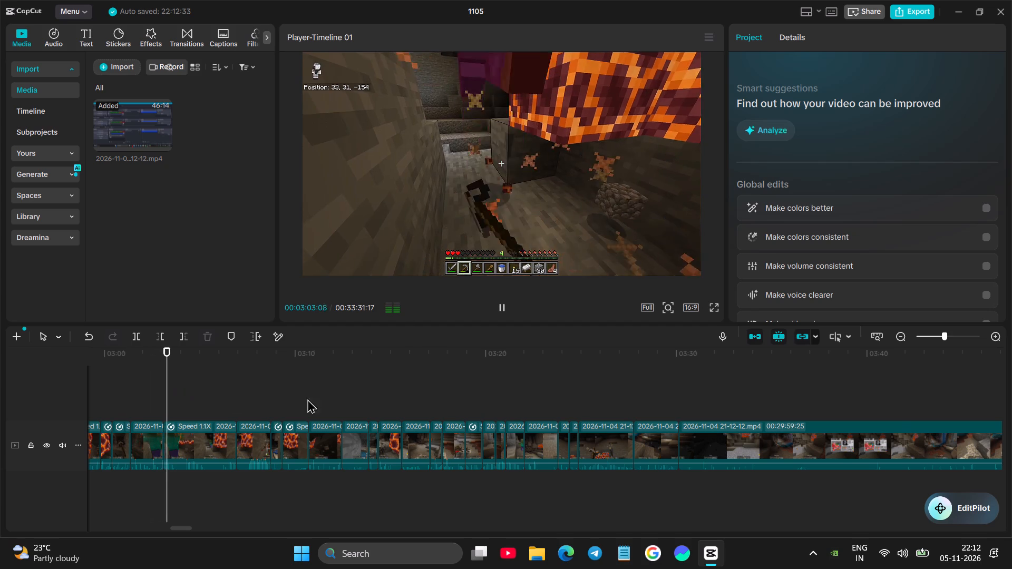
left_click(664, 389)
key("space")
key("space")
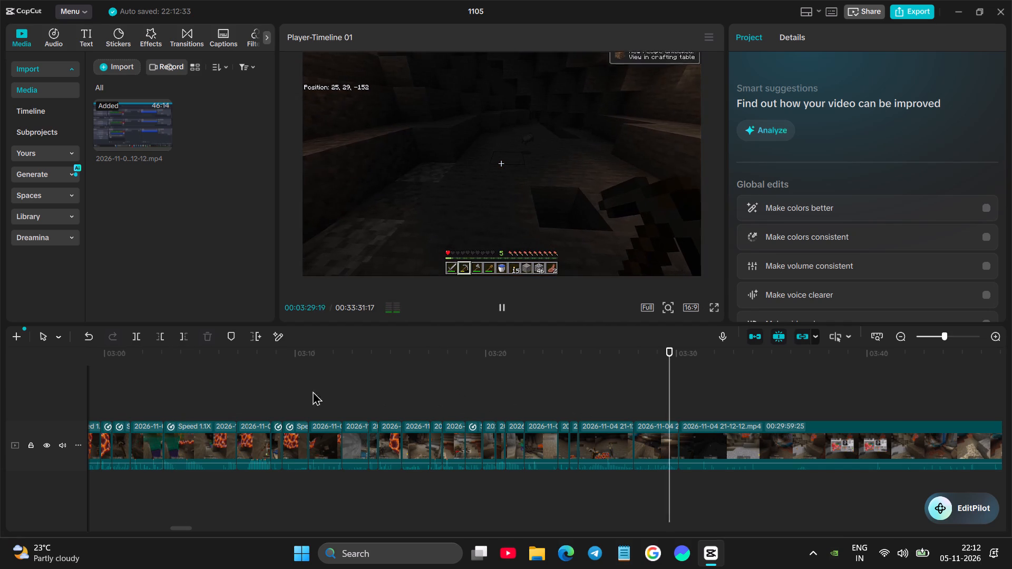
key("space")
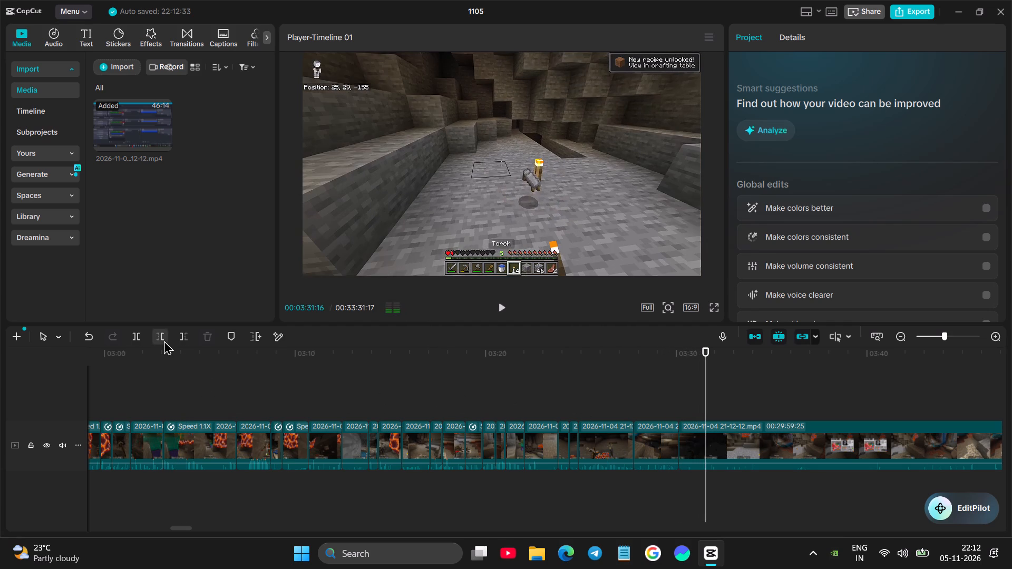
key("space")
key("space")
left_click(164, 340)
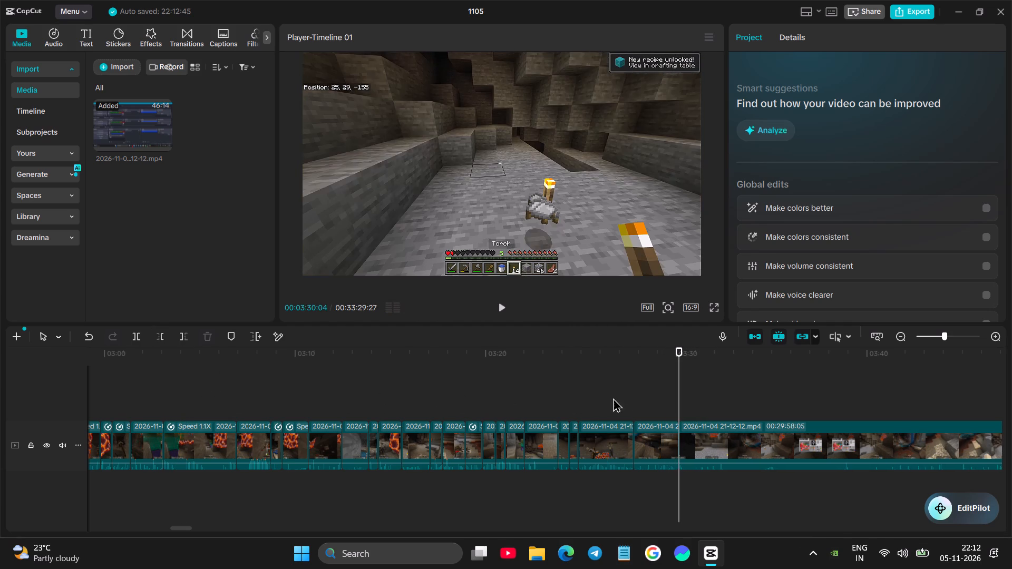
Review the torch-lit scene, slightly speed up the clip before the long remaining one, shortening it by about 0.5 seconds, and replay it.
left_click(613, 398)
key("space")
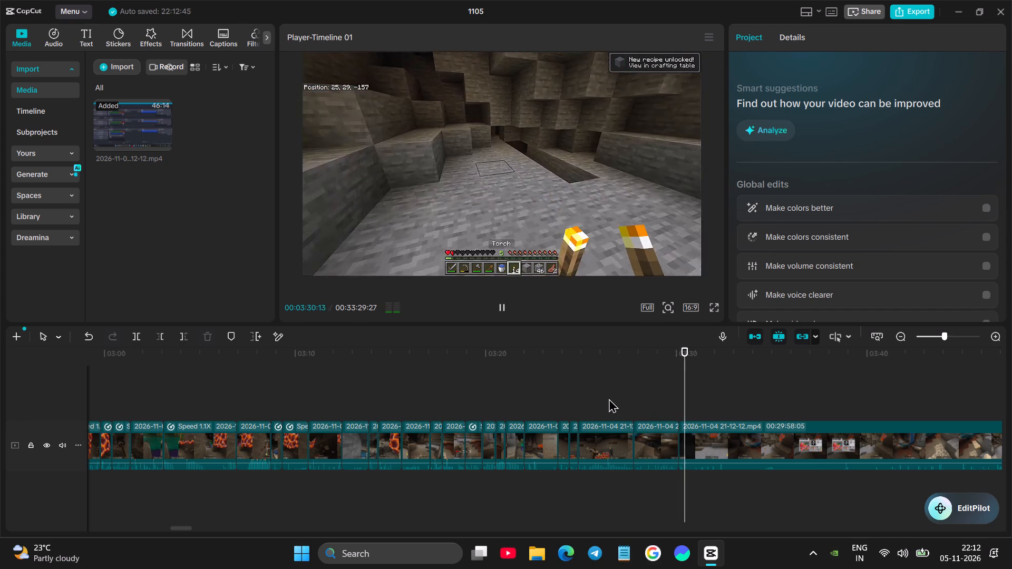
key("space")
key("space")
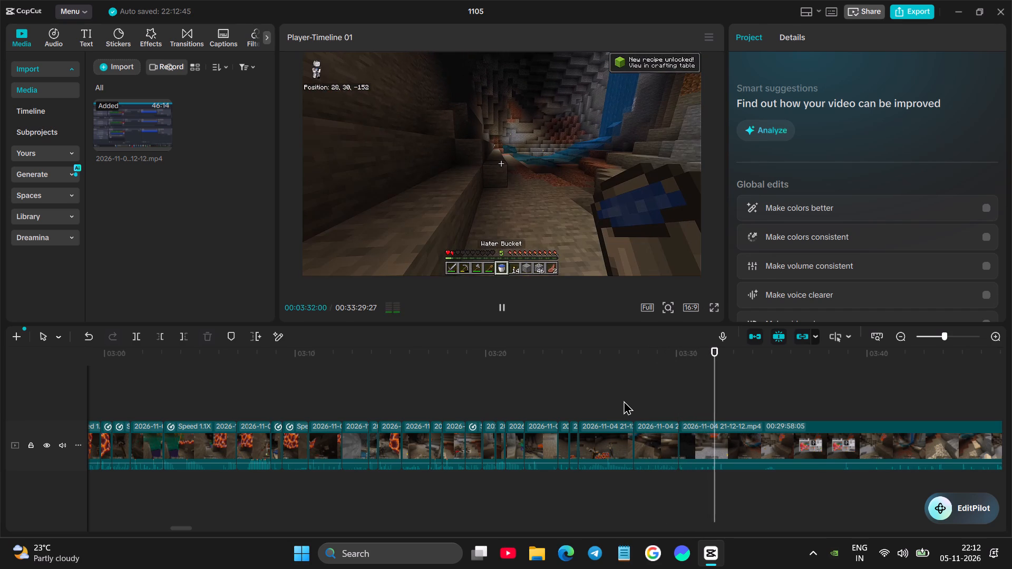
key("space")
key("space")
key("space")
left_click(599, 400)
key("space")
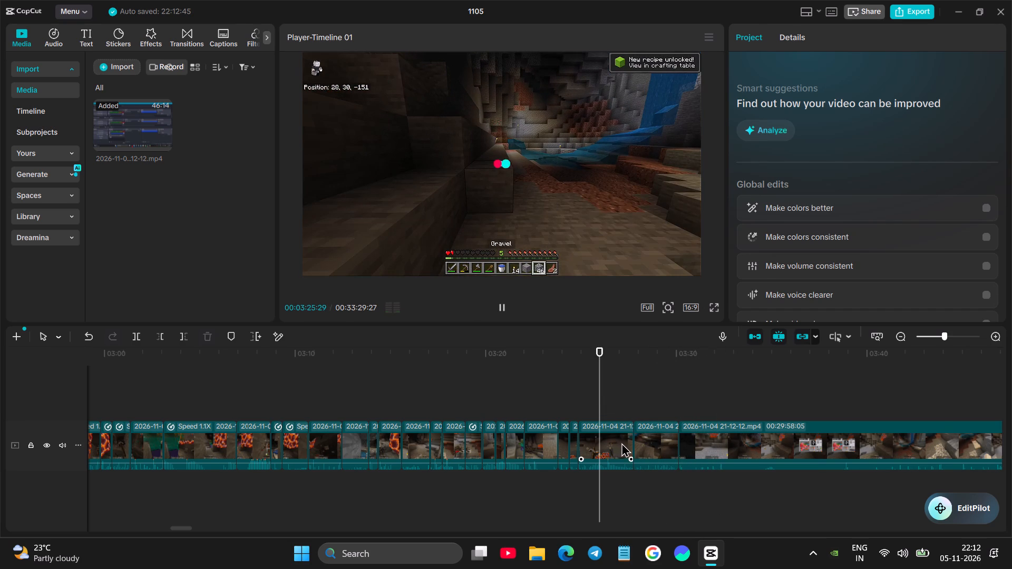
left_click(655, 401)
left_click(647, 455)
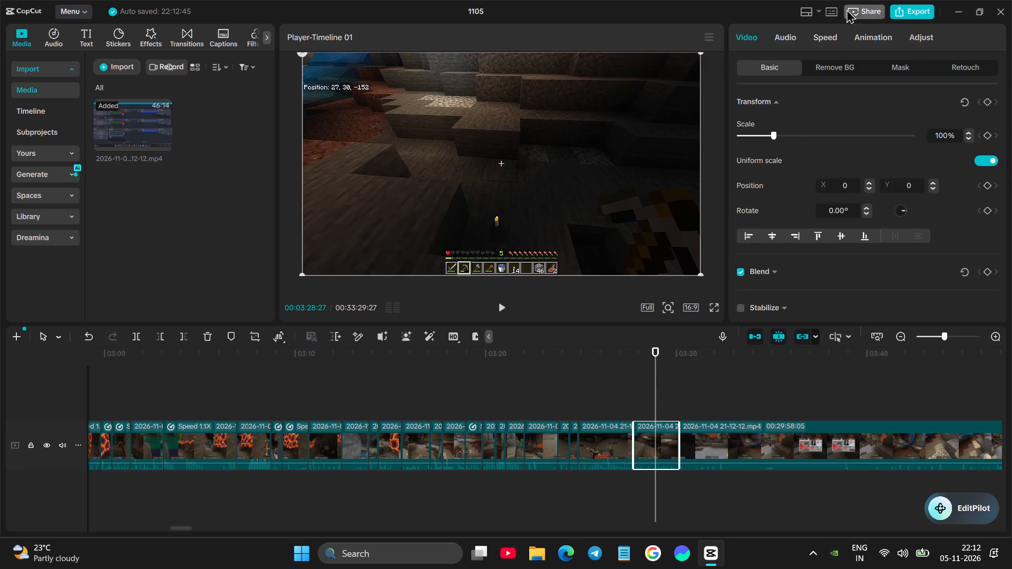
left_click(821, 31)
left_click(788, 123)
left_click_drag(599, 393, 606, 394)
key("space")
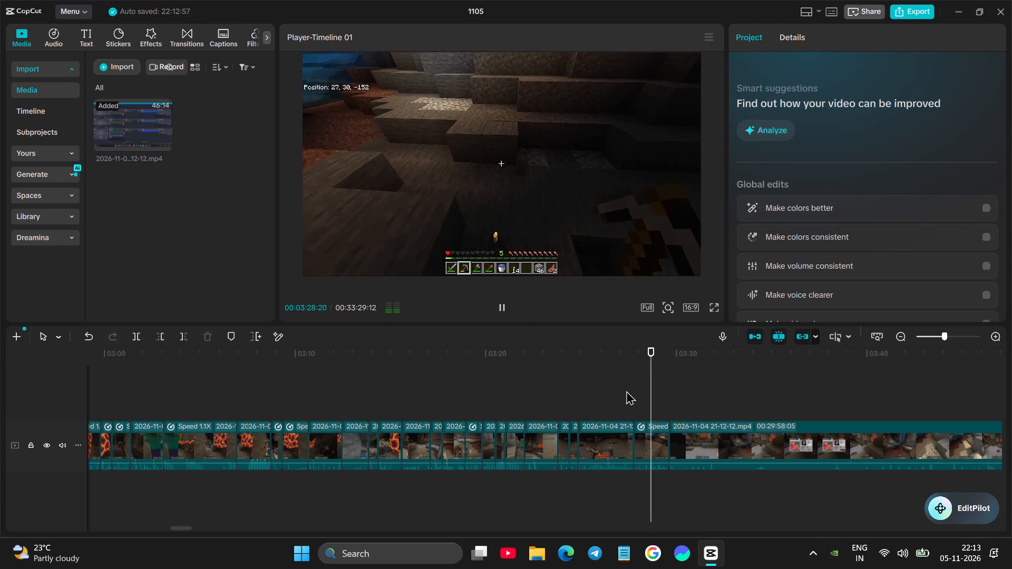
key("space")
Review the footage past 00:03:30:04 and split the long remaining clip shortly after the player switches to the cooked mutton.
left_click(733, 435)
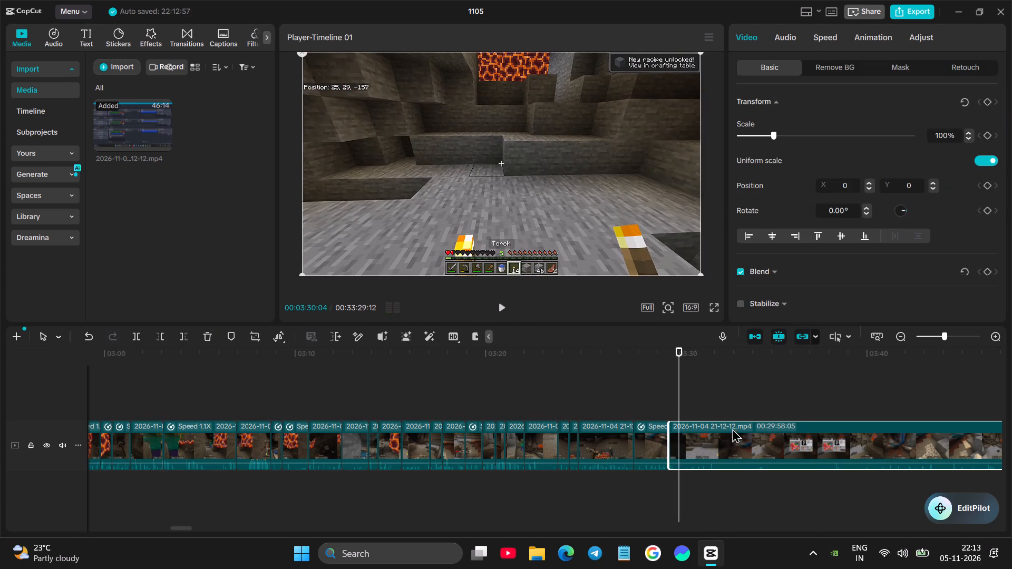
key("space")
key("space")
key("space")
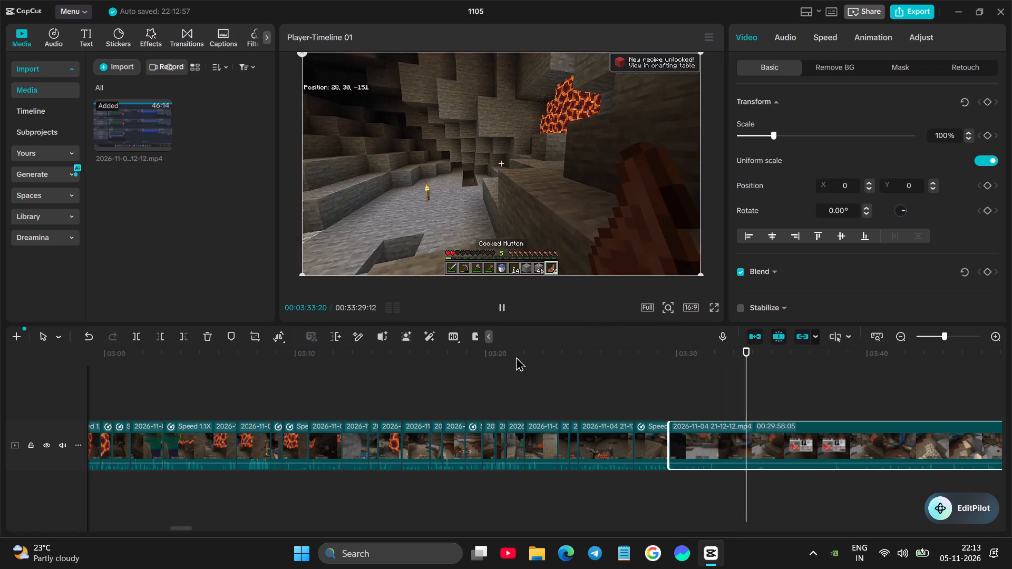
key("space")
key("space")
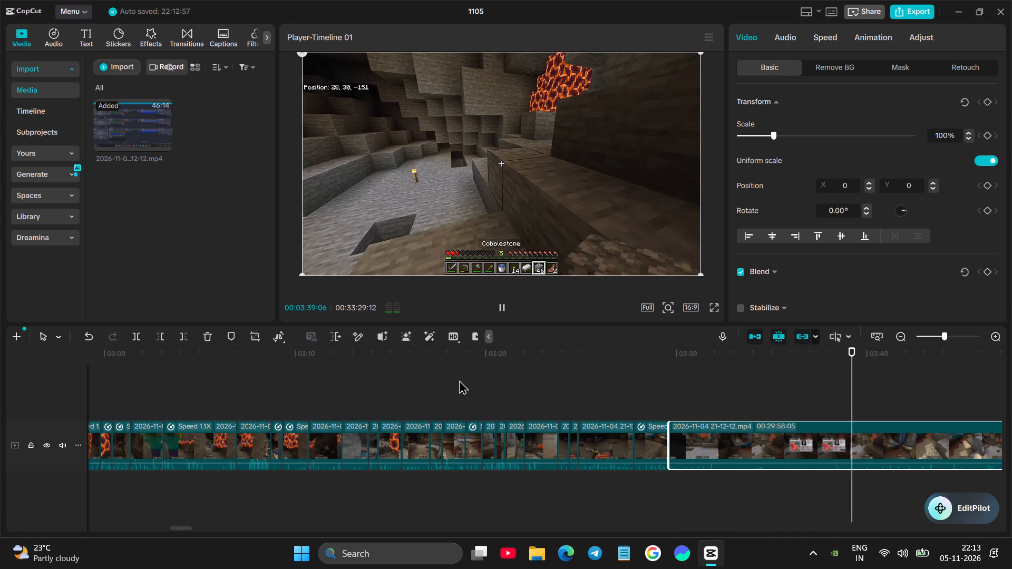
key("space")
left_click(678, 384)
key("space")
key("space")
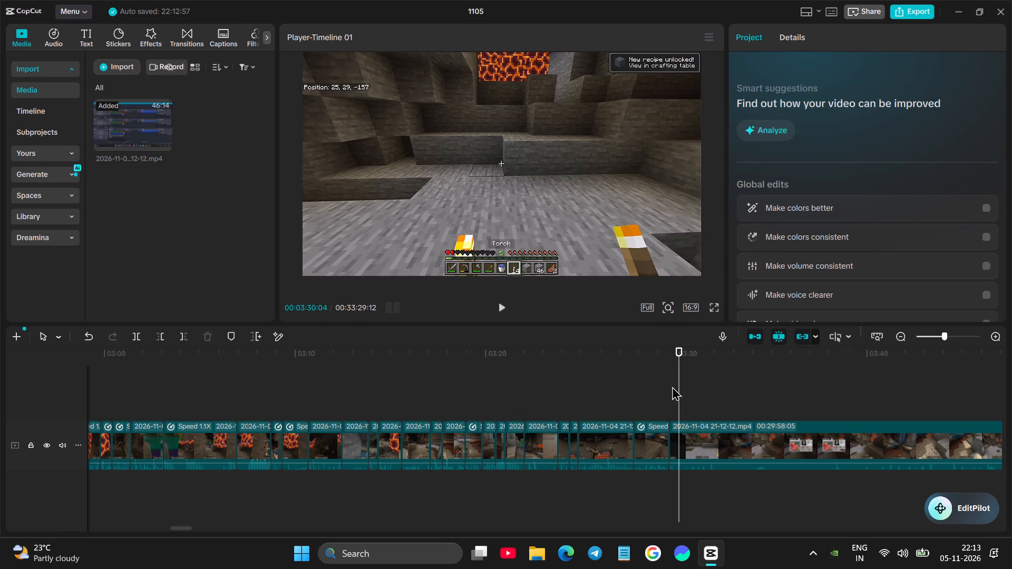
key("space")
left_click(743, 442)
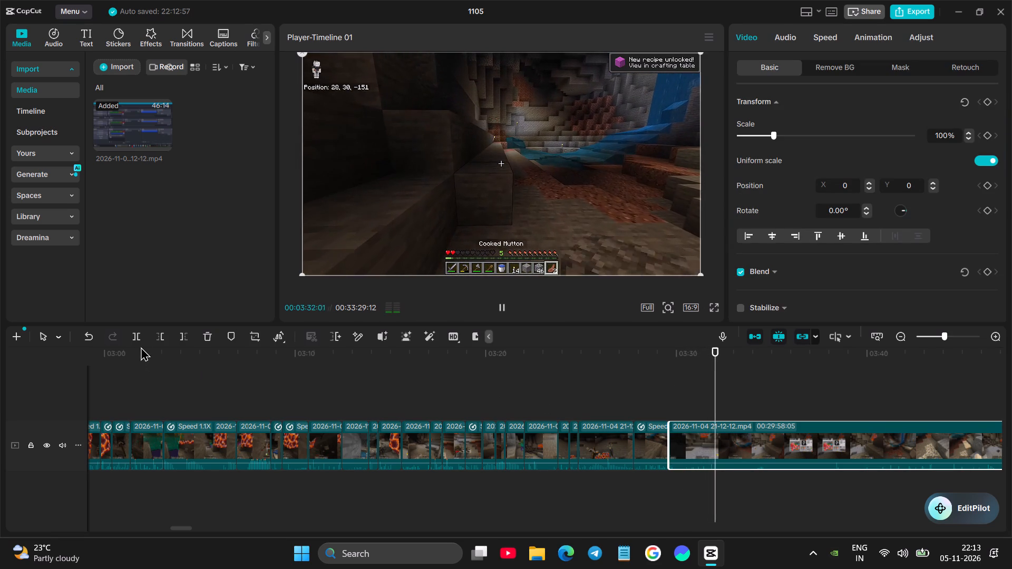
key("space")
left_click(135, 338)
Set the speed of the new torch and water bucket clip to 1.44x and replay it.
left_click(669, 395)
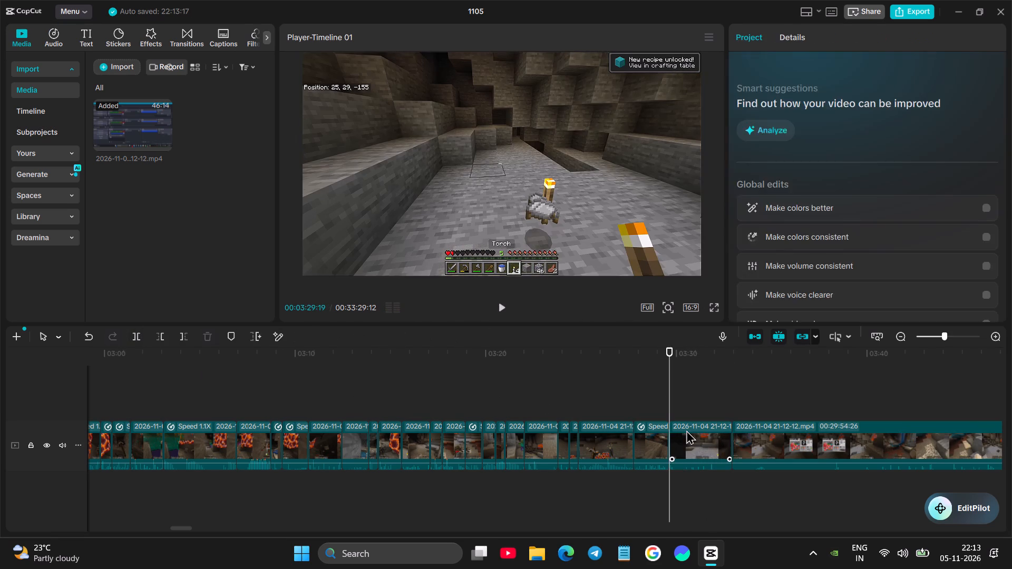
left_click(687, 430)
left_click(826, 34)
left_click(795, 117)
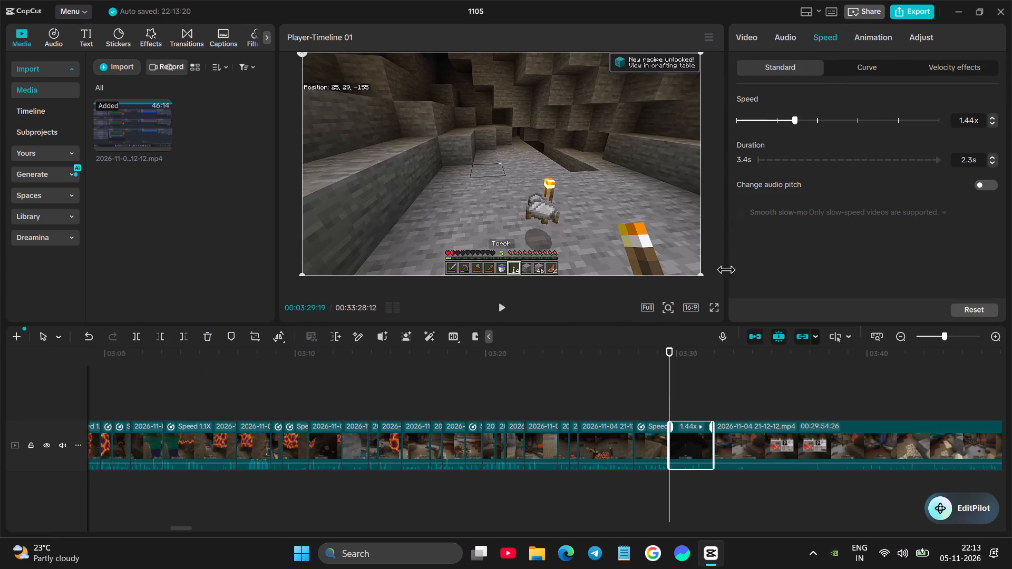
left_click(663, 387)
key("space")
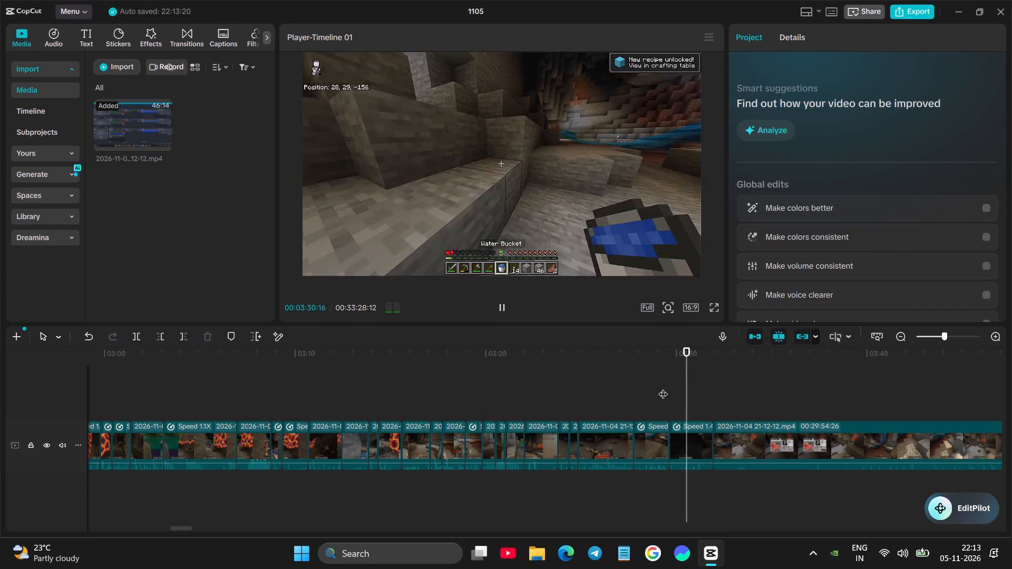
Cut about 1.2, 2.2 and 3.3 seconds in succession from the long remaining clip's start, around the cooked mutton and crafting inventory scenes.
left_click(743, 443)
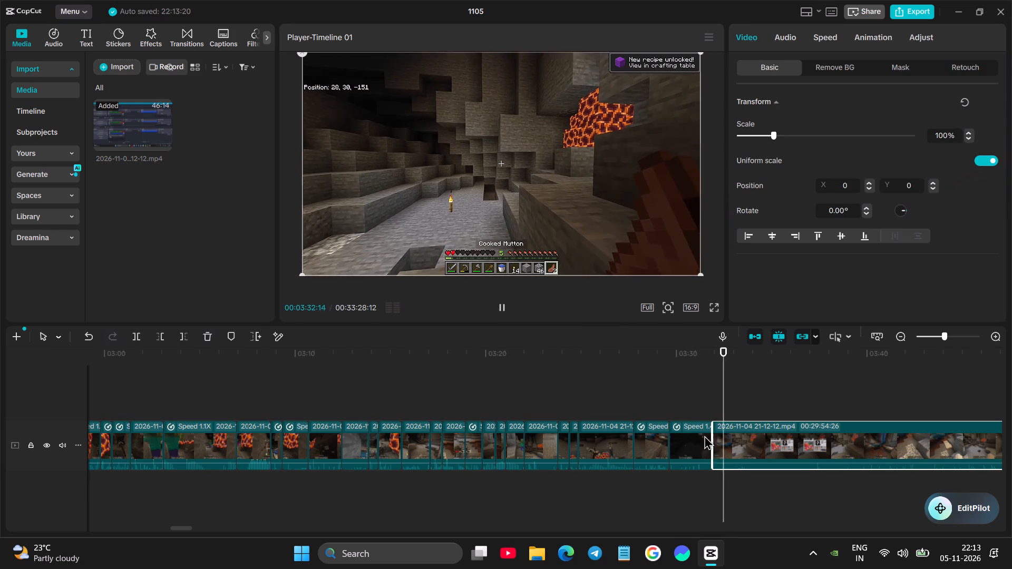
key("space")
key("space")
key("space")
left_click(160, 336)
key("space")
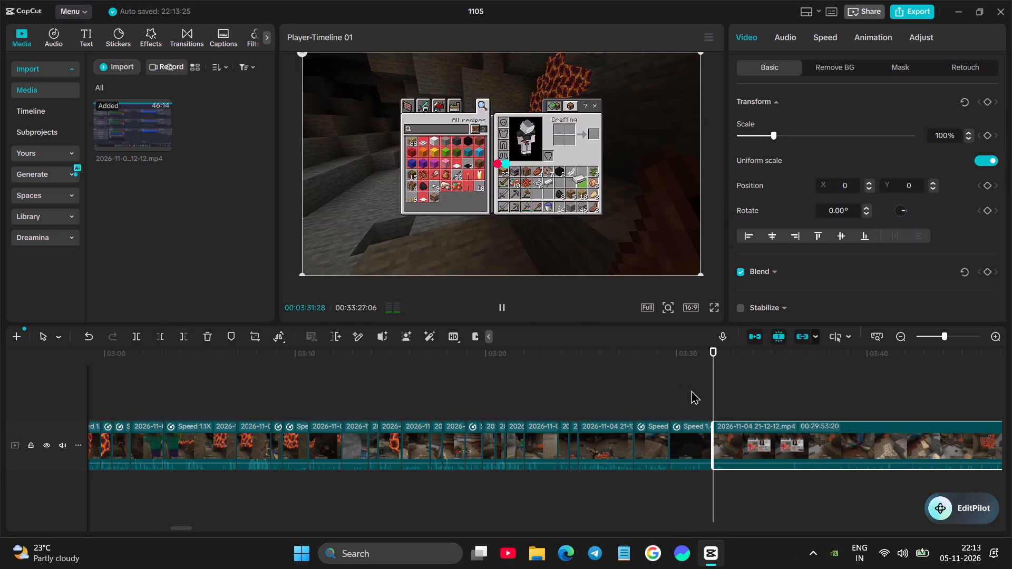
left_click(163, 336)
key("space")
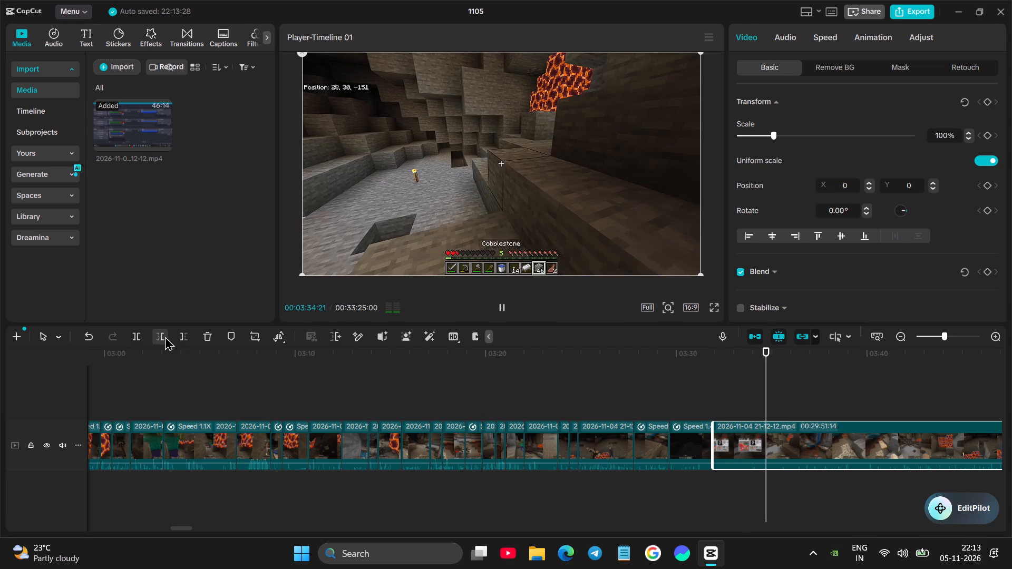
key("space")
left_click(165, 336)
Play through the bed placement and split the long remaining clip at 00:03:37:00, as the player turns away from the bed.
key("space")
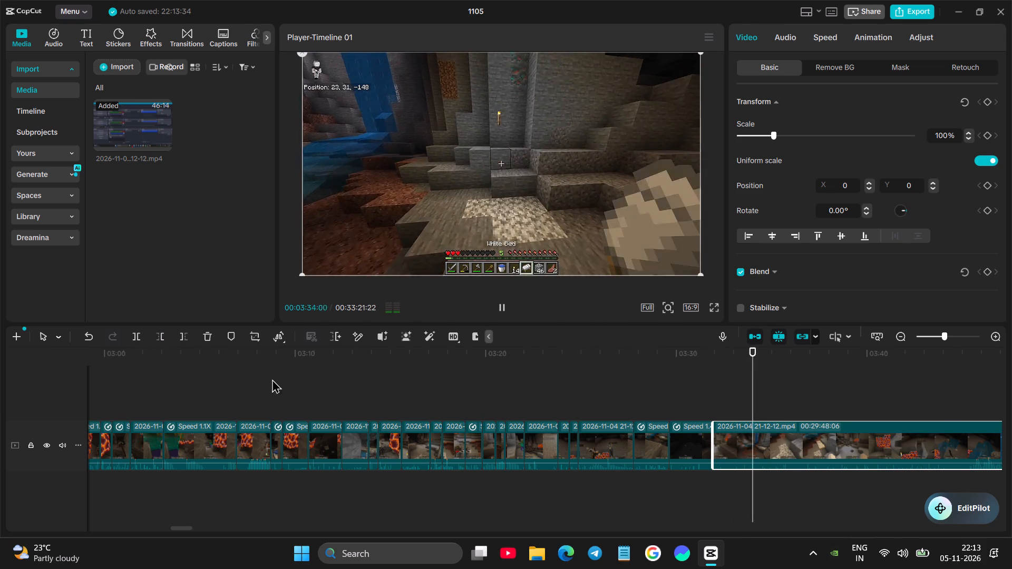
left_click(697, 393)
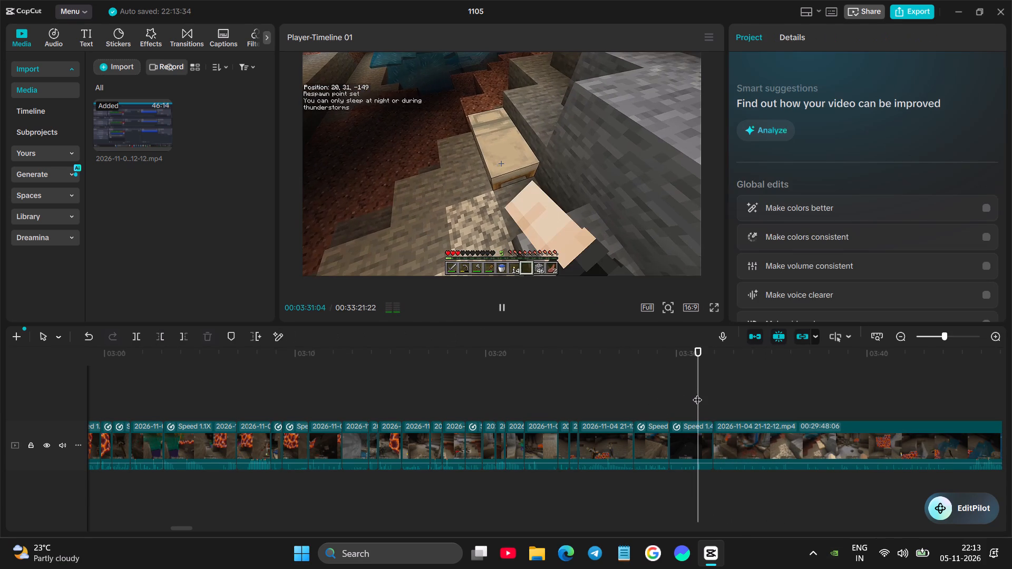
key("space")
key("space")
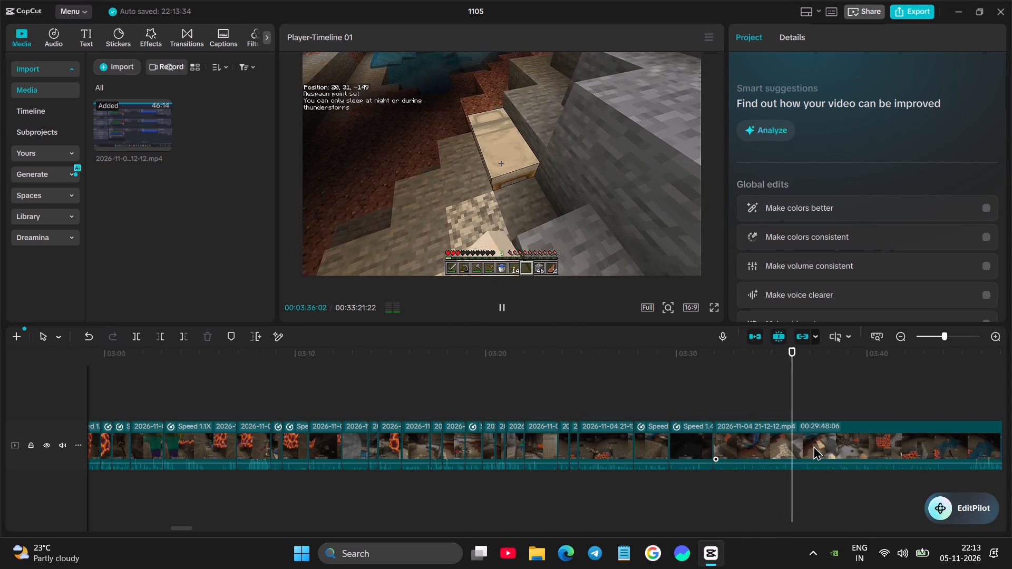
left_click(813, 446)
key("space")
key("space")
key("space")
left_click(130, 338)
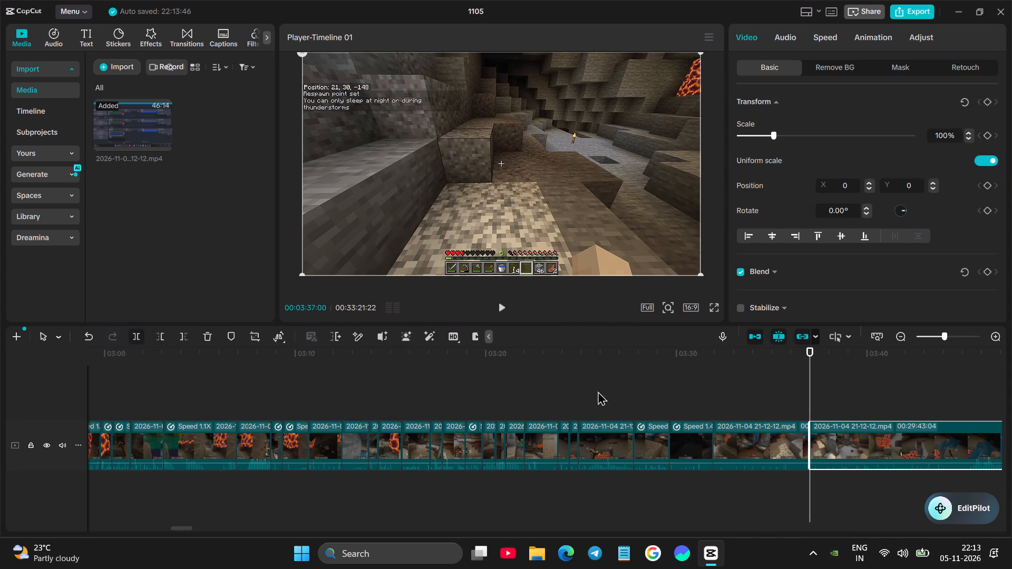
Speed the bed placement clip up to about 1.4x and replay it.
left_click(752, 384)
left_click(747, 450)
left_click(825, 40)
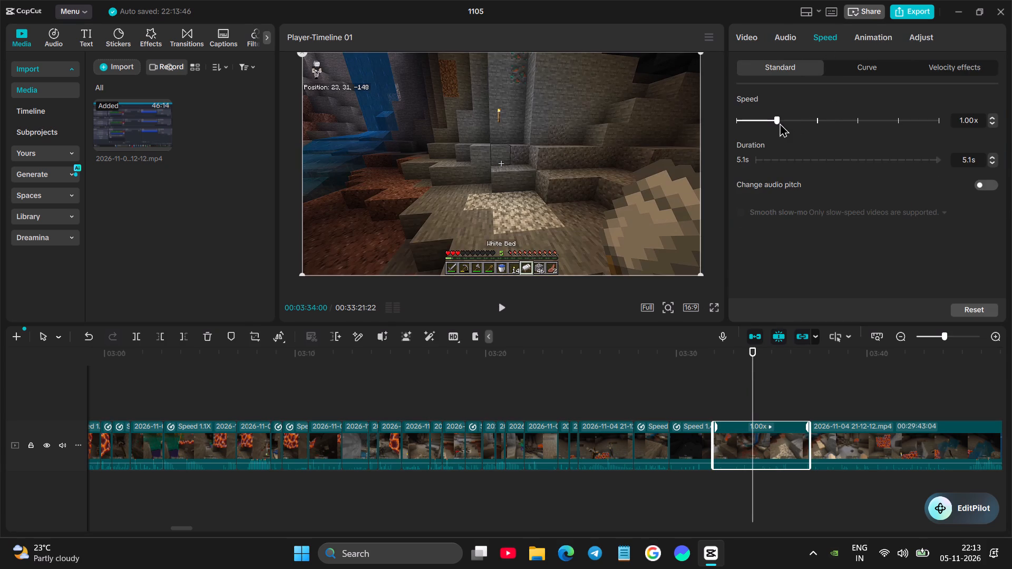
left_click(786, 119)
left_click(793, 122)
left_click(708, 404)
key("space")
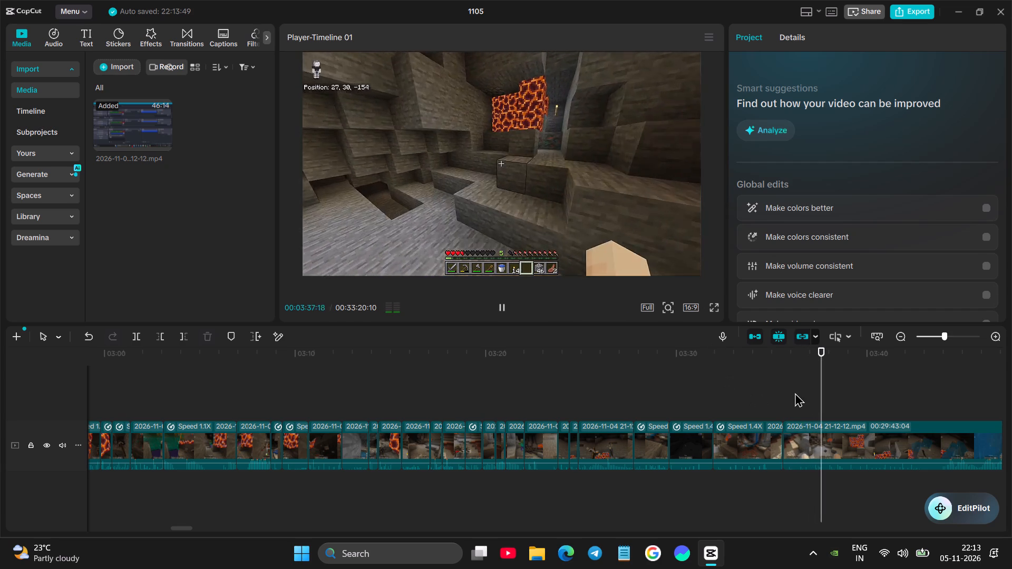
Cut about 5 seconds from the start of the long remaining clip, up to the stone pickaxe mining at 00:03:40:17.
scroll(794, 393, "left", 1)
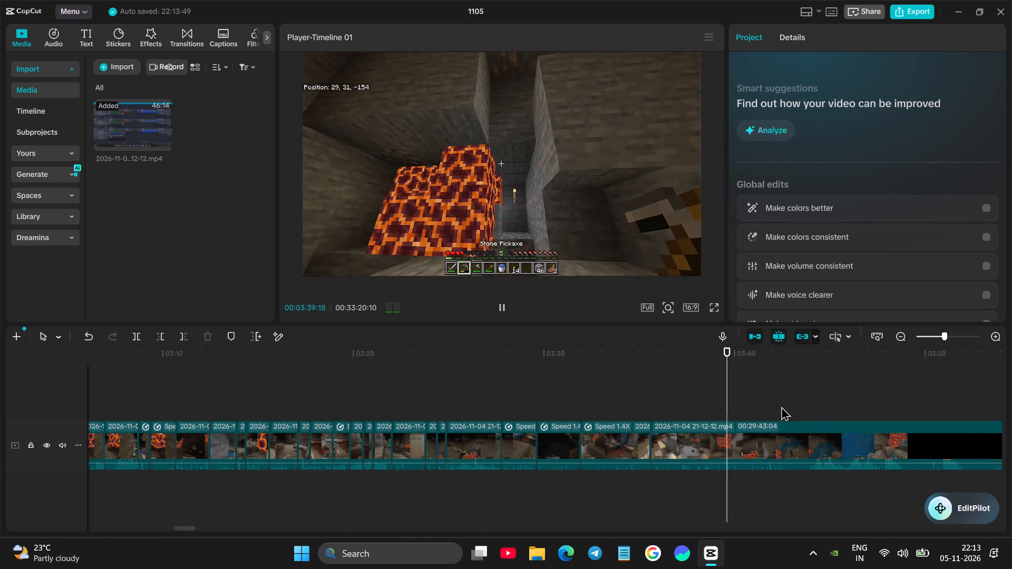
key("space")
left_click(738, 427)
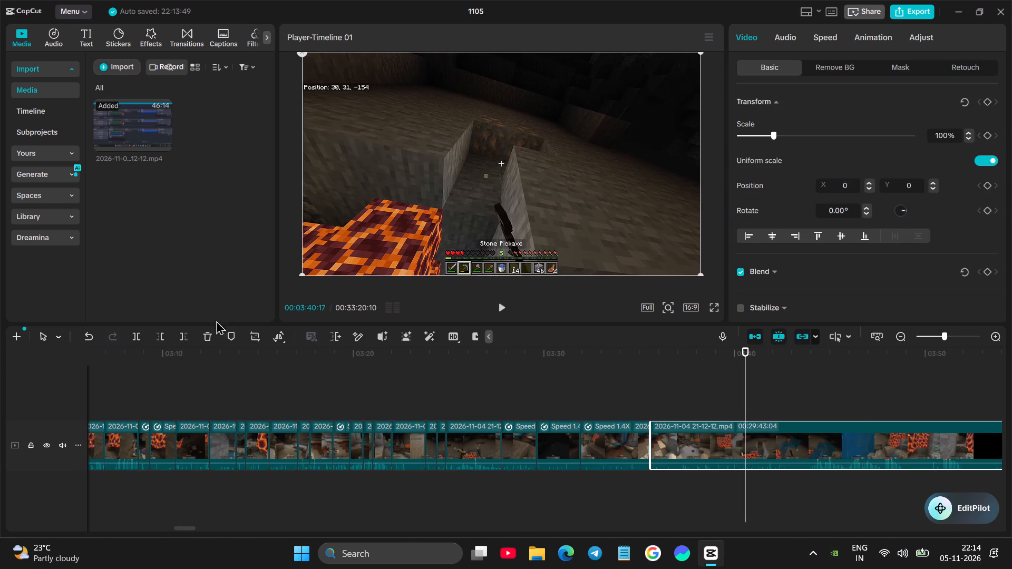
left_click(158, 333)
Replay the join after the bed scene and extend the end of the 1.4x bed clip by about 0.7 seconds in total.
left_click(640, 397)
key("space")
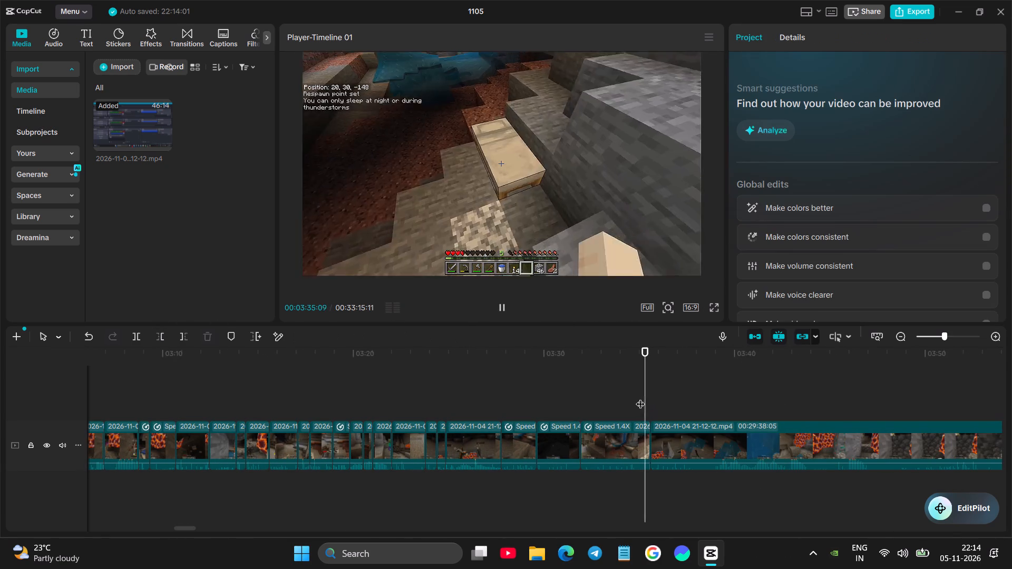
key("space")
left_click(628, 438)
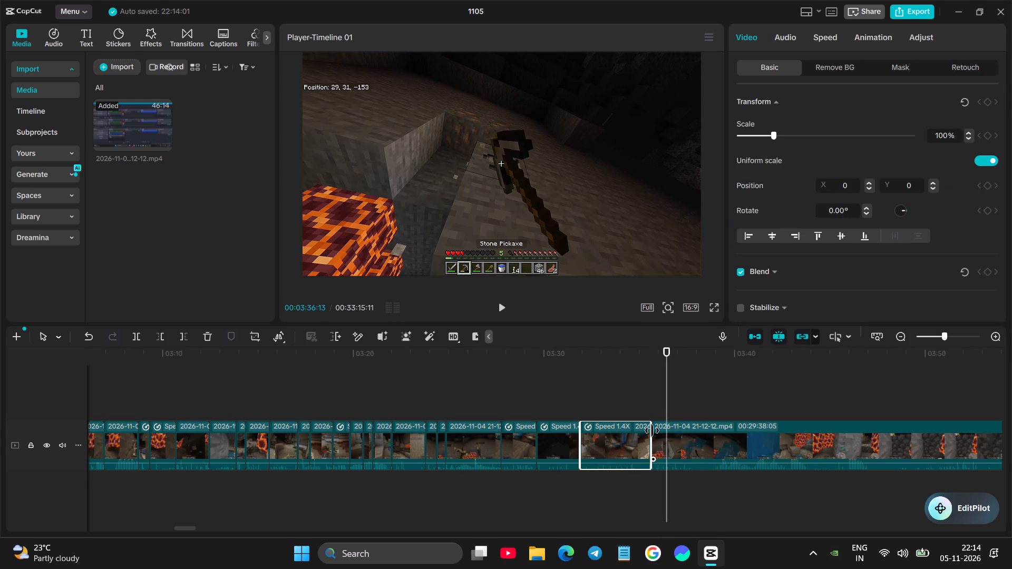
left_click(652, 430)
left_click(639, 401)
key("space")
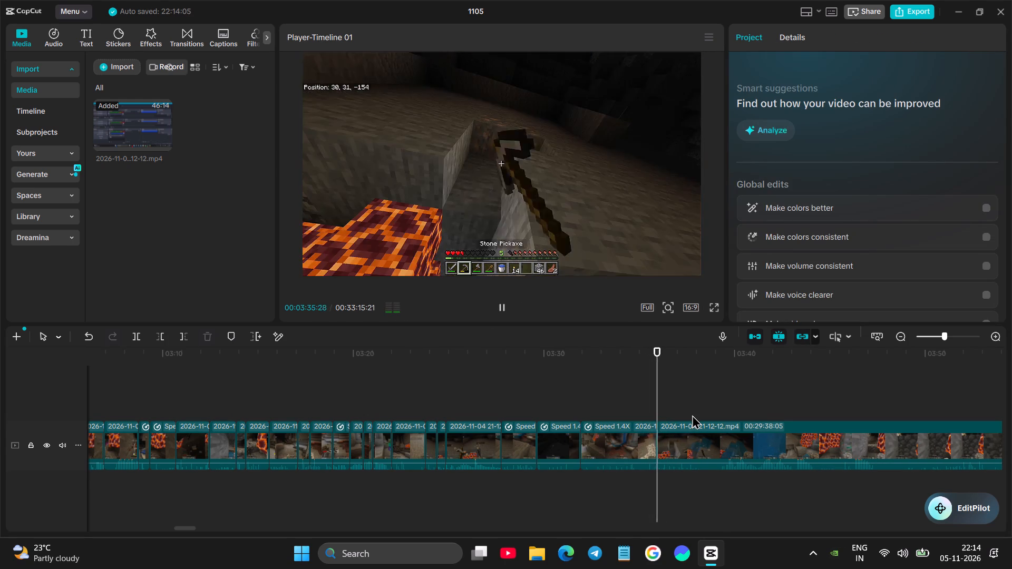
left_click(626, 430)
left_click_drag(655, 423, 663, 421)
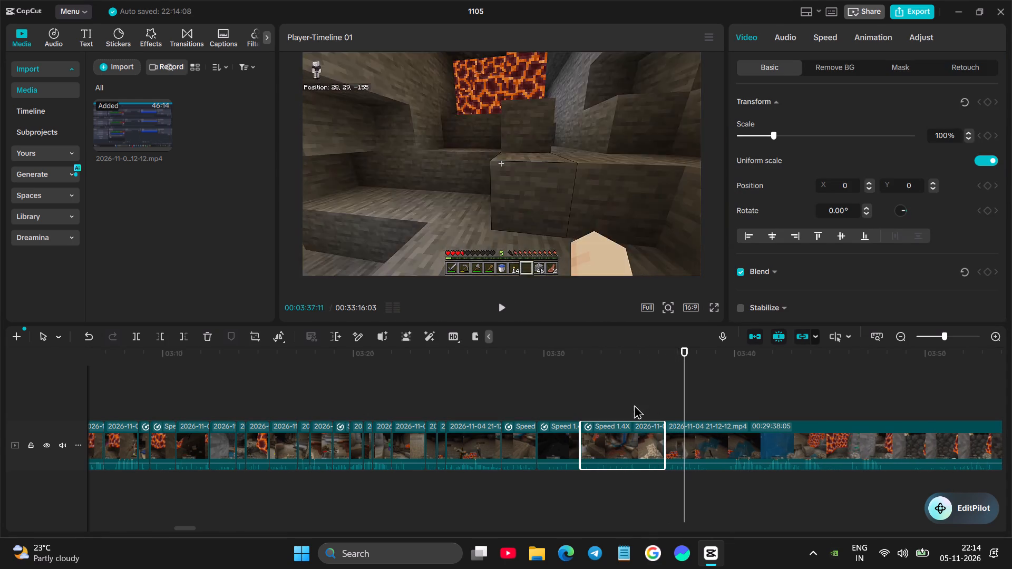
left_click(653, 398)
key("space")
key("space")
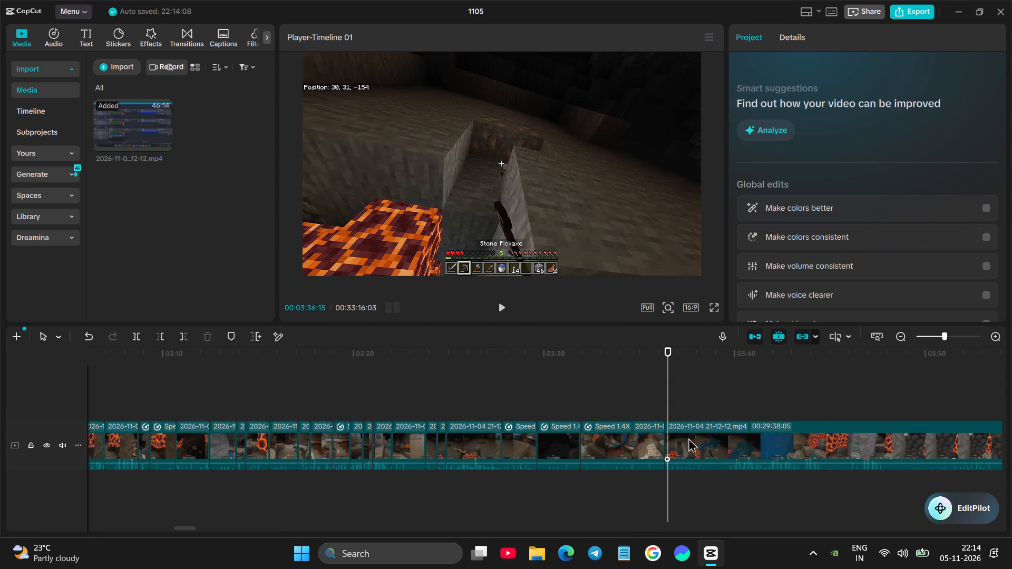
Review the water scene and cut about 1.1 seconds from the start of the long remaining clip, up to about 00:03:37:14.
left_click(688, 438)
key("space")
key("space")
key("space")
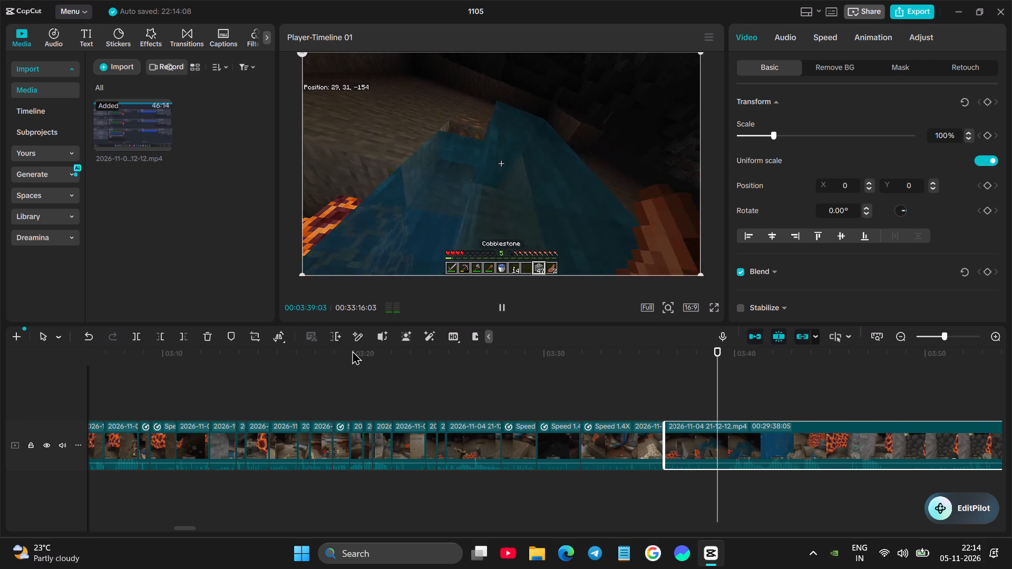
key("space")
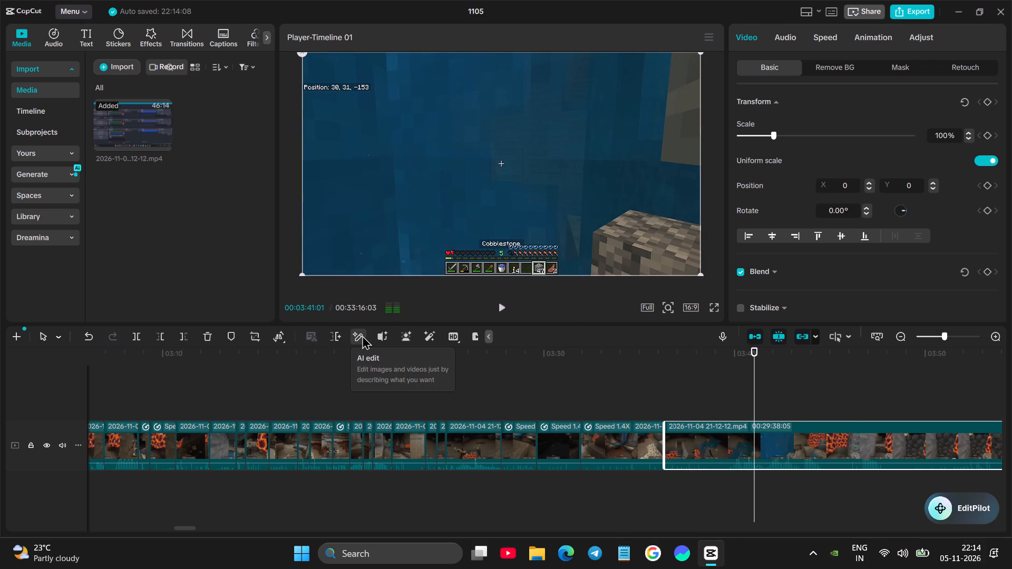
key("space")
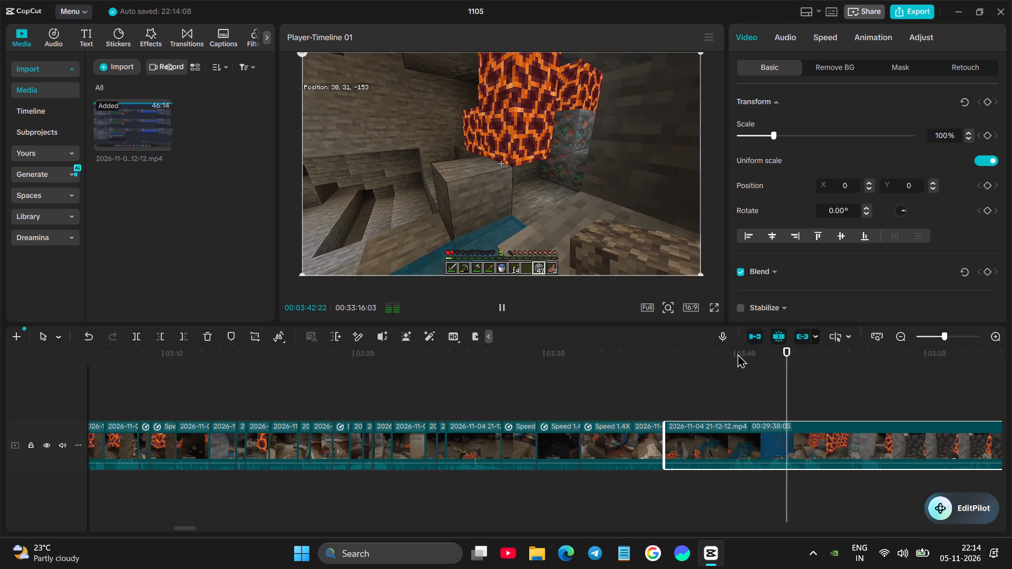
key("space")
left_click(721, 372)
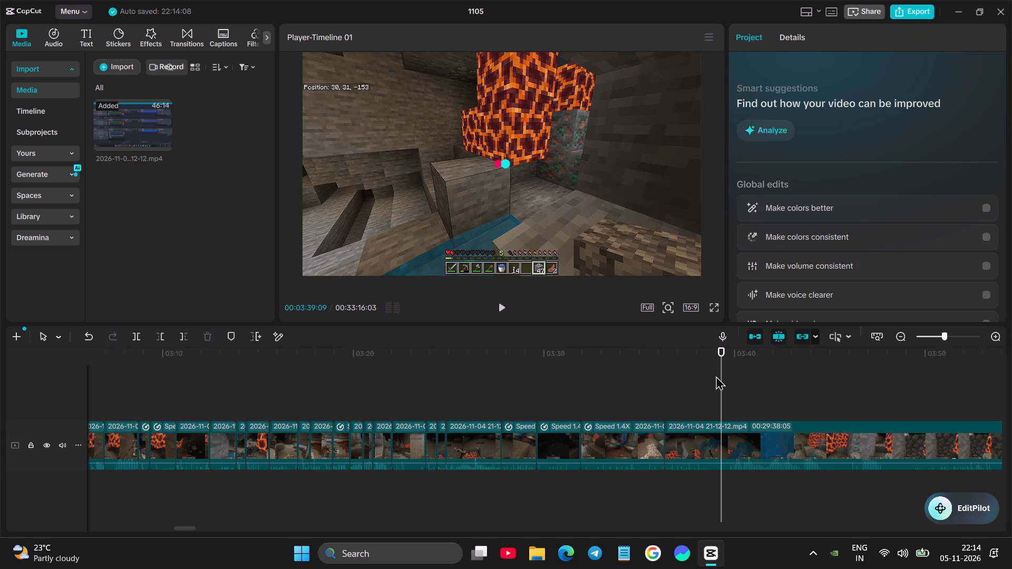
key("space")
key("space")
left_click(693, 404)
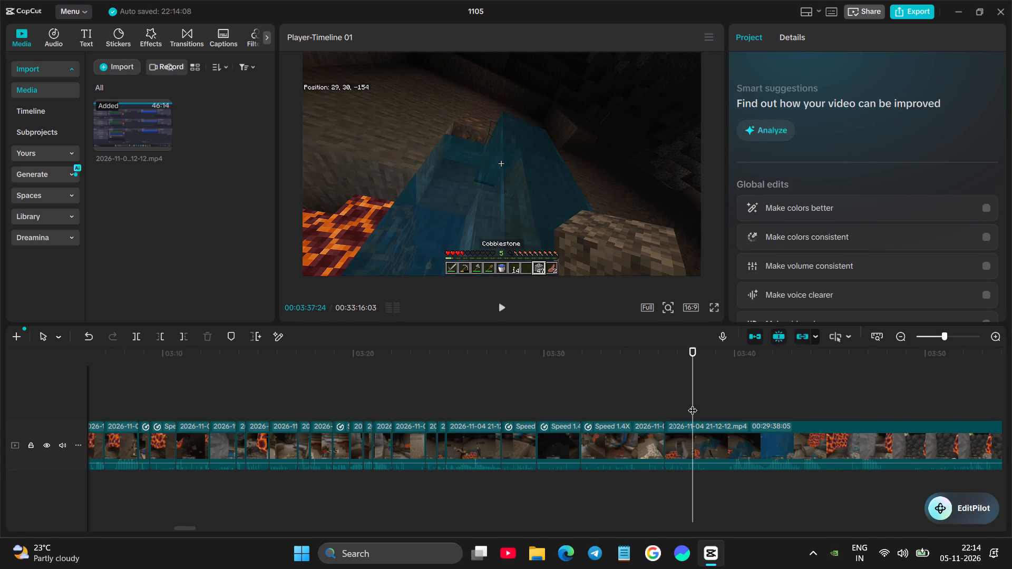
key("space")
key("space")
left_click(683, 398)
left_click(699, 442)
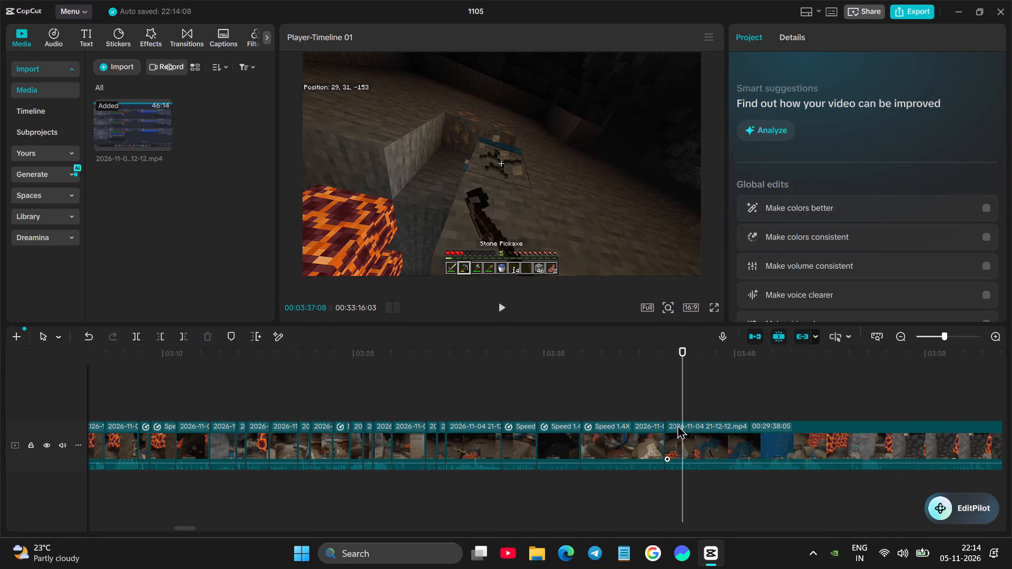
key("space")
key("space")
left_click(157, 338)
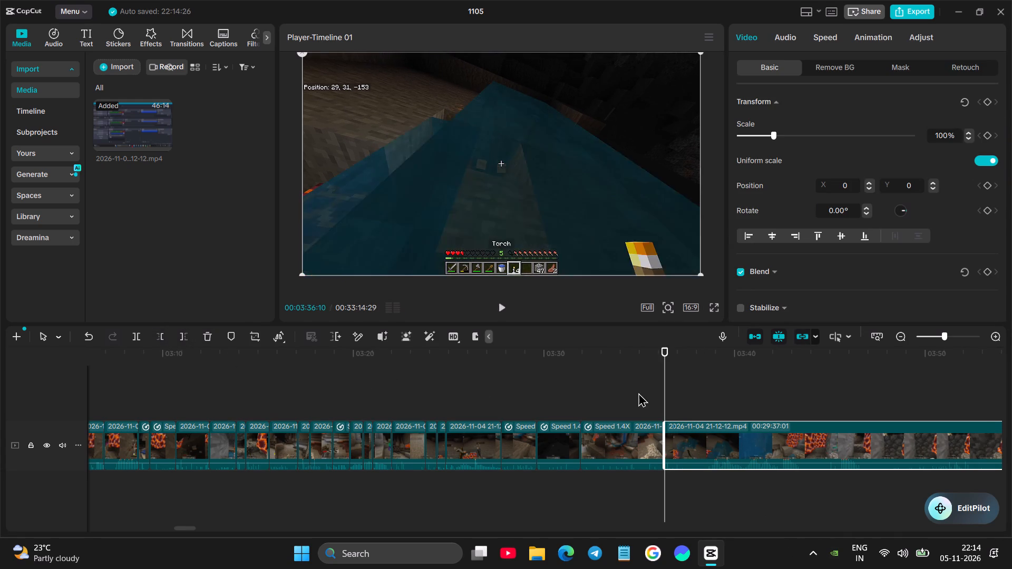
Replay the join after the cut, extend the start of the long remaining clip back by about 0.4 seconds, and replay it.
left_click(639, 393)
key("space")
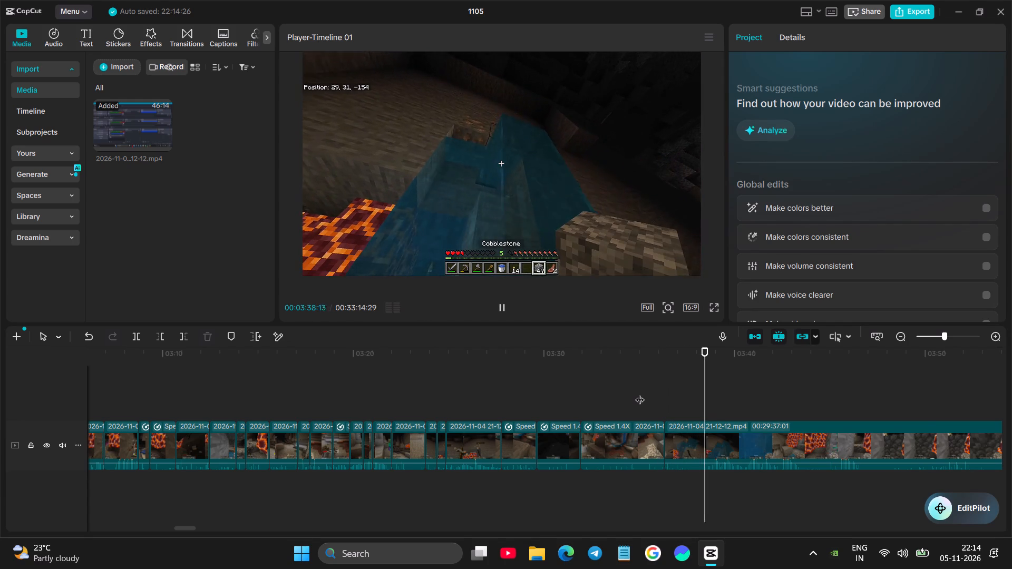
key("space")
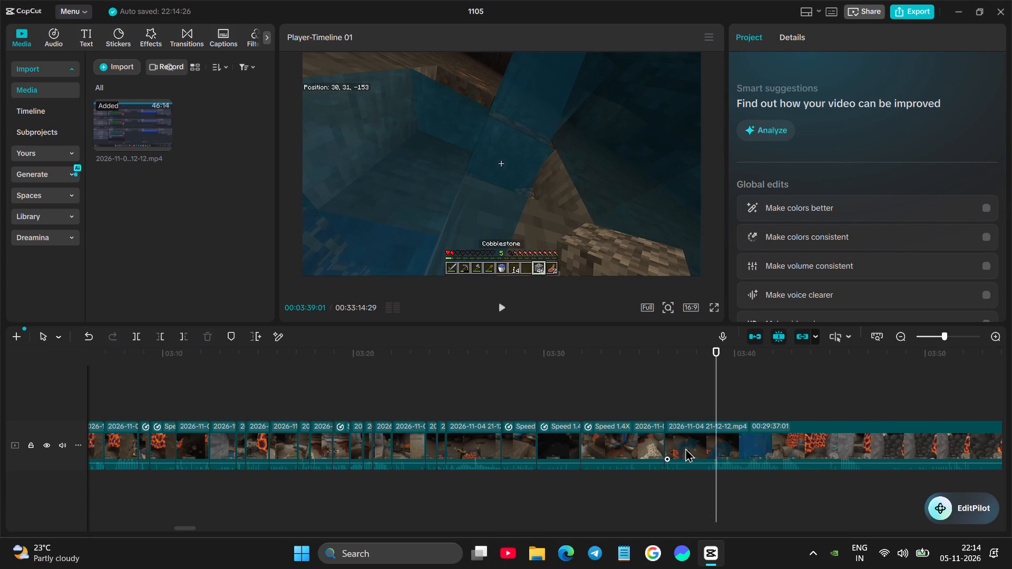
left_click(682, 447)
left_click_drag(666, 437, 659, 437)
left_click(647, 398)
key("space")
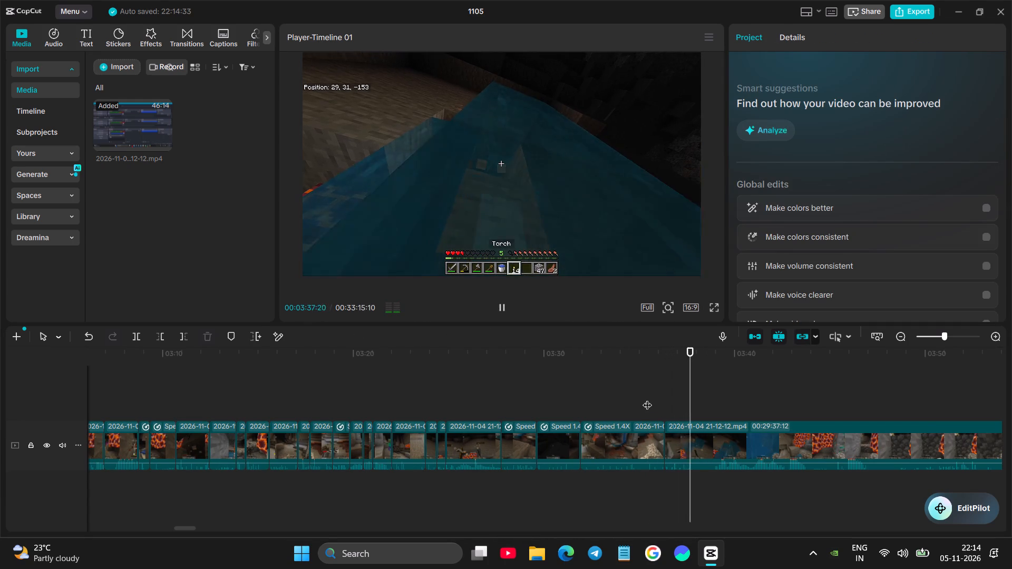
key("space")
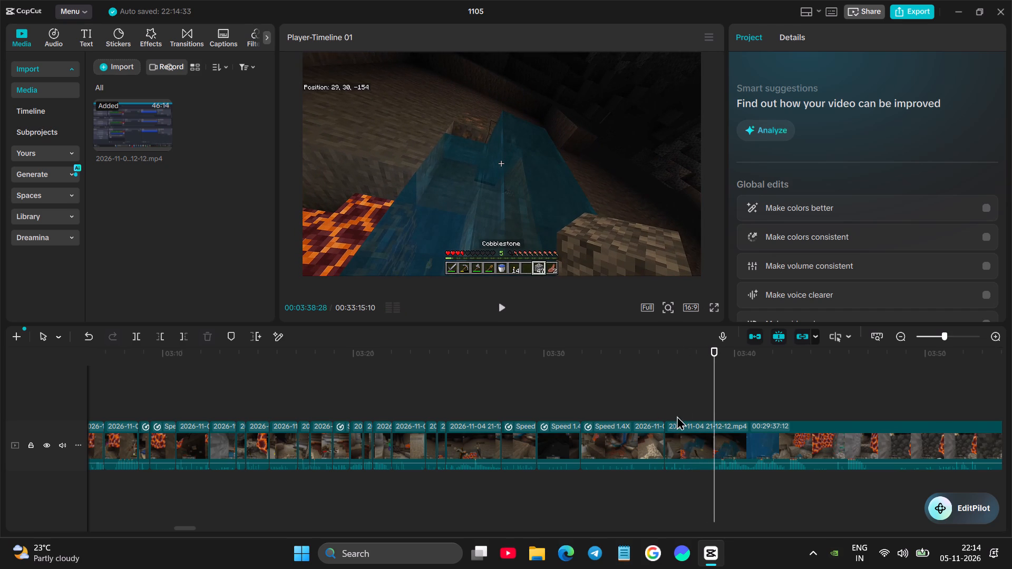
Split the long remaining clip at 00:03:37:12, where the player holds the pickaxe at the flowing water.
left_click(672, 407)
left_click(705, 449)
key("space")
key("space")
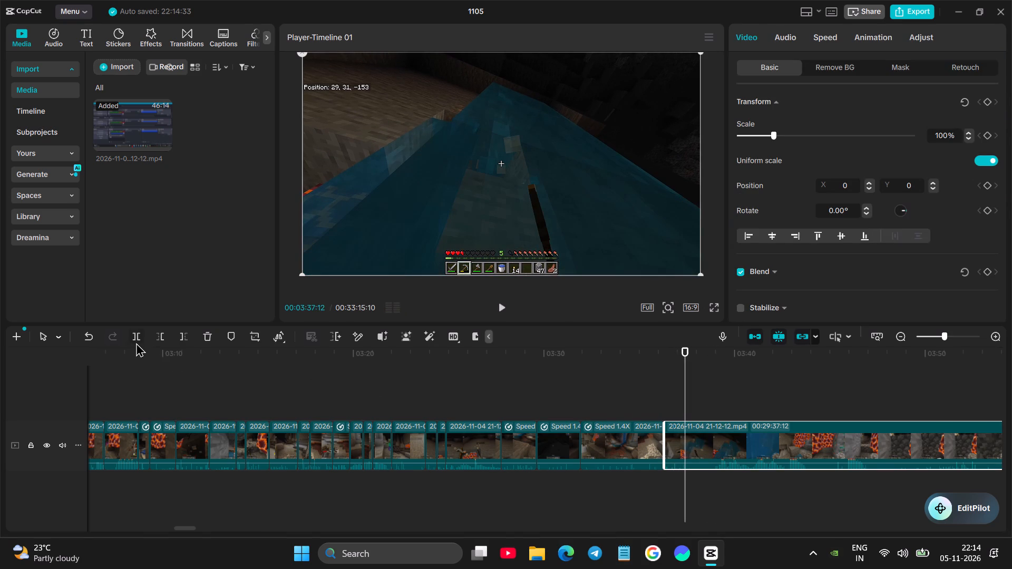
left_click(136, 342)
Cut about 1.4 seconds from the start of the long remaining clip, up to where the player holds cobblestone at the water.
key("space")
key("space")
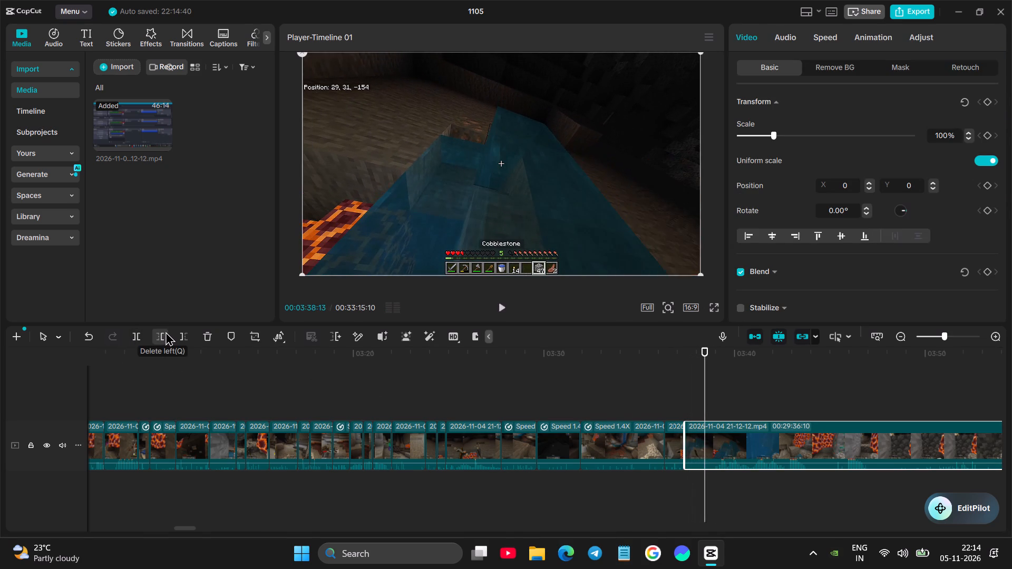
key("space")
key("space")
key("space")
key("space")
left_click(163, 335)
Replay the join and split the long remaining clip at about 00:03:39:20, at the end of the underwater view.
left_click(670, 381)
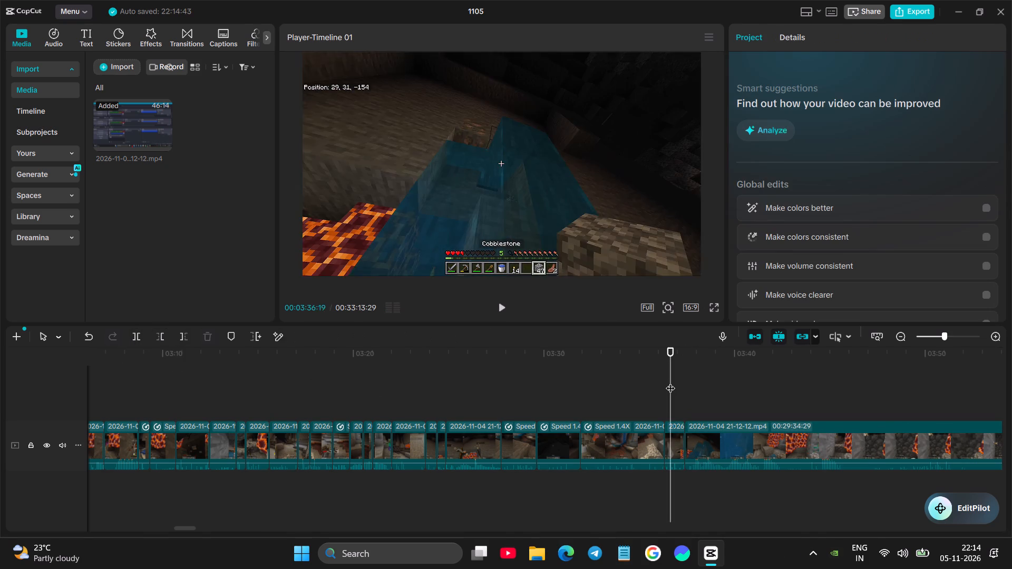
key("space")
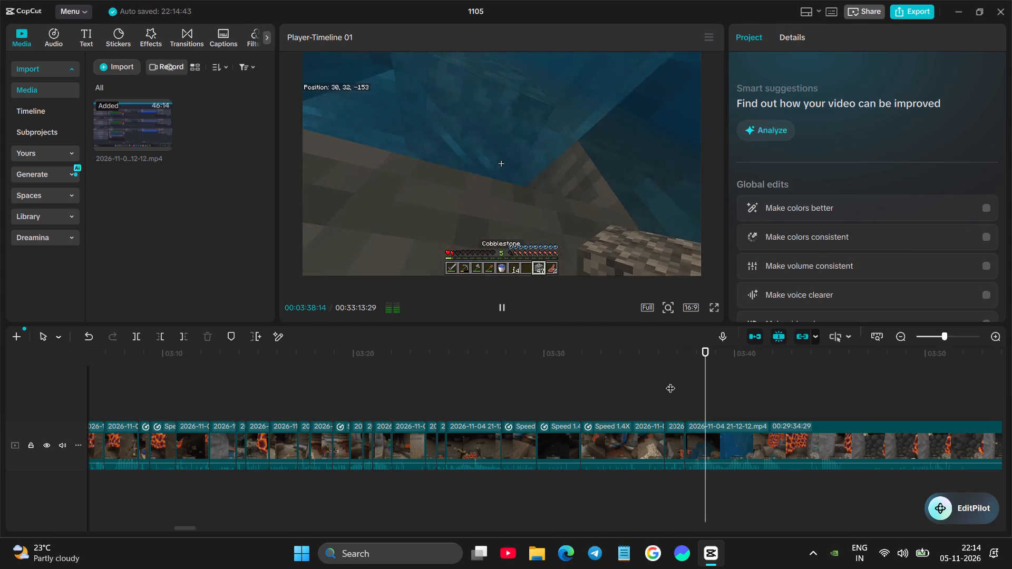
left_click(763, 447)
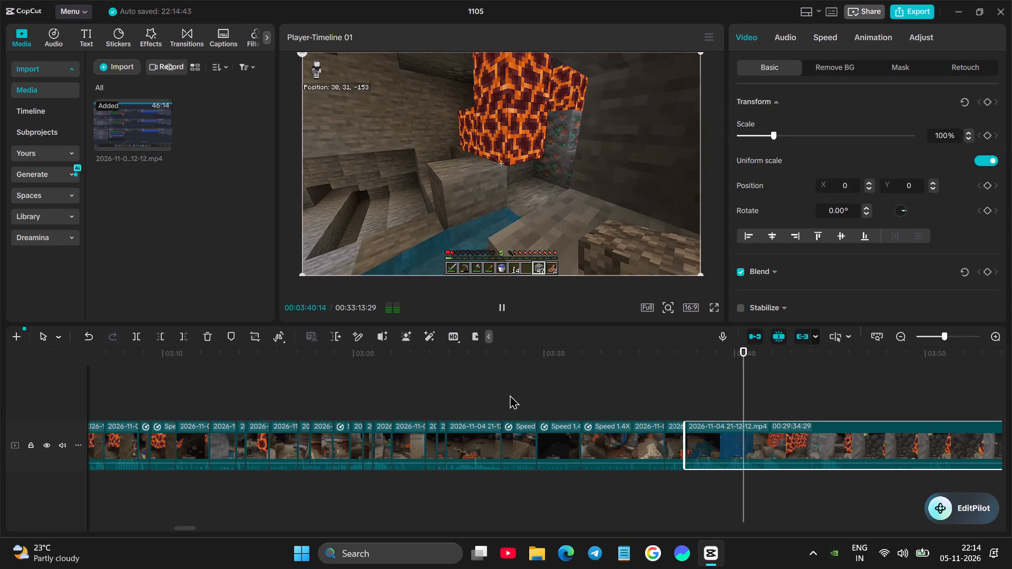
key("space")
key("space")
key("space")
left_click(696, 399)
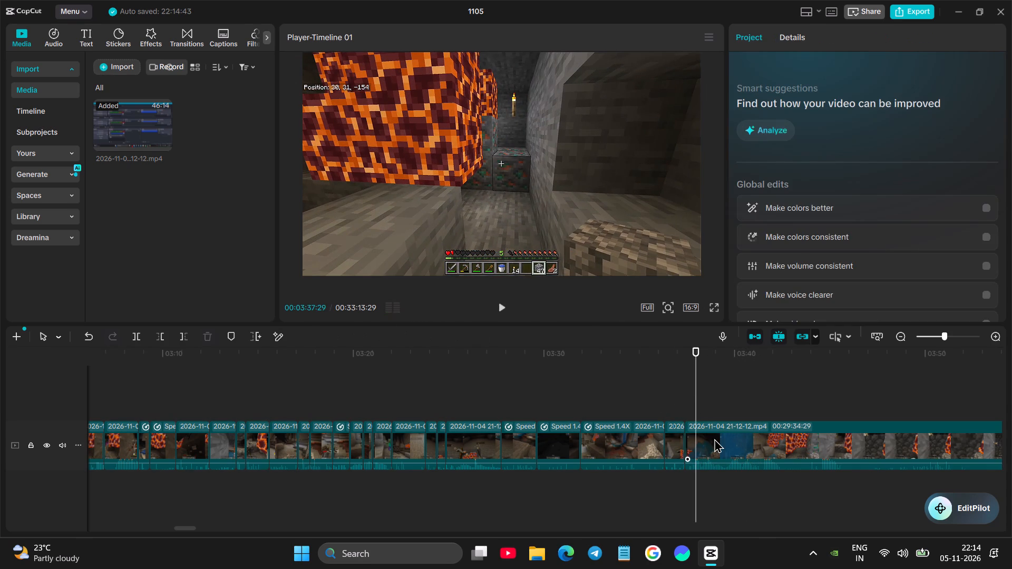
left_click(714, 438)
key("space")
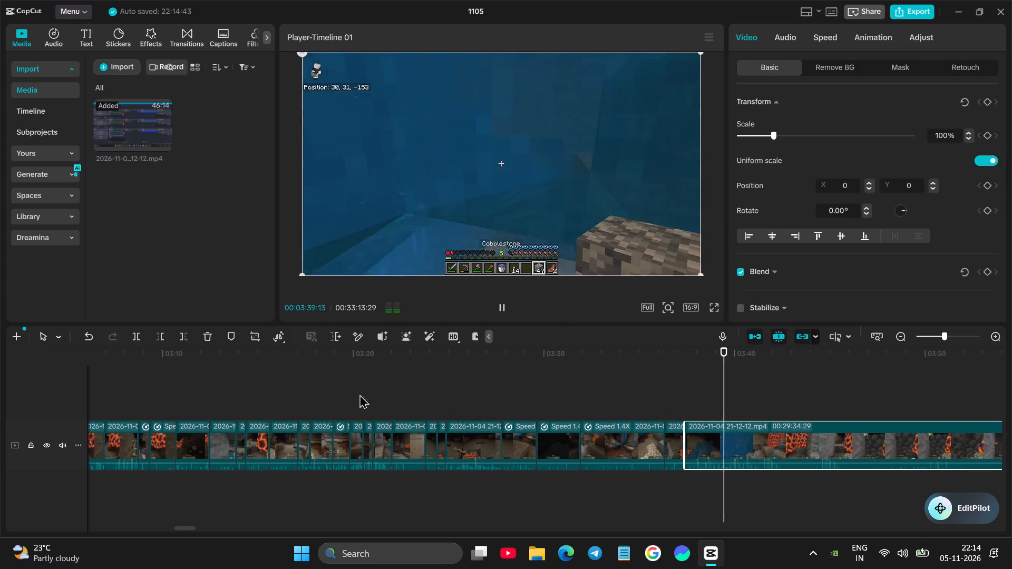
key("space")
left_click(135, 335)
Play past the magma blocks and split the long remaining clip at 00:03:46:08, facing the blocked passage with the stone pickaxe.
key("space")
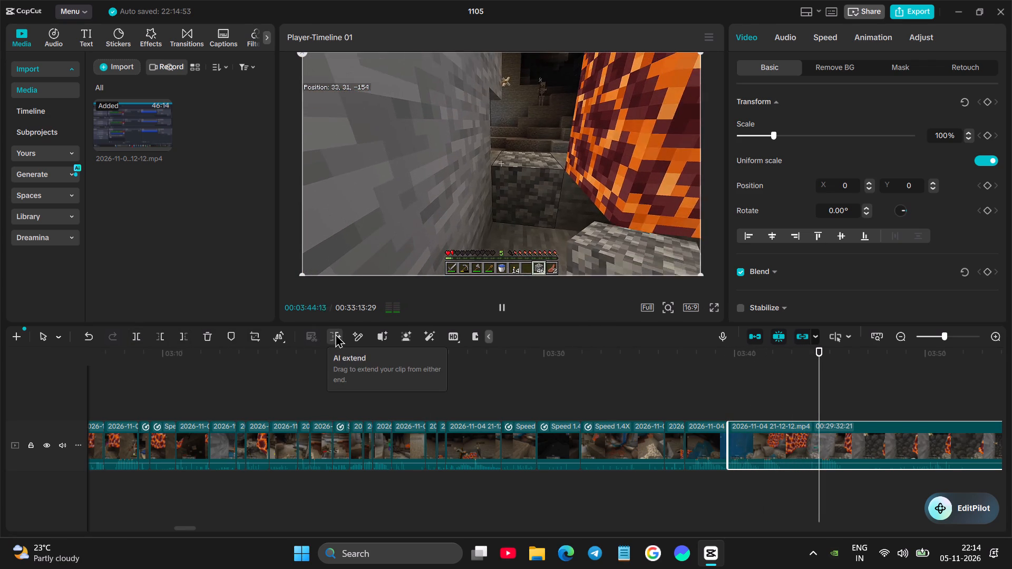
key("space")
key("space")
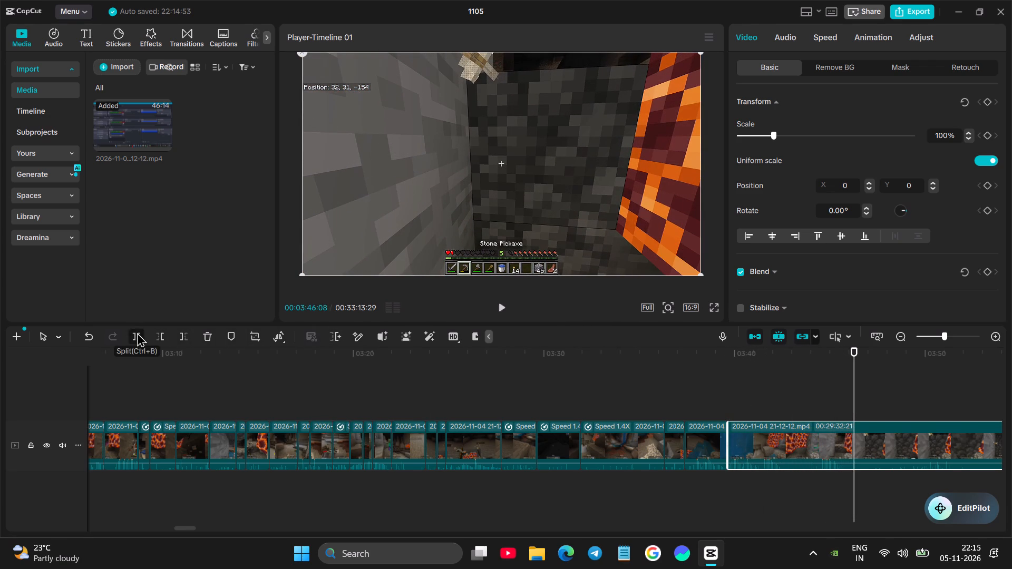
left_click(137, 332)
Speed the clip between the water and the blocked passage up to about 1.4x and replay it.
left_click(732, 401)
left_click(751, 440)
left_click(826, 36)
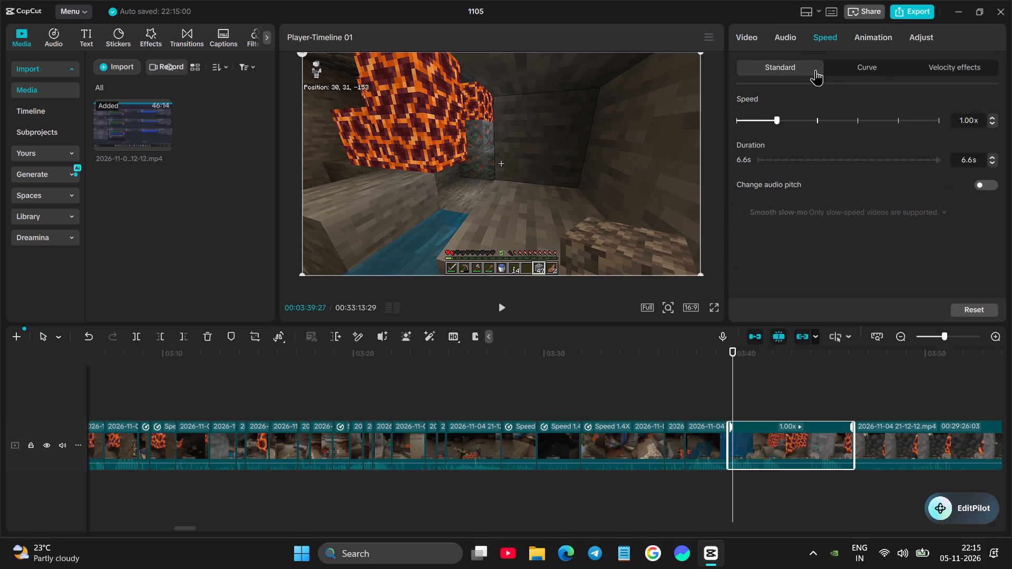
left_click(793, 120)
left_click(723, 382)
key("space")
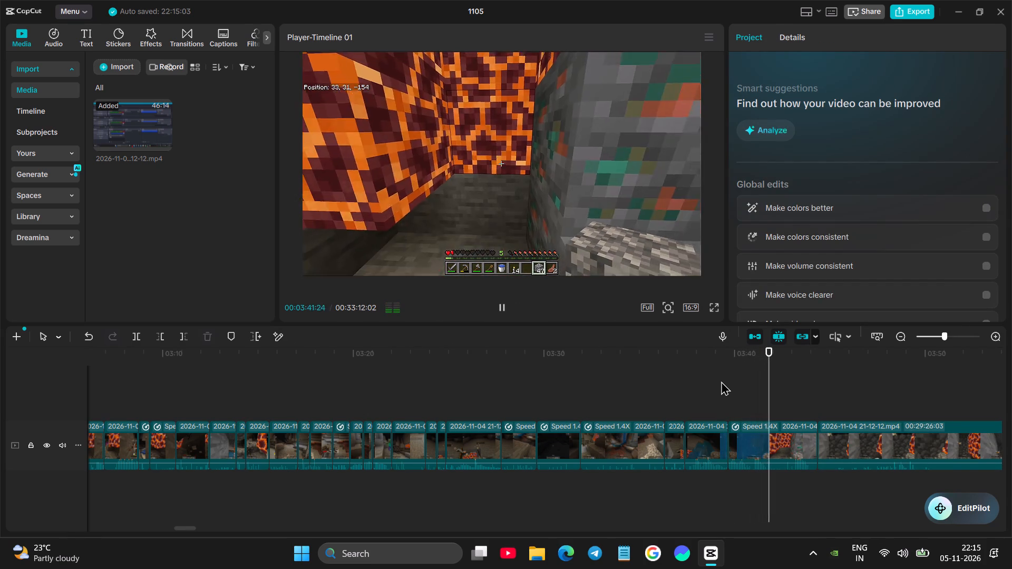
key("space")
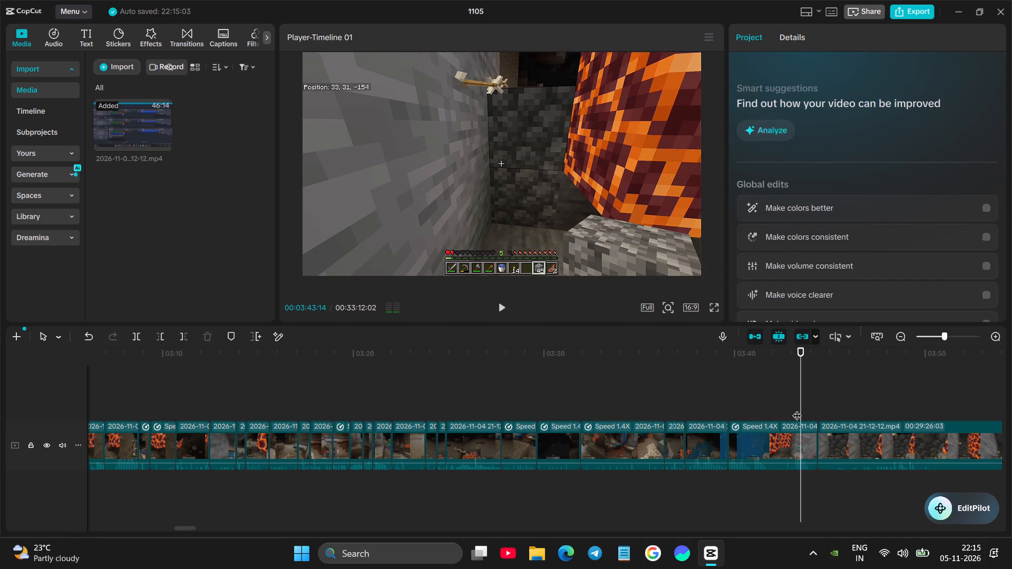
key("space")
key("space")
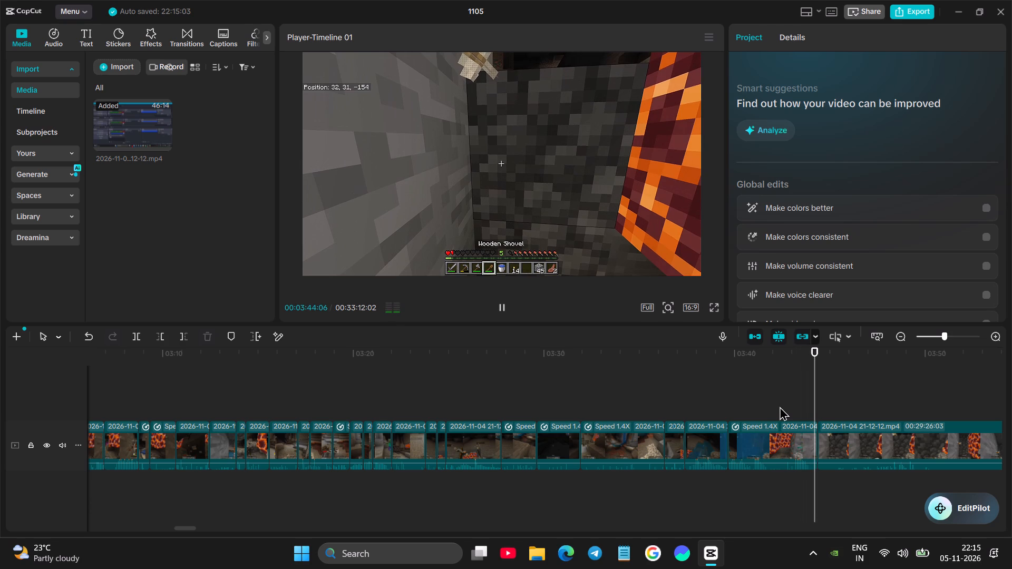
Cut about 4.1 seconds from the start of the long remaining clip, up to 00:03:48:15, after the skeleton appears.
left_click(799, 438)
key("space")
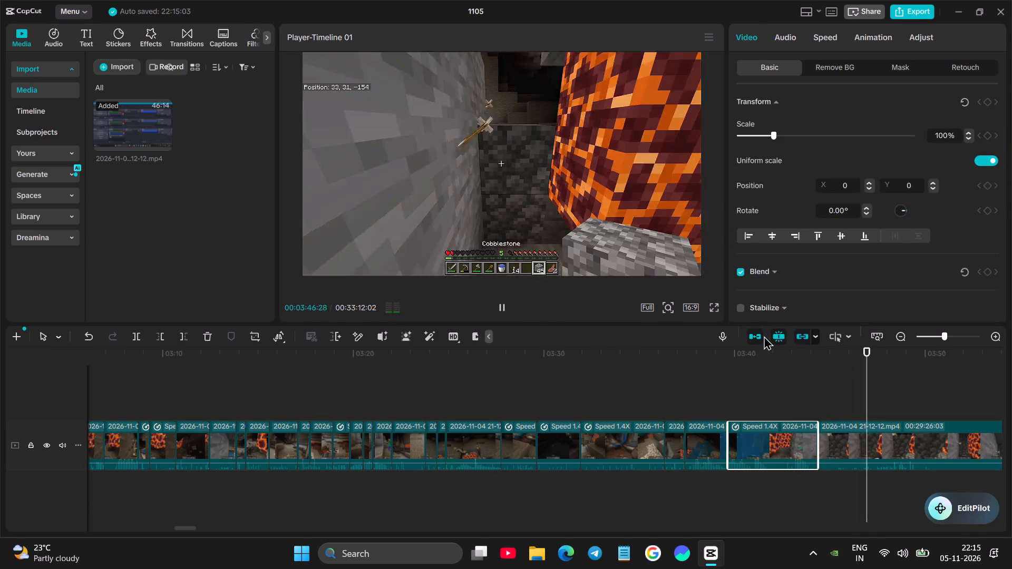
key("space")
key("space")
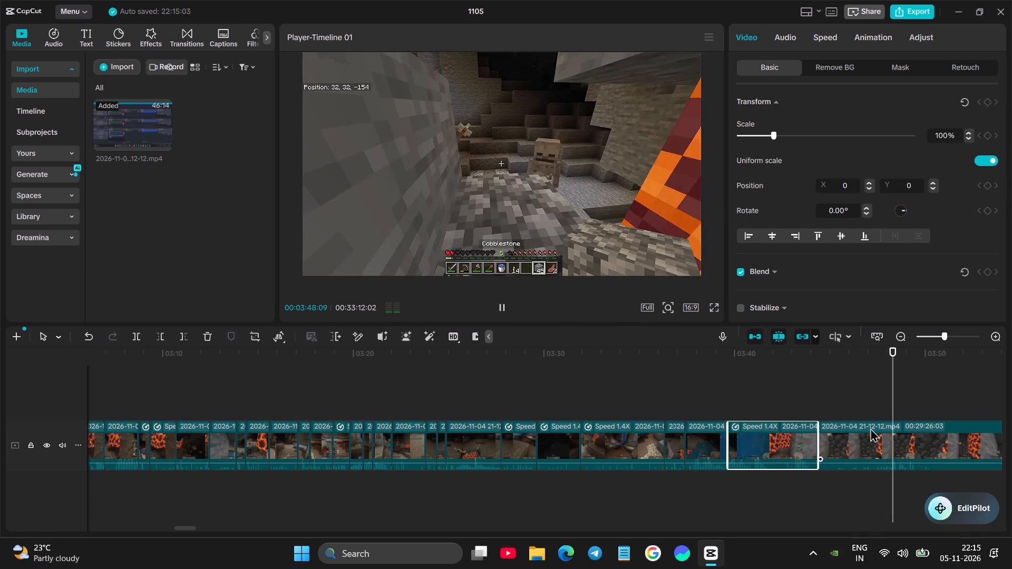
key("space")
left_click(885, 439)
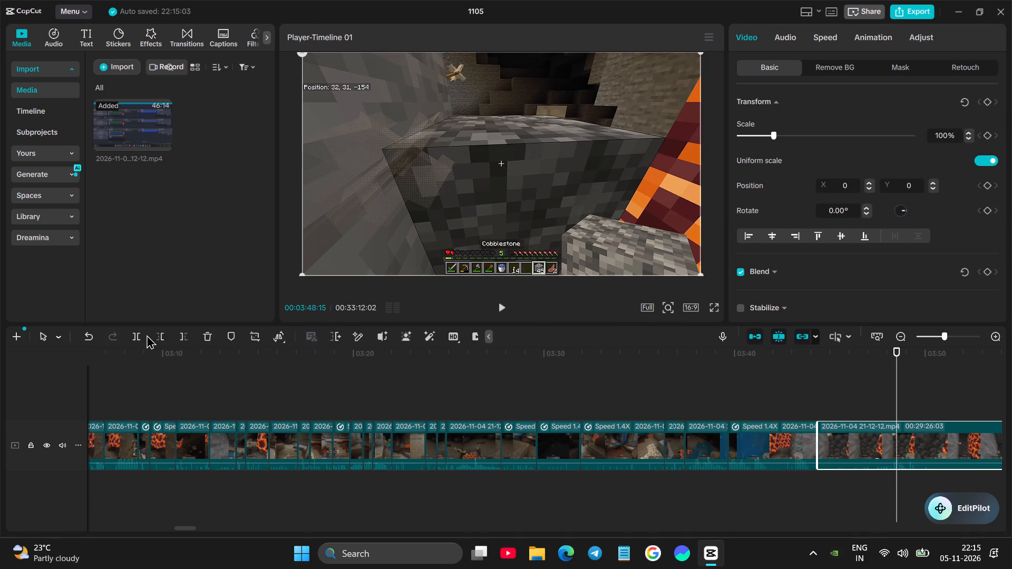
left_click(166, 338)
Split the long remaining clip at about 00:03:45:28, at the sealed passage beside the magma blocks, and replay the joins.
key("space")
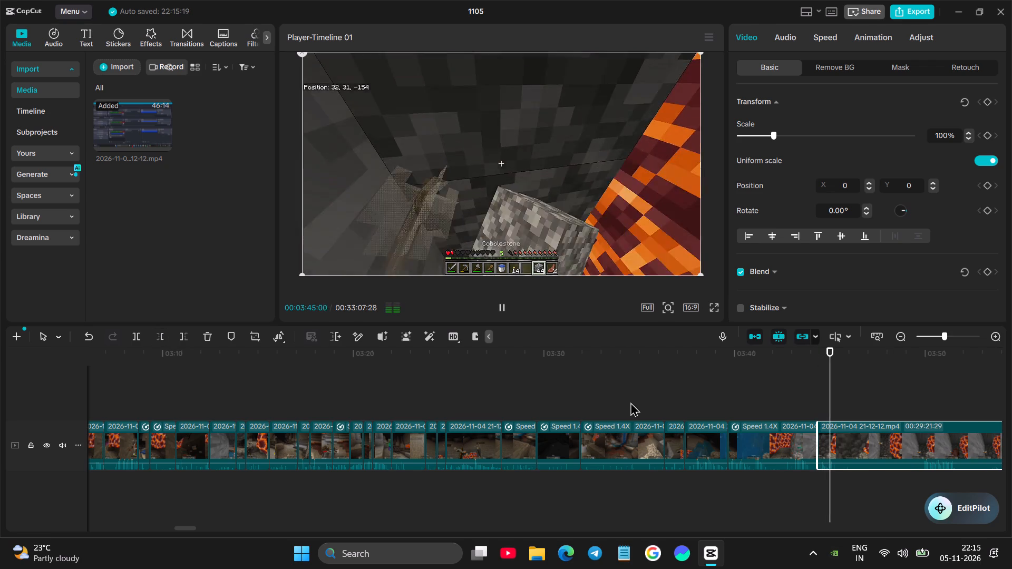
key("space")
left_click(865, 449)
key("space")
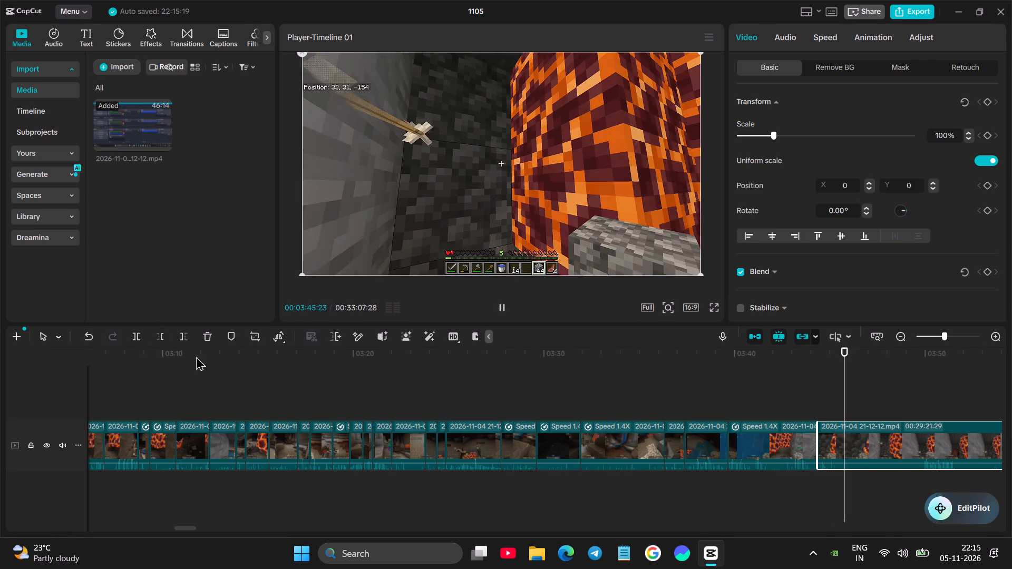
key("space")
left_click(134, 337)
left_click(767, 399)
key("space")
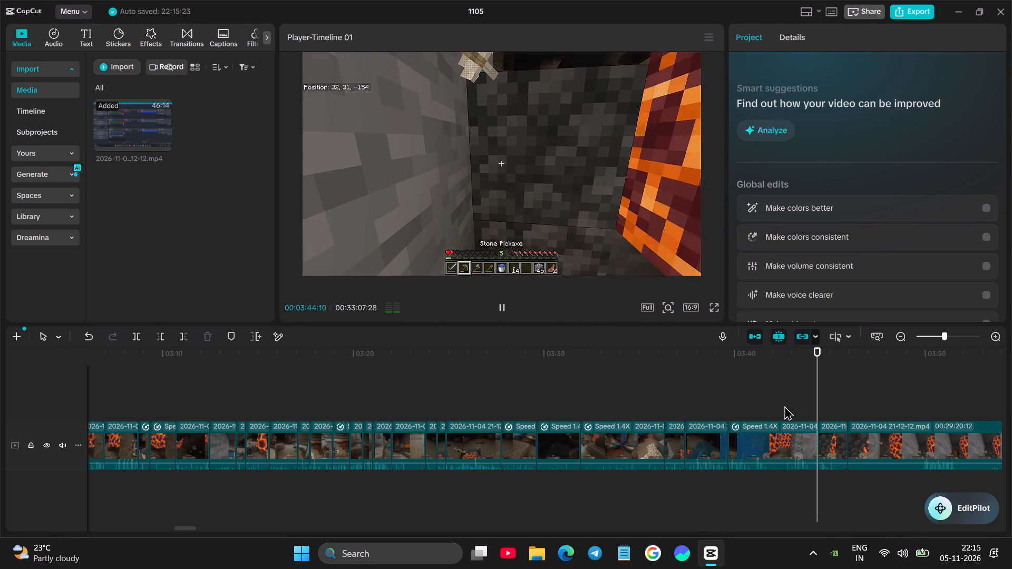
key("space")
Cut about 10.7 seconds from the start of the long remaining clip, up to 00:03:56:20, just before the block beside the magma is mined.
left_click(885, 446)
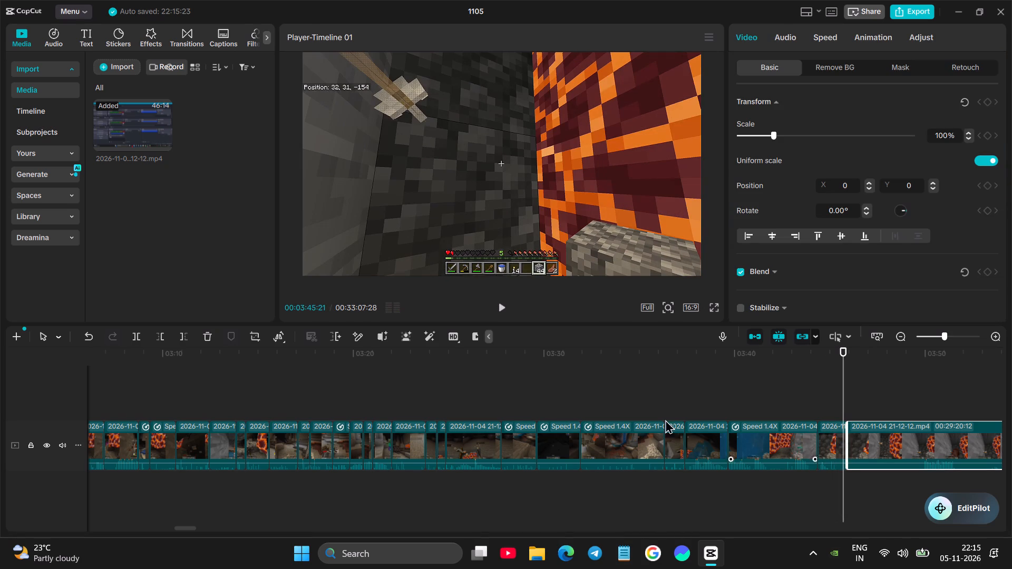
key("space")
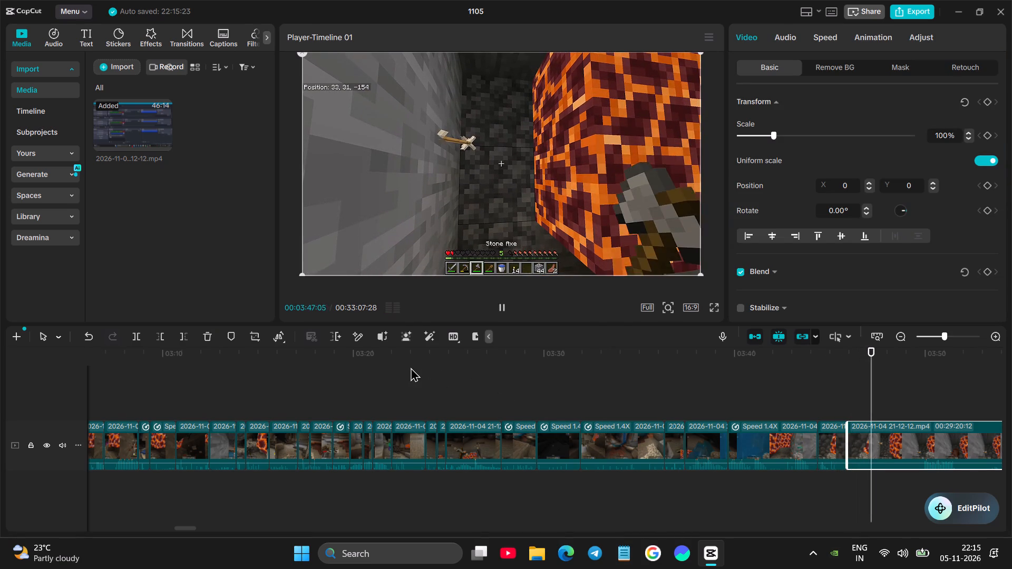
key("space")
key("space")
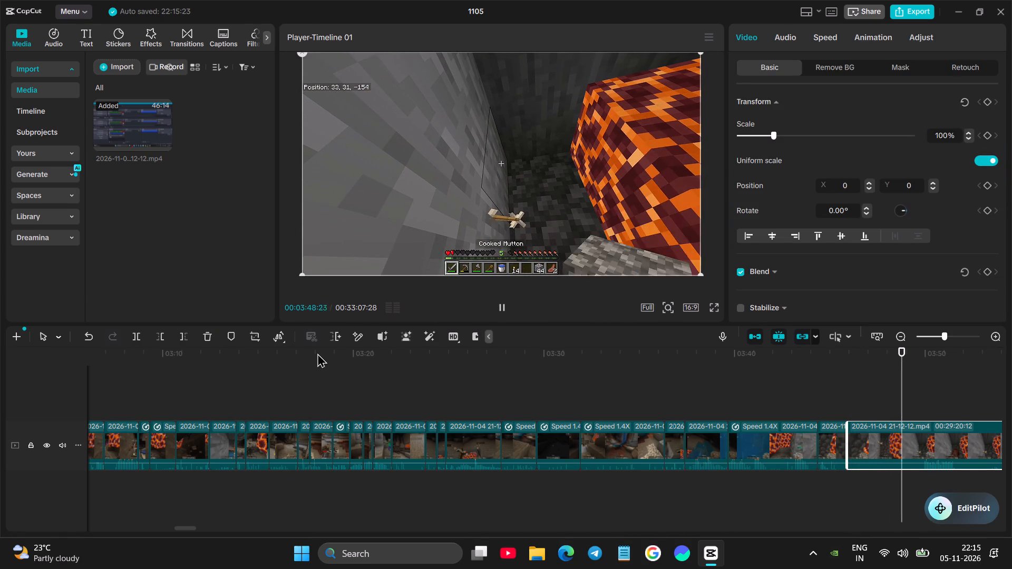
left_click(903, 397)
left_click_drag(903, 397, 905, 397)
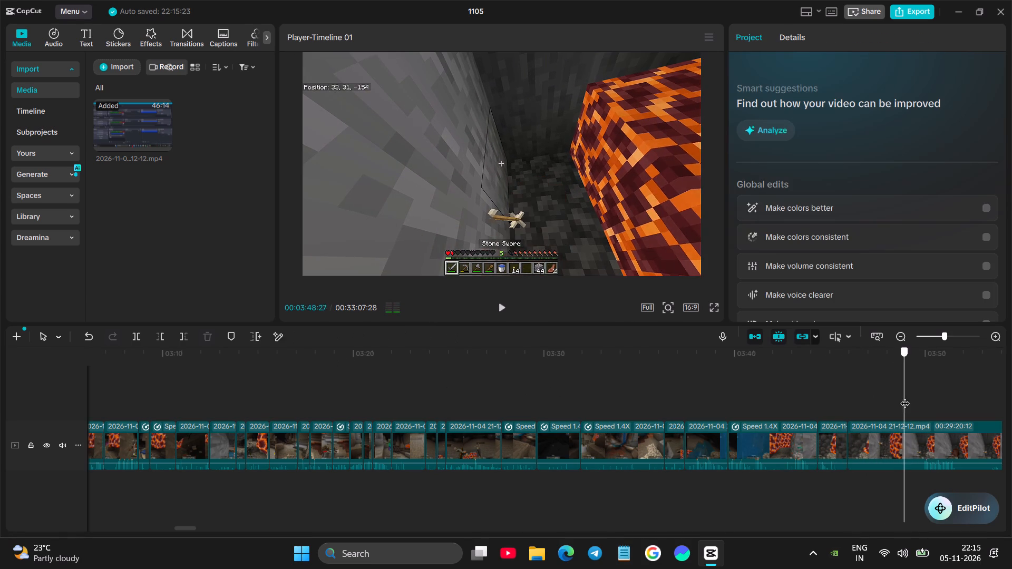
left_click_drag(905, 397, 977, 386)
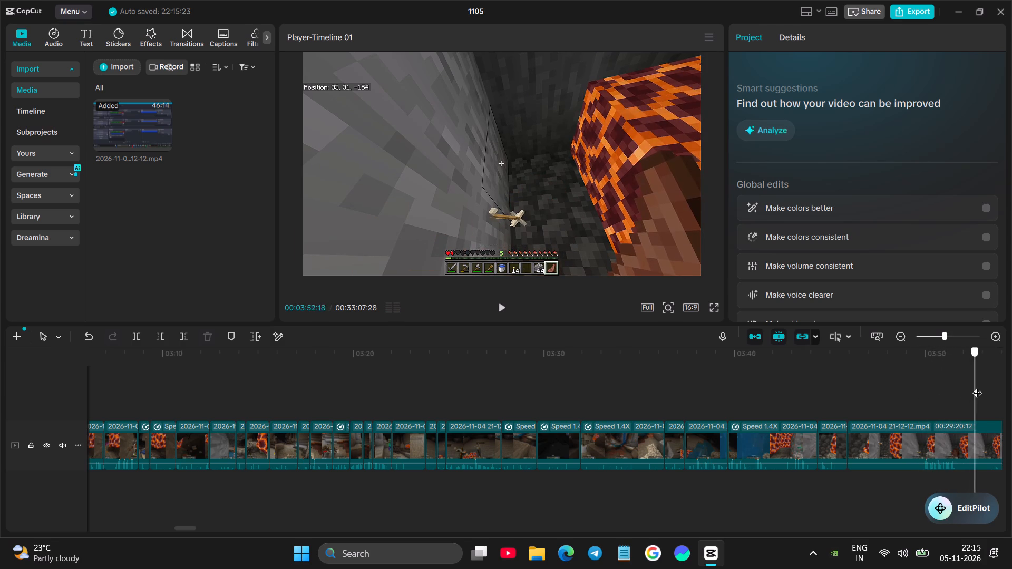
left_click_drag(977, 386, 459, 382)
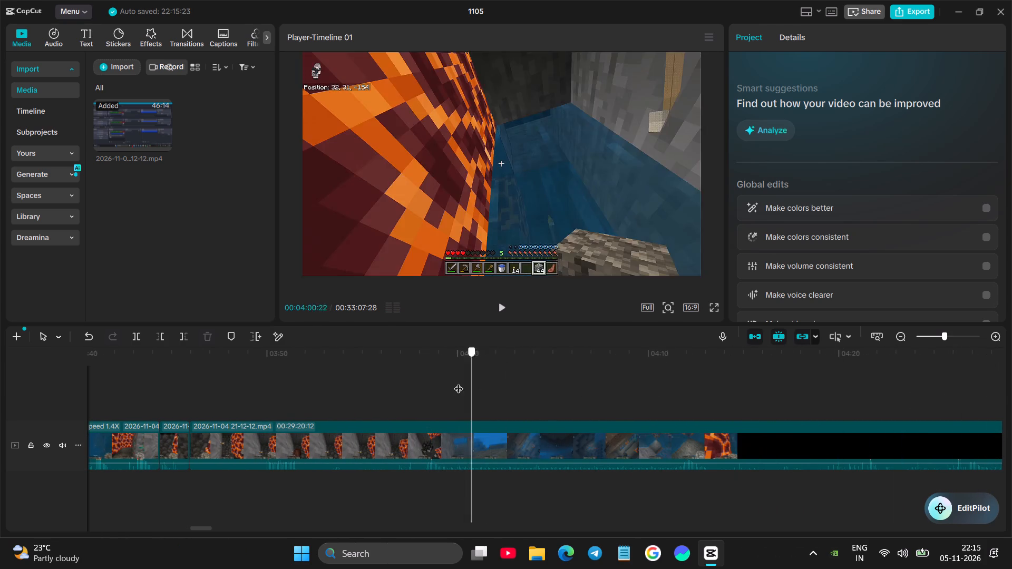
left_click_drag(459, 382, 621, 380)
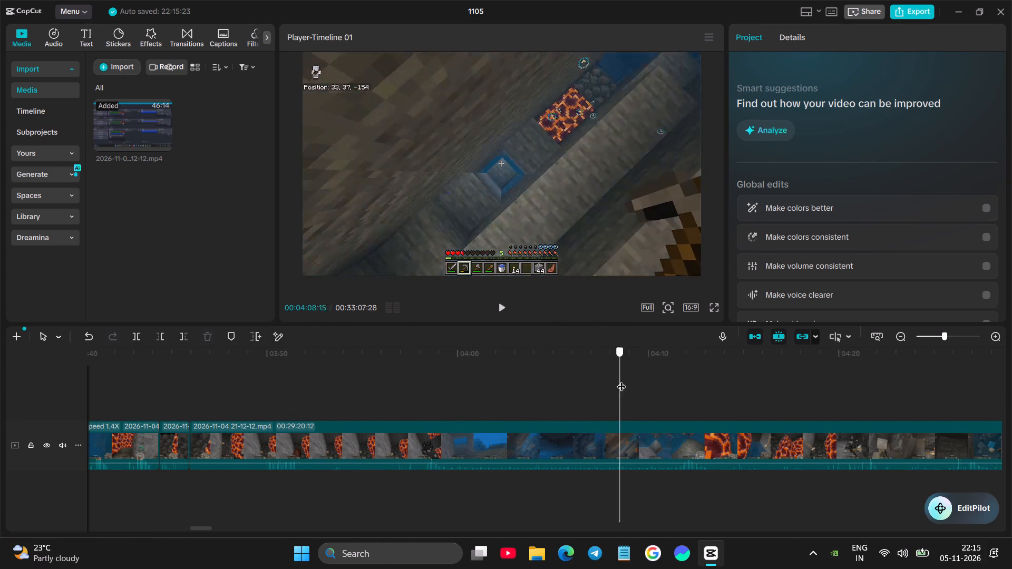
left_click_drag(621, 380, 421, 380)
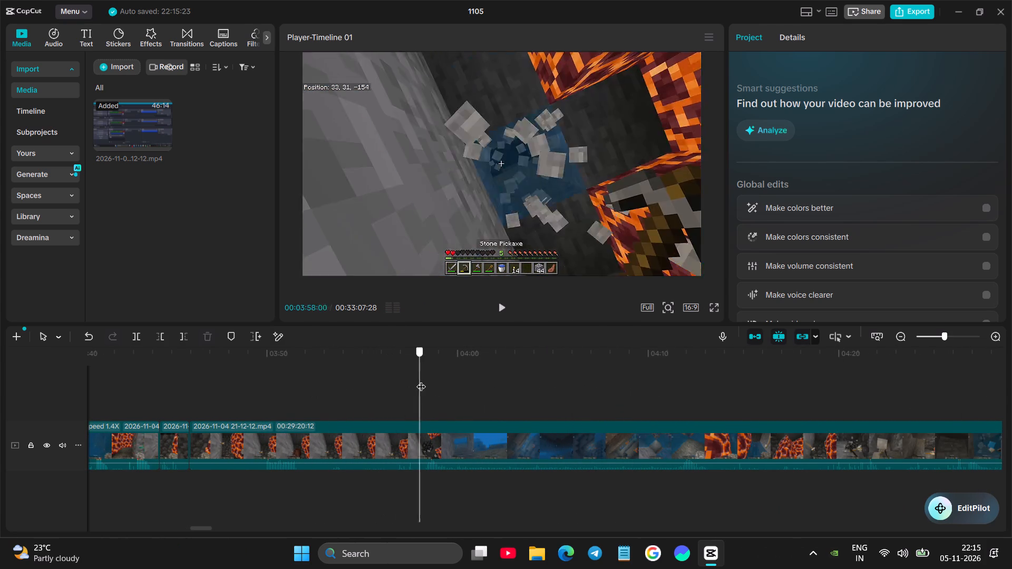
left_click_drag(421, 380, 570, 380)
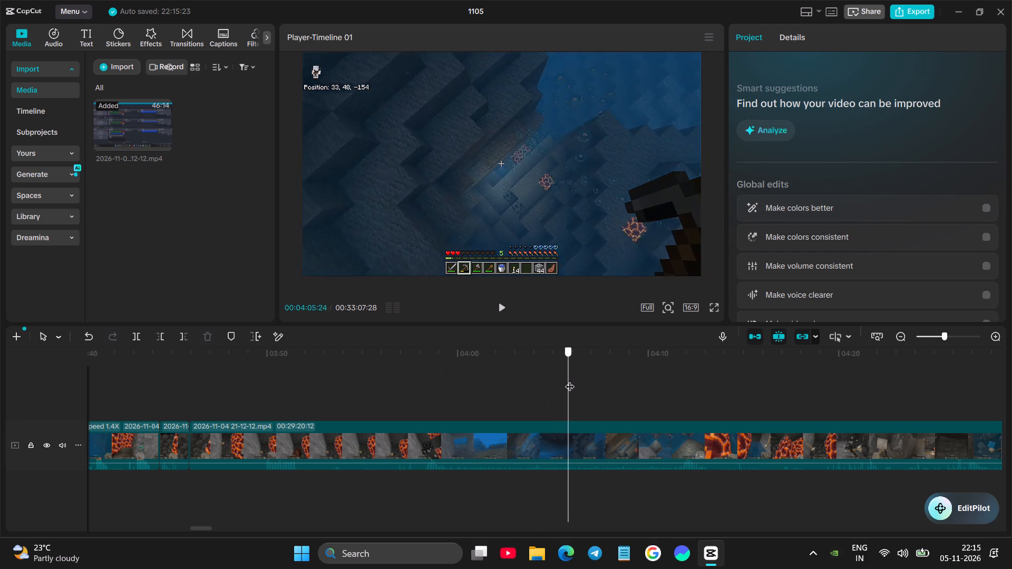
left_click_drag(570, 380, 568, 390)
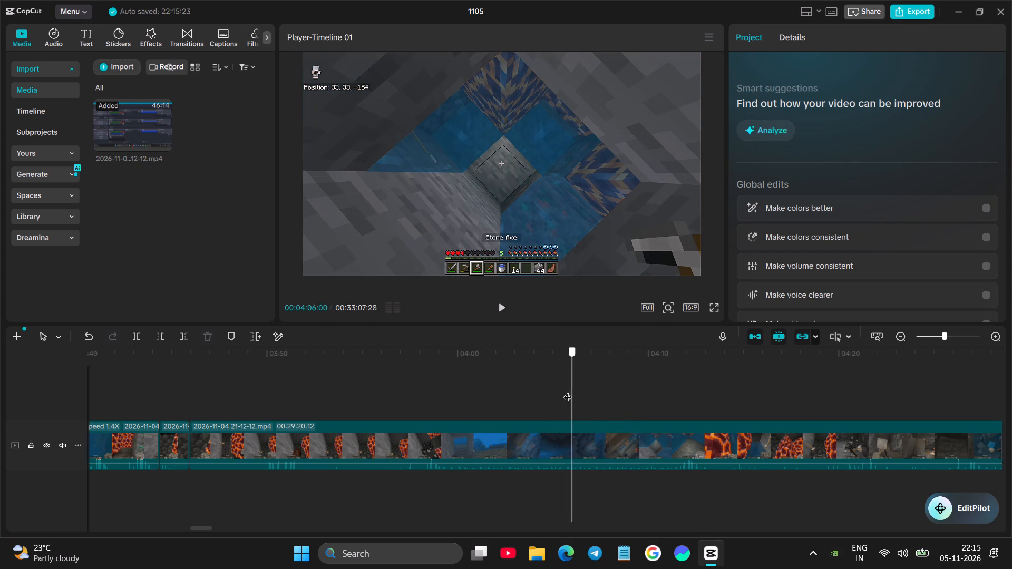
left_click_drag(568, 390, 390, 426)
left_click(397, 447)
key("space")
key("space")
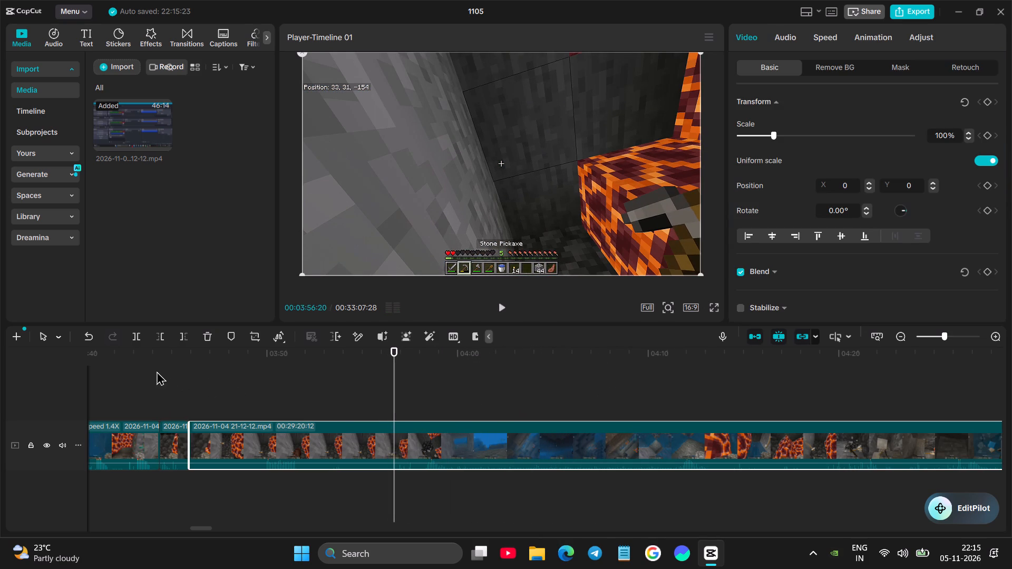
left_click(159, 336)
Replay from the new cut and split the long remaining clip at about 00:03:48:11, as the underwater tunnel opening appears.
left_click(187, 397)
left_click(175, 395)
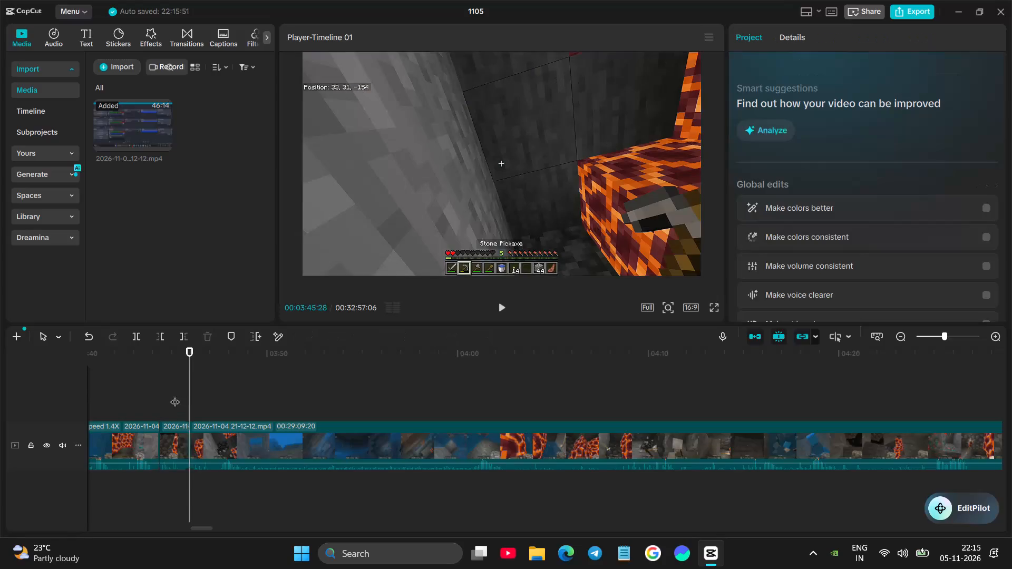
key("space")
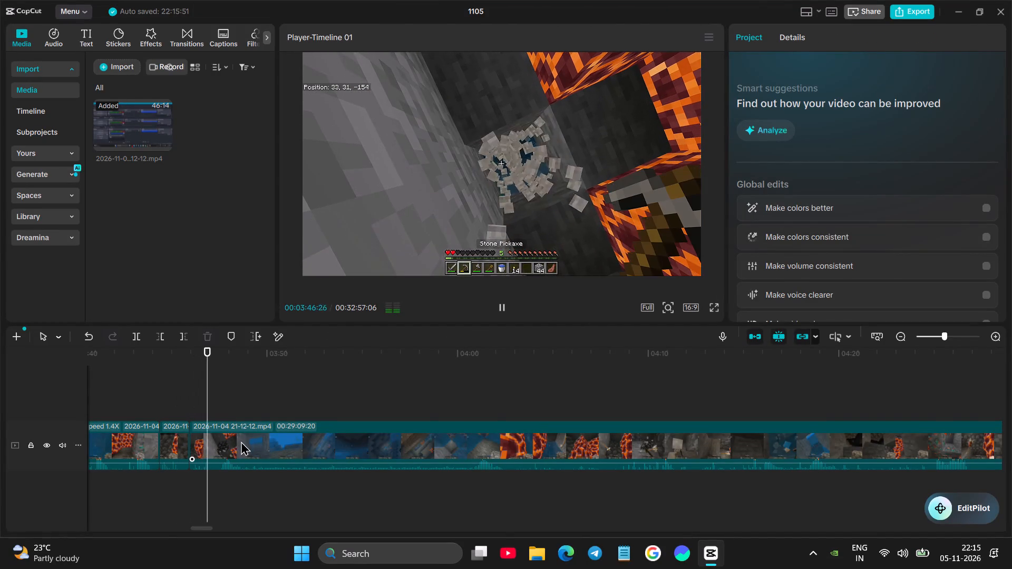
key("space")
left_click(268, 459)
key("space")
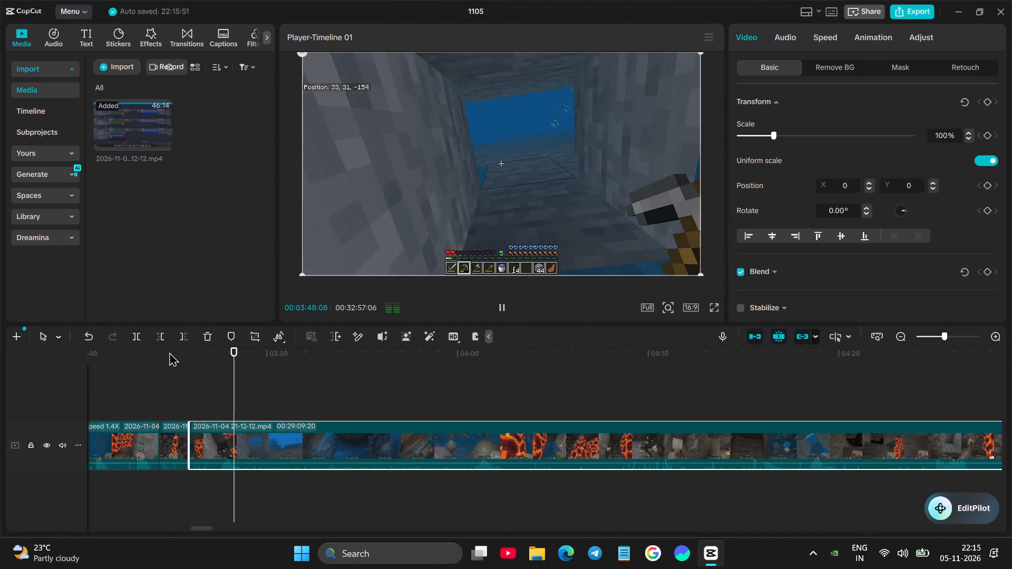
key("space")
left_click(142, 339)
Play and skim through the underwater swim and split the long remaining clip at 00:04:04:10, back beside the magma blocks.
key("space")
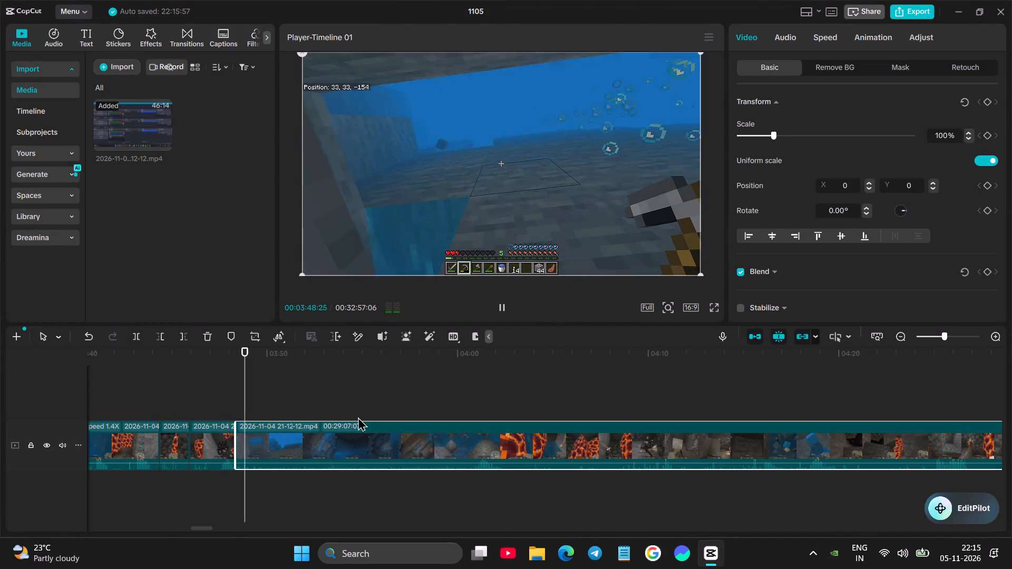
left_click(281, 398)
left_click_drag(280, 398, 458, 396)
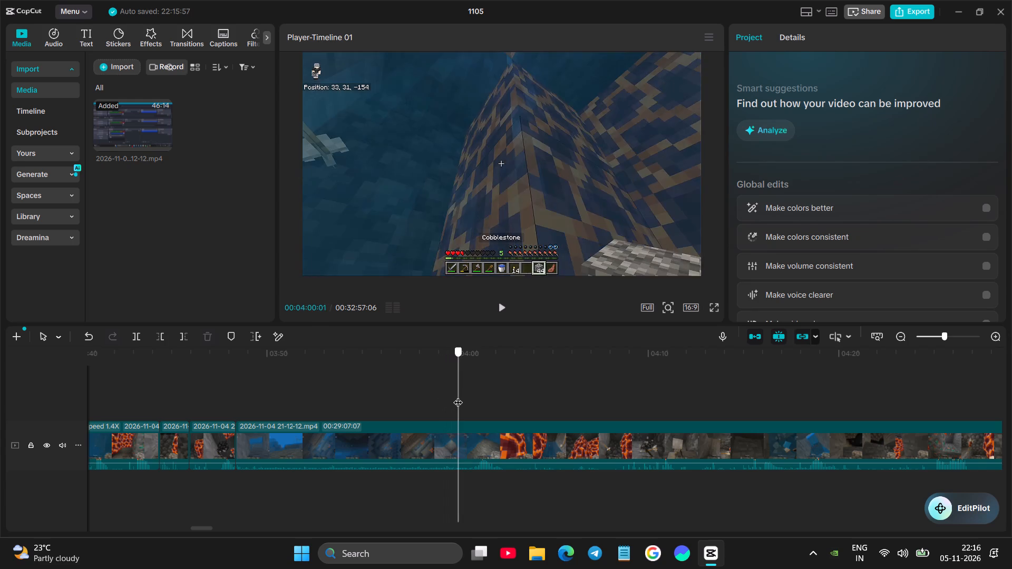
left_click_drag(458, 396, 540, 393)
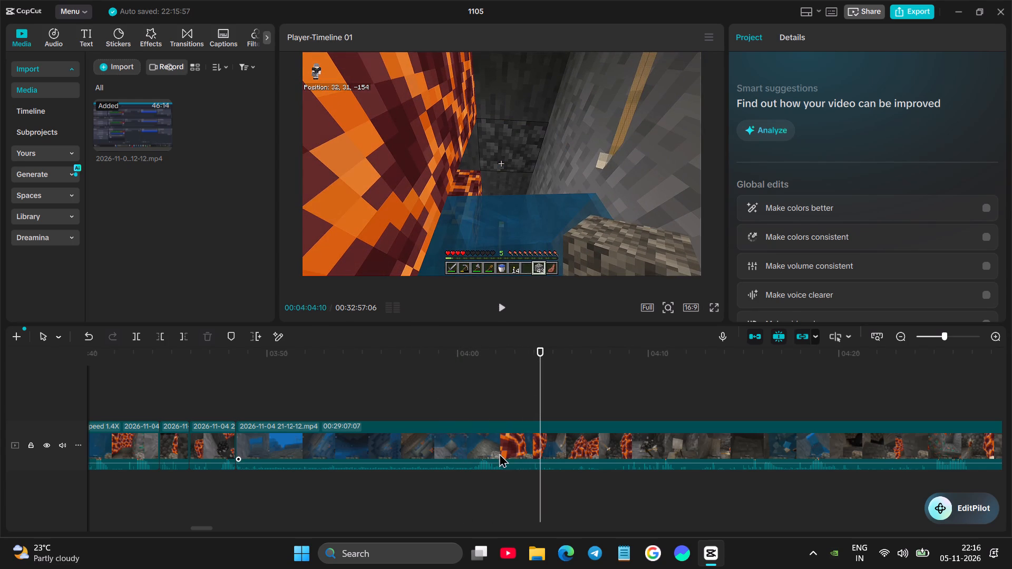
left_click(499, 453)
left_click(140, 339)
Speed the roughly 16-second underwater clip up to about 1.4x.
left_click(325, 415)
left_click(329, 433)
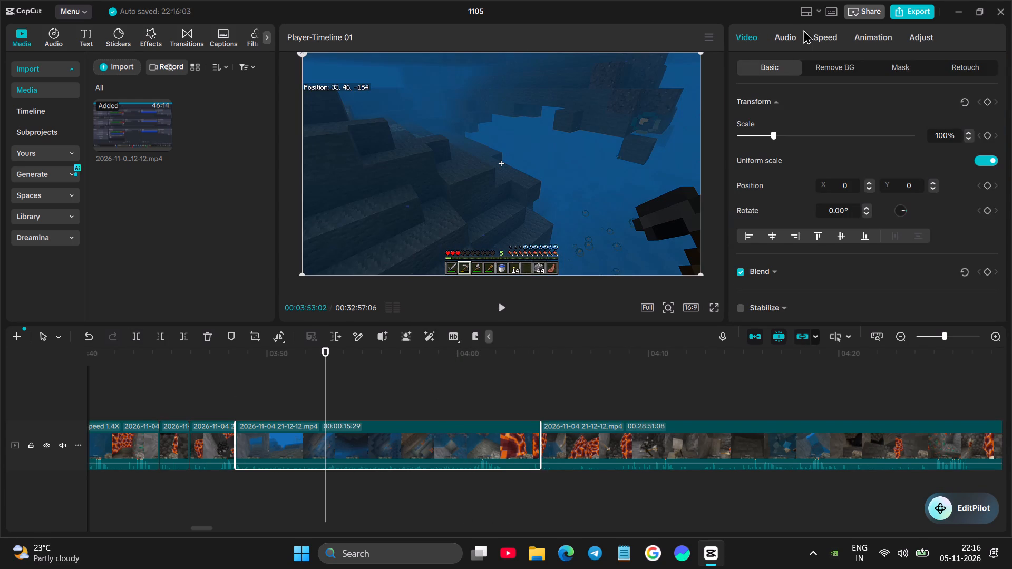
left_click(824, 39)
left_click(795, 124)
Replay the sped-up underwater clip, split it at about 00:03:54:01 and cut about 1.6 seconds from the start of its second part.
left_click(221, 389)
key("space")
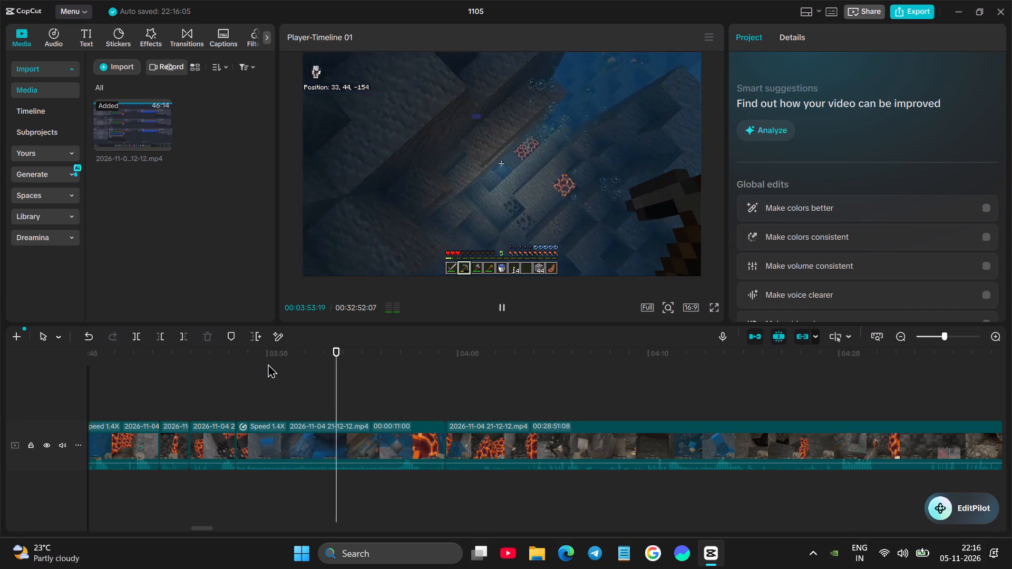
key("space")
left_click(324, 439)
left_click(138, 335)
key("space")
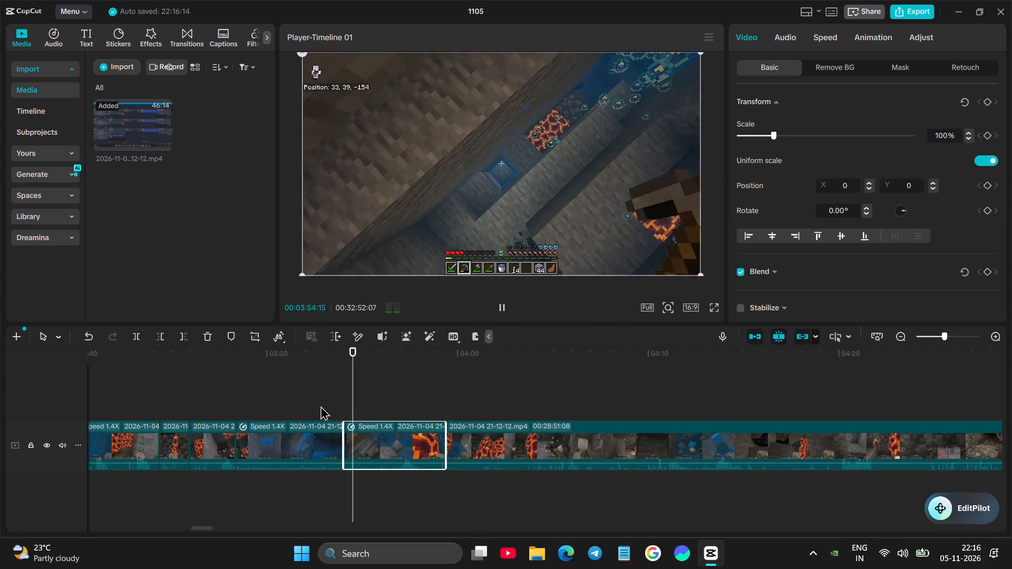
key("space")
left_click(160, 340)
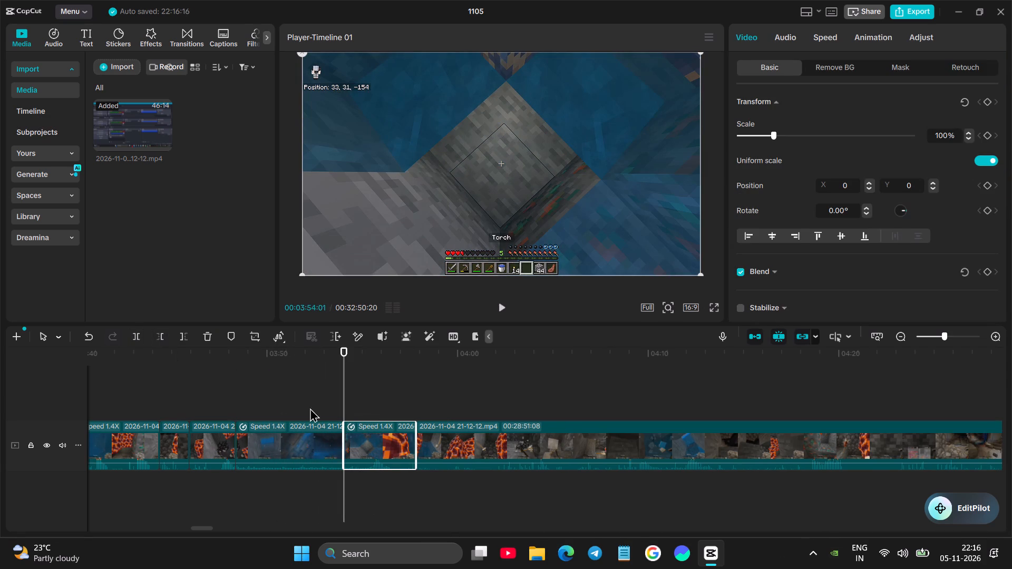
Replay the swim, split the first sped-up underwater clip at about 00:03:49:29 and cut the following 1.6 seconds, up to 00:03:51:18.
left_click(310, 408)
key("space")
left_click(218, 396)
key("space")
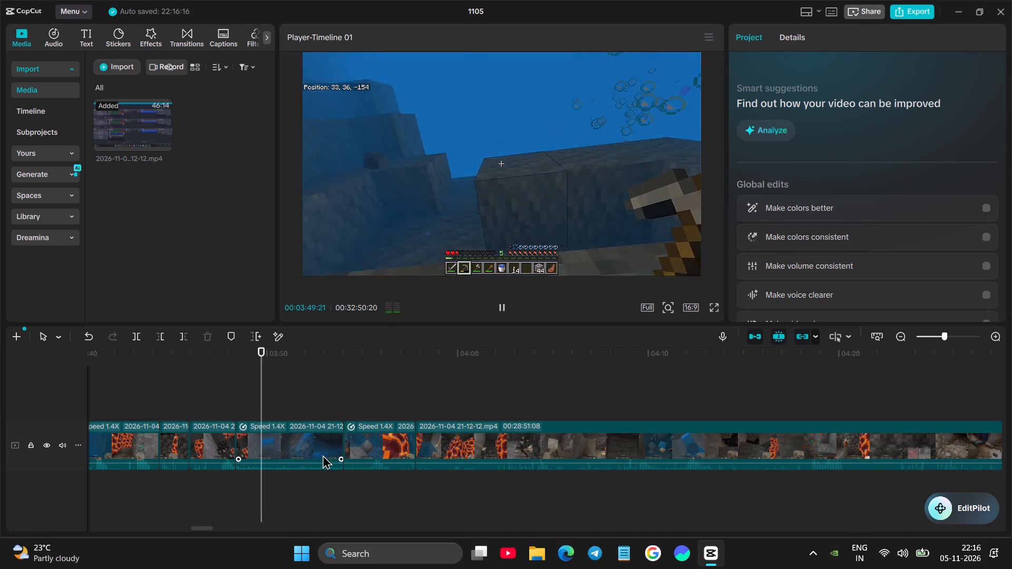
key("space")
left_click(283, 447)
left_click(136, 337)
key("space")
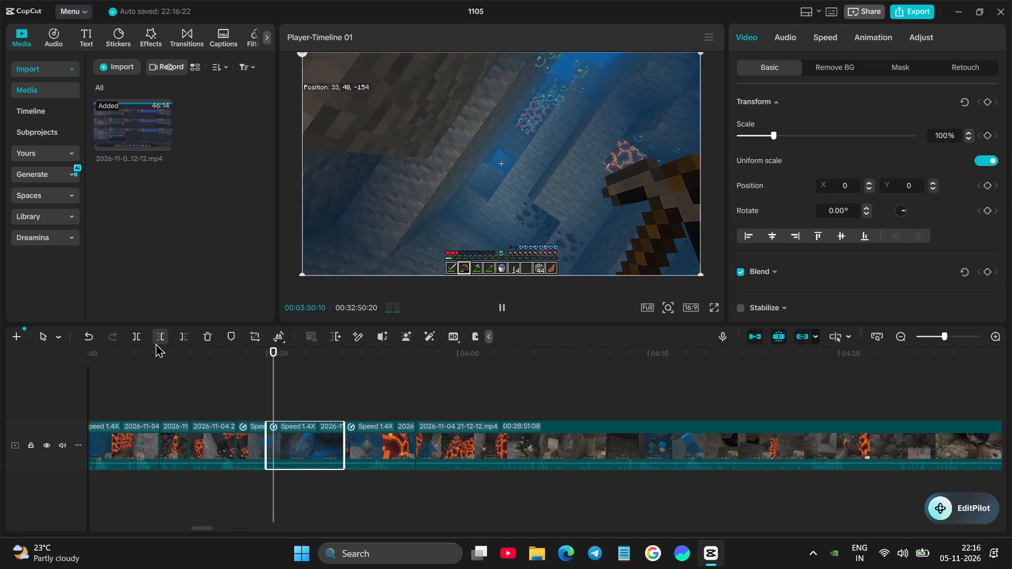
key("space")
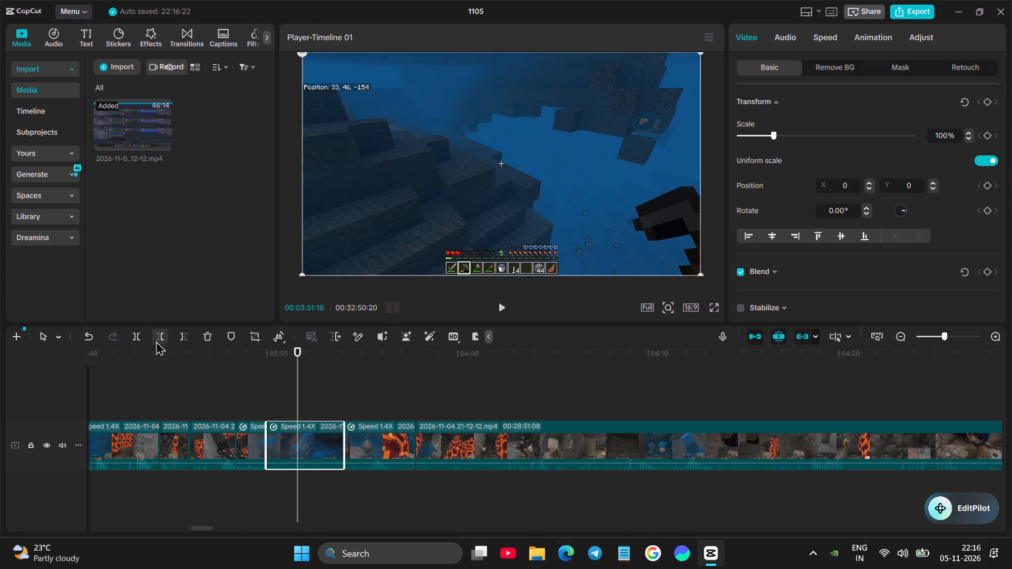
left_click(162, 339)
Replay the joins, split the last sped-up underwater clip at 00:03:54:01 and cut the next 1.5 seconds, up to 00:03:55:16.
left_click(242, 384)
key("space")
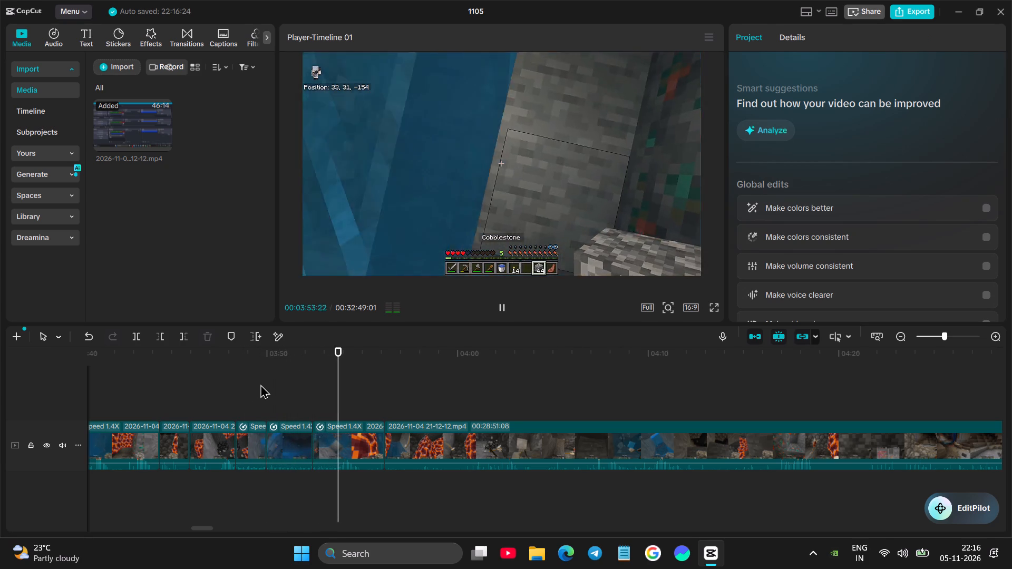
key("space")
left_click(352, 437)
left_click(141, 339)
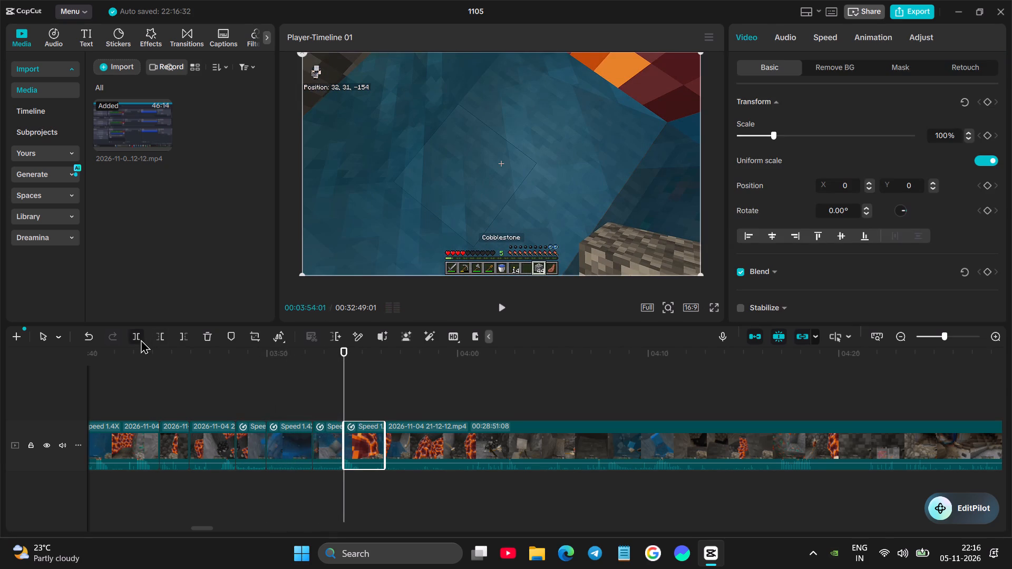
key("space")
key("space")
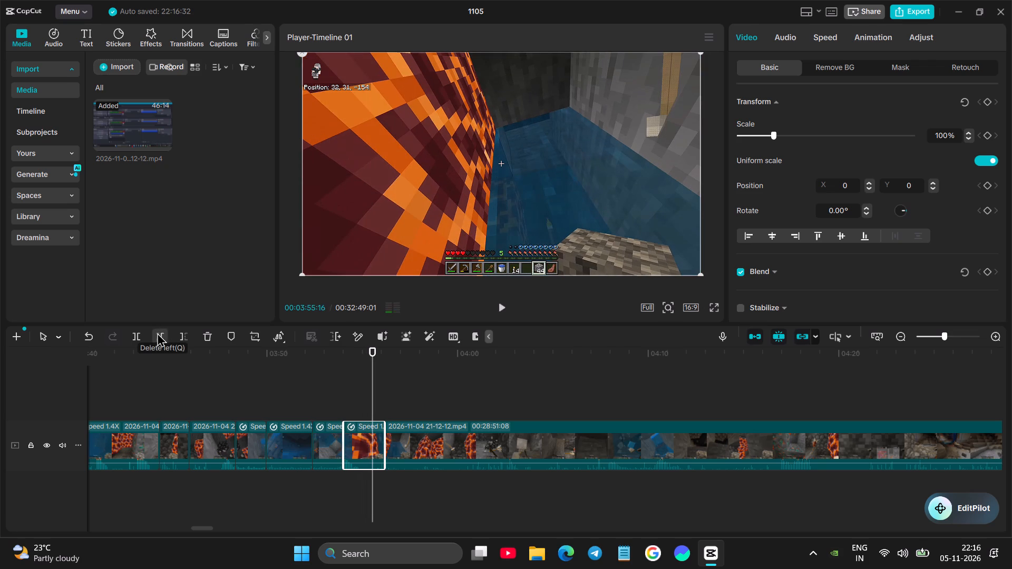
left_click(165, 340)
Review the mining and eating footage and cut about 26.2 seconds from the start of the long remaining clip, up to about 00:04:20:26.
left_click(328, 392)
key("space")
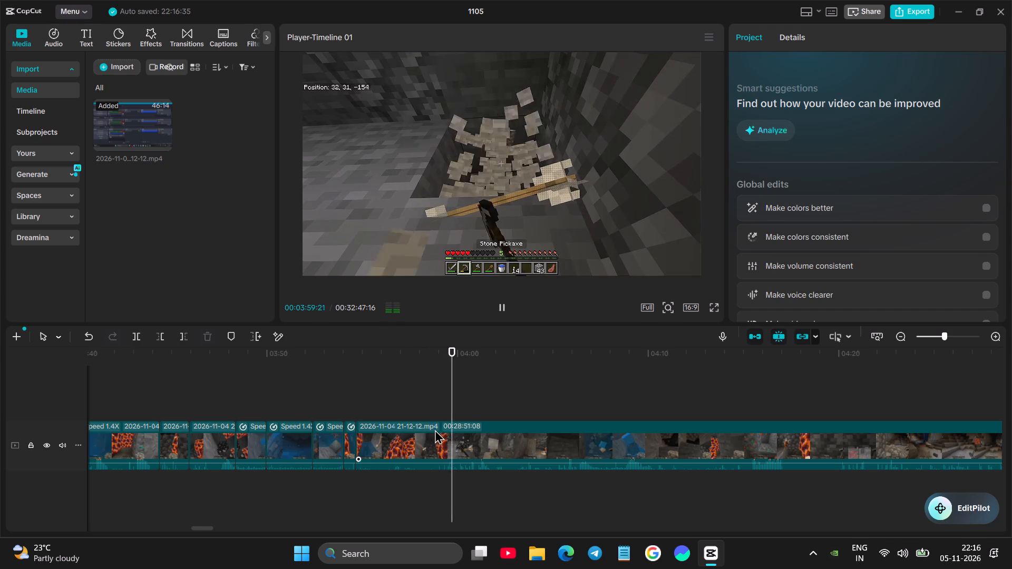
left_click(476, 393)
left_click_drag(476, 392, 510, 391)
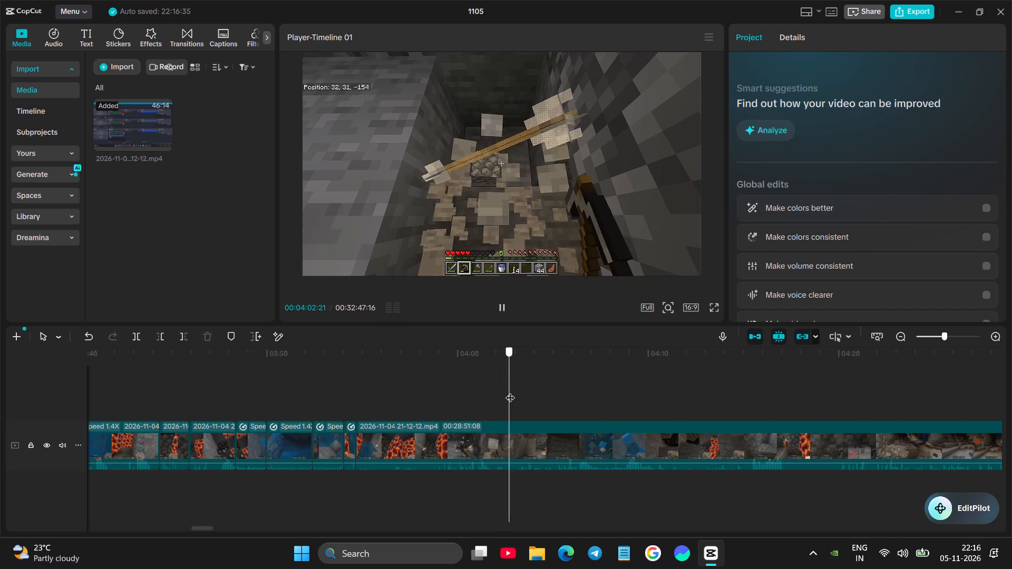
left_click_drag(510, 391, 645, 401)
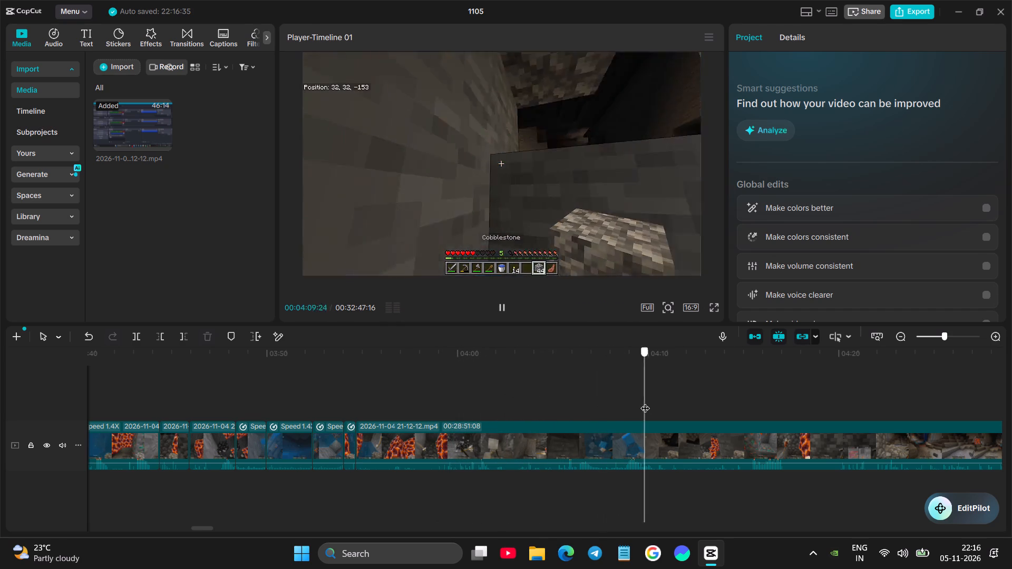
left_click_drag(645, 401, 783, 406)
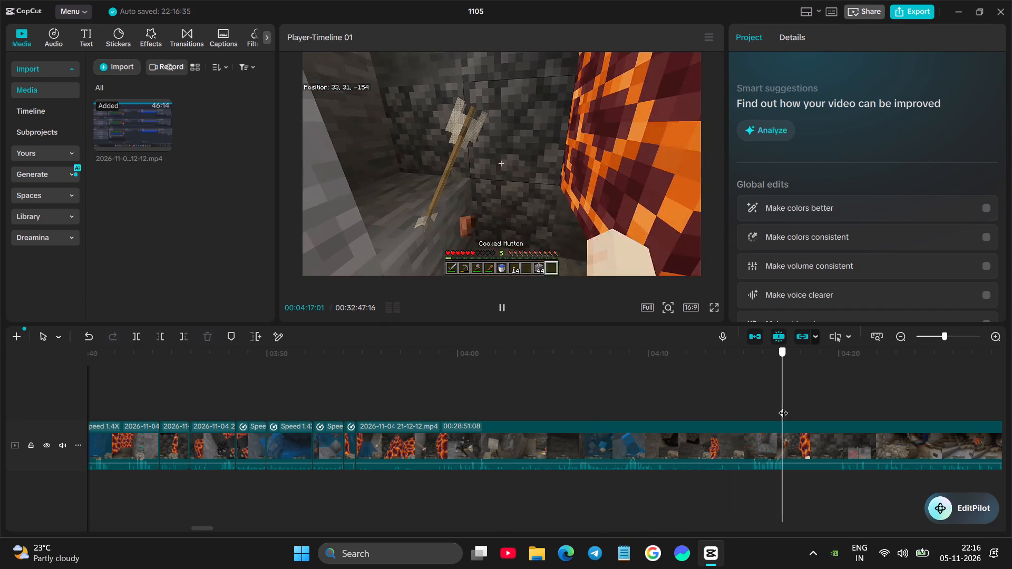
left_click_drag(783, 406, 857, 394)
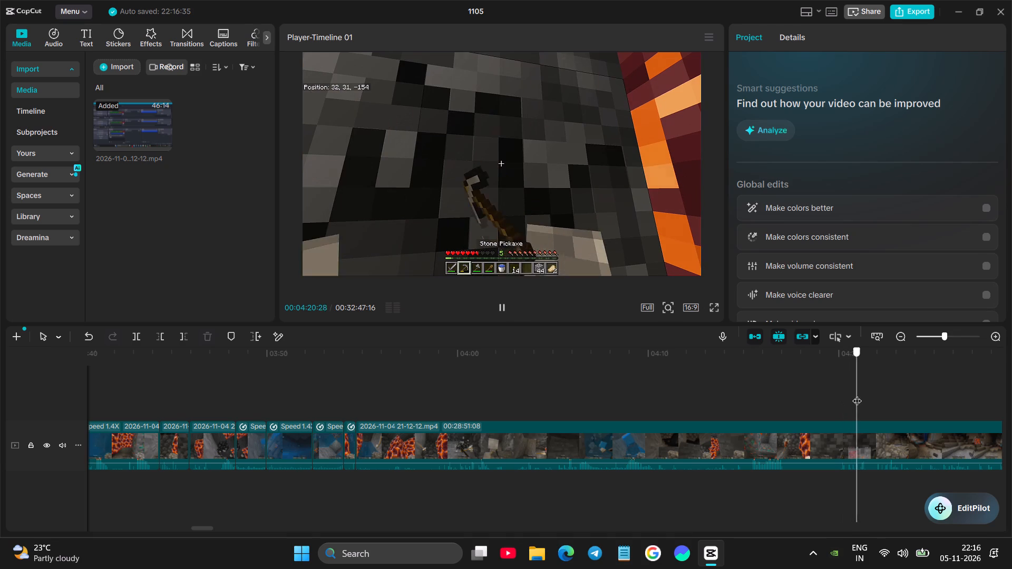
left_click_drag(857, 394, 855, 394)
left_click(840, 438)
left_click(164, 338)
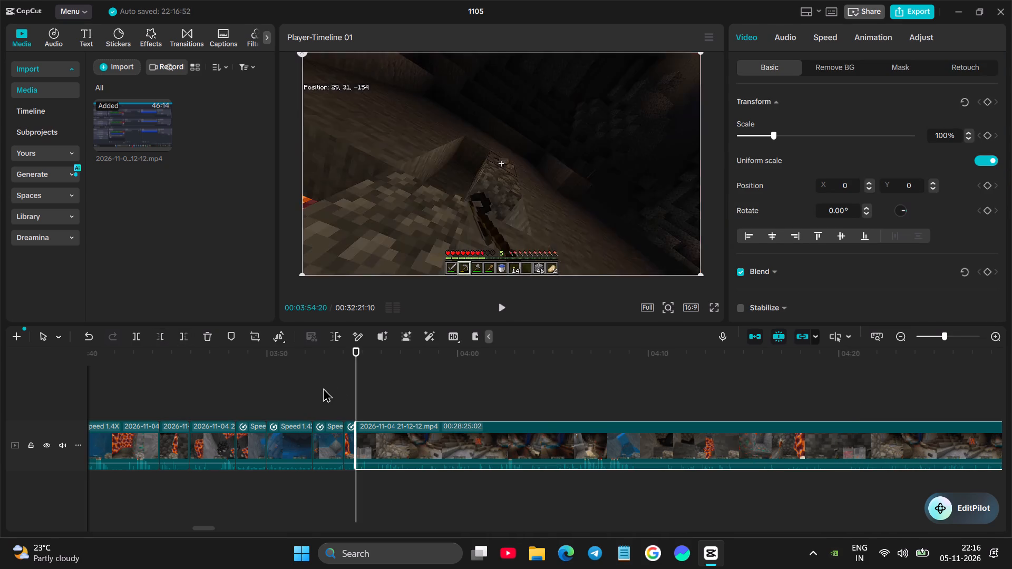
Replay the join, extend the start of the long remaining clip back by about 14 frames, and replay it again.
left_click(340, 389)
key("space")
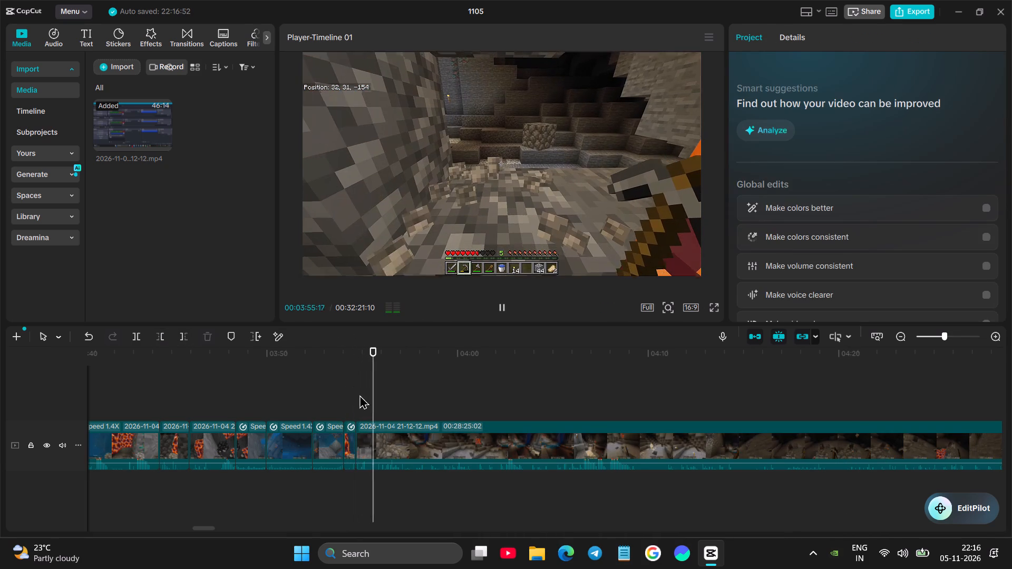
key("space")
left_click(363, 430)
left_click_drag(352, 433, 345, 435)
left_click(340, 400)
key("space")
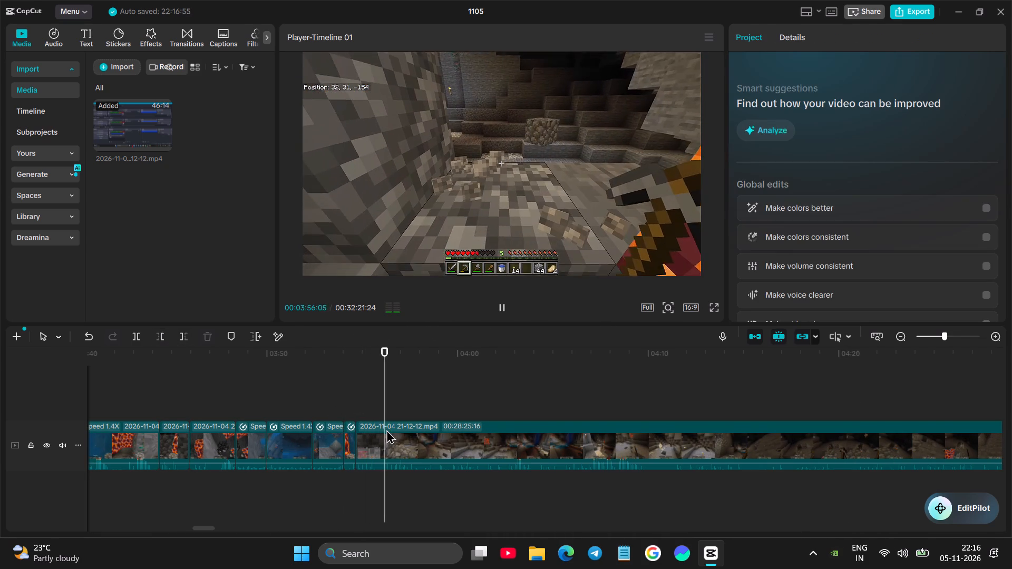
Split the long remaining clip at about 00:03:56:15 and cut the following 14 frames, up to 00:03:56:29.
left_click(386, 429)
key("space")
left_click(135, 341)
key("space")
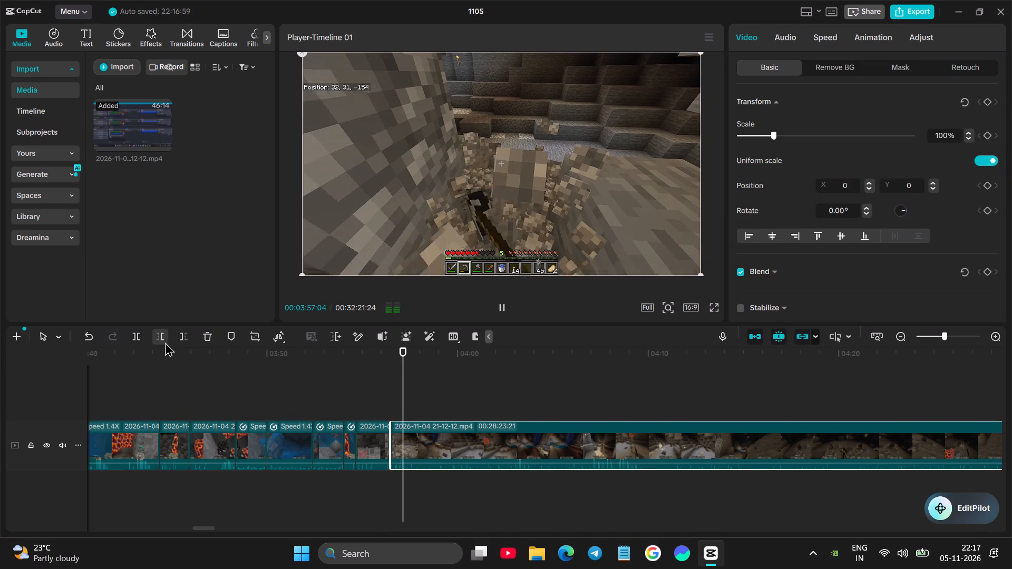
key("space")
left_click_drag(406, 385, 400, 388)
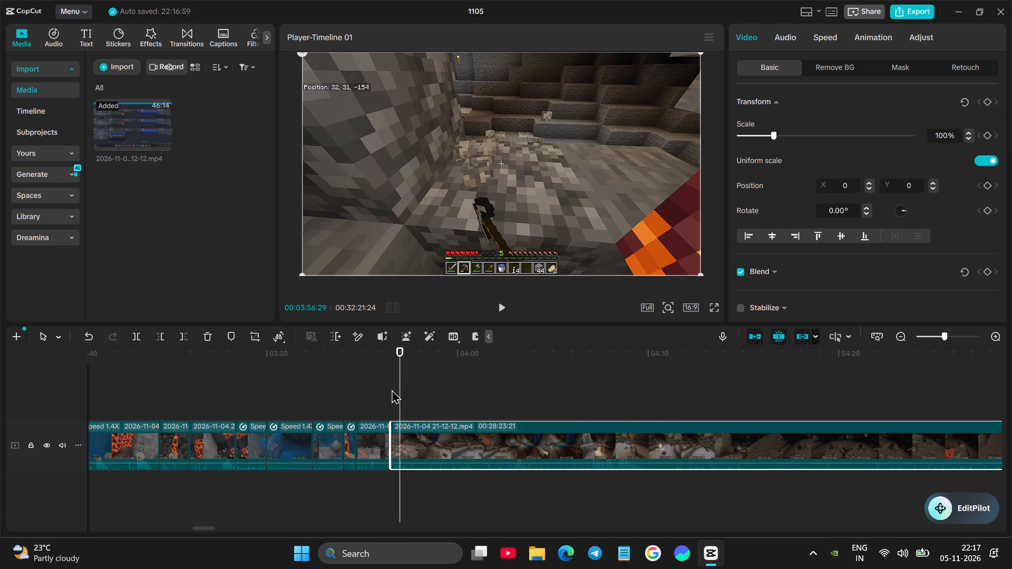
left_click(162, 343)
Replay the new join and split the long remaining clip at 00:03:57:25.
left_click(366, 384)
key("space")
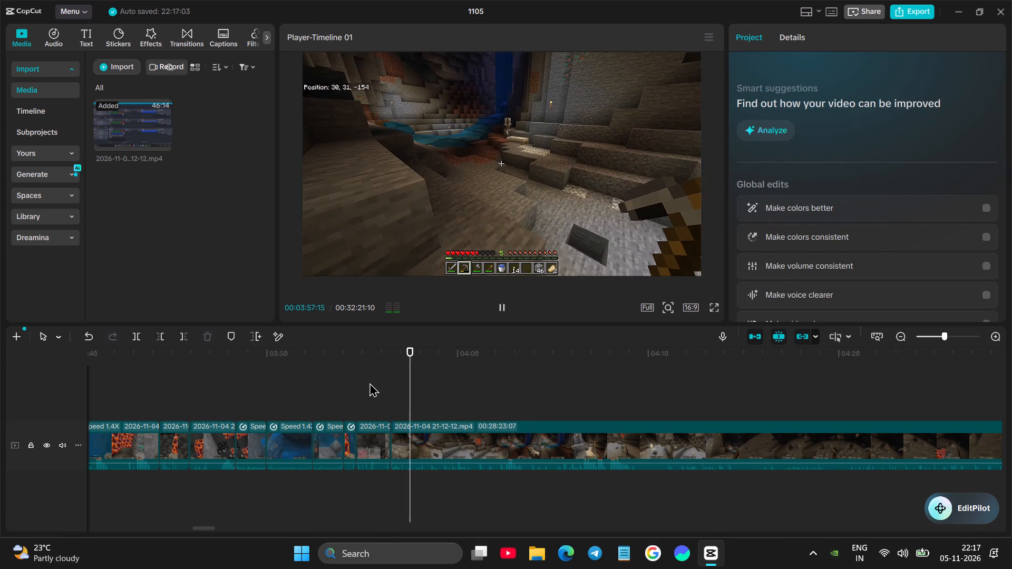
left_click(354, 391)
key("space")
key("space")
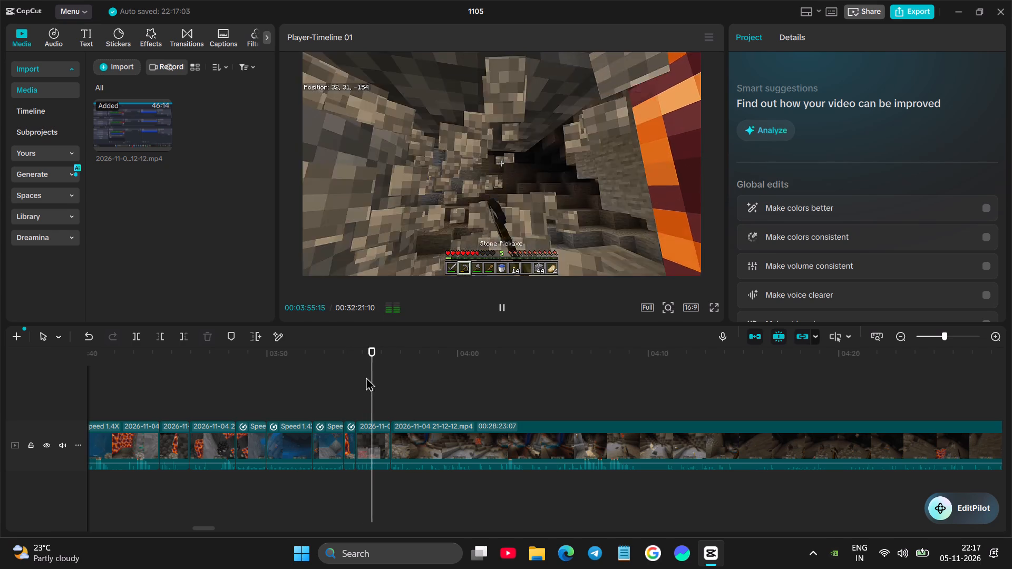
key("space")
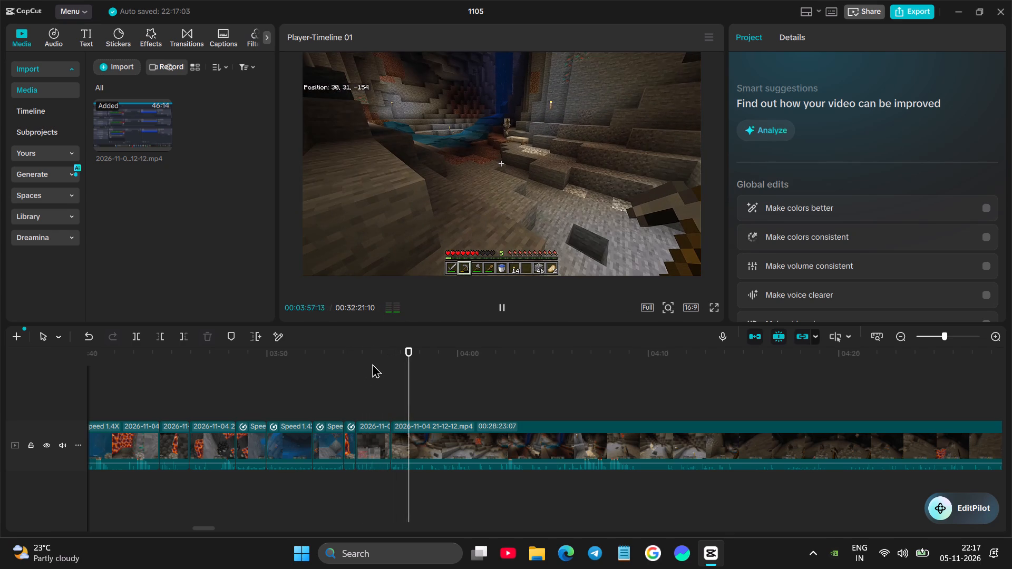
key("space")
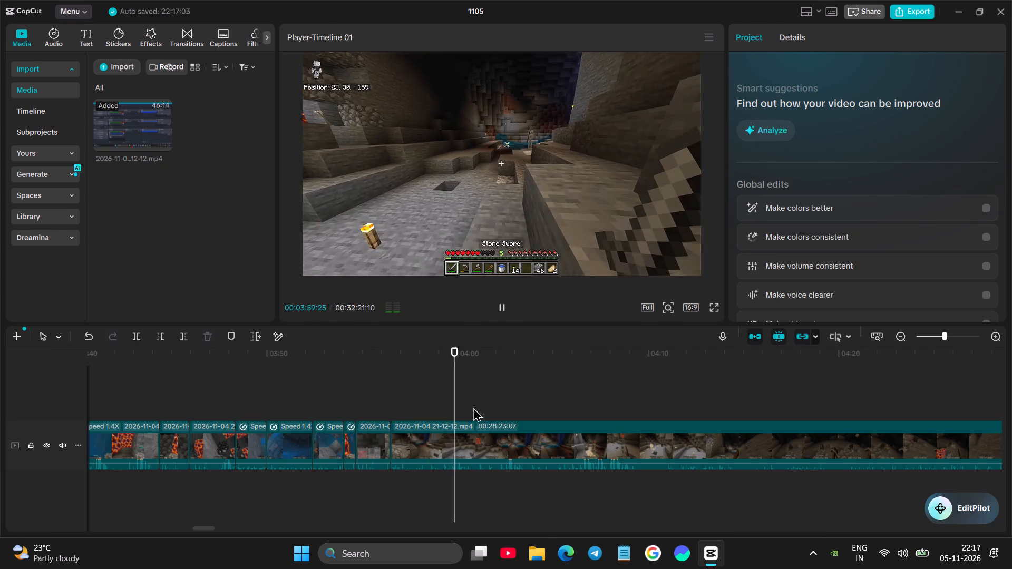
key("space")
left_click(394, 399)
key("space")
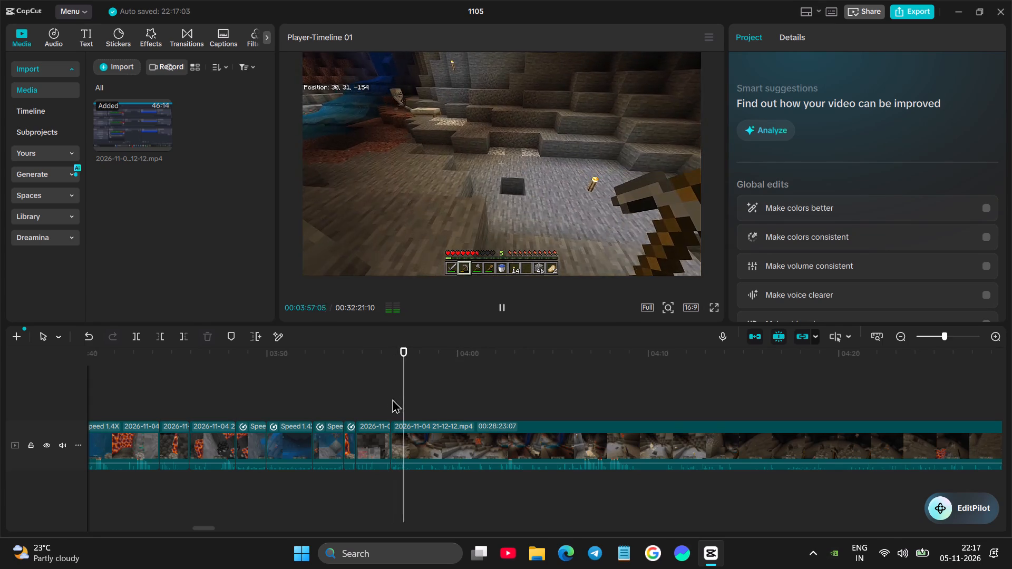
key("space")
left_click(440, 431)
left_click(140, 336)
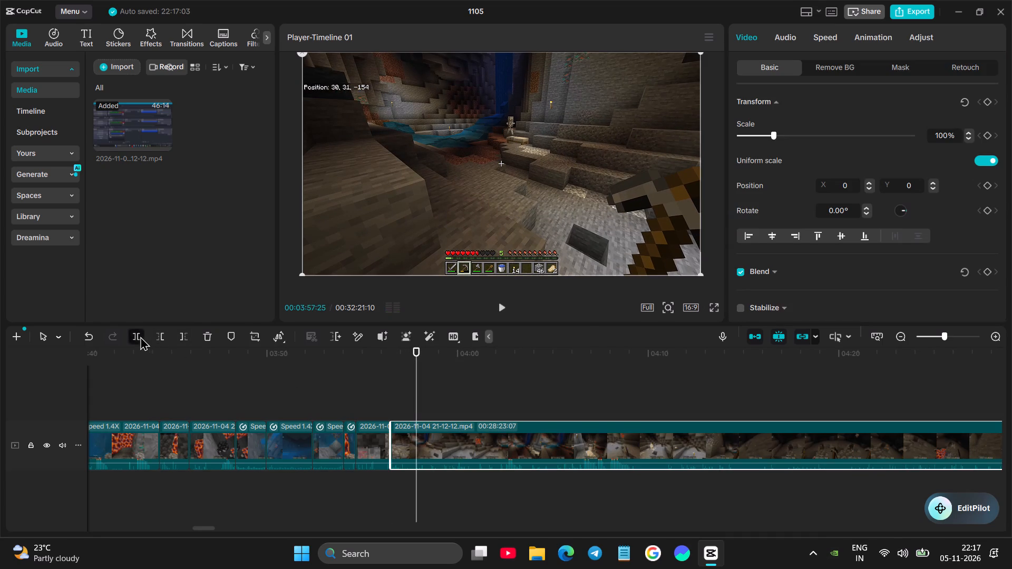
Split the long remaining clip at 00:04:01:14 and speed up the section between the last two splits to 1.4x.
key("space")
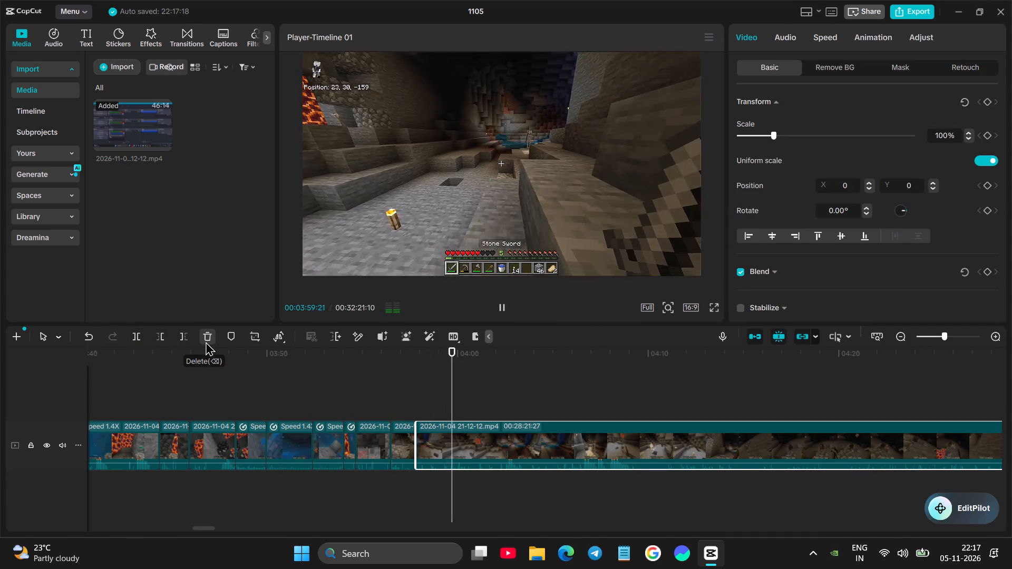
key("space")
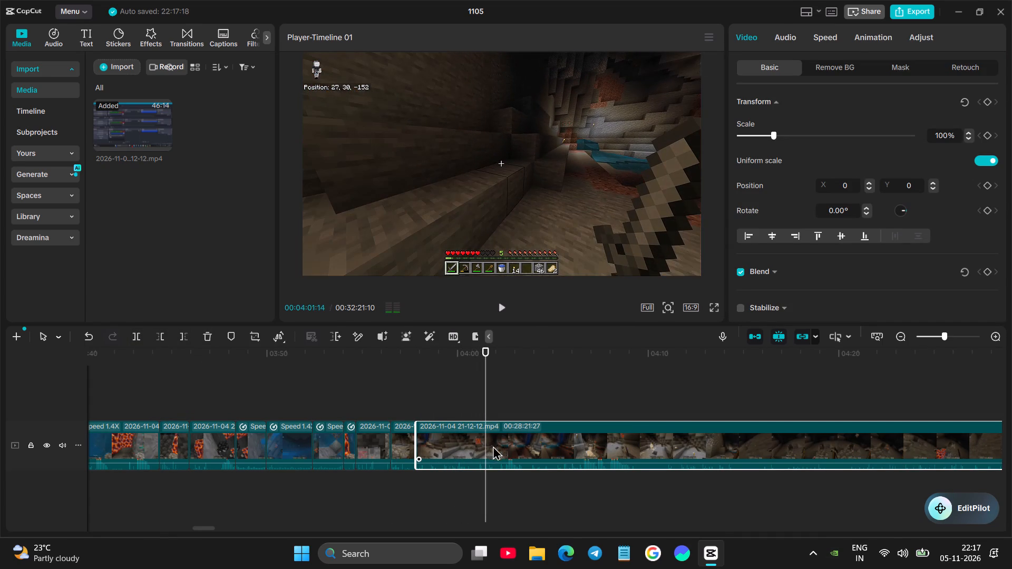
left_click(493, 446)
left_click(133, 341)
left_click(442, 421)
left_click(442, 444)
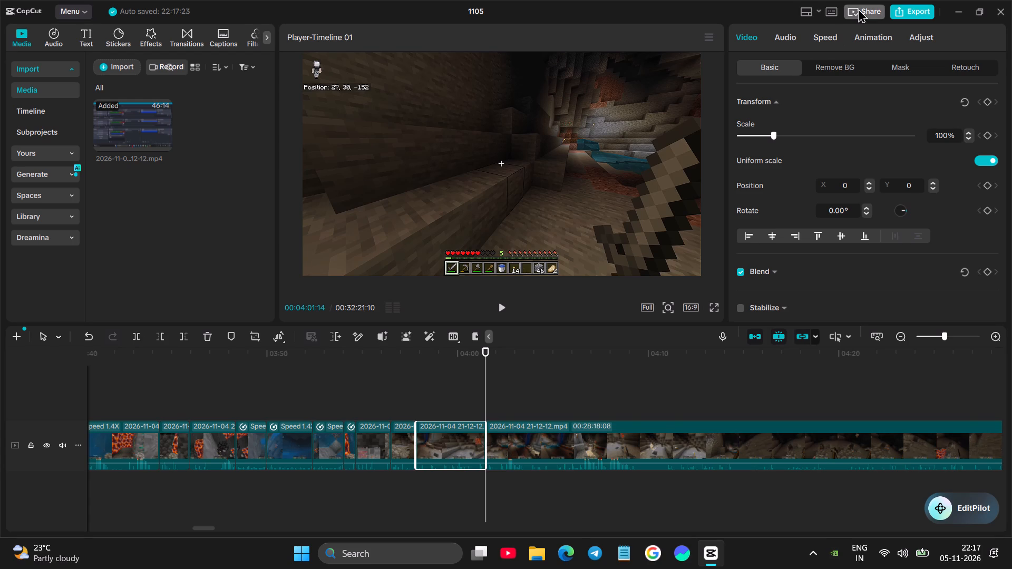
left_click(833, 26)
left_click(791, 123)
Replay the sped-up section and cut about 1.9 seconds from the start of the long remaining clip, up to about 00:04:02:12.
left_click(429, 377)
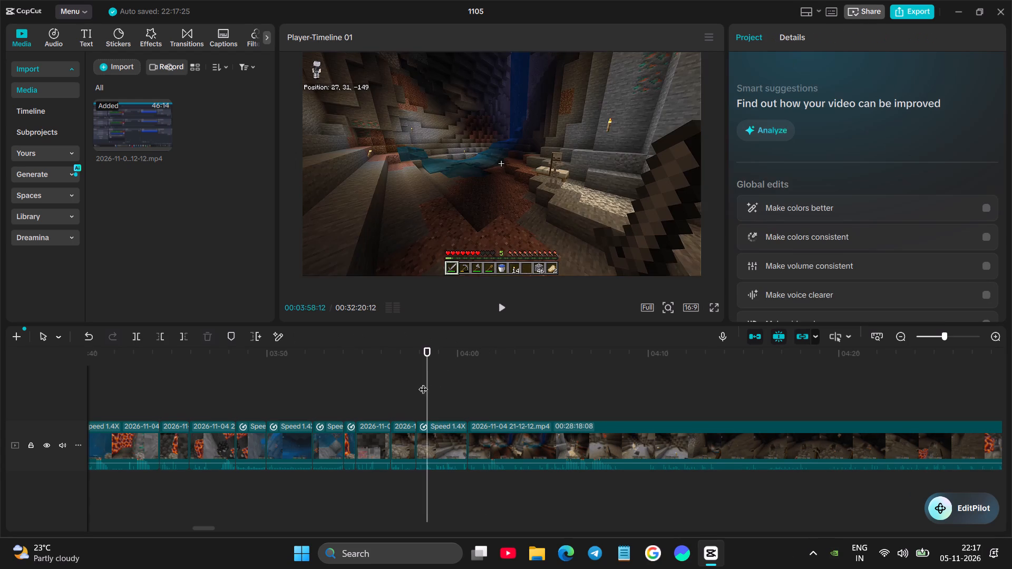
left_click(422, 384)
left_click(415, 386)
key("space")
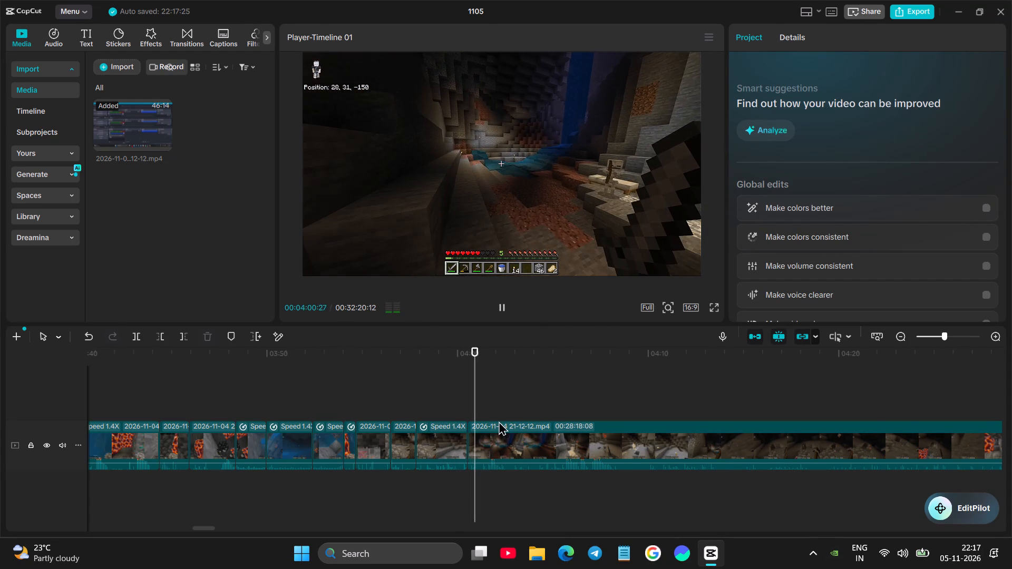
key("space")
left_click(500, 444)
key("space")
key("space")
key("space")
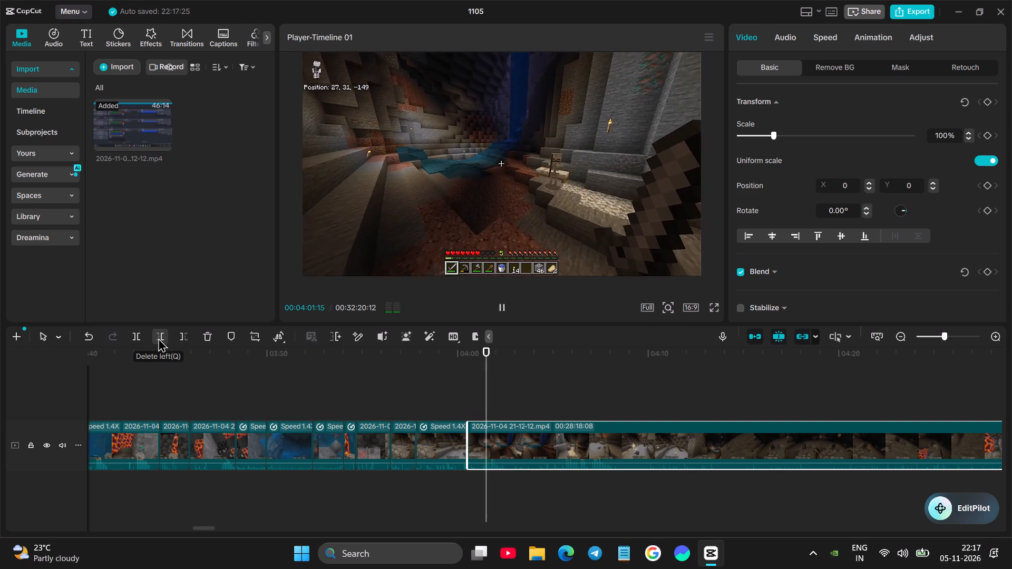
key("space")
left_click(158, 338)
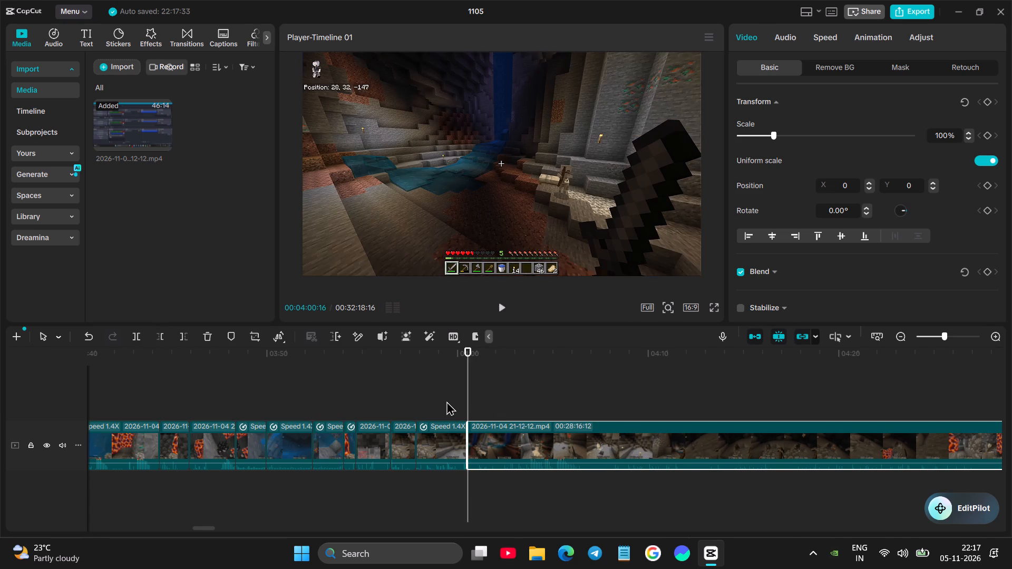
Replay the join after the sped-up clip and split the long remaining clip at about 00:04:02:18.
left_click(447, 397)
key("space")
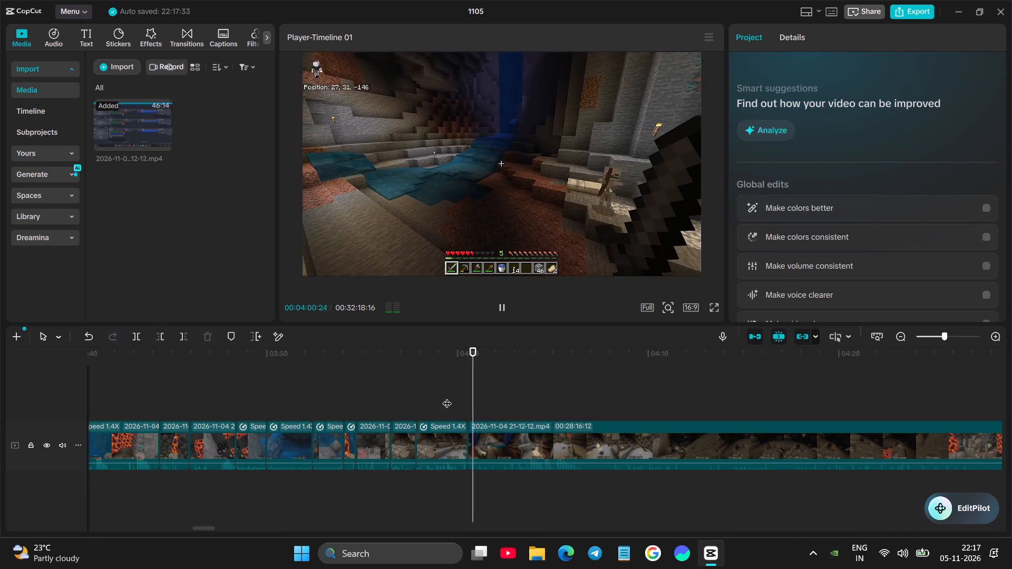
key("space")
left_click(392, 390)
key("space")
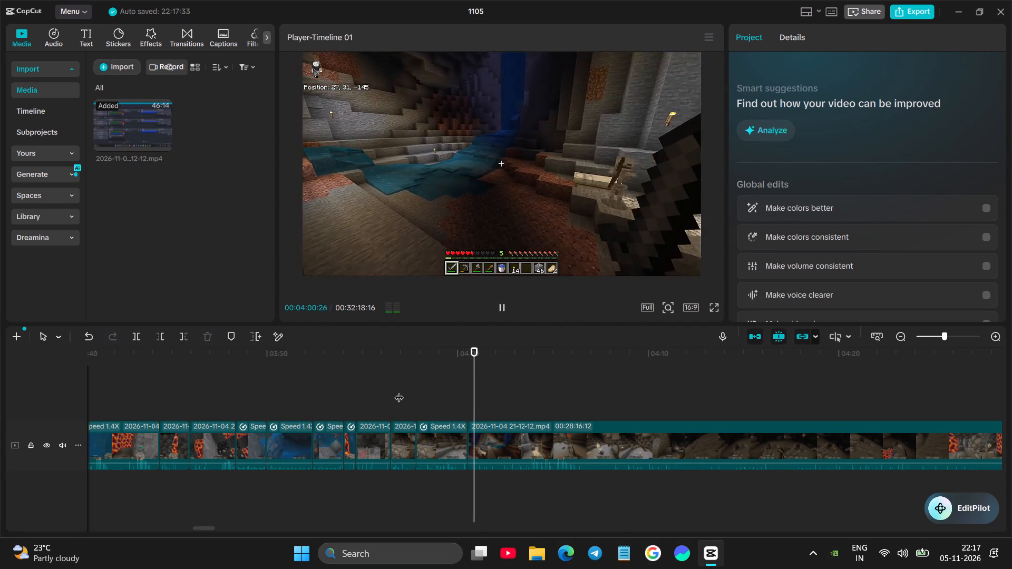
key("space")
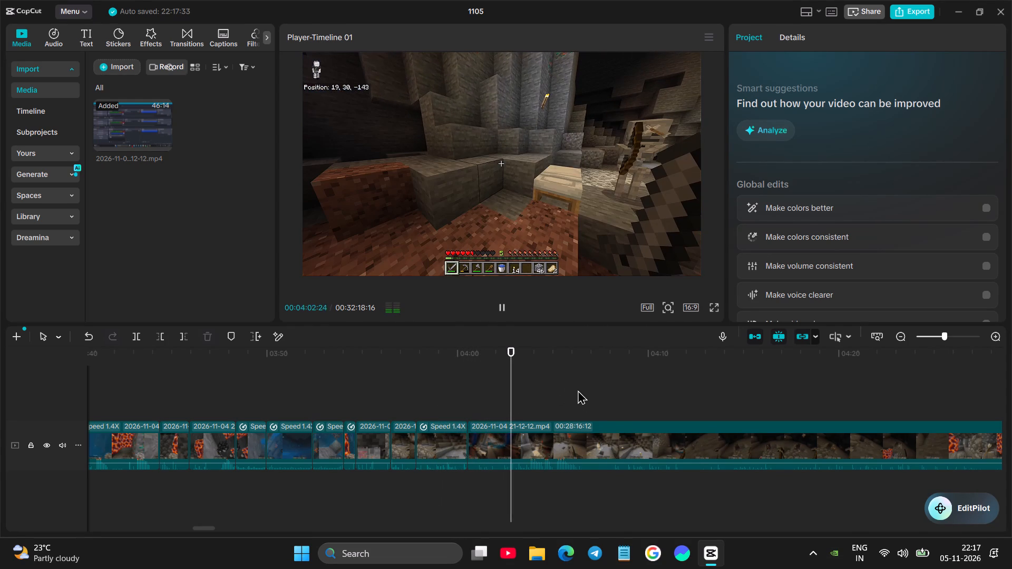
left_click(563, 435)
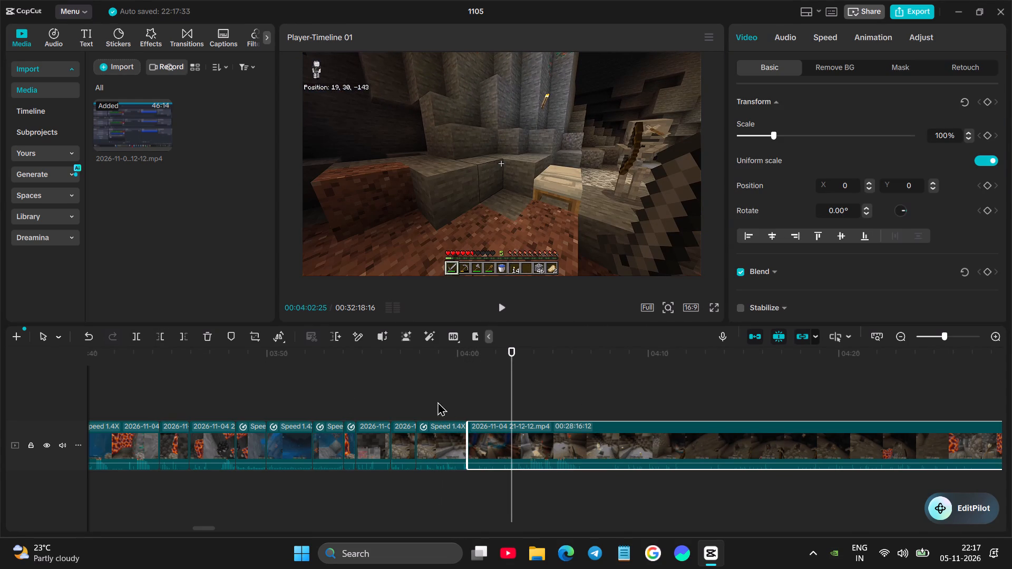
left_click(473, 406)
key("space")
left_click(502, 446)
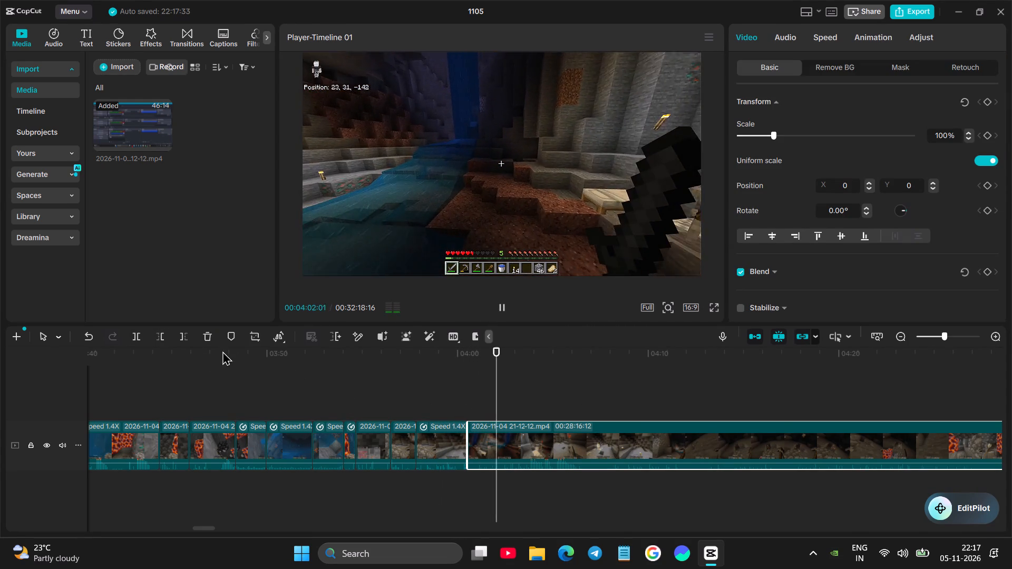
key("space")
key("space")
key("space")
left_click(138, 337)
Review the skeleton fight and cut about 1 second from the start of the long remaining clip, up to 00:04:03:19.
key("space")
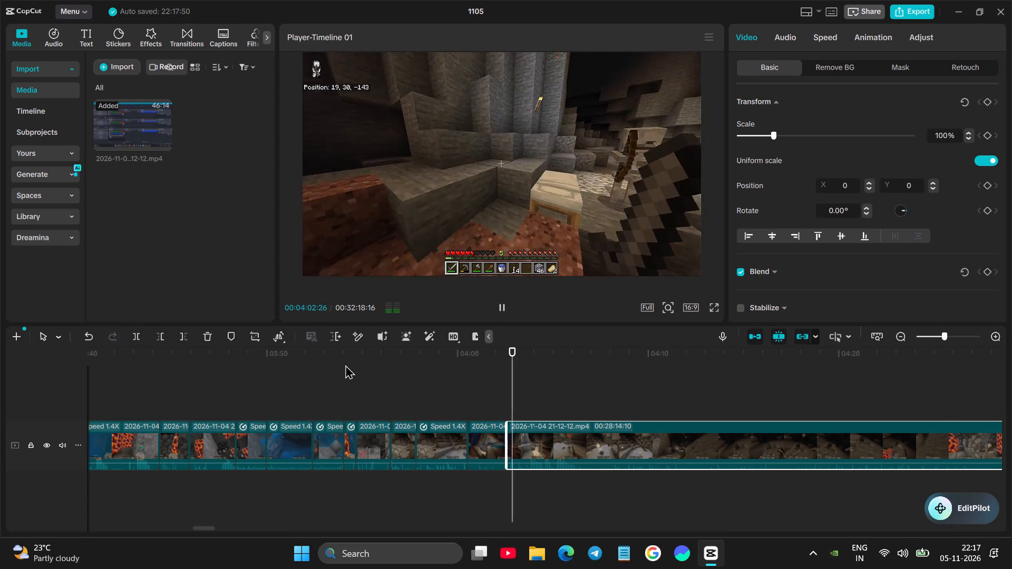
key("space")
key("space")
key("space")
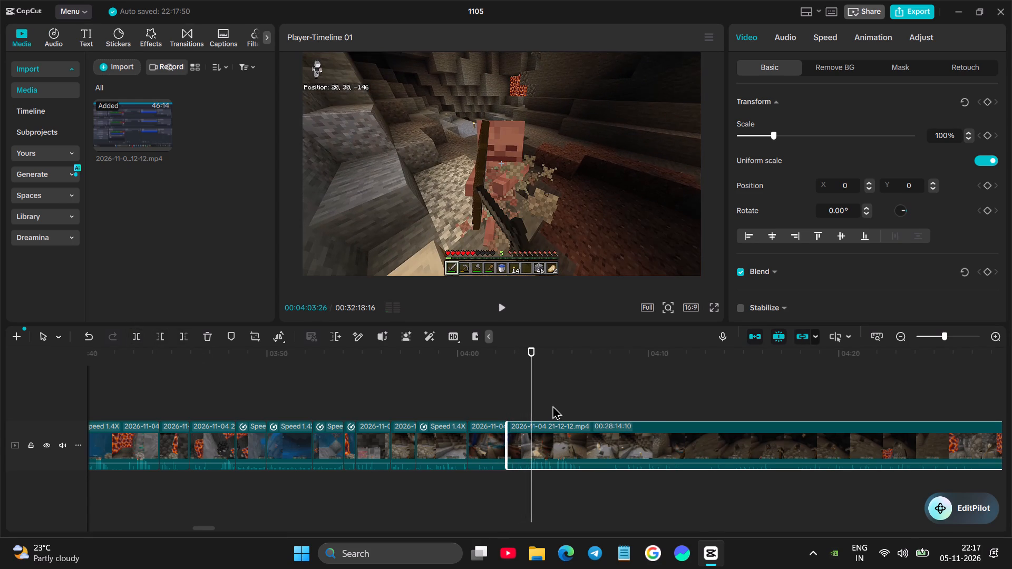
left_click_drag(531, 395, 527, 404)
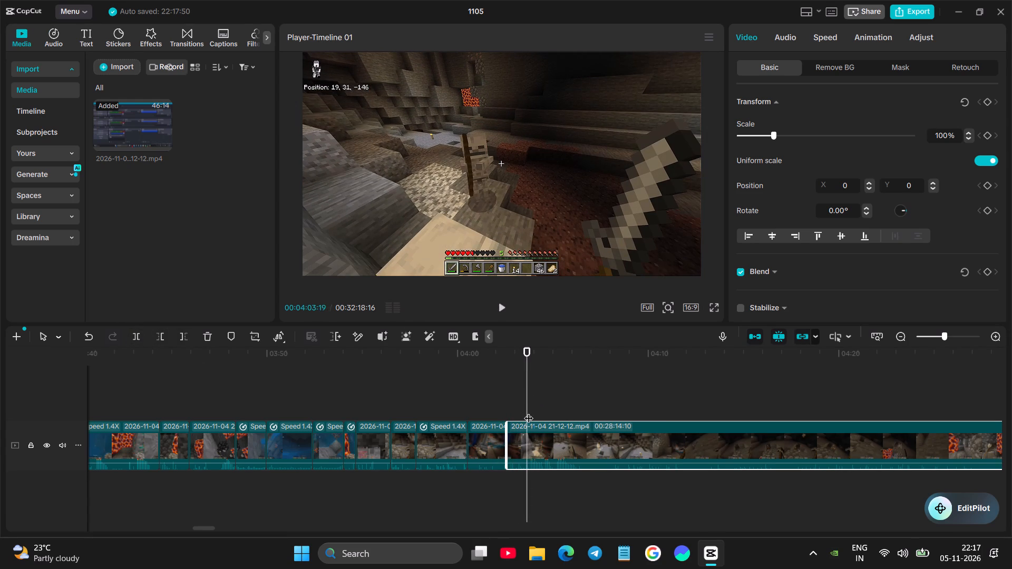
left_click(541, 434)
left_click(165, 339)
Replay the skeleton fight join and split the long remaining clip at 00:04:05:12.
left_click(479, 385)
key("space")
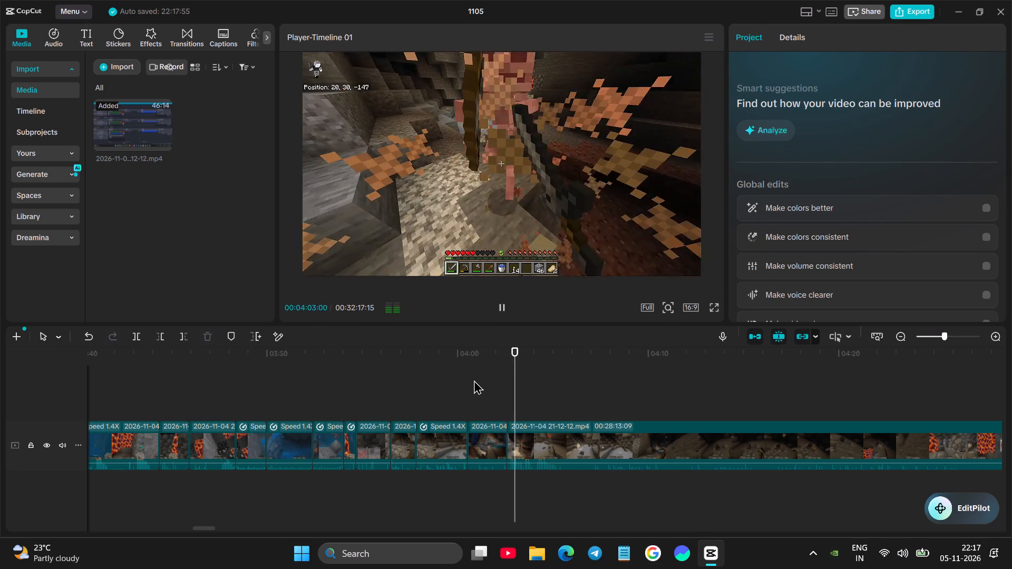
key("space")
left_click(564, 448)
key("space")
key("space")
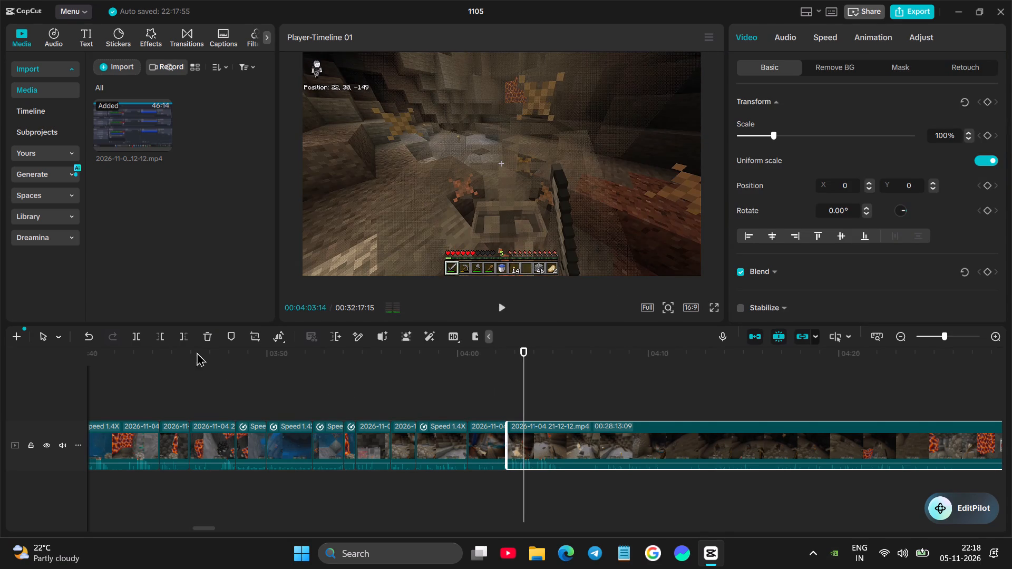
key("space")
key("space")
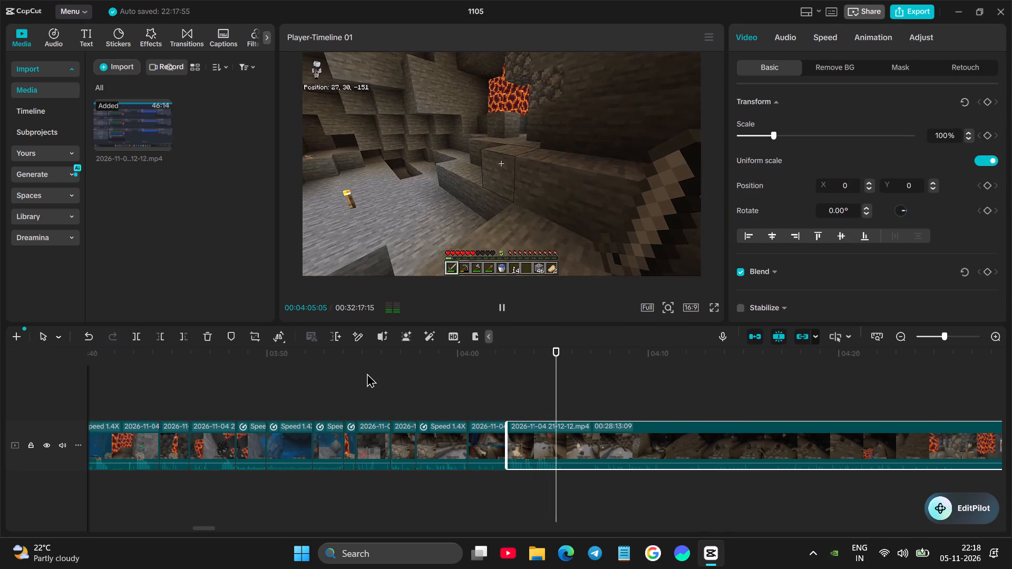
key("space")
key("space")
left_click(137, 335)
Review the footage after the fight and cut about 8.1 seconds from the start of the long remaining clip, up to about 00:04:13:14.
key("space")
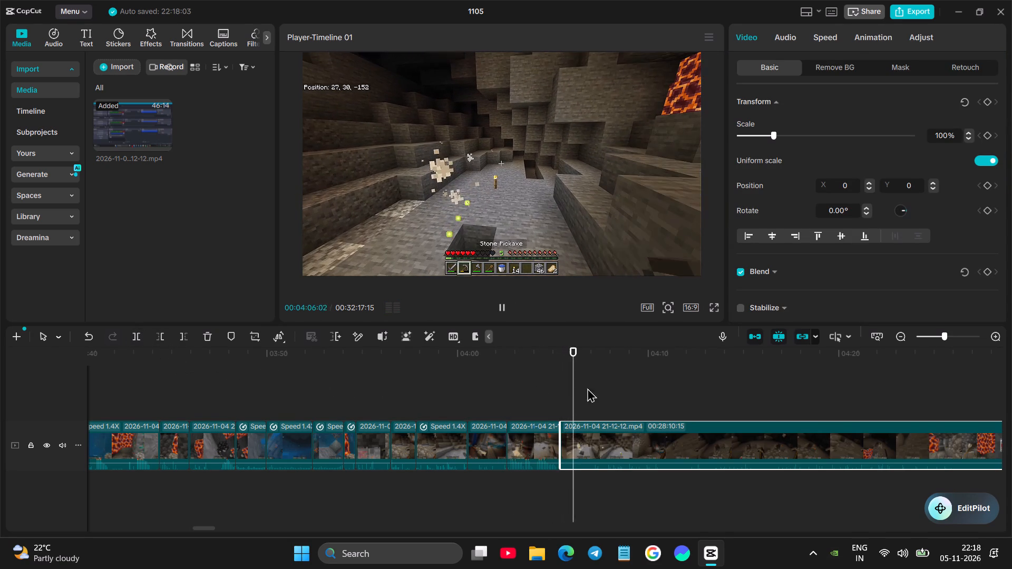
left_click(529, 401)
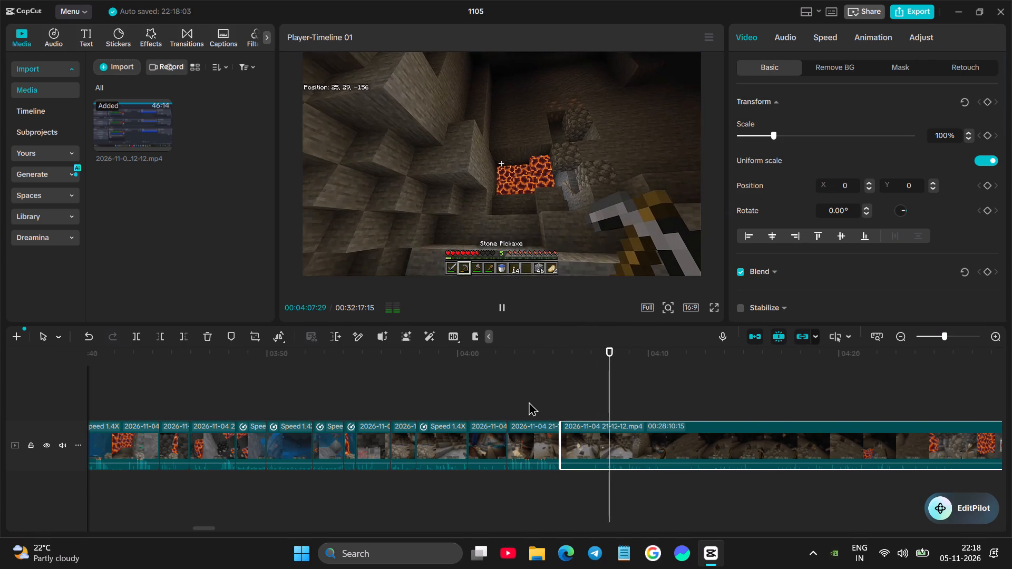
key("space")
key("space")
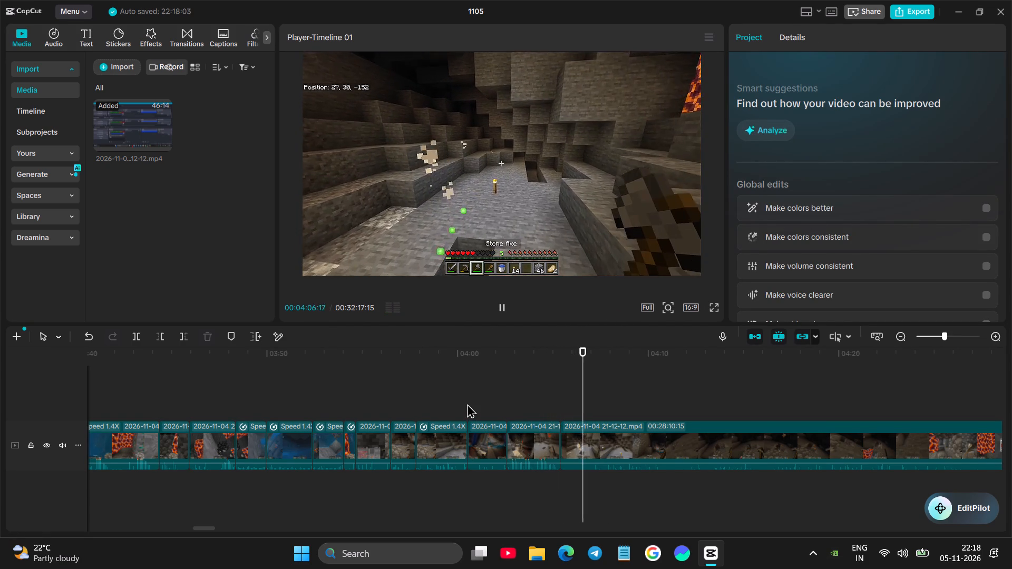
left_click(467, 404)
key("space")
key("space")
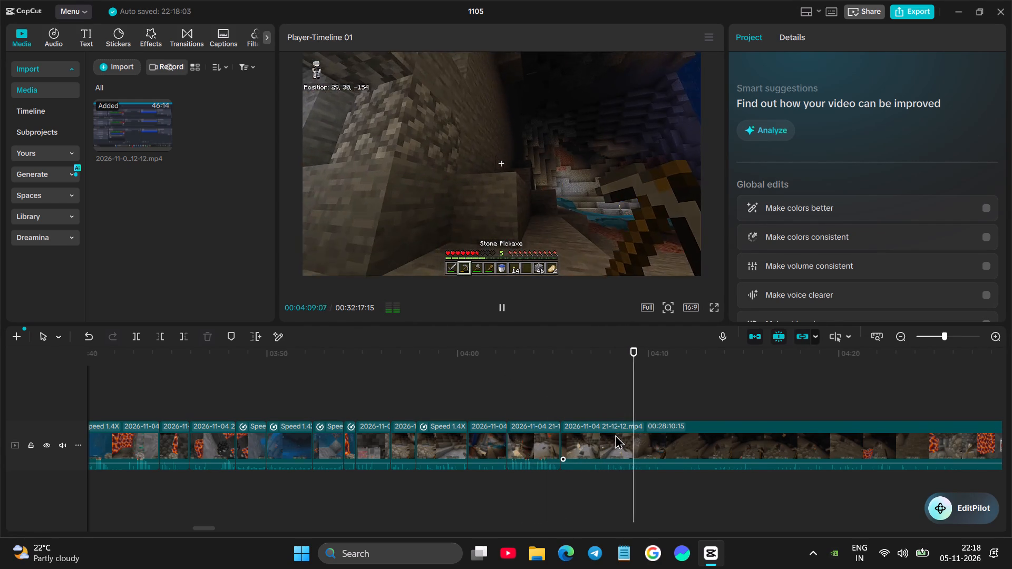
left_click(676, 434)
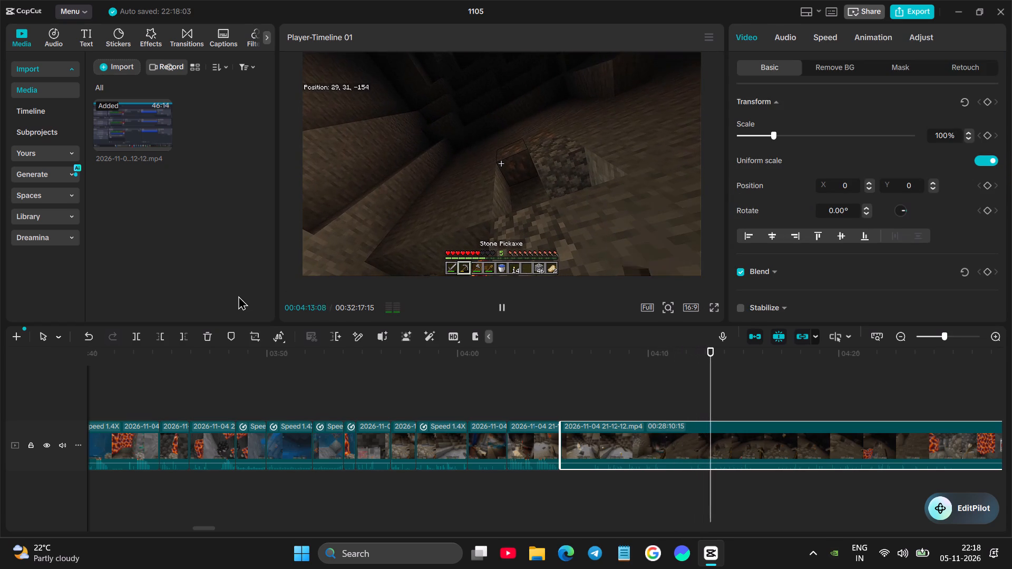
key("space")
key("space")
key("space")
left_click(157, 336)
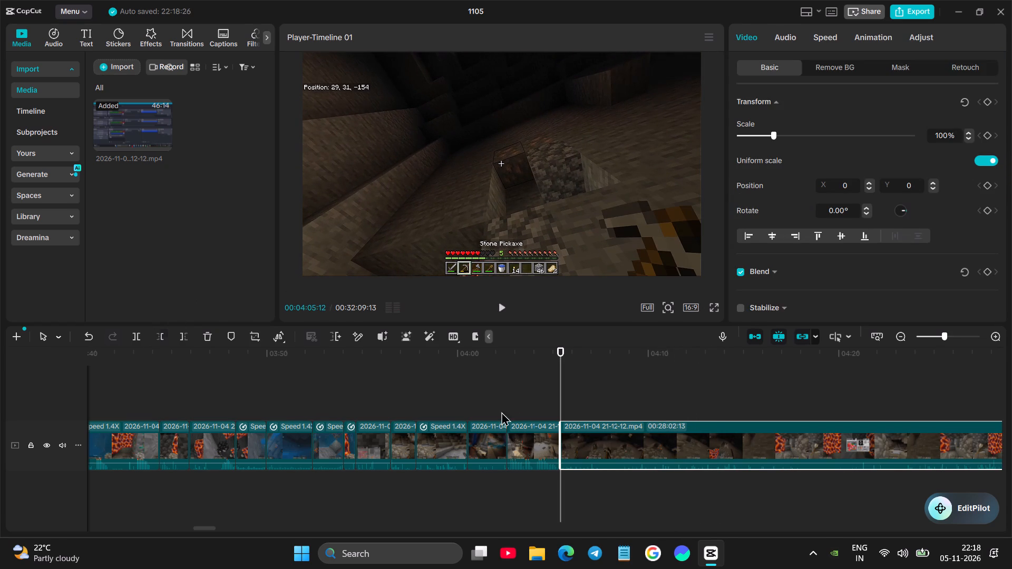
Play the pickaxe mining footage and split the long remaining clip at about 00:04:07:09.
key("space")
left_click(603, 438)
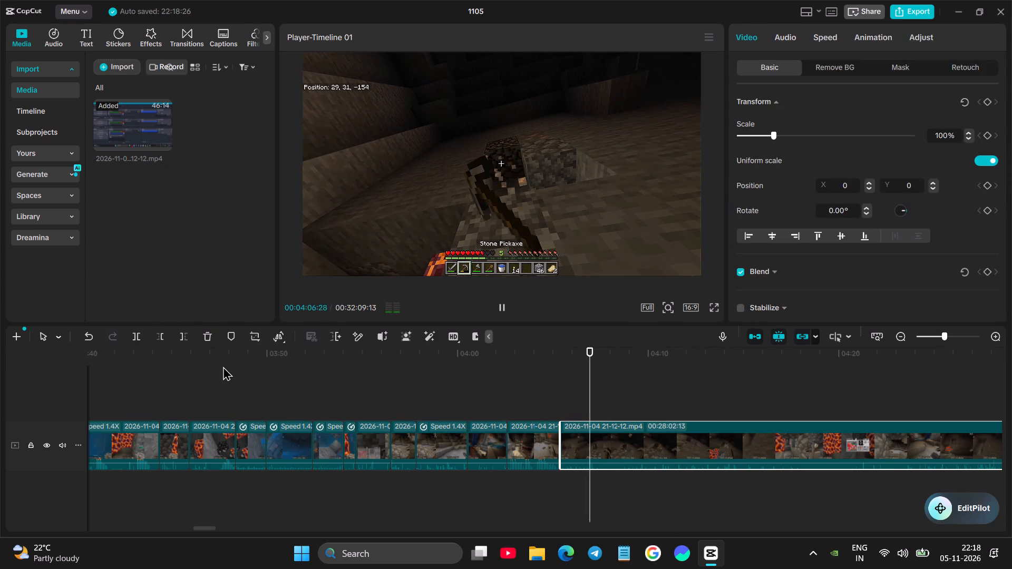
key("space")
left_click(137, 335)
Play on from the split and cut everything in the long remaining clip after 00:04:08:27.
key("space")
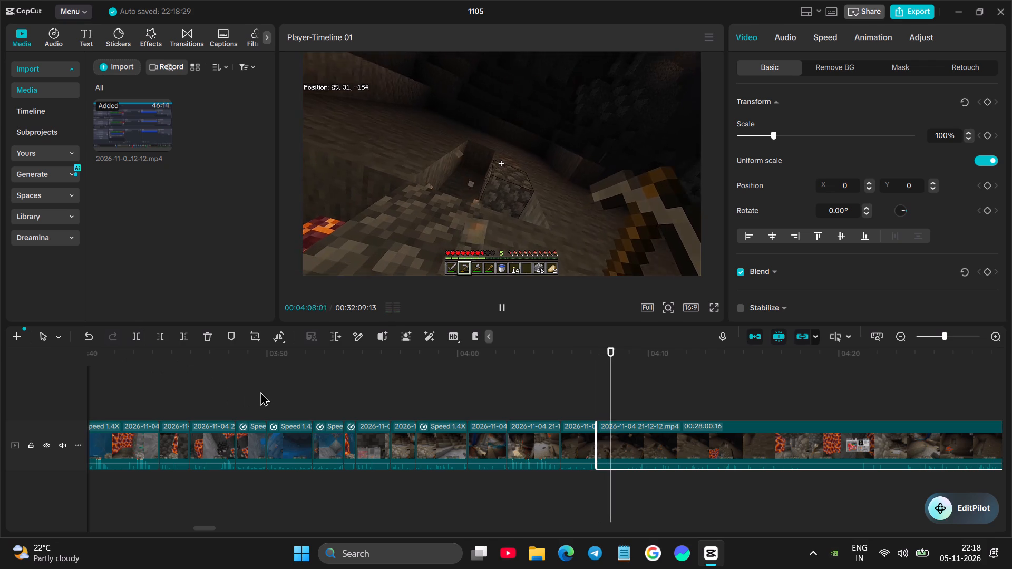
key("space")
left_click(179, 342)
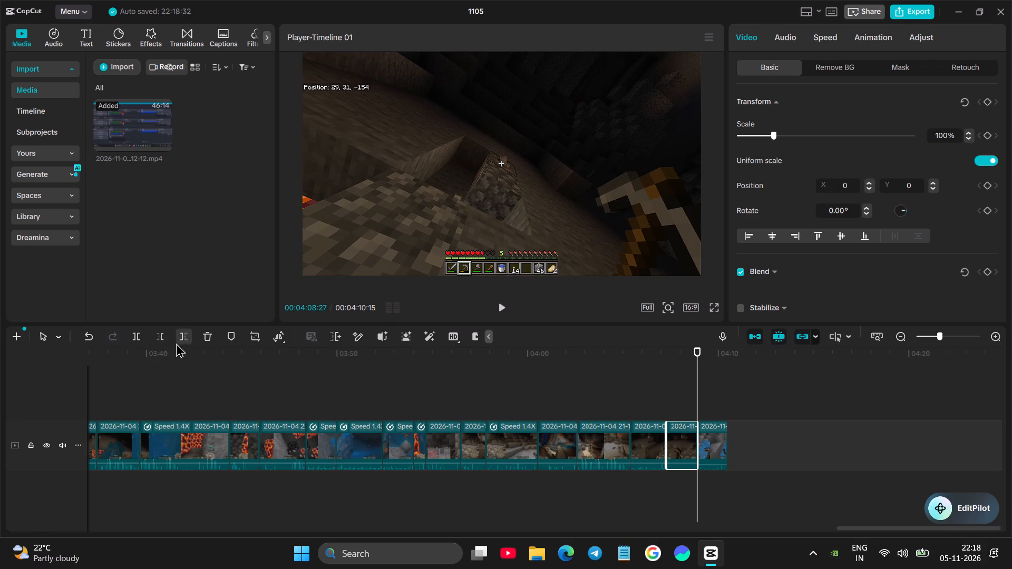
Undo the last cut and remove the start of the long remaining clip up to 00:04:08:27 instead.
left_click(91, 337)
left_click(161, 343)
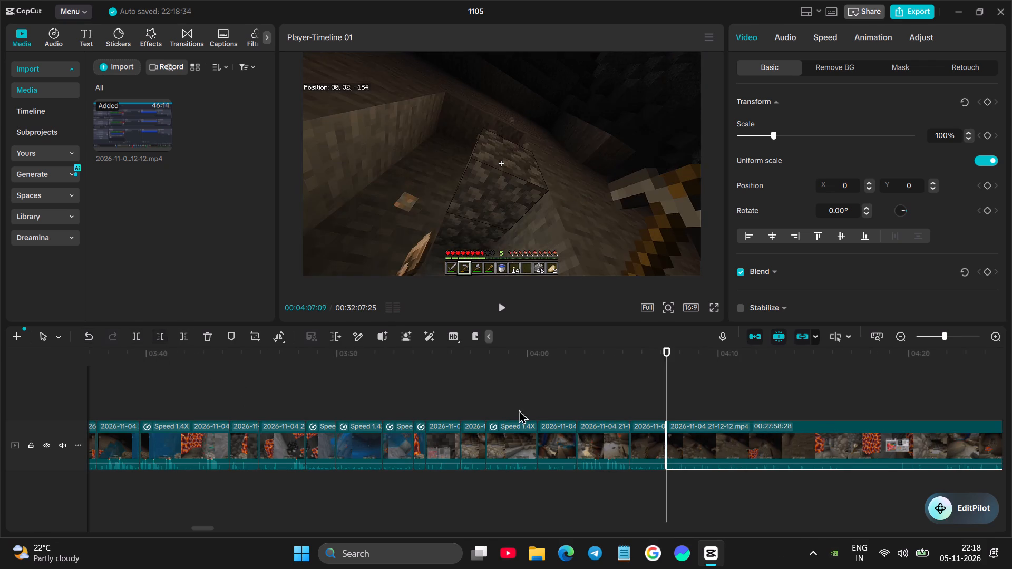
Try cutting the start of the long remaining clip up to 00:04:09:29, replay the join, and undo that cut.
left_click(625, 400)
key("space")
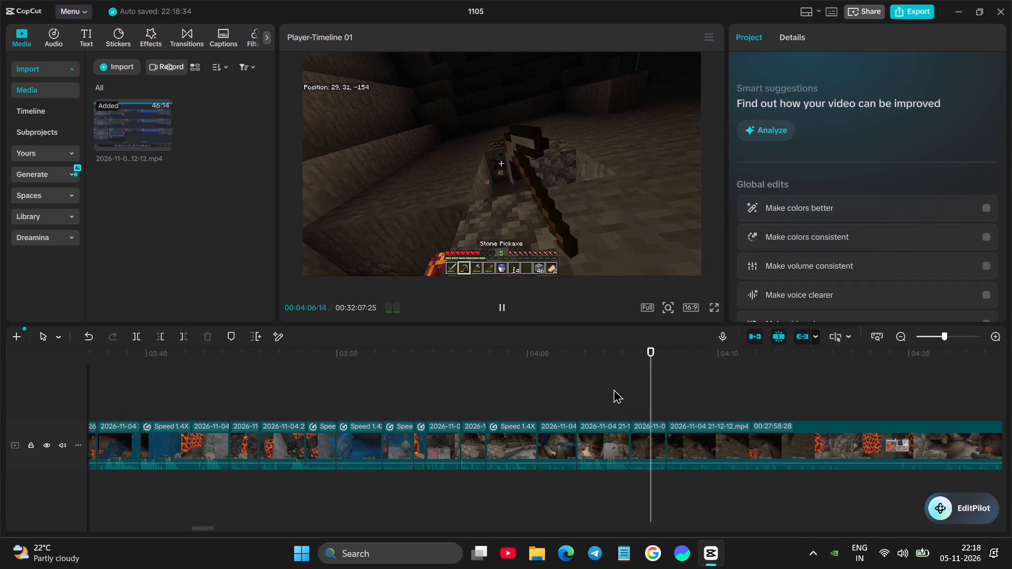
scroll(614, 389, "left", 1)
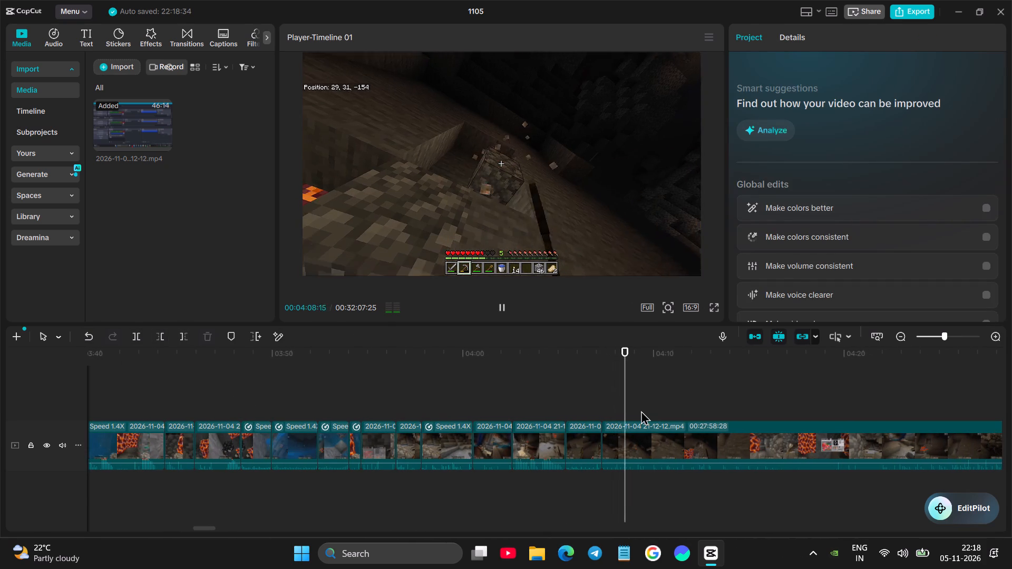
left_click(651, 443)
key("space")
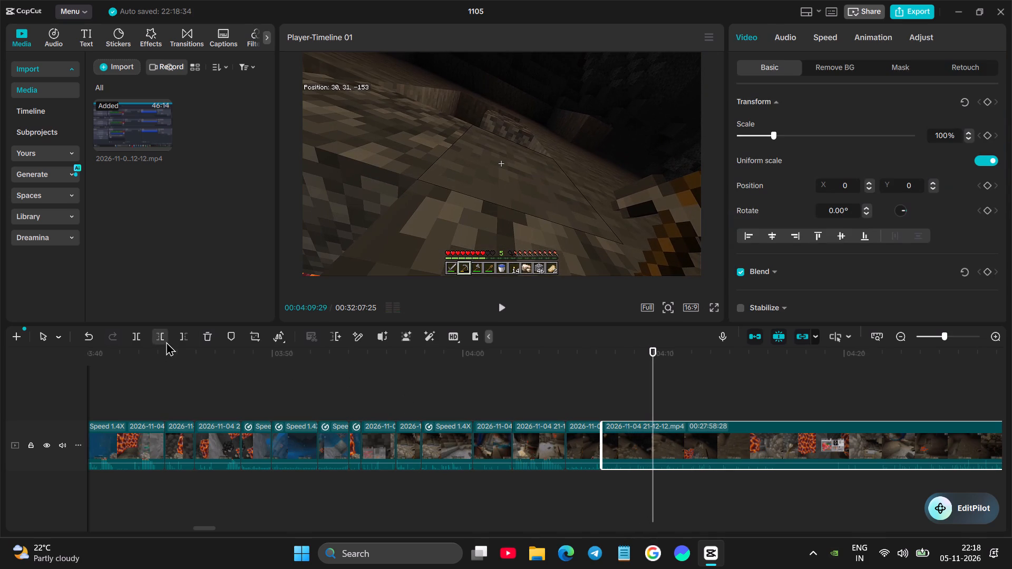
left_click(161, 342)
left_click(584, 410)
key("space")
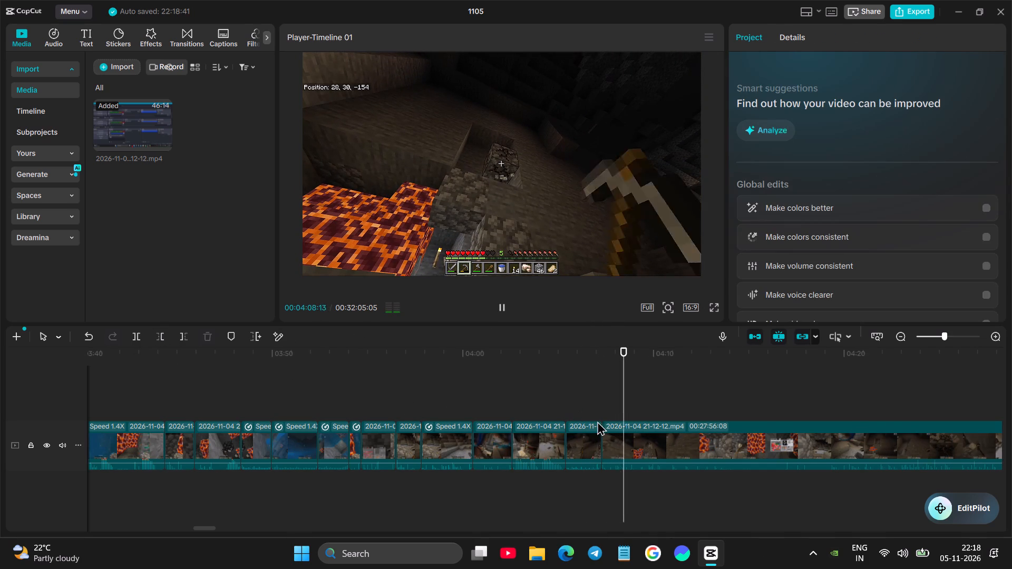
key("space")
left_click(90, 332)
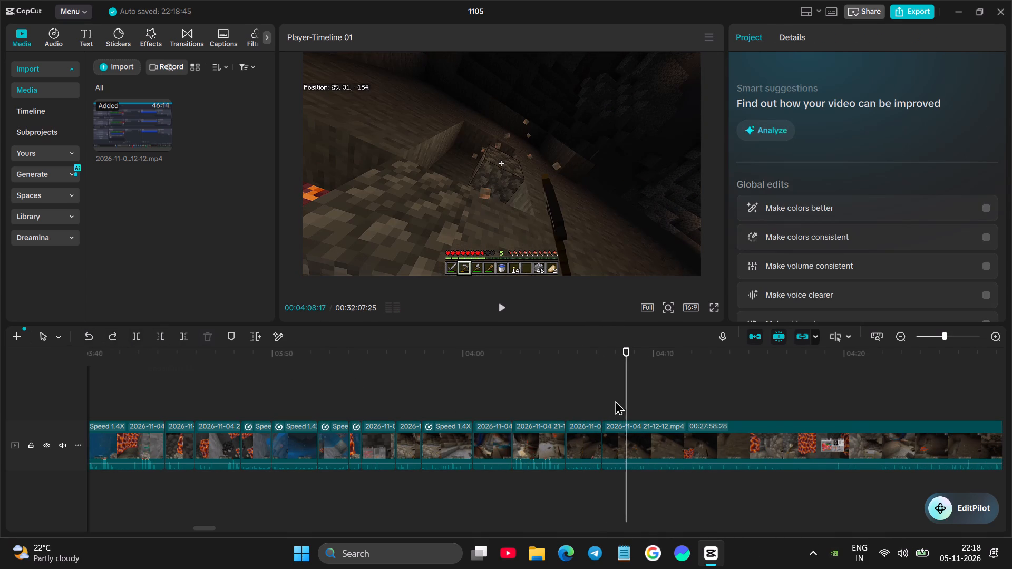
Replay the block mining from the last join and split the long remaining clip at about 00:04:08:24.
left_click(602, 400)
left_click(655, 448)
key("space")
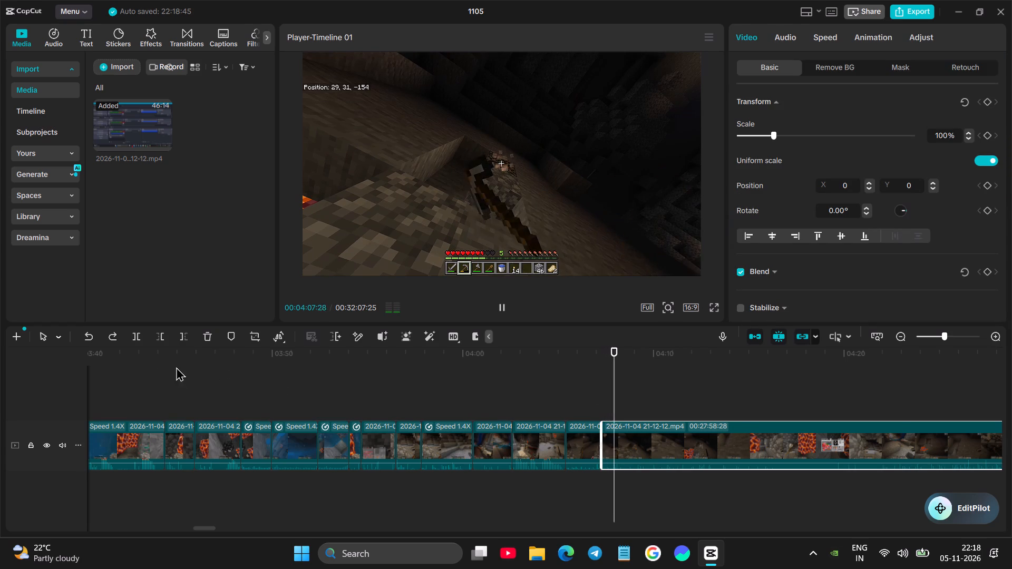
key("space")
left_click(137, 337)
Skim the mining and crafting footage and cut about 34.6 seconds from the start of the long remaining clip, up to 00:04:43:12.
key("space")
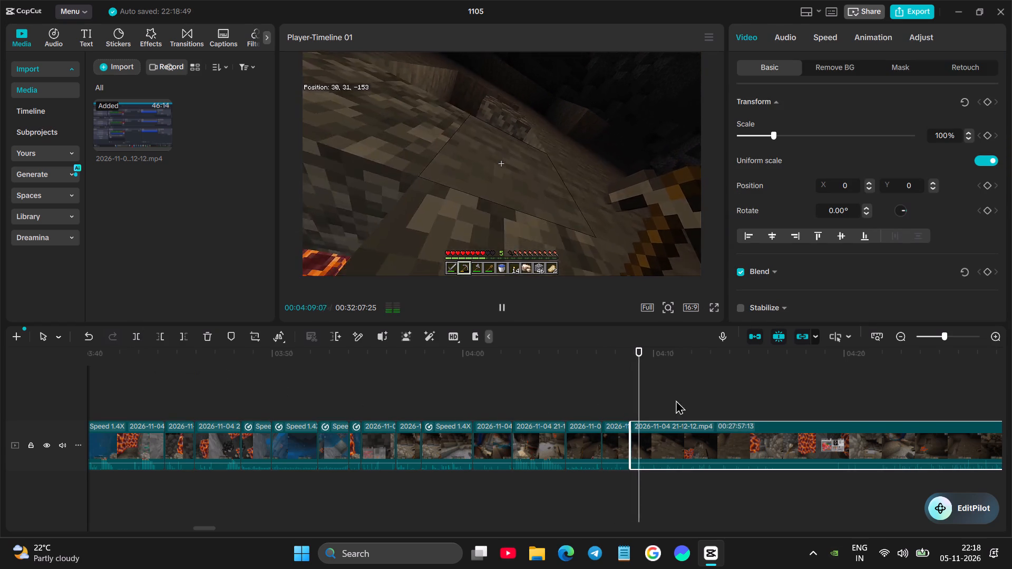
left_click(652, 396)
left_click_drag(651, 396, 719, 403)
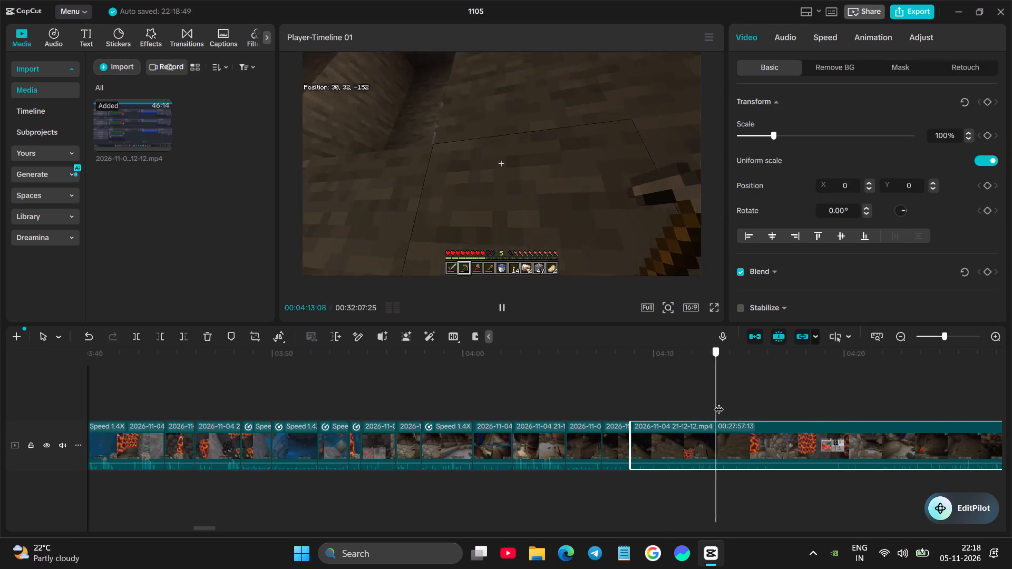
left_click_drag(719, 403, 839, 399)
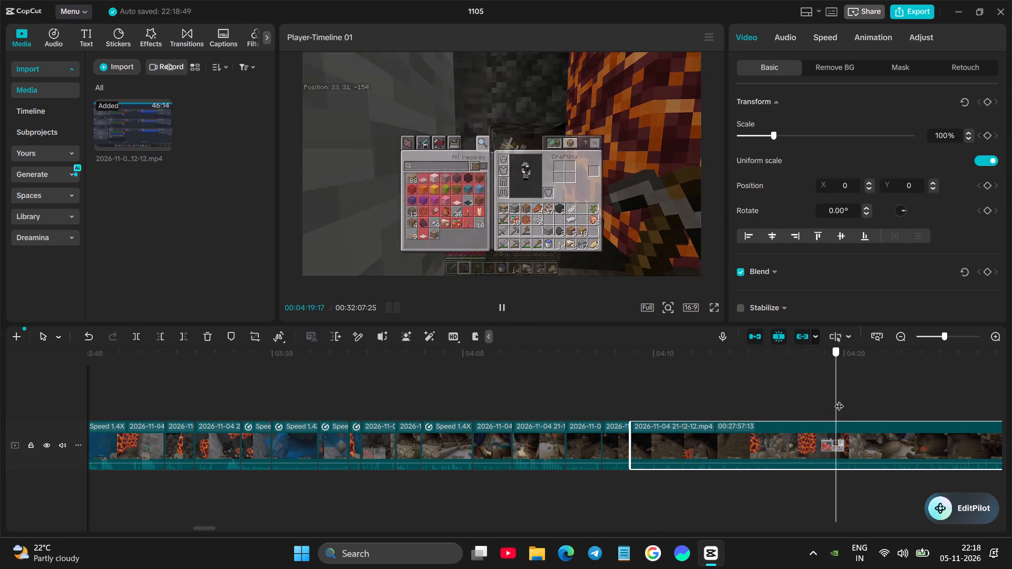
left_click_drag(839, 399, 969, 400)
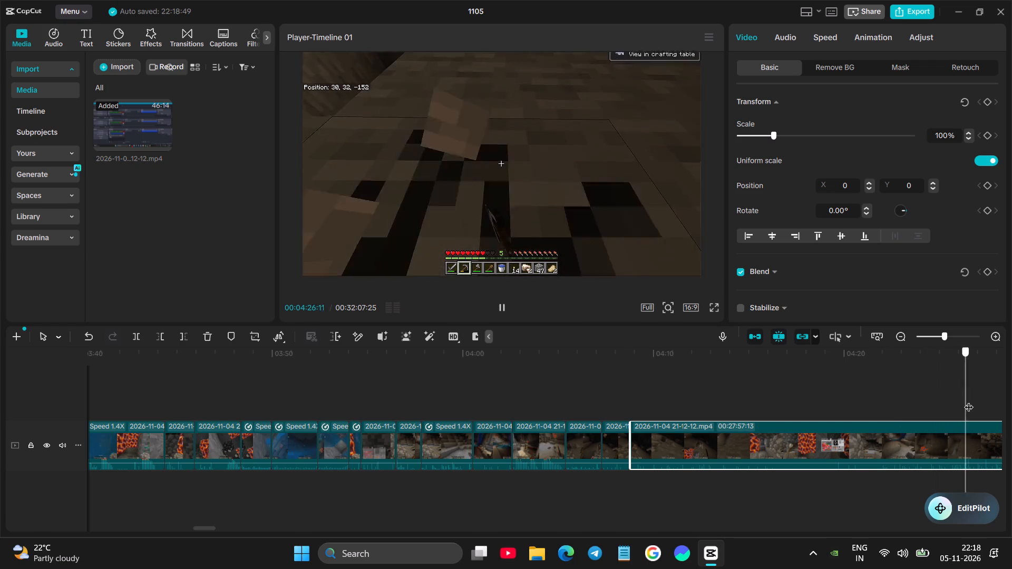
left_click_drag(969, 400, 666, 389)
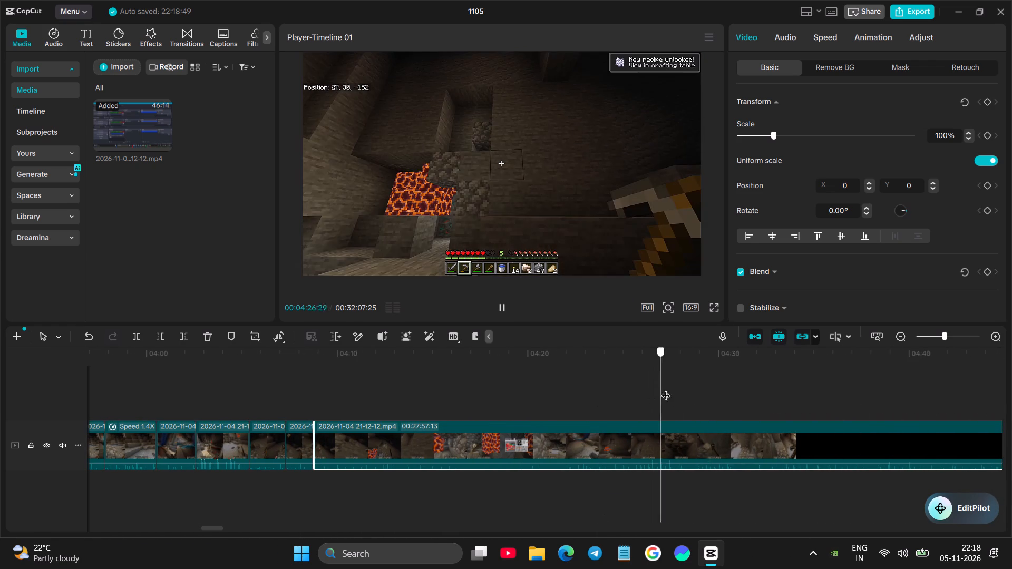
left_click_drag(666, 389, 844, 390)
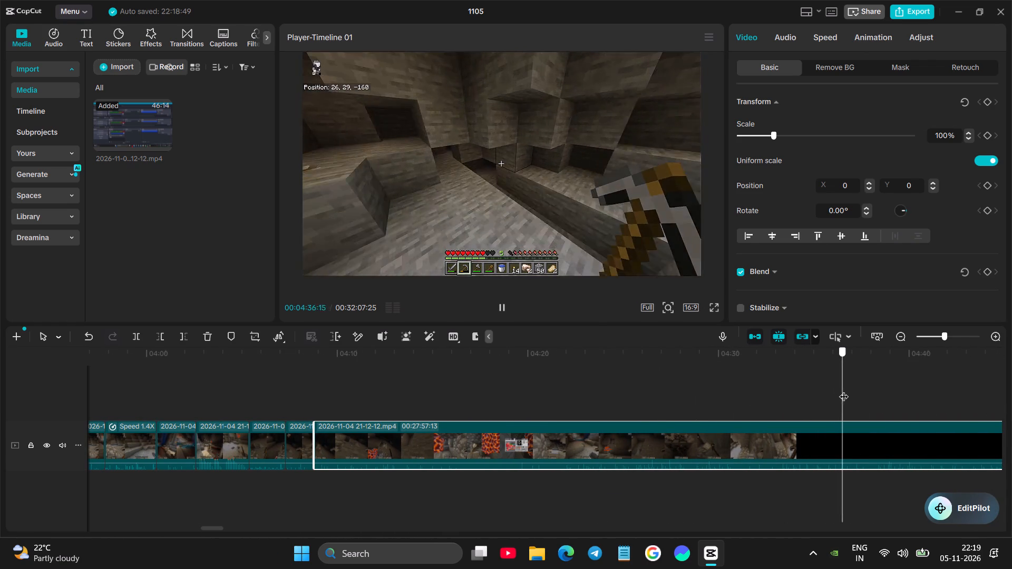
left_click_drag(844, 390, 964, 369)
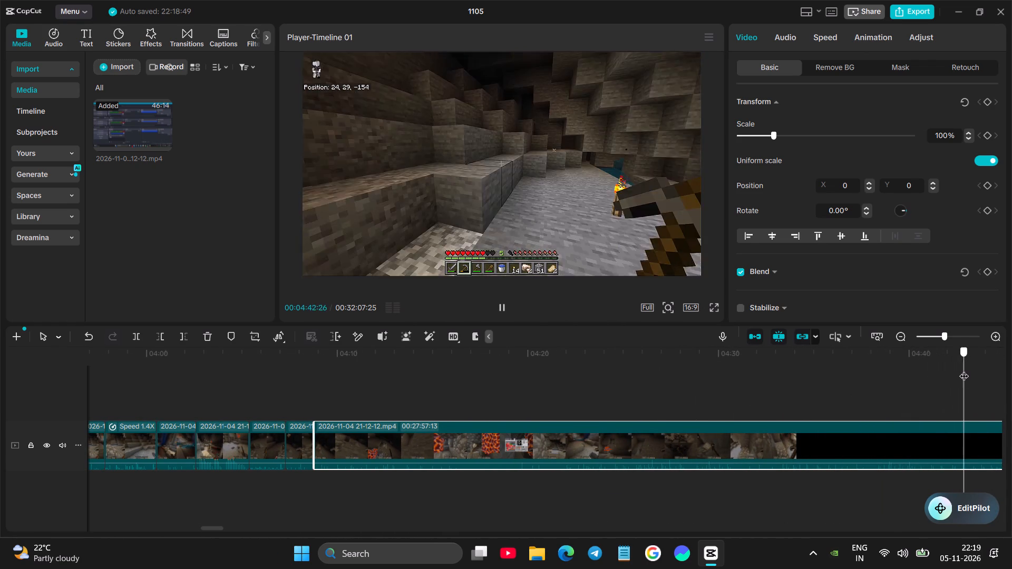
left_click_drag(964, 369, 989, 365)
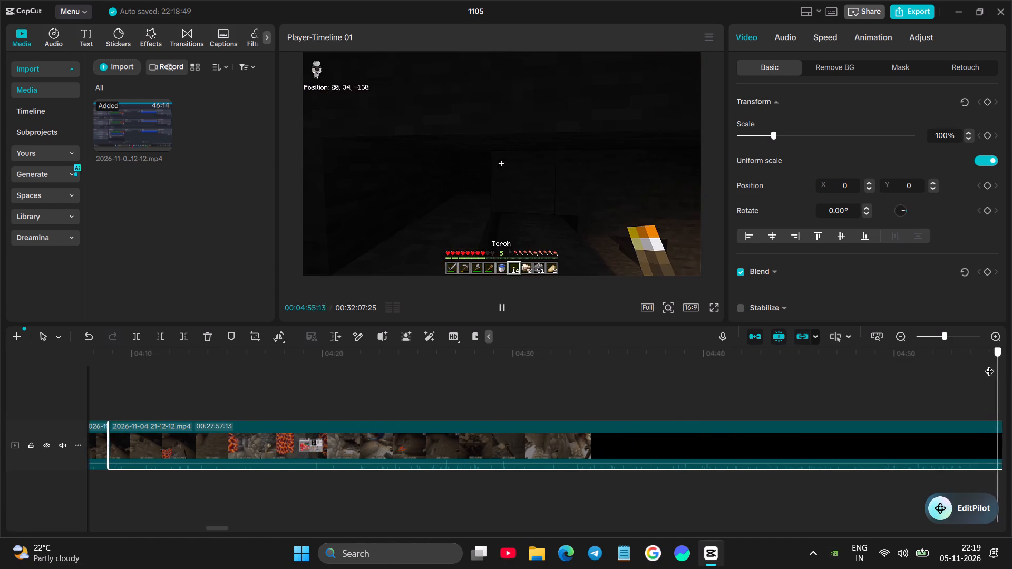
left_click_drag(989, 365, 725, 360)
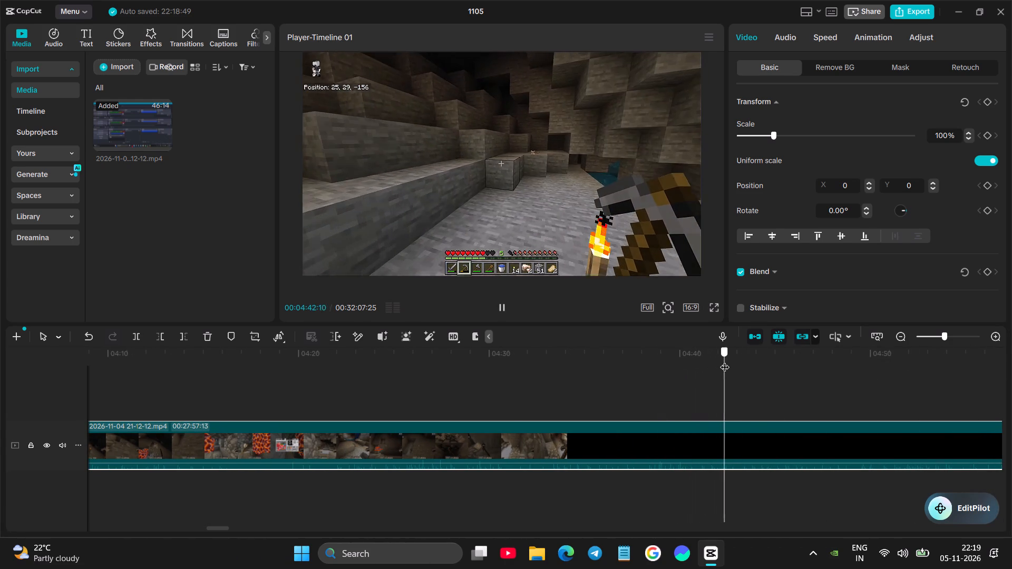
left_click_drag(725, 360, 745, 359)
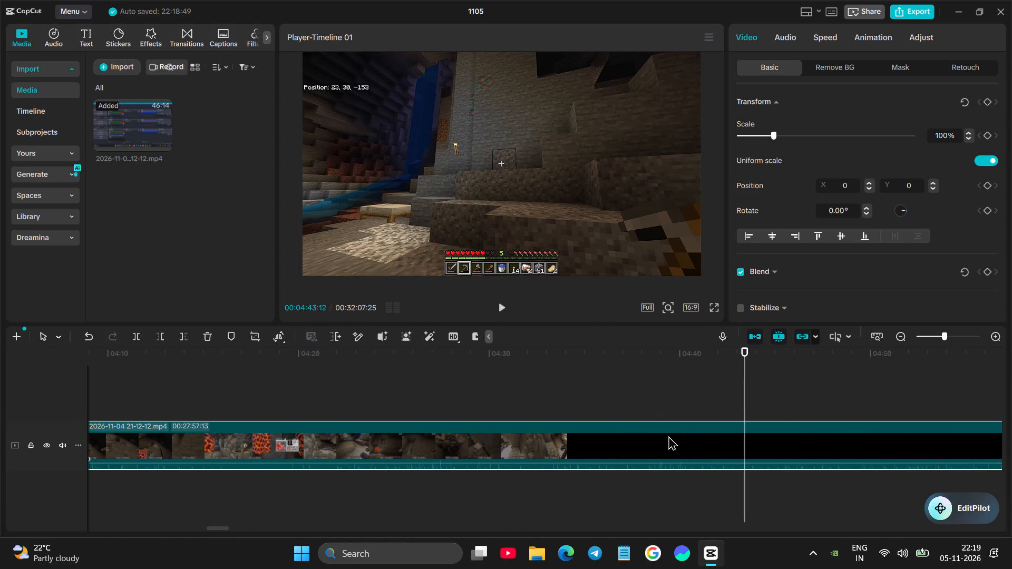
left_click(668, 436)
left_click(163, 336)
Replay the new join and split the long remaining clip at about 00:04:10:21.
scroll(265, 395, "right", 2)
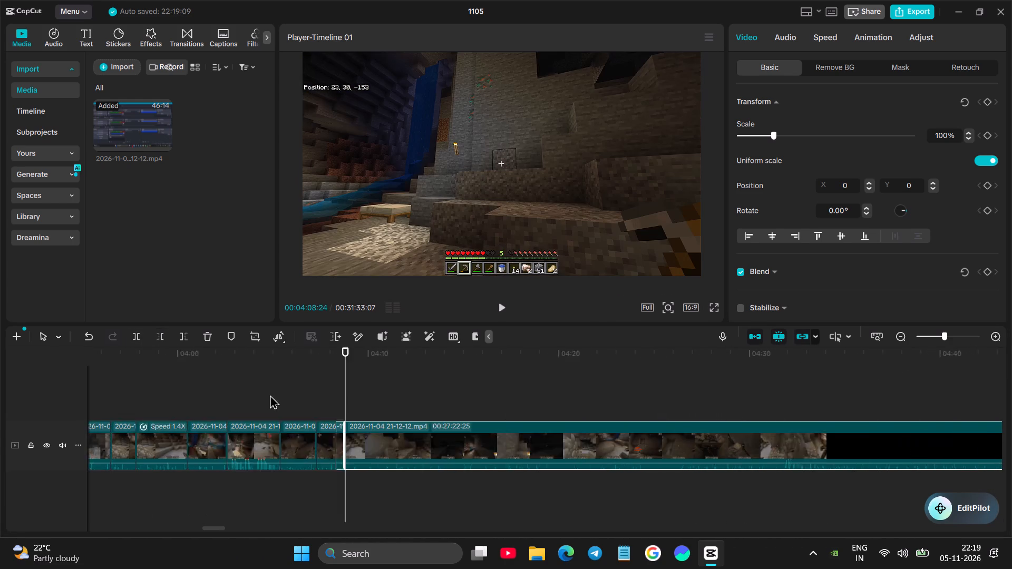
right_click_drag(327, 395, 338, 392)
left_click(338, 391)
key("space")
left_click(361, 394)
key("space")
key("space")
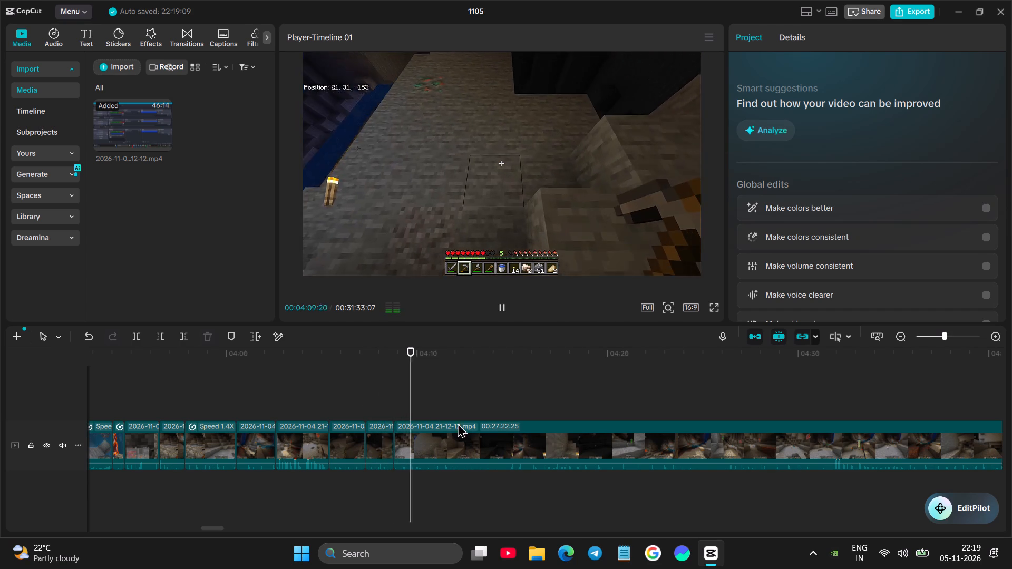
left_click(452, 440)
key("space")
key("space")
key("space")
left_click(137, 335)
Review the dark torch-carrying passage and cut the start of the long remaining clip up to 00:04:18:19.
key("space")
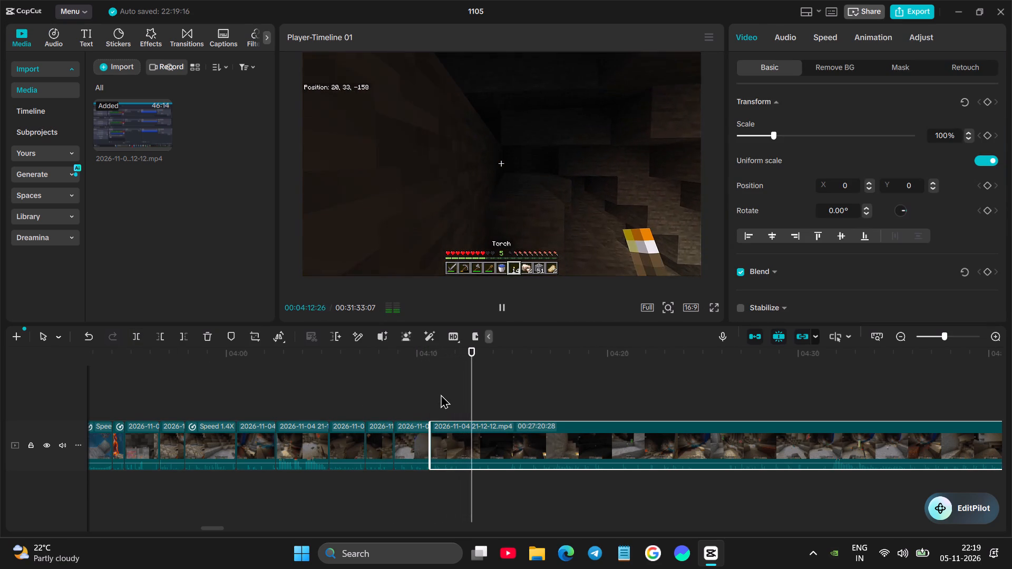
key("space")
key("space")
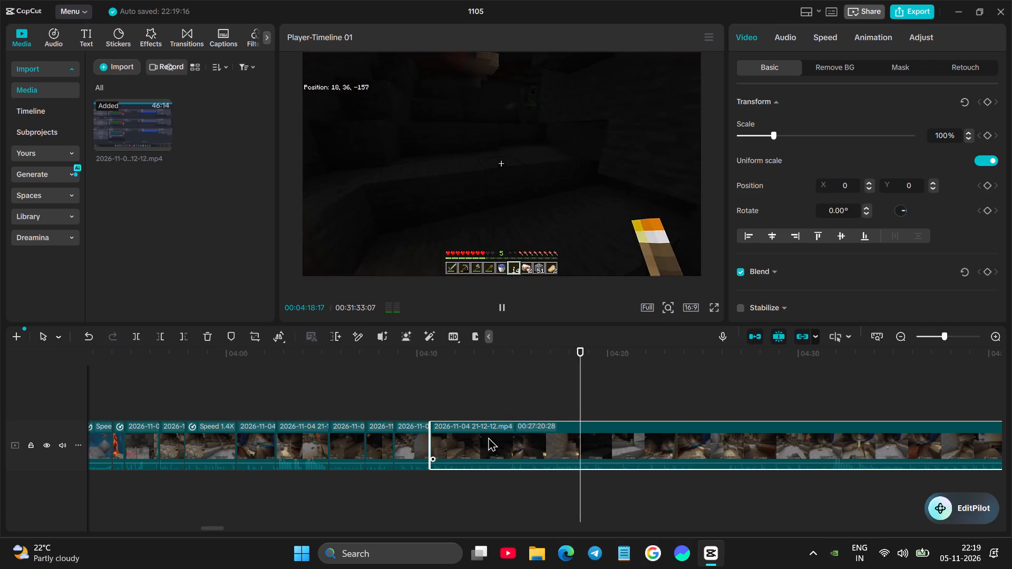
key("space")
left_click_drag(594, 390, 591, 390)
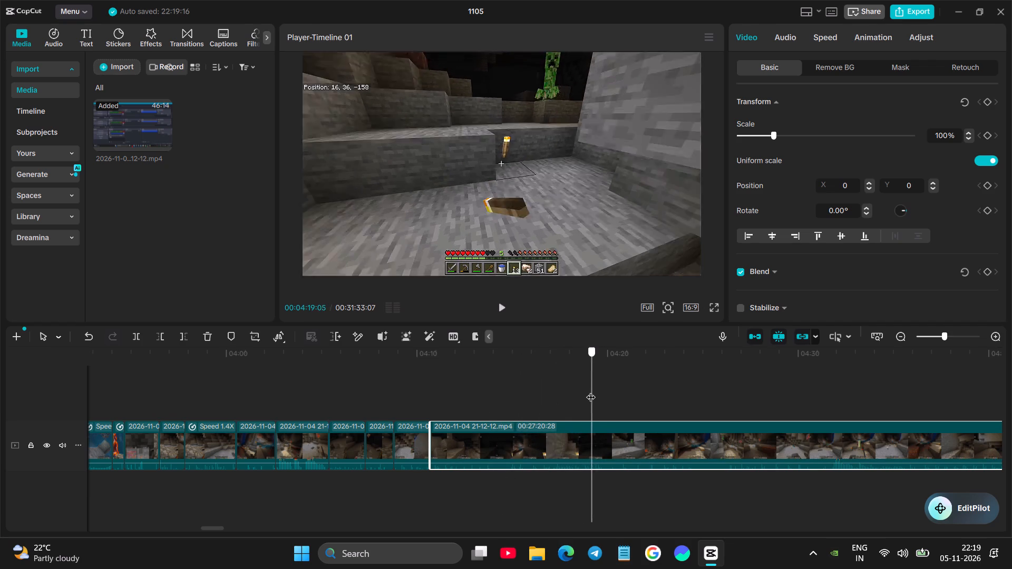
left_click_drag(591, 390, 581, 400)
left_click(559, 435)
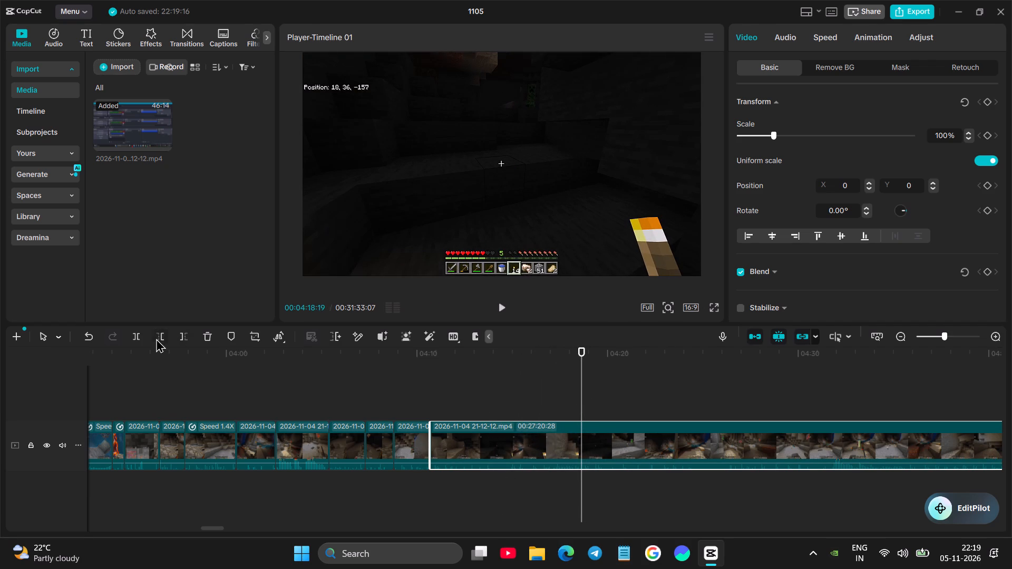
left_click(158, 339)
Play the first creeper sighting across the join and split the long remaining clip at about 00:04:12:08.
left_click(409, 386)
key("space")
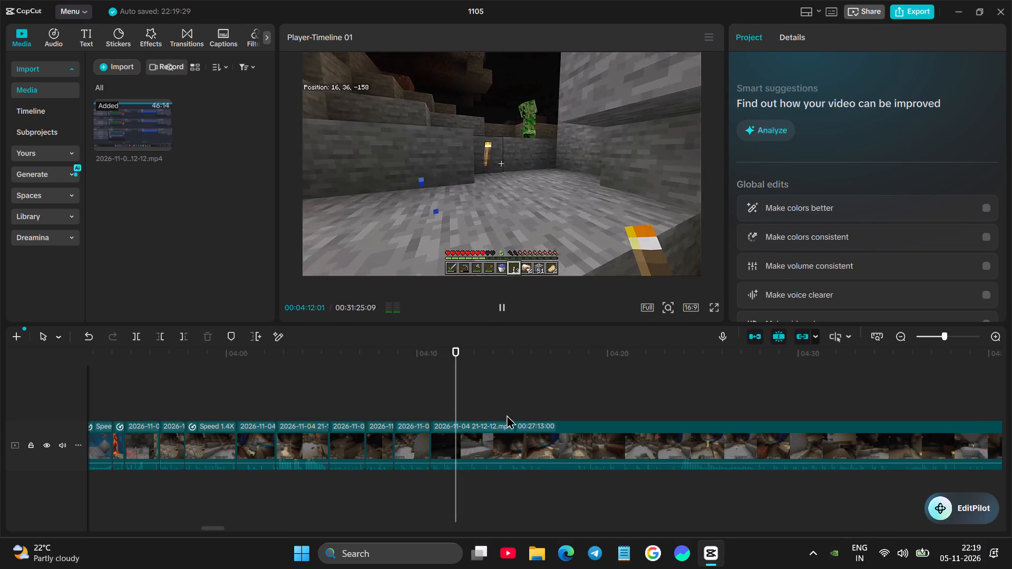
key("space")
left_click(483, 434)
left_click(141, 340)
Play on from the split and cut the start of the long remaining clip up to 00:04:17:15.
key("space")
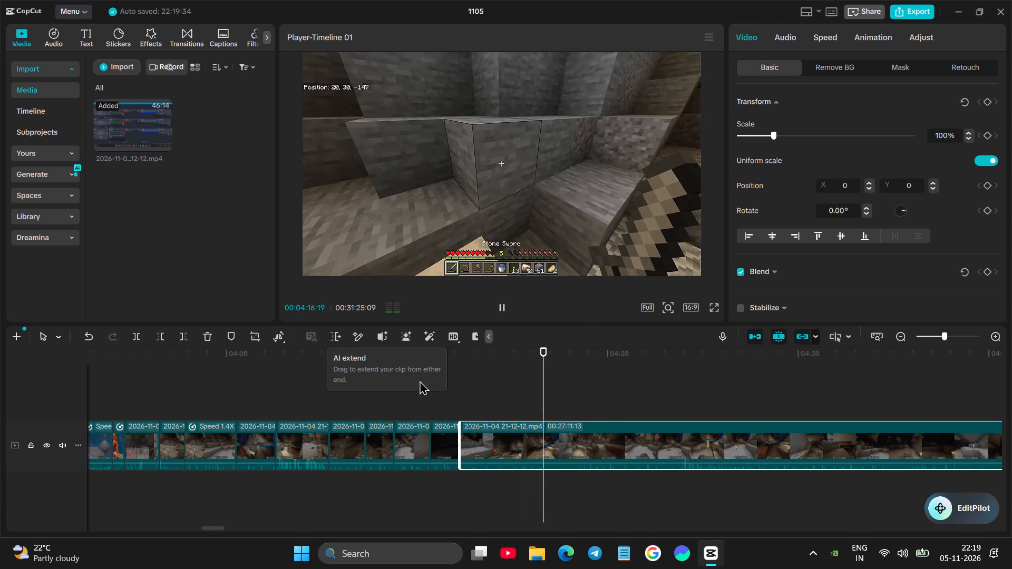
key("space")
left_click(503, 427)
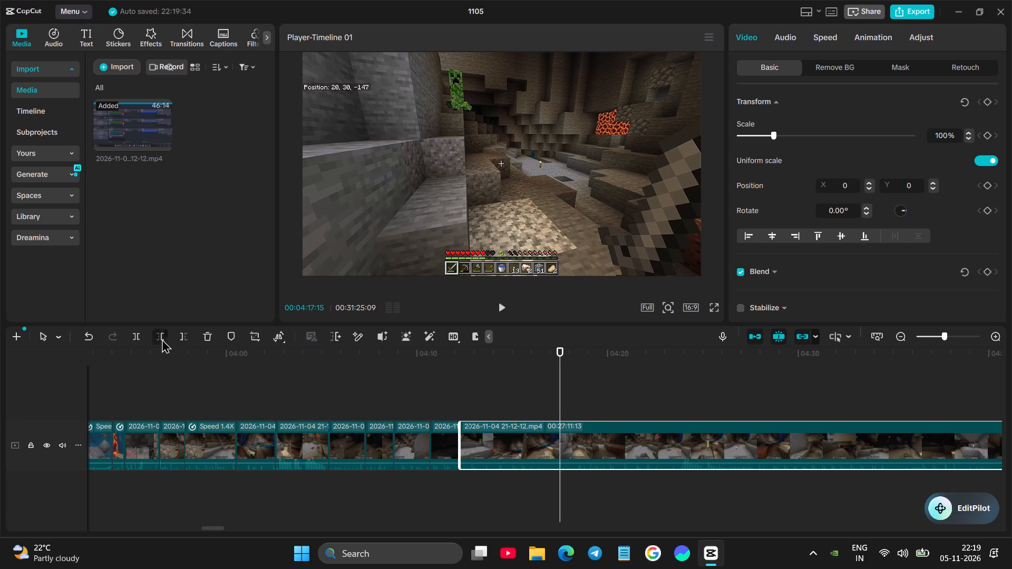
left_click(162, 339)
Replay the join where the creeper stands on the ledge and split the long remaining clip at about 00:04:13:17.
left_click(460, 389)
left_click(442, 390)
key("space")
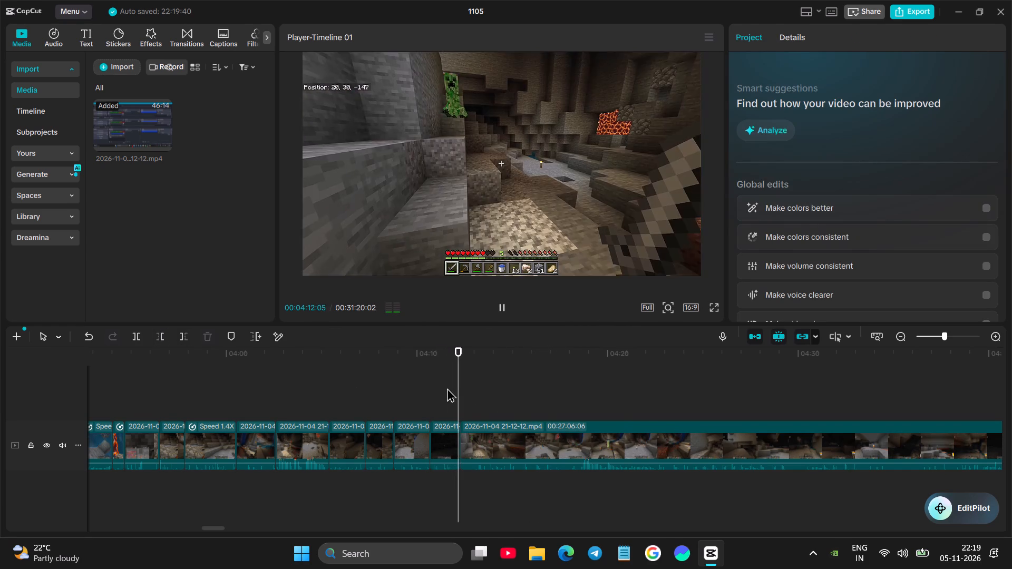
left_click(489, 438)
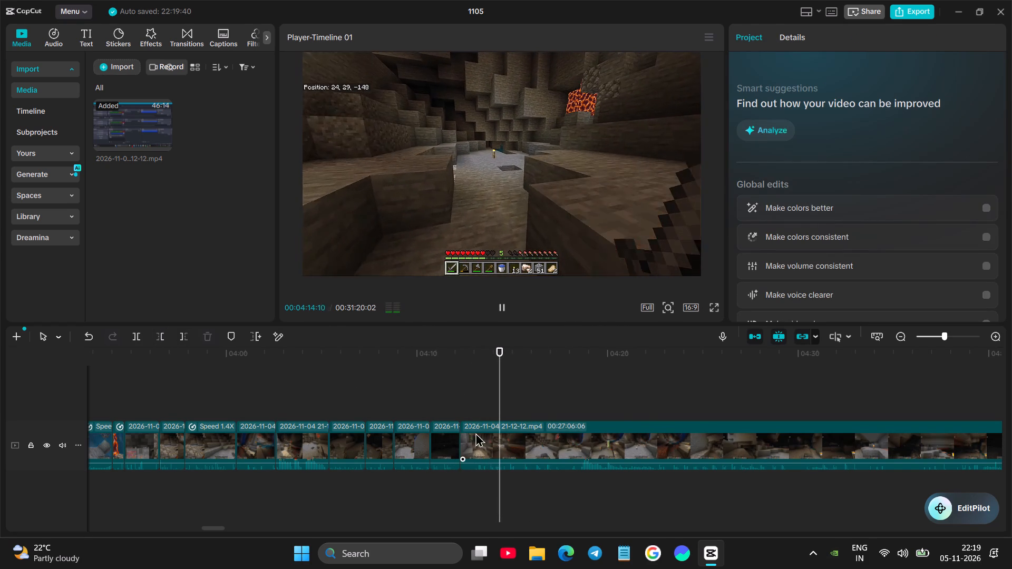
key("space")
left_click(460, 406)
left_click(477, 436)
key("space")
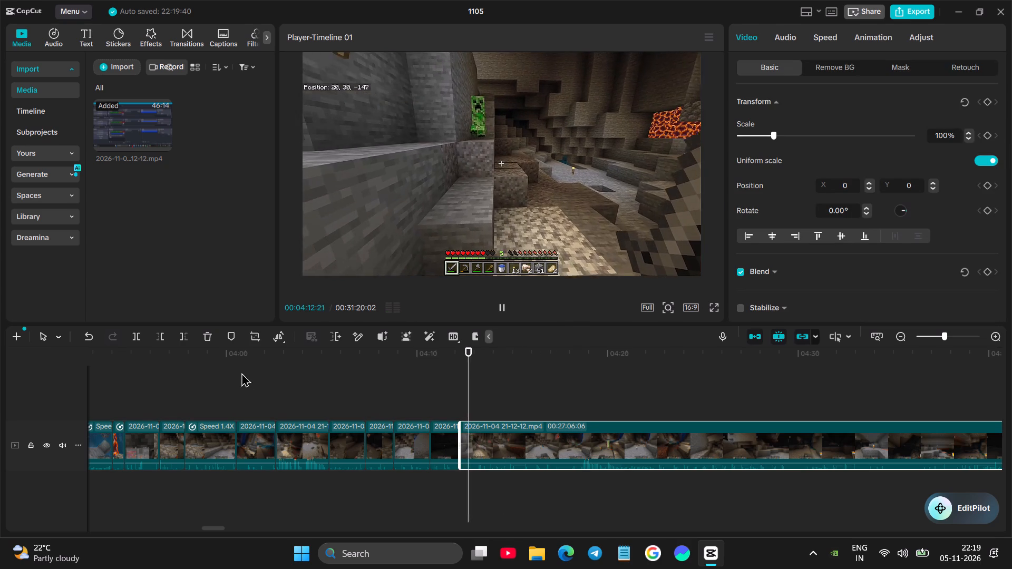
key("space")
left_click(139, 341)
Play up to the creeper's approach and cut about 4.5 seconds from the start of the long remaining clip, to about 00:04:18:01.
key("space")
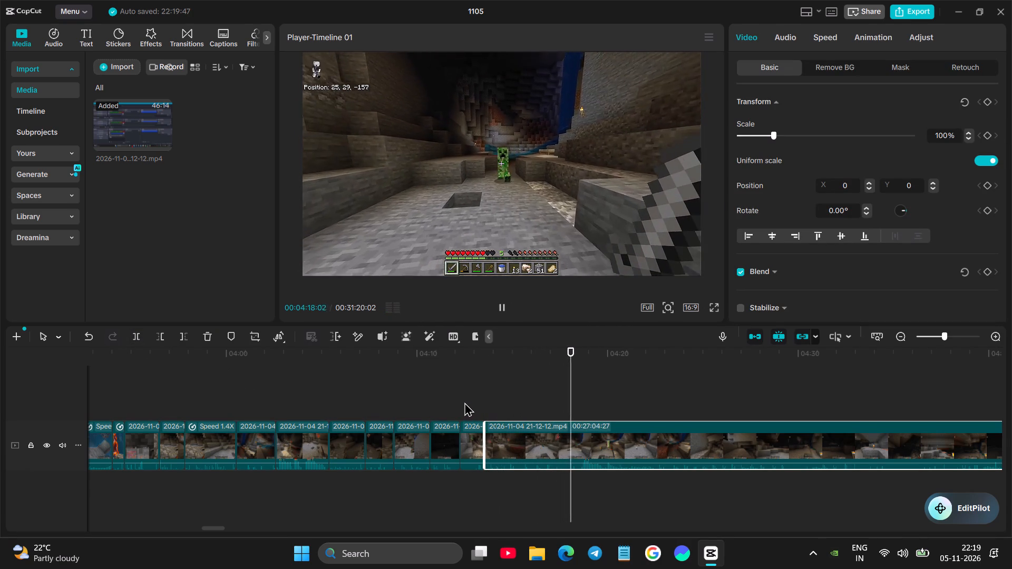
key("space")
left_click_drag(582, 403, 577, 408)
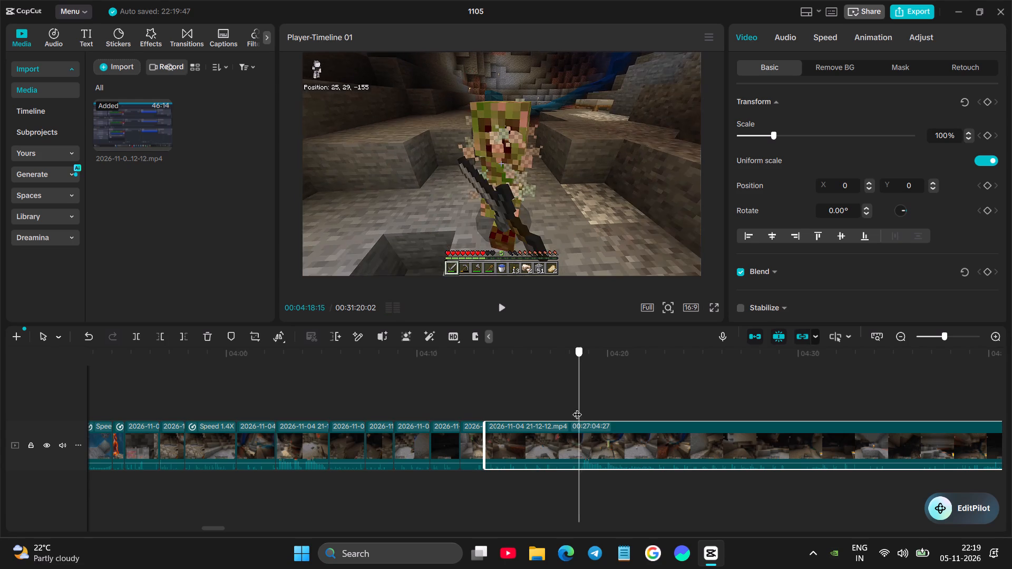
left_click_drag(577, 408, 570, 419)
left_click(510, 443)
left_click(160, 336)
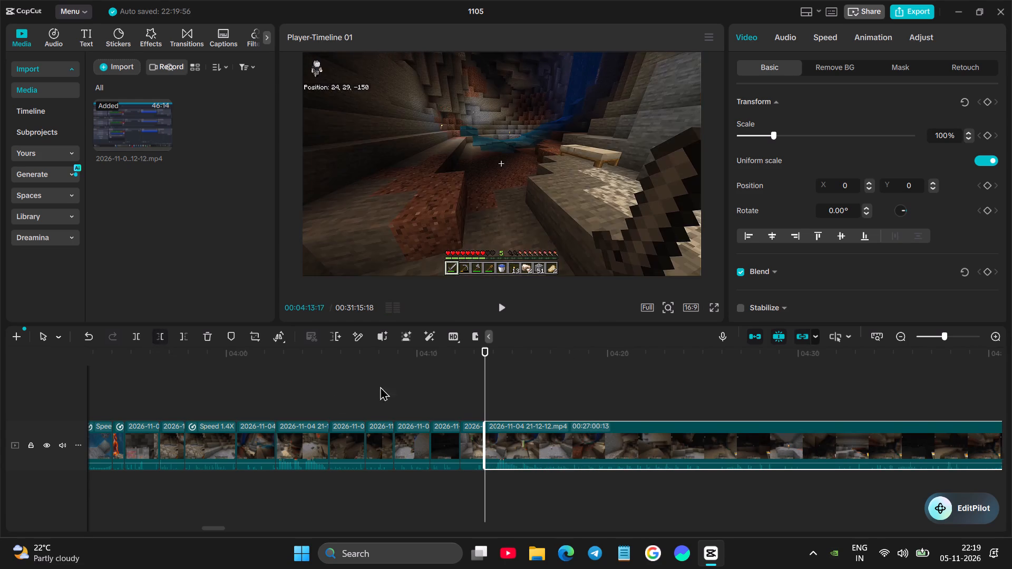
Replay the join into the long remaining clip, play through the creeper kill, and split the clip at about 00:04:16:17.
left_click(456, 390)
key("space")
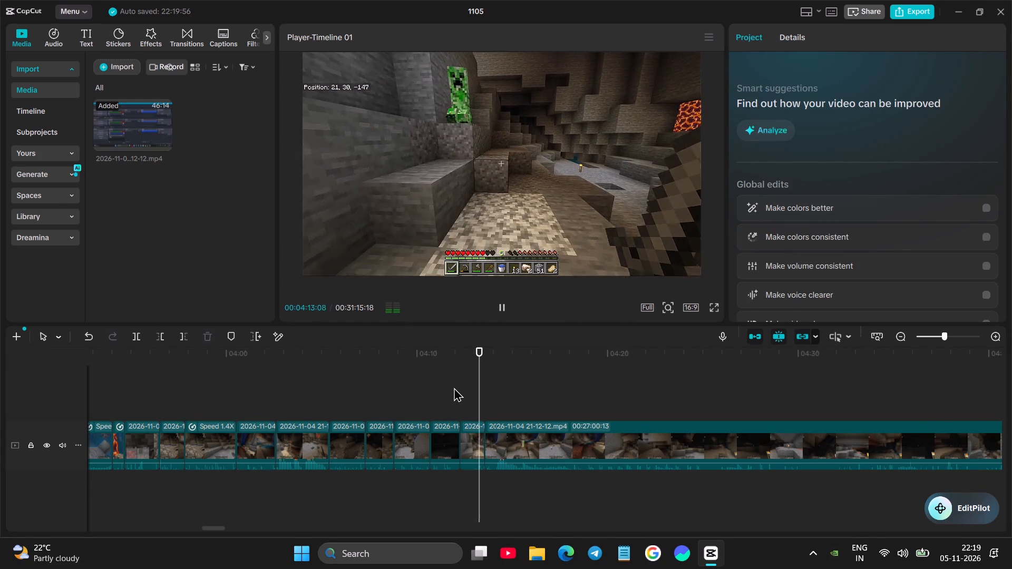
key("space")
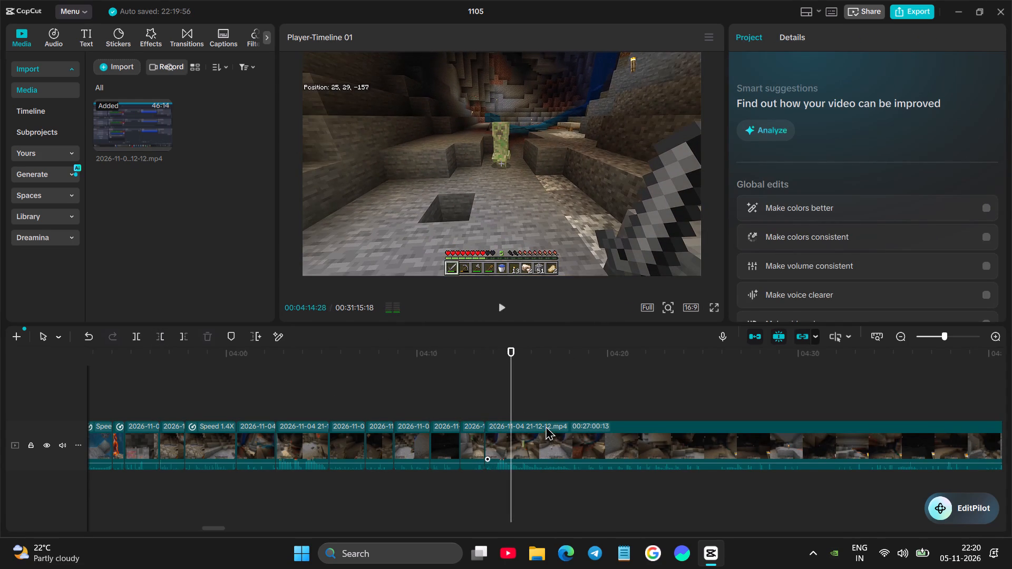
left_click(530, 441)
key("space")
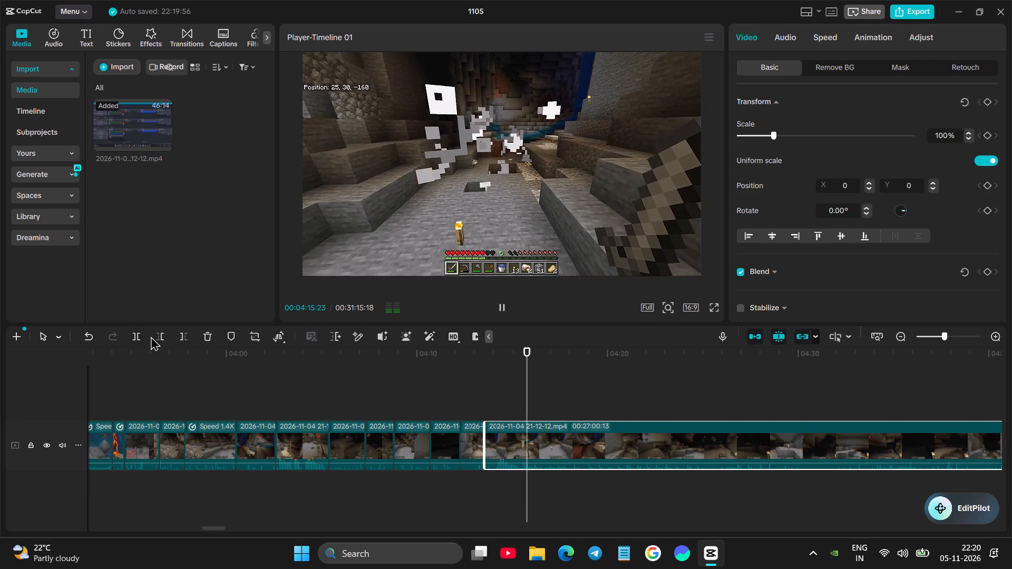
key("space")
key("space")
key("space")
left_click(537, 443)
left_click(130, 335)
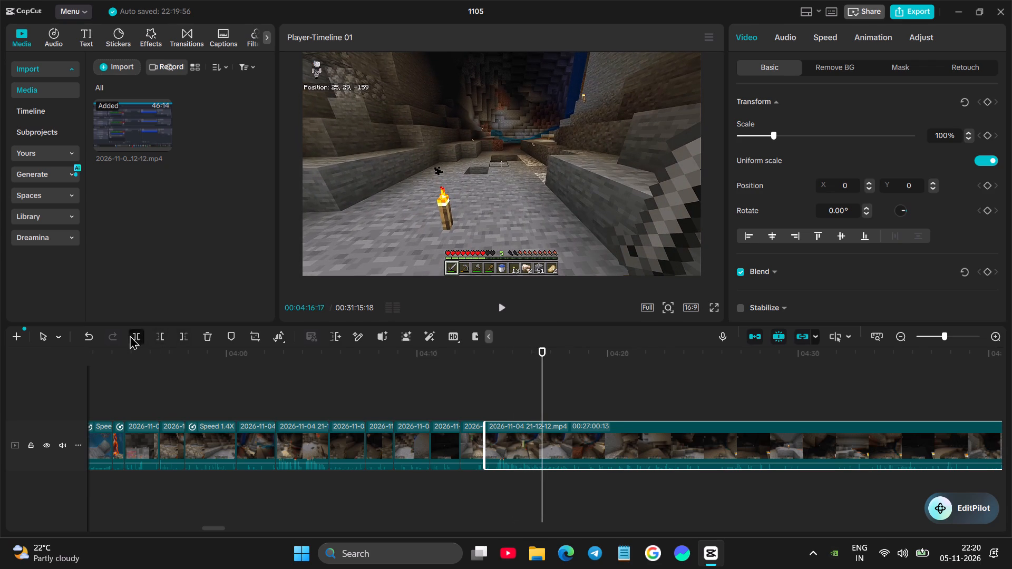
Review past the new split and cut the start of the long remaining clip up to 00:04:22:11.
left_click(492, 396)
left_click(489, 396)
key("space")
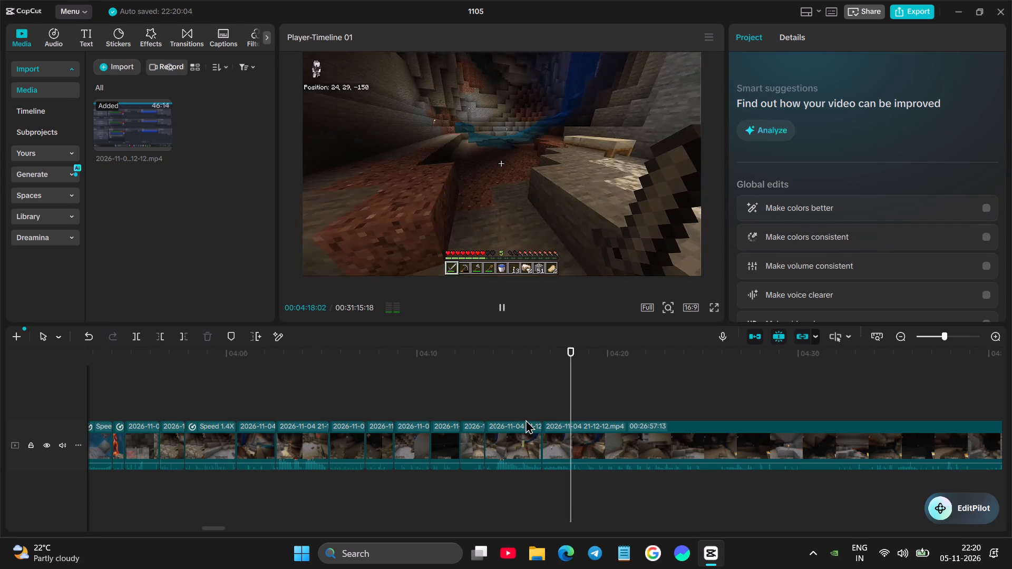
left_click(586, 402)
left_click_drag(586, 402, 621, 401)
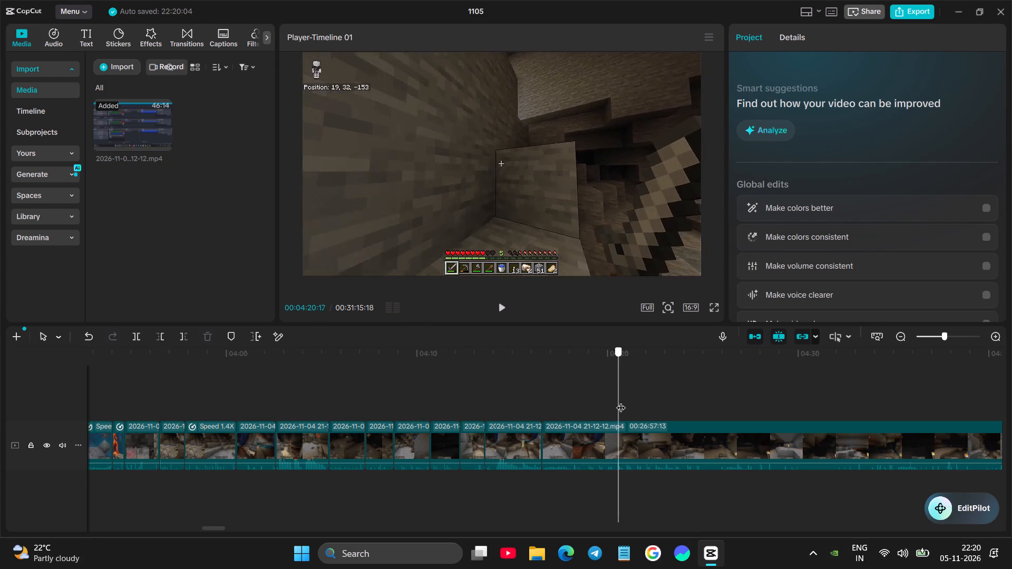
left_click_drag(621, 401, 653, 402)
left_click(653, 440)
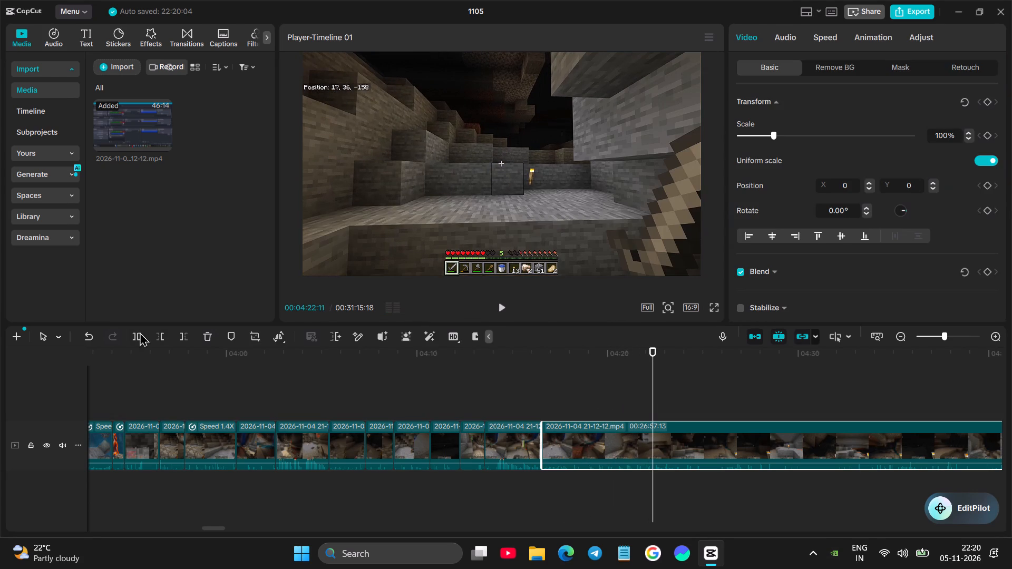
left_click(163, 337)
Play from the creeper fight into the dark torch passage and split the long remaining clip at 00:04:18:10.
left_click(501, 400)
key("space")
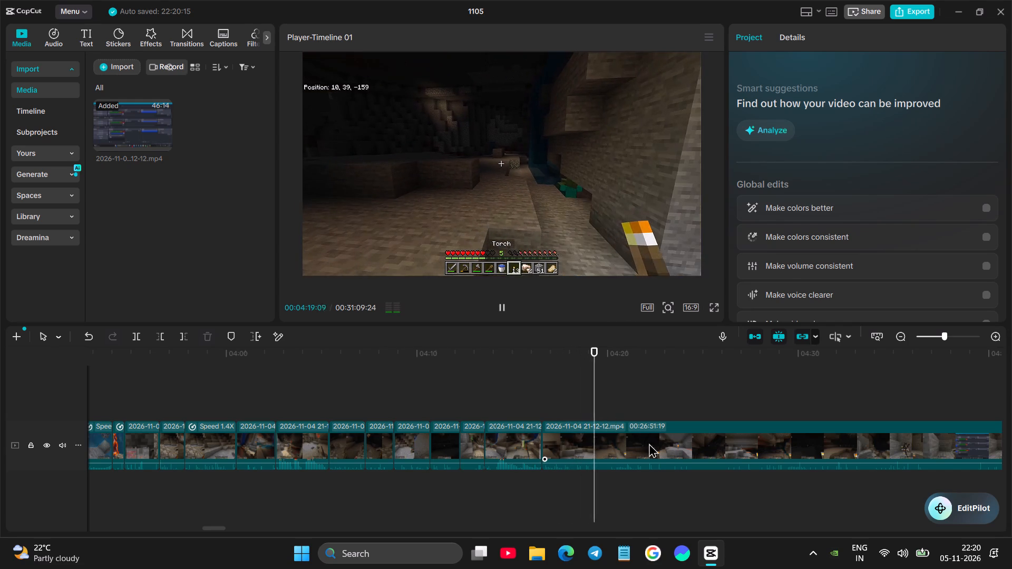
key("space")
key("space")
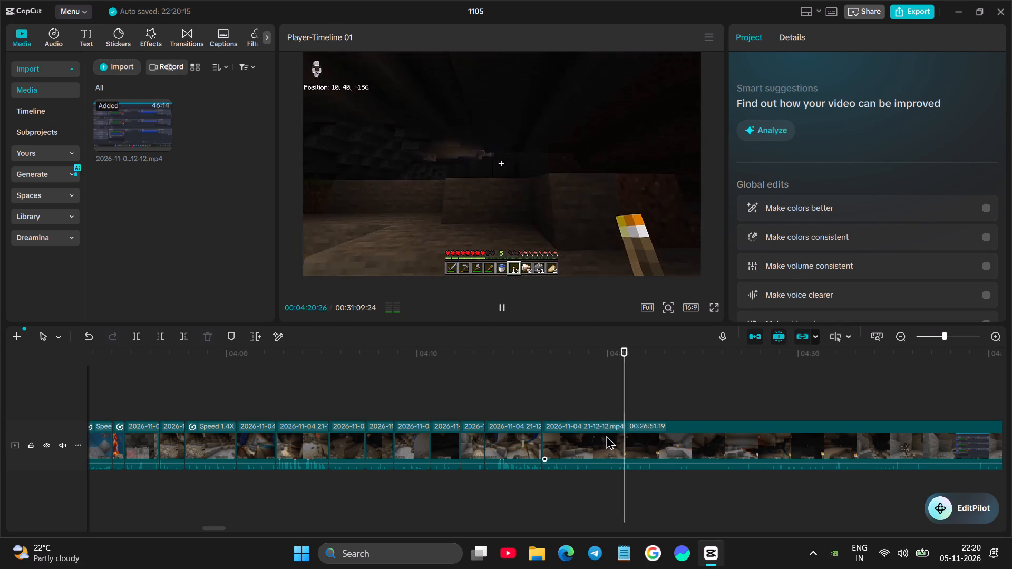
key("space")
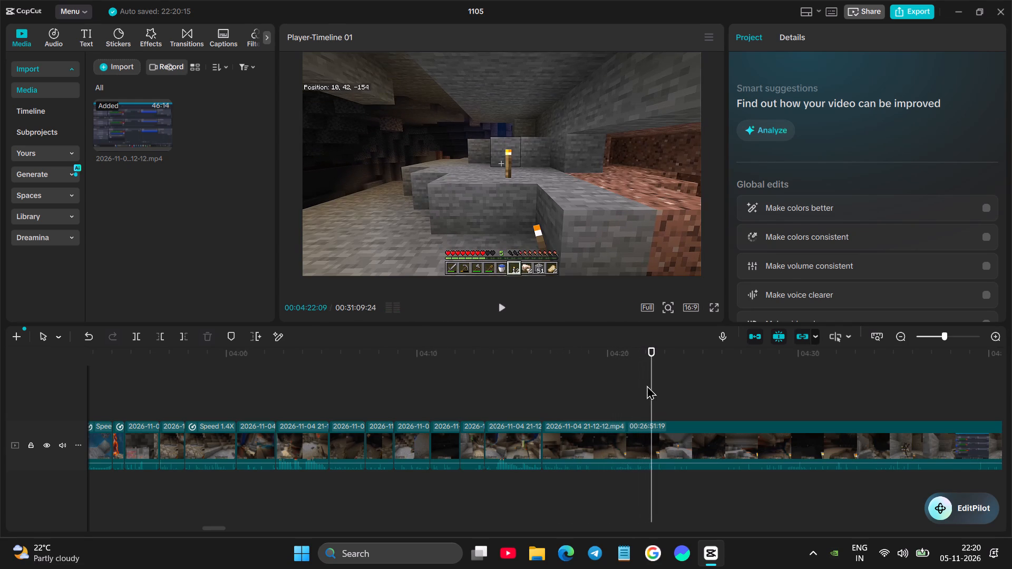
left_click_drag(651, 384, 643, 401)
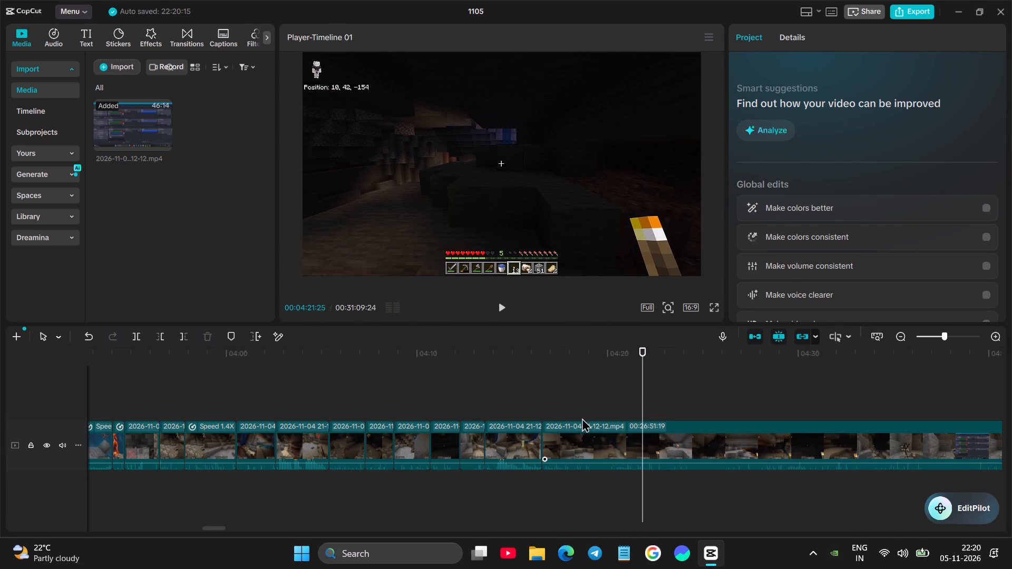
left_click(576, 407)
left_click(579, 443)
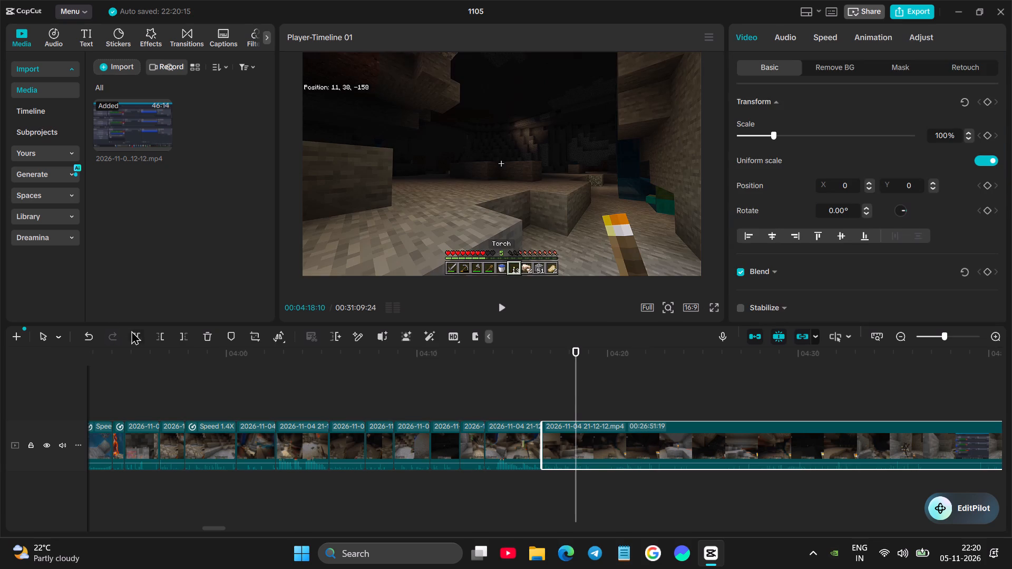
left_click(134, 332)
Cut the start of the long remaining clip up to 00:04:21:17, just before the torch is placed.
left_click_drag(577, 383, 625, 369)
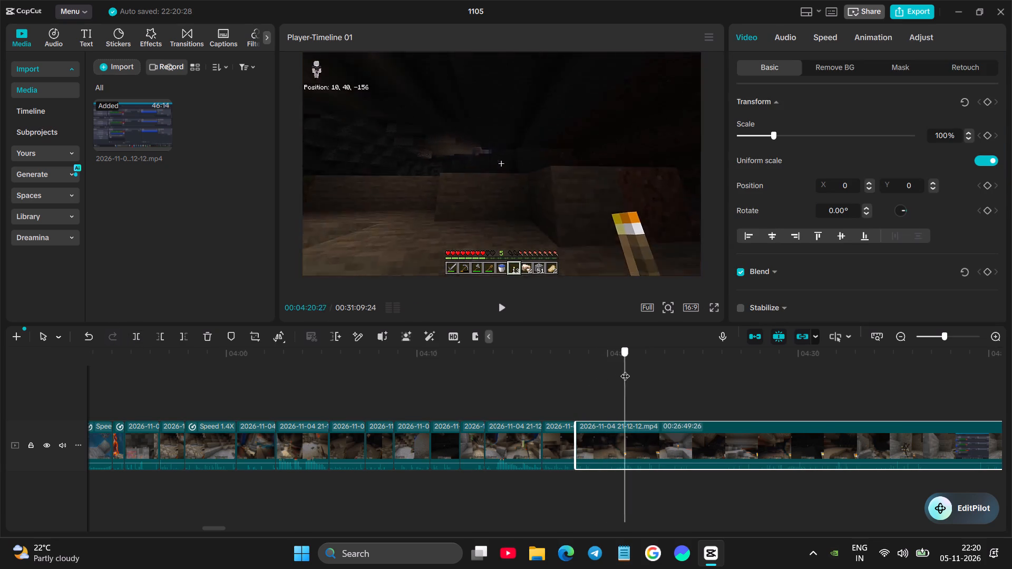
left_click_drag(625, 369, 637, 375)
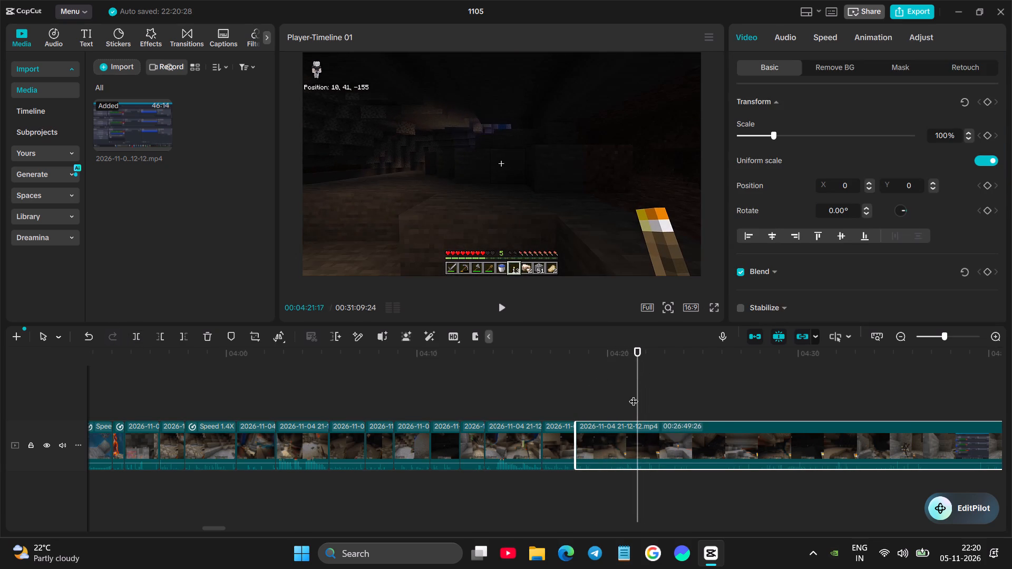
left_click(633, 432)
left_click(157, 335)
Replay the join where the torch is placed and split the long remaining clip just after 00:04:19:09.
left_click(559, 388)
key("space")
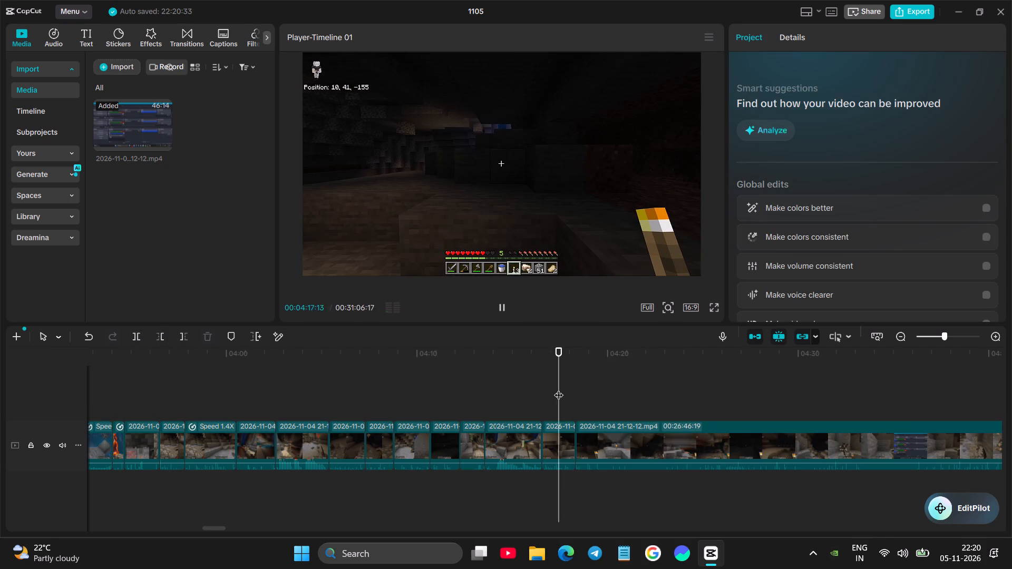
key("space")
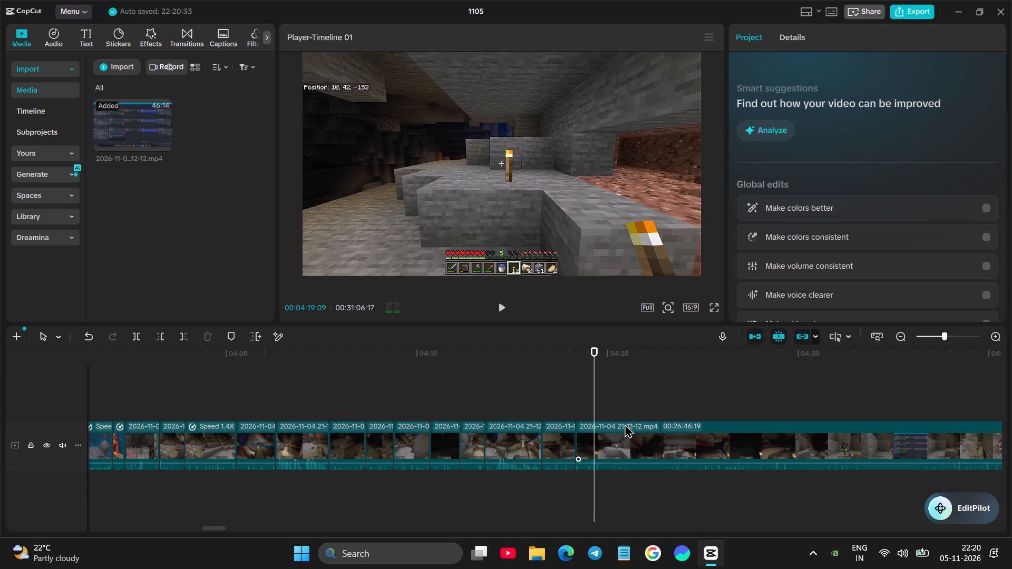
key("space")
key("space")
left_click(622, 427)
left_click(134, 339)
Play on from the split and cut the start of the long remaining clip up to 00:04:26:10.
key("space")
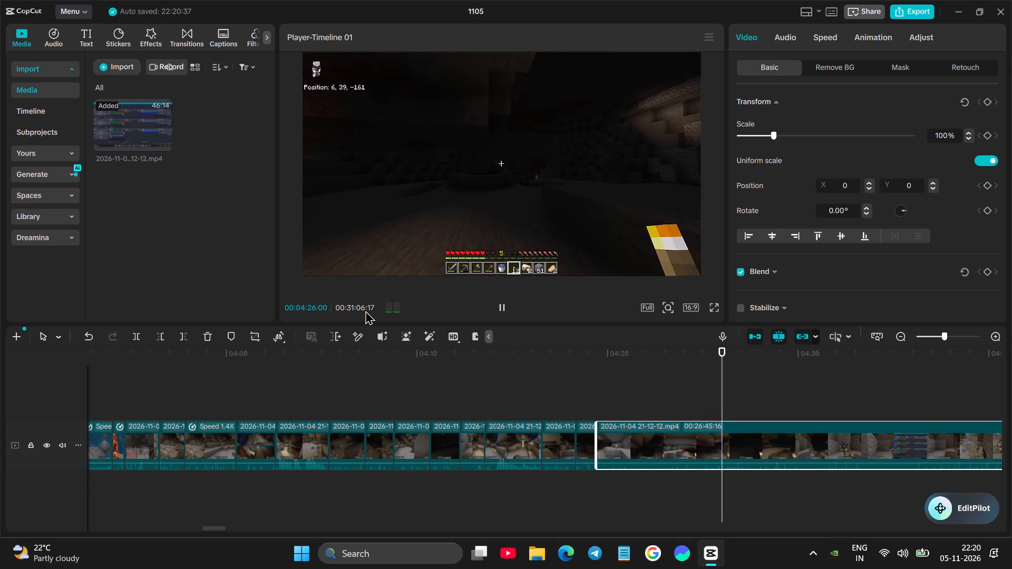
key("space")
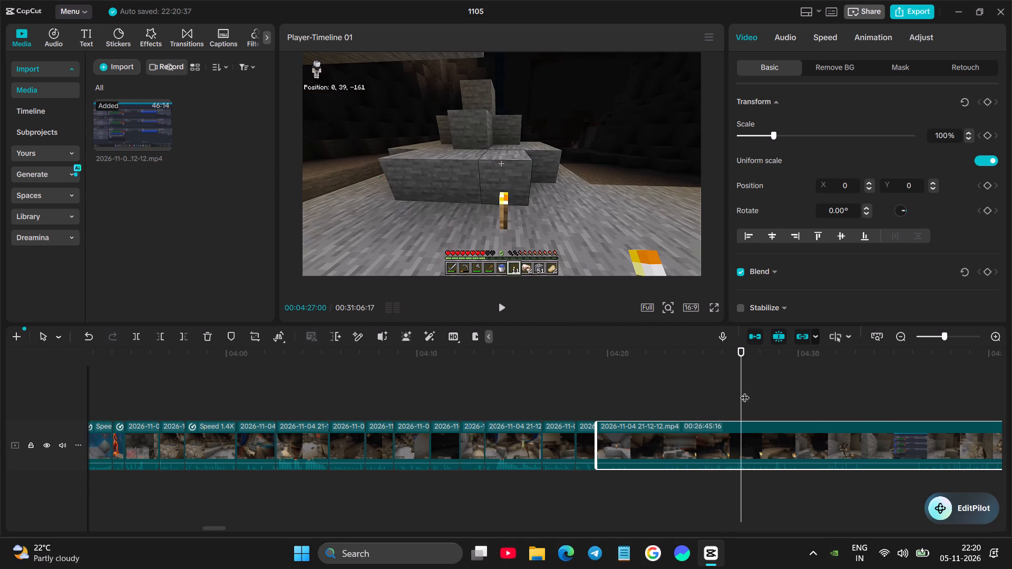
left_click_drag(743, 392, 728, 405)
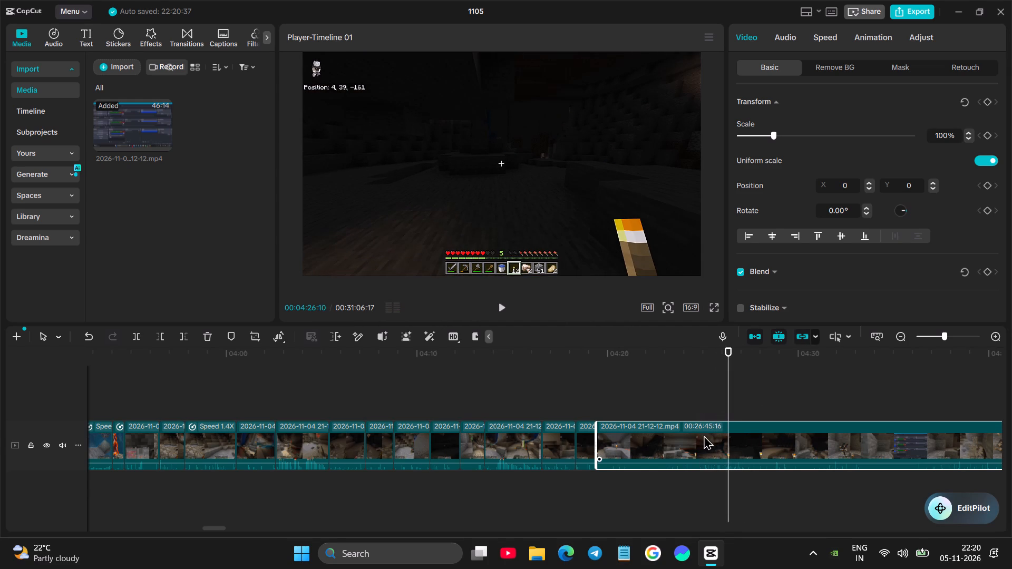
left_click(704, 435)
left_click(163, 335)
Replay the latest join past the torch by the stone steps and split the long remaining clip at about 00:04:20:16.
left_click(575, 393)
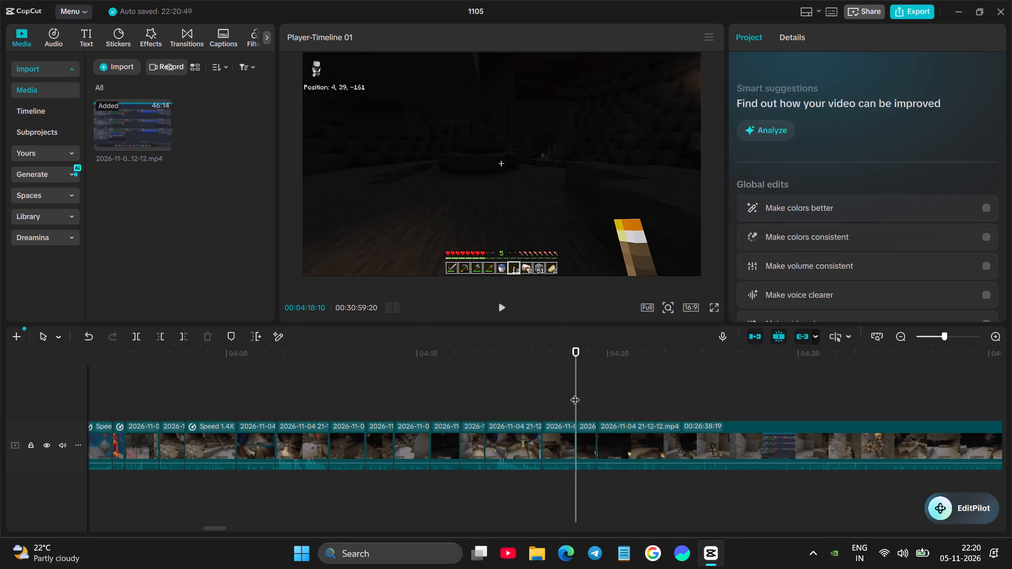
key("space")
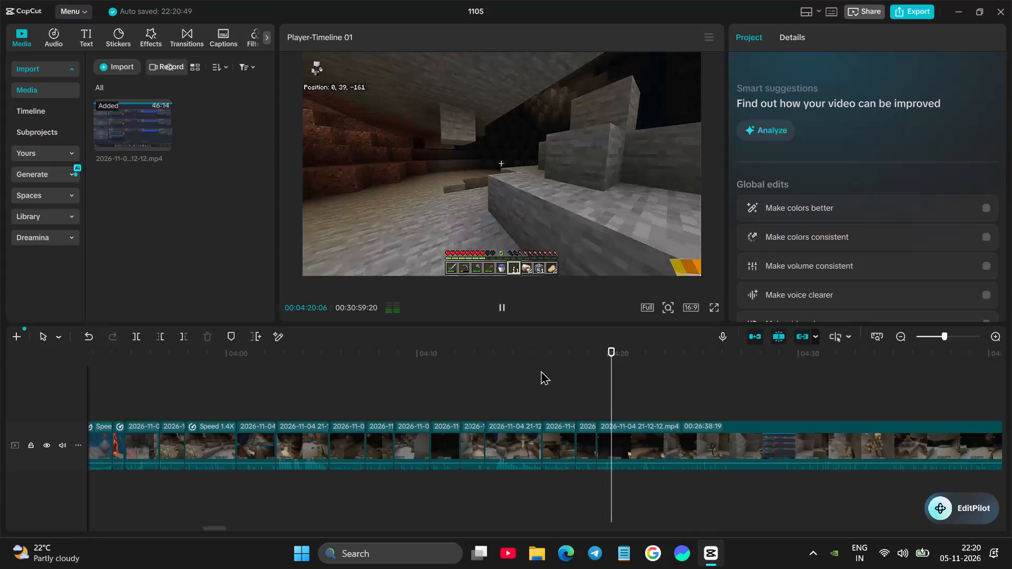
left_click(628, 390)
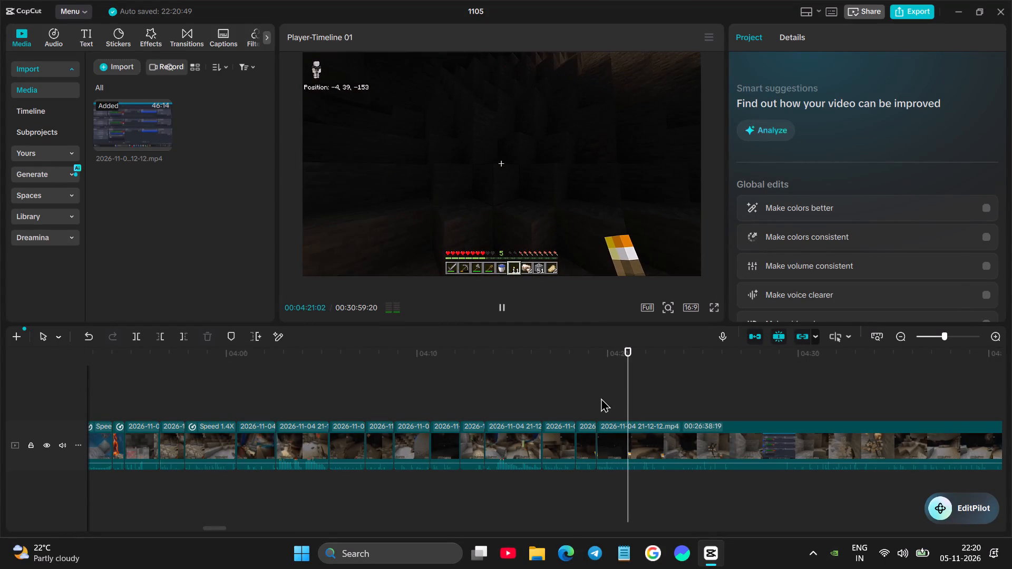
left_click(599, 400)
key("space")
key("space")
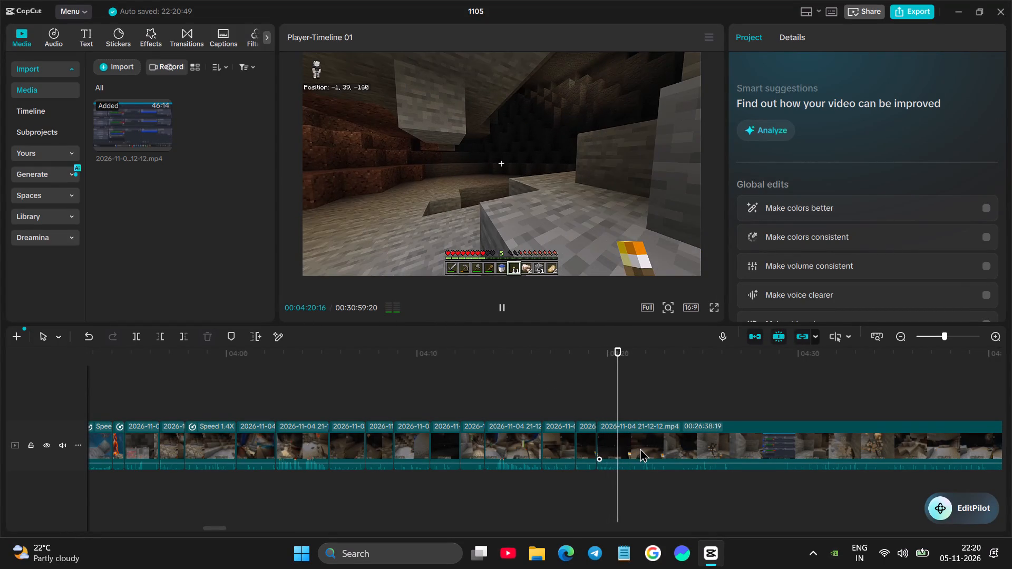
left_click(640, 448)
key("space")
key("space")
left_click(137, 333)
Cut the start of the long remaining clip up to 00:04:21:11, in the dark stretch before the next torch.
left_click_drag(623, 404, 640, 395)
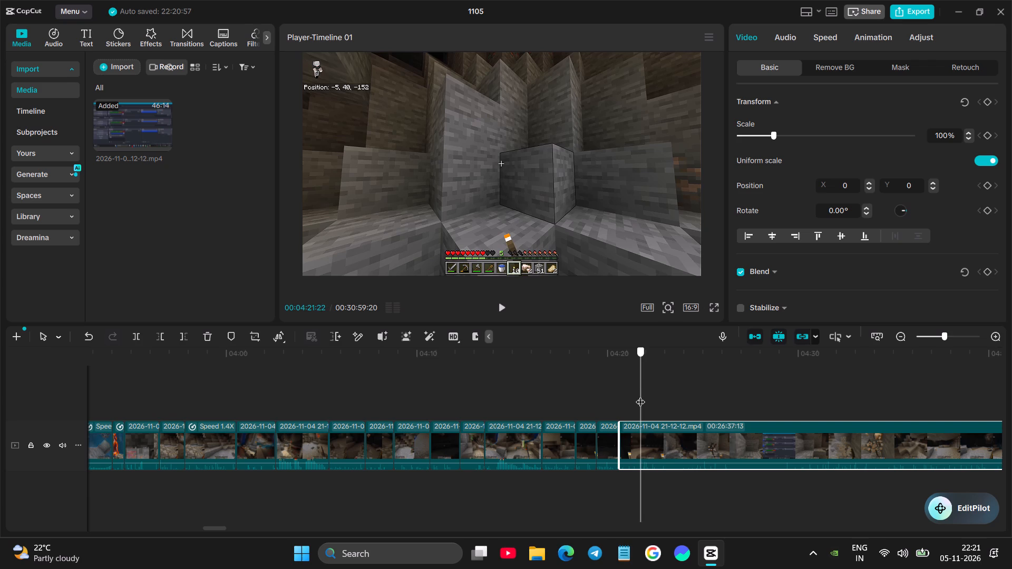
left_click_drag(640, 395, 634, 403)
left_click(646, 444)
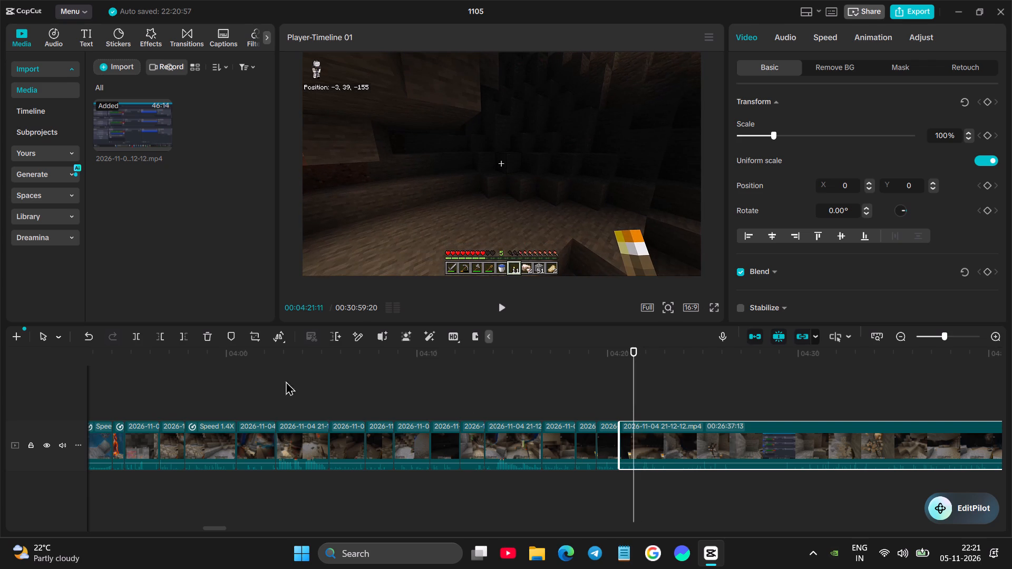
left_click(162, 342)
Replay the join through the torch placement at the stone wall and split the long remaining clip at 00:04:21:20.
left_click(598, 404)
key("space")
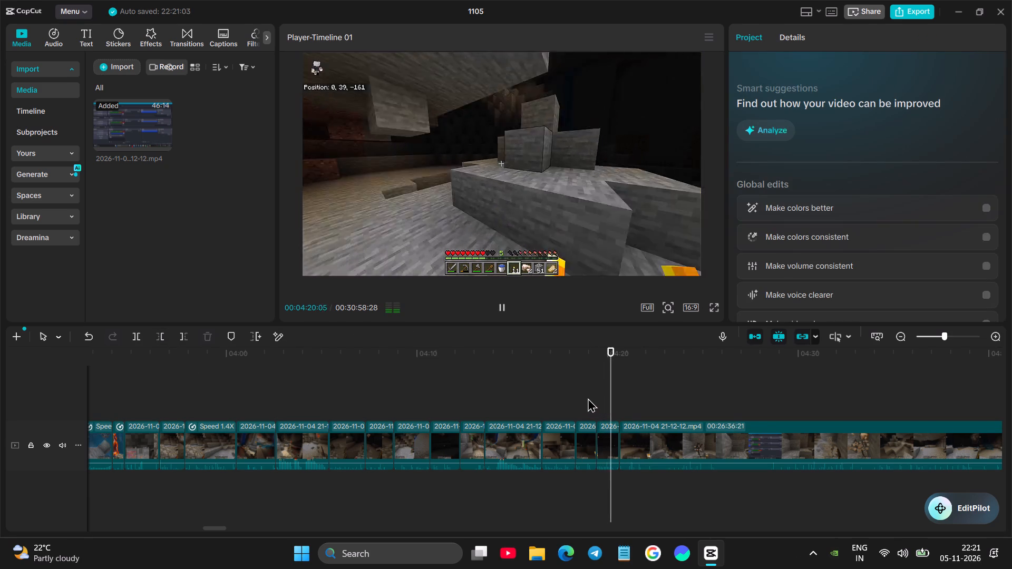
key("space")
left_click(673, 444)
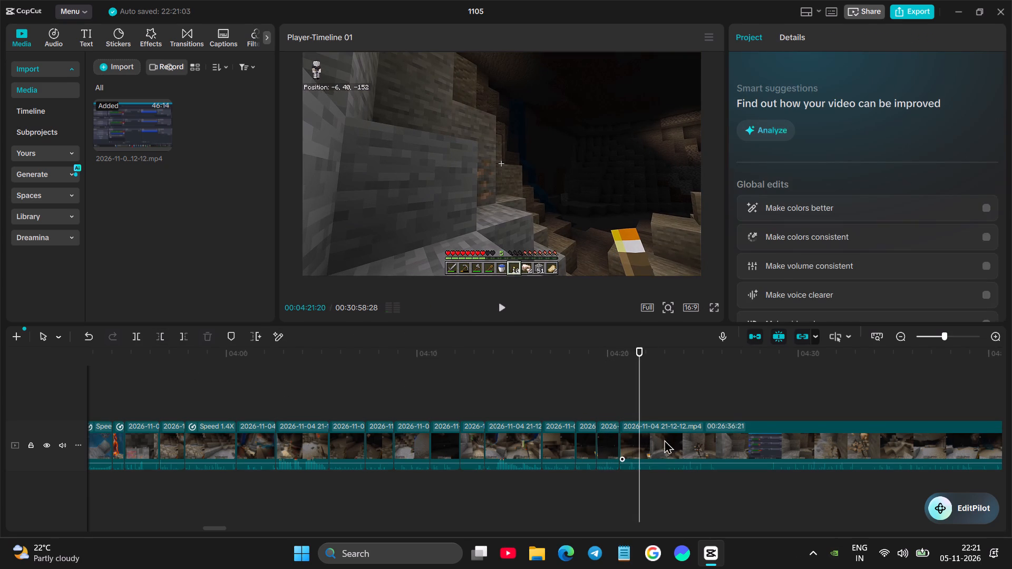
left_click(140, 337)
Play on to the ore mining with the stone pickaxe and cut the long remaining clip's start up to about 00:04:23:24.
key("space")
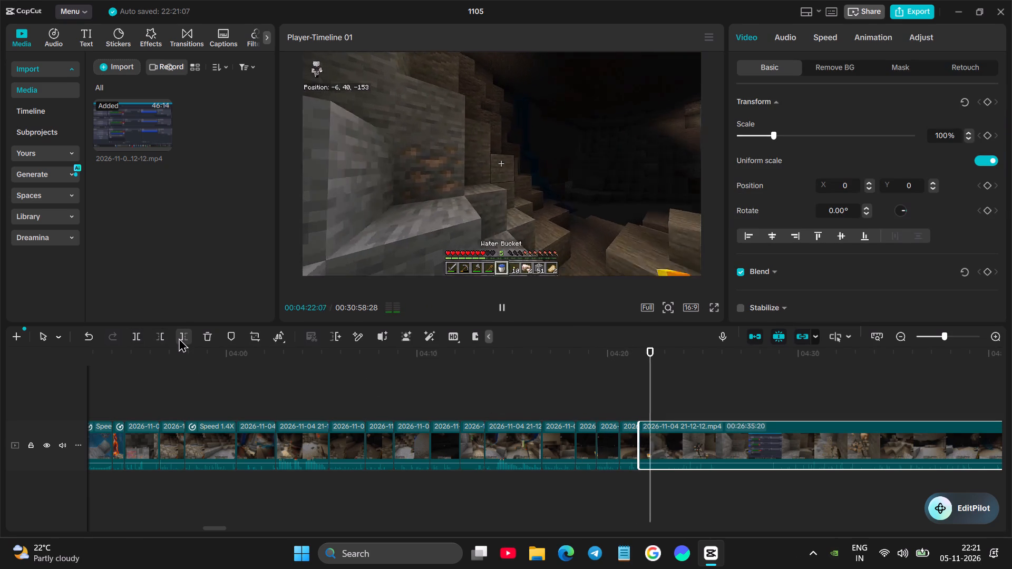
key("space")
key("space")
key("space")
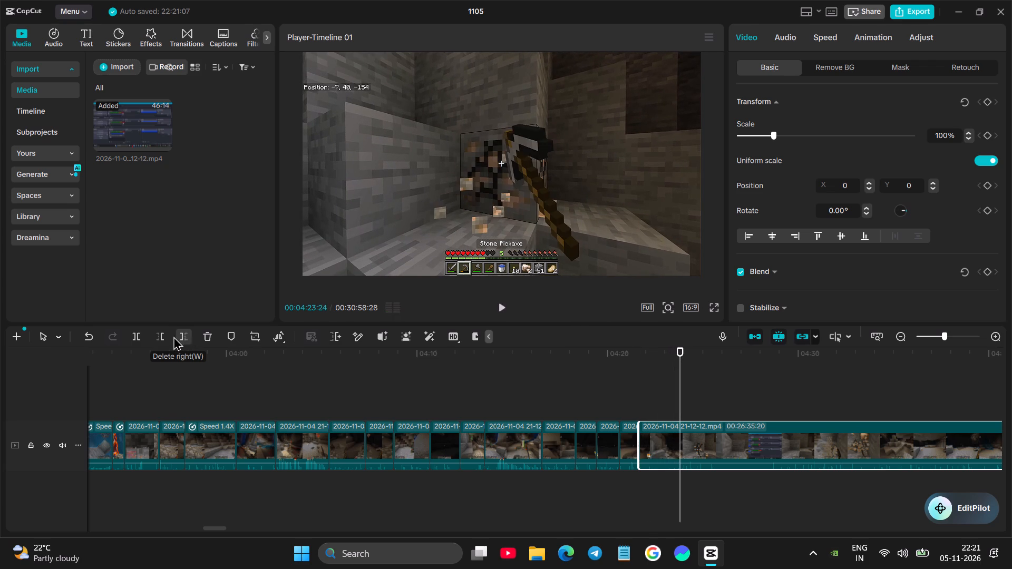
key("space")
key("space")
left_click(157, 336)
Replay the join into the ore mining and extend the long remaining clip's start back by about 0.6 seconds.
left_click(625, 392)
key("space")
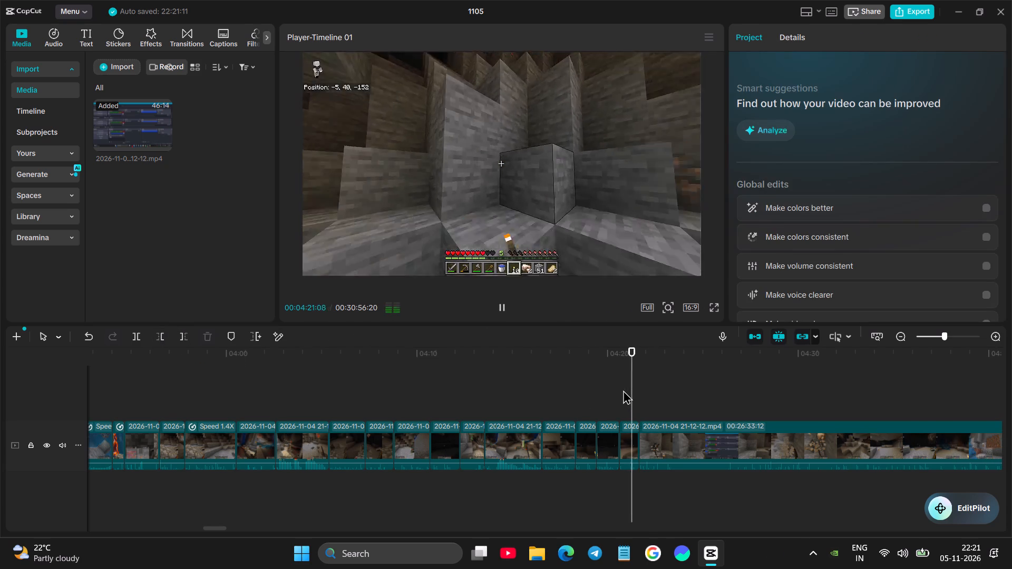
left_click(650, 438)
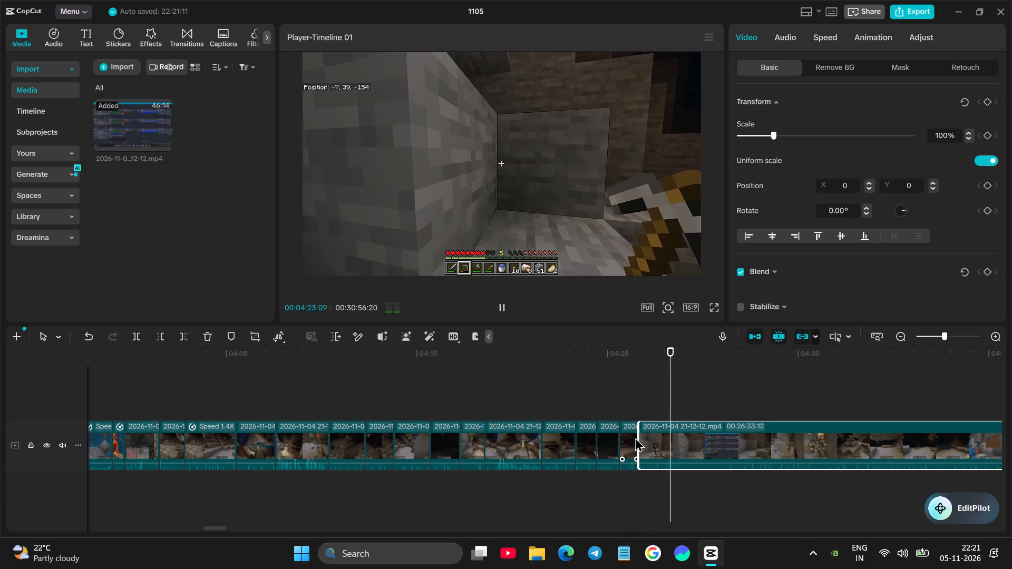
left_click(636, 434)
left_click_drag(638, 430, 629, 430)
Replay the adjusted join through the first ore block breaking and split the long remaining clip at about 00:04:23.
left_click(616, 399)
key("space")
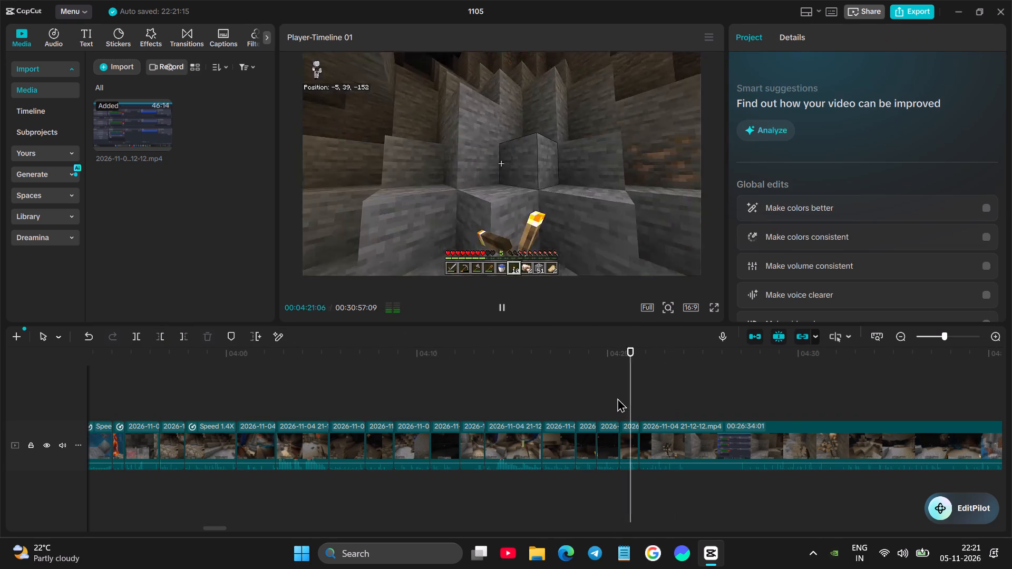
key("space")
left_click(705, 442)
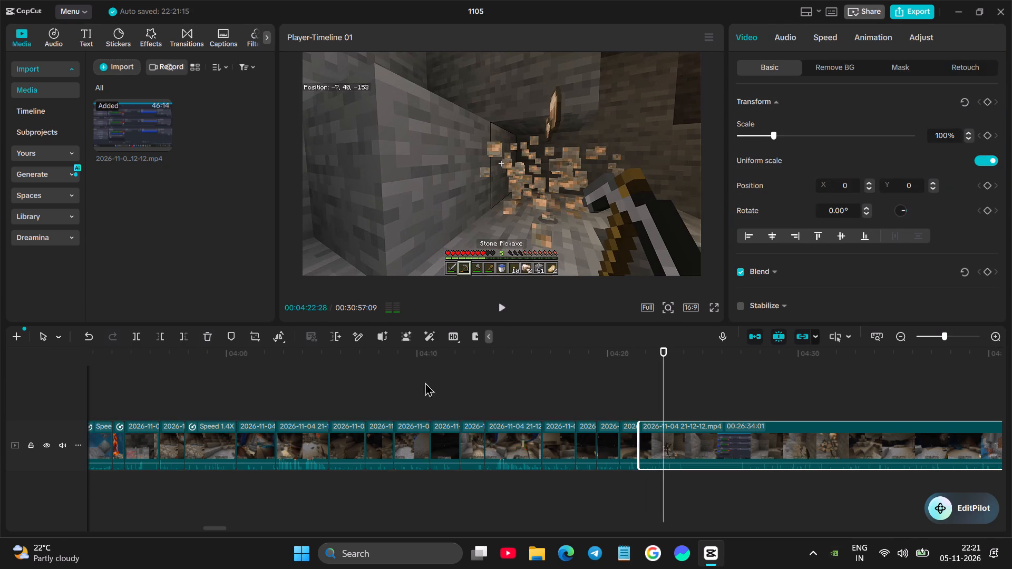
key("space")
key("space")
left_click(130, 333)
Play on through the ore mining and cut the long remaining clip's start up to about 00:04:30:04.
key("space")
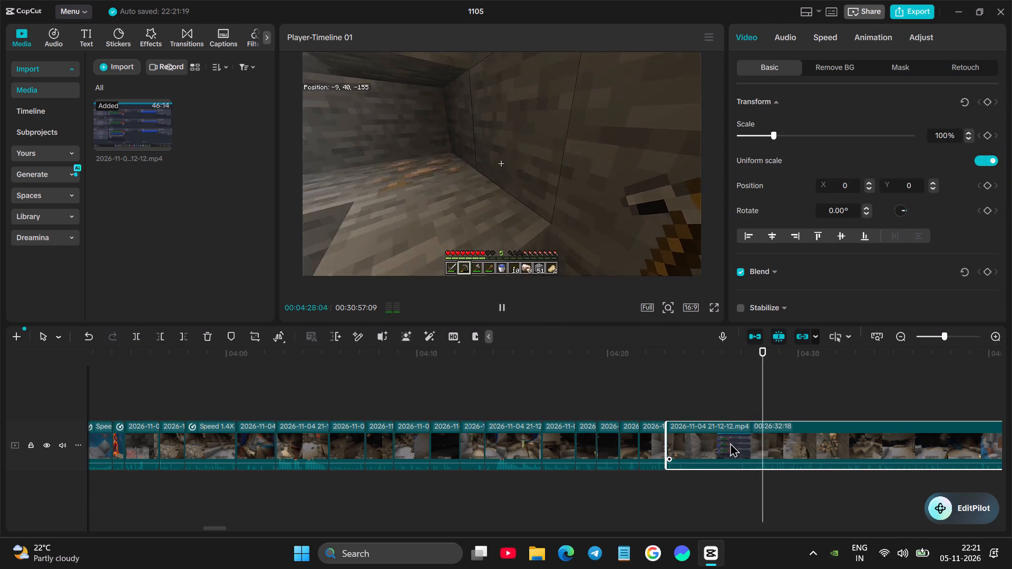
key("space")
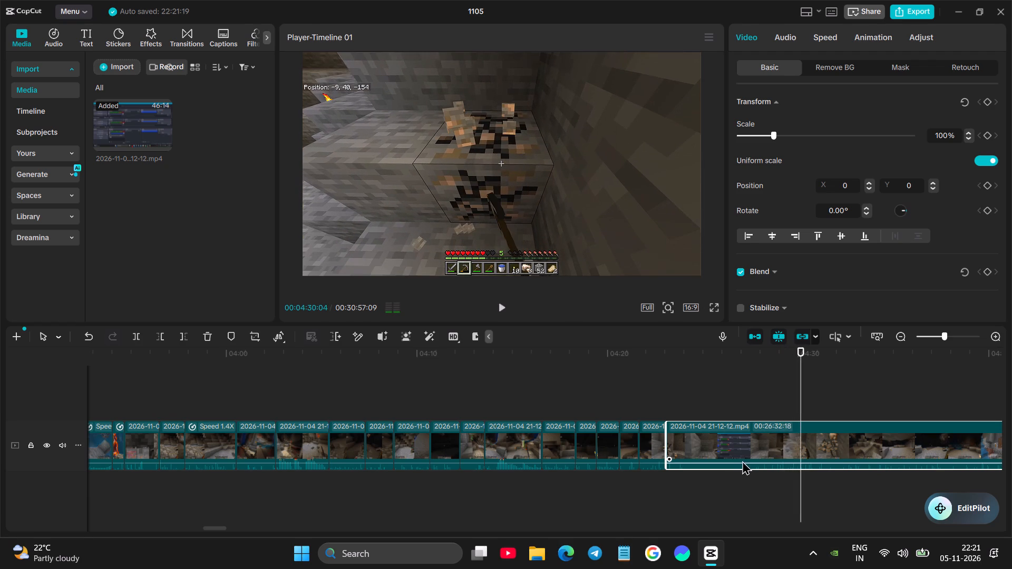
left_click(743, 460)
left_click(161, 339)
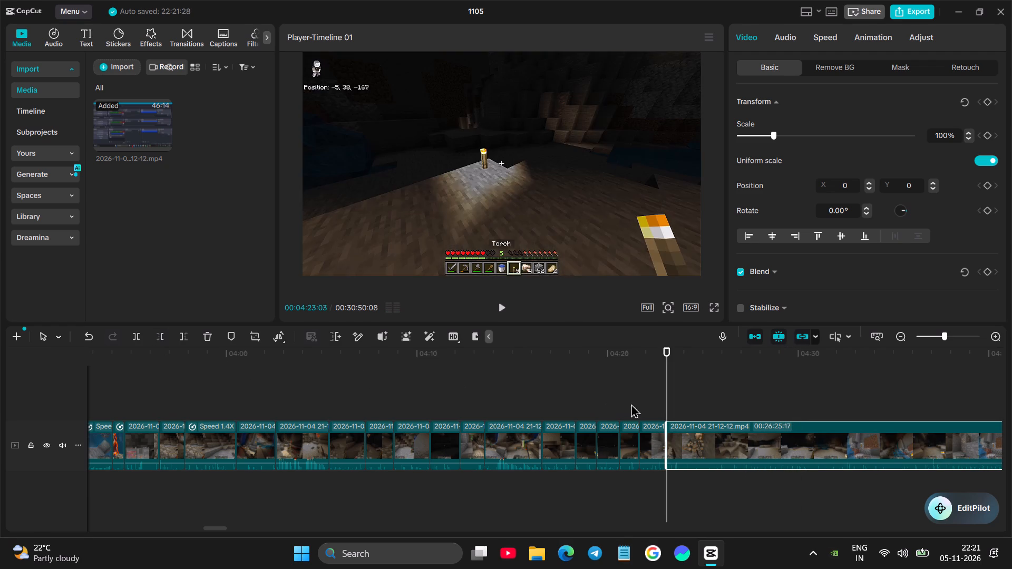
Replay the join through the ore block breaking and split the long remaining clip at 00:04:24:01.
left_click(643, 400)
key("space")
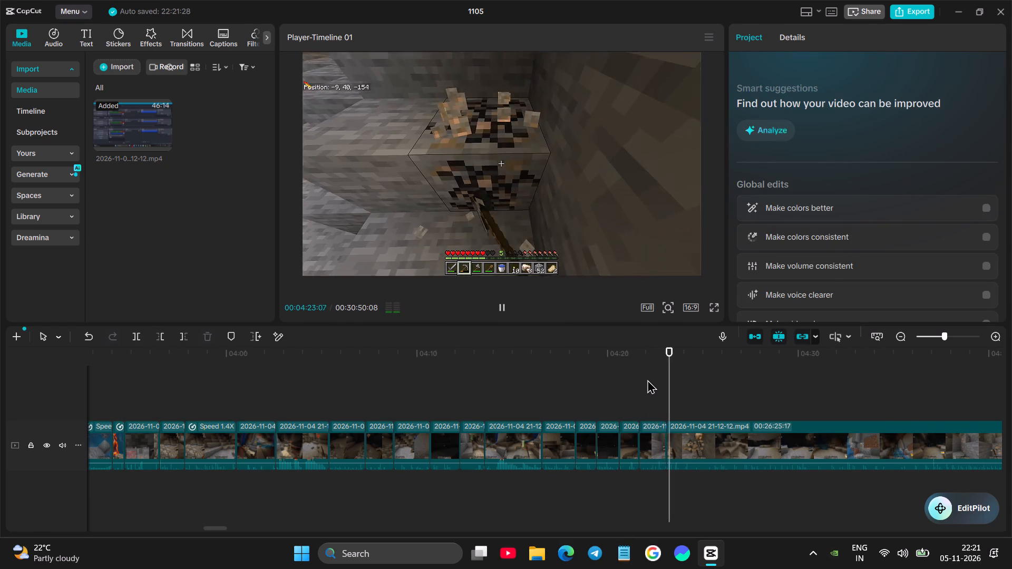
key("space")
left_click(757, 428)
key("space")
key("space")
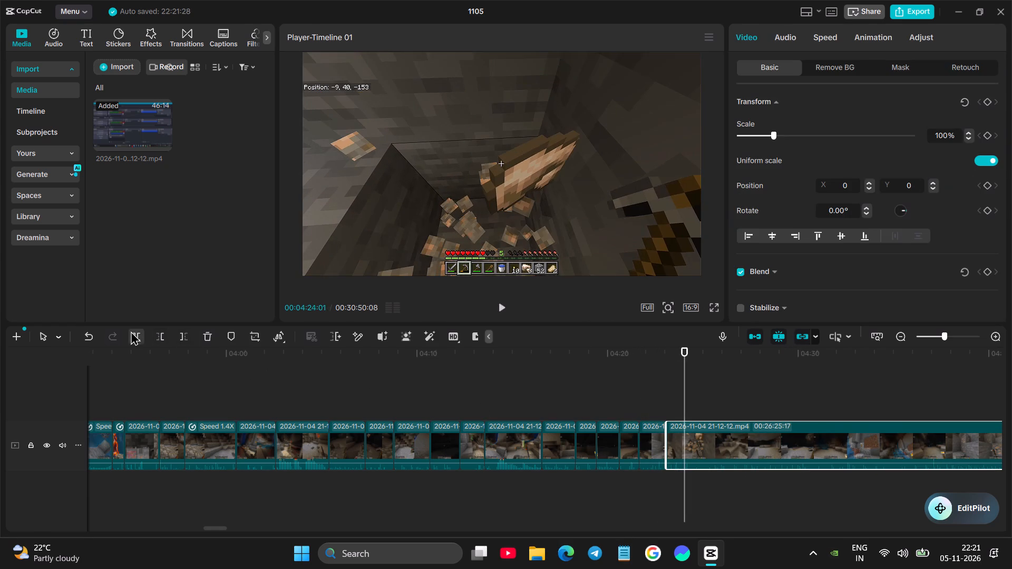
left_click(131, 331)
Play on to the torch being carried through the dark cave and cut the long remaining clip's start up to about 00:04:29:16.
key("space")
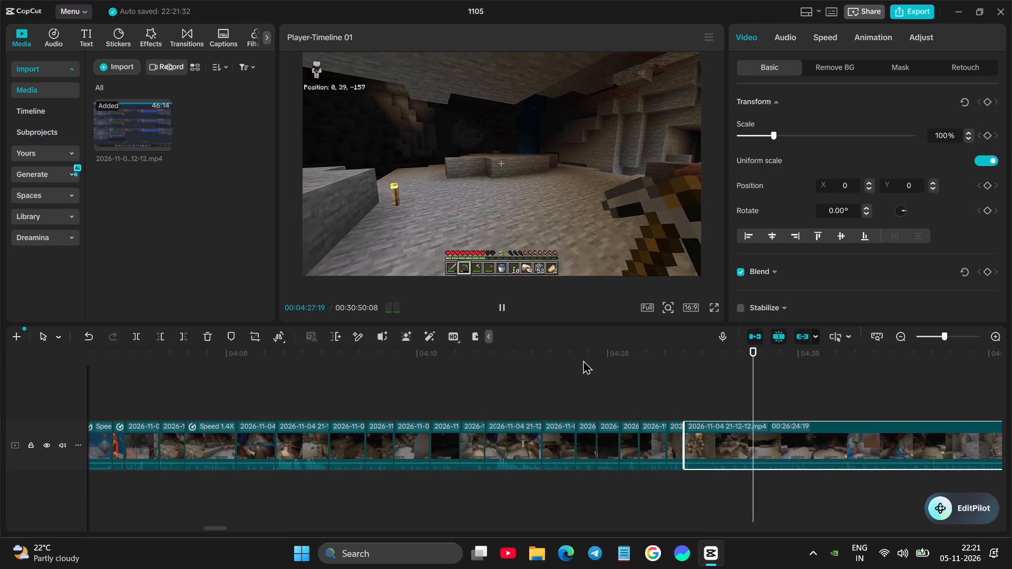
scroll(583, 360, "left", 1)
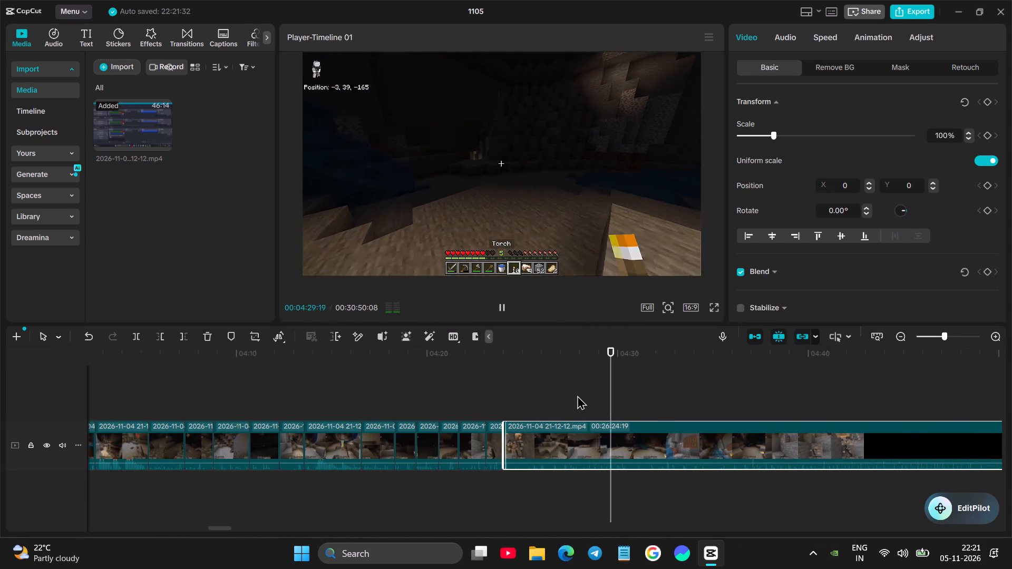
scroll(577, 395, "left", 1)
key("space")
left_click_drag(582, 376, 571, 384)
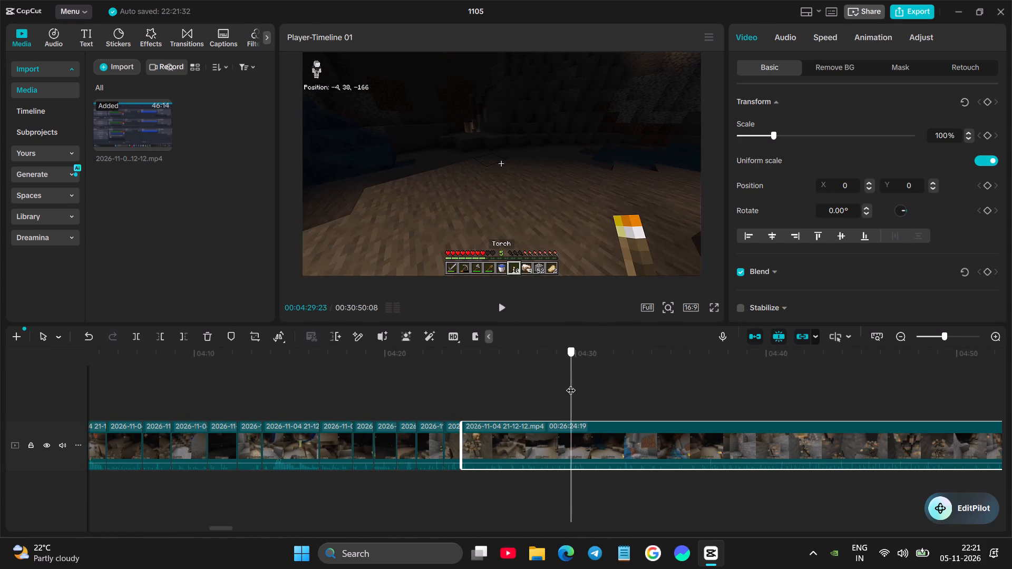
left_click_drag(571, 384, 567, 390)
left_click(554, 437)
left_click(159, 338)
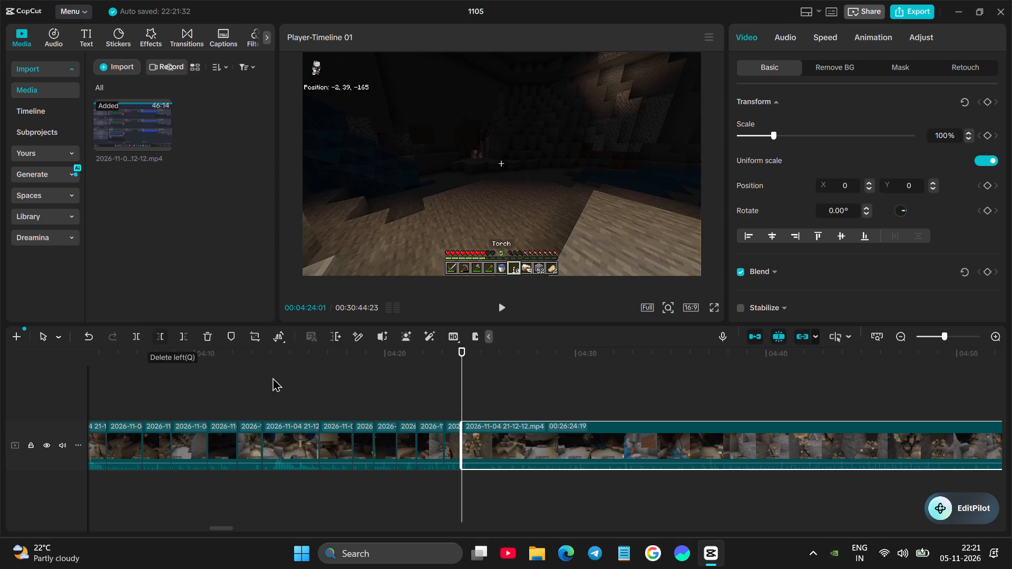
Replay the join into the dark cave walk and split the long remaining clip at about 00:04:25:10.
key("space")
key("space")
left_click(511, 446)
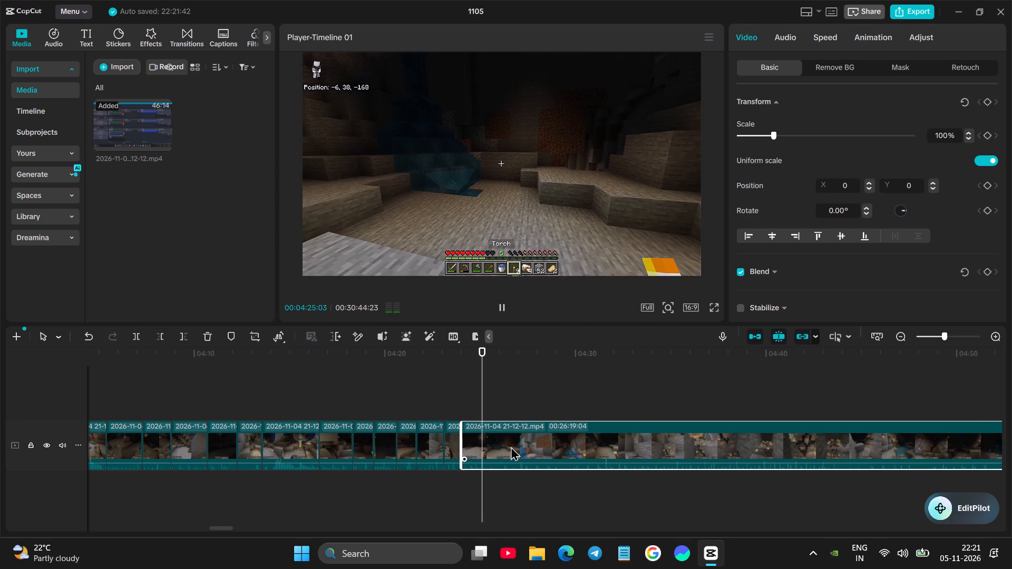
key("space")
key("space")
left_click(139, 339)
Review the approach to the wall torch beside the water and cut the long remaining clip's start up to about 00:04:26:24.
key("space")
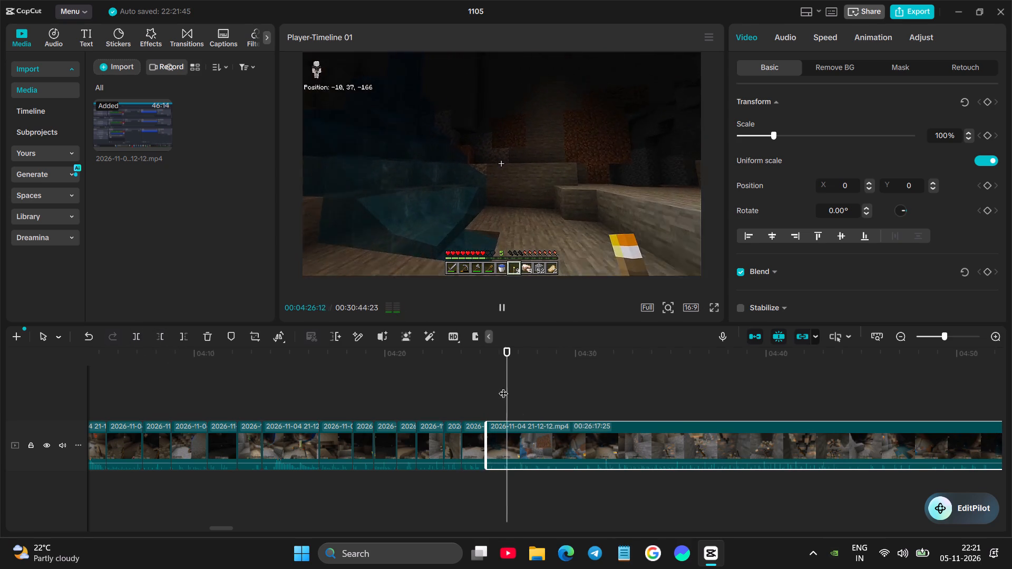
key("space")
left_click_drag(523, 396, 518, 396)
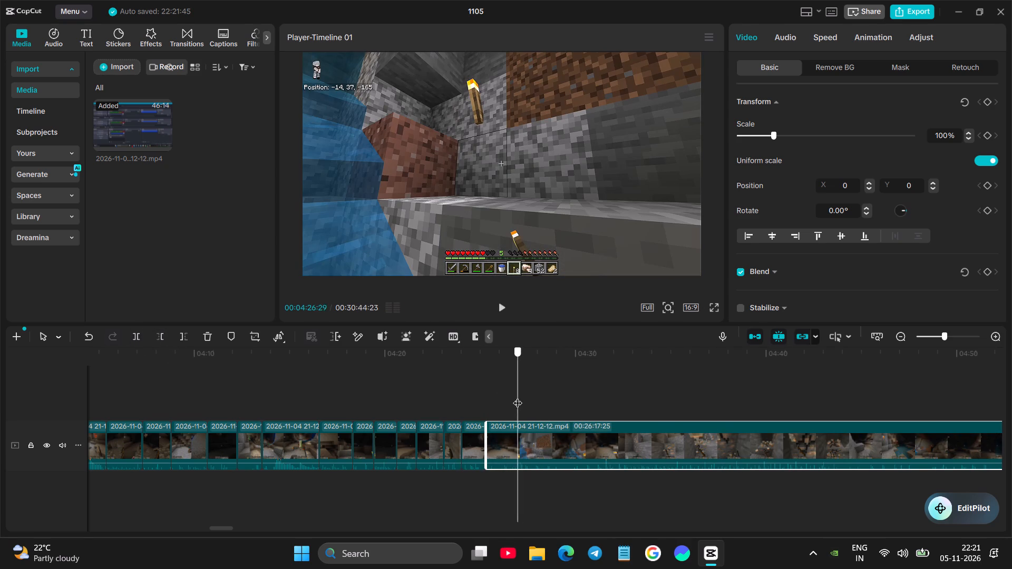
left_click_drag(518, 396, 489, 408)
left_click(507, 434)
key("space")
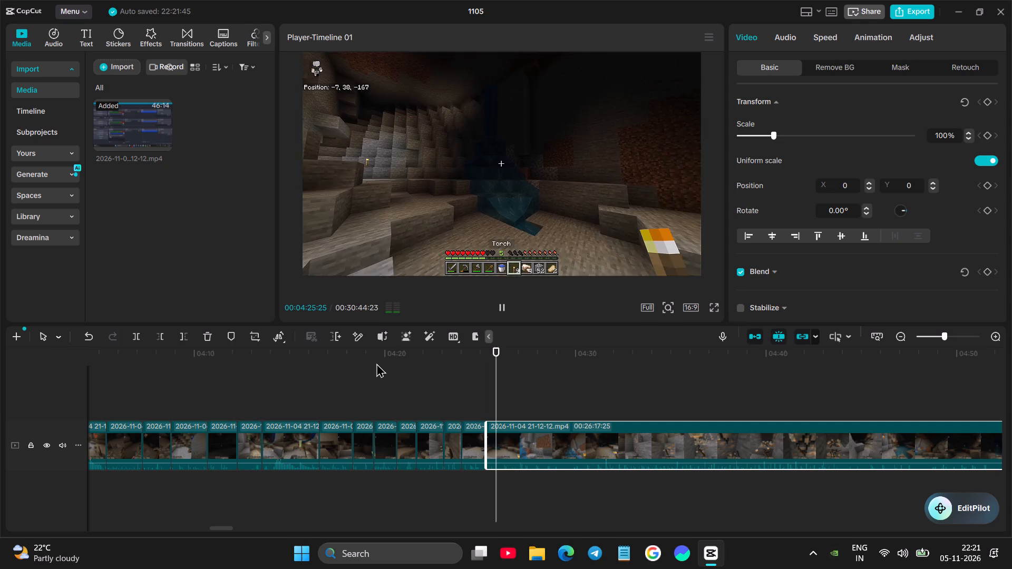
left_click(473, 386)
key("space")
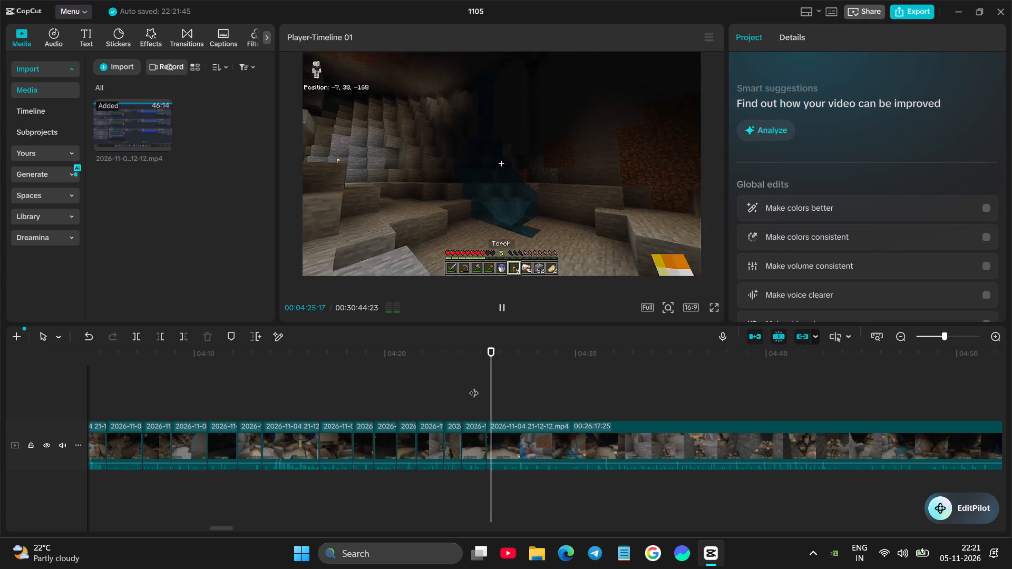
key("space")
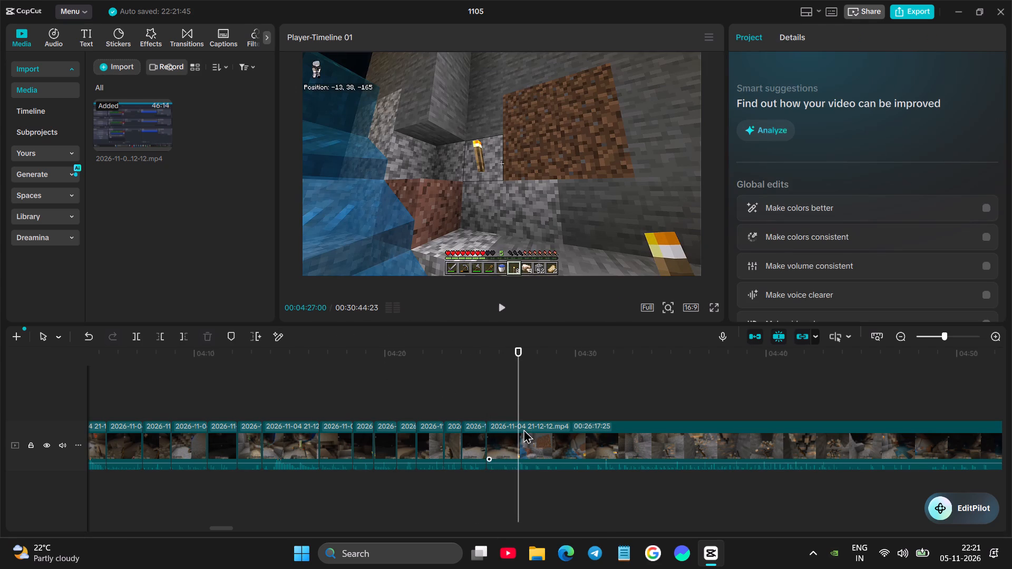
left_click(517, 398)
left_click(517, 429)
left_click(159, 335)
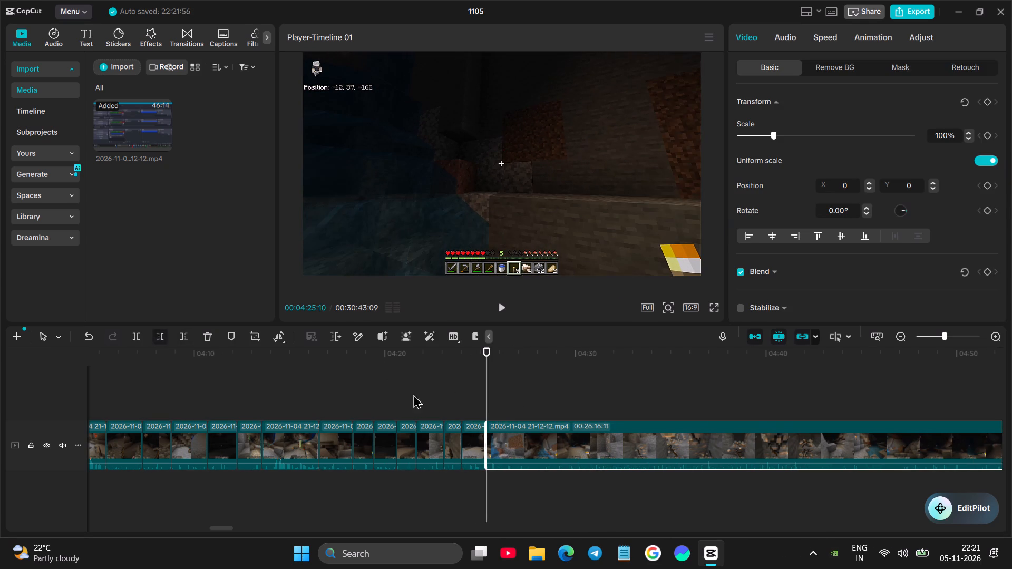
Play through the torch placement beside the water and split the long remaining clip at 00:04:26:12.
key("space")
left_click(553, 437)
key("space")
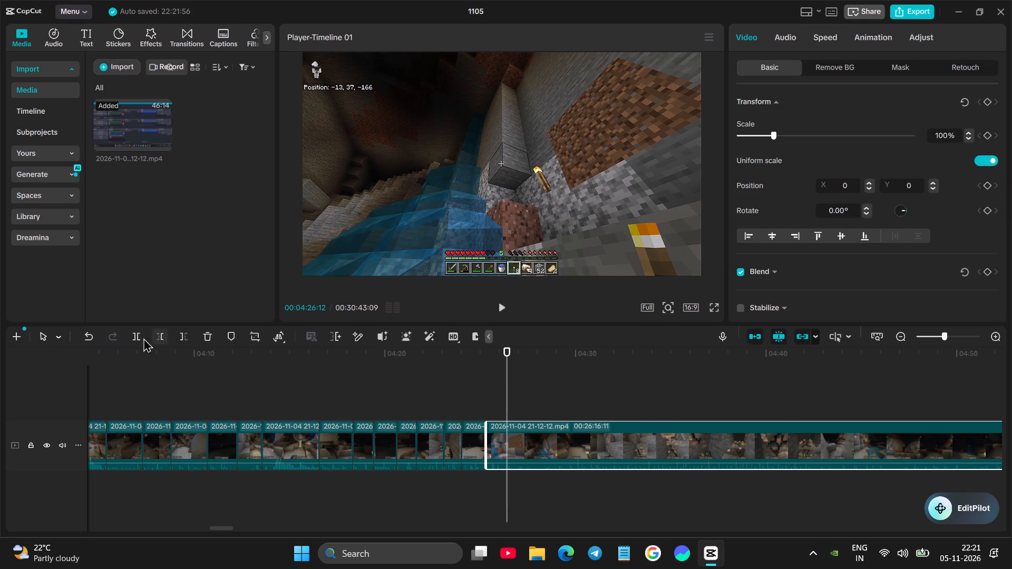
left_click(133, 336)
Play on through the cave walk and cut the long remaining clip's start up to 00:04:29:09, just before the next torch placement.
key("space")
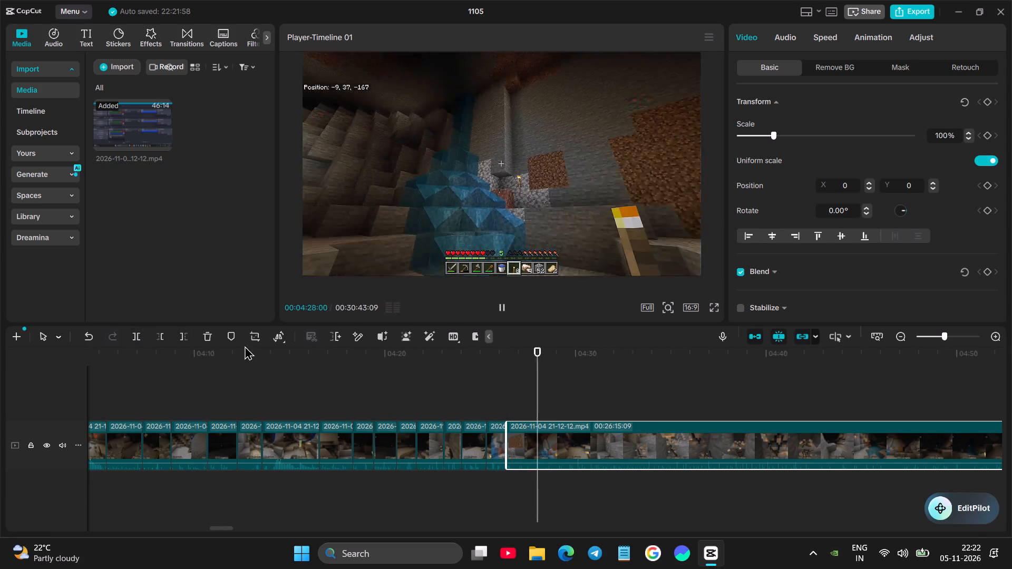
key("space")
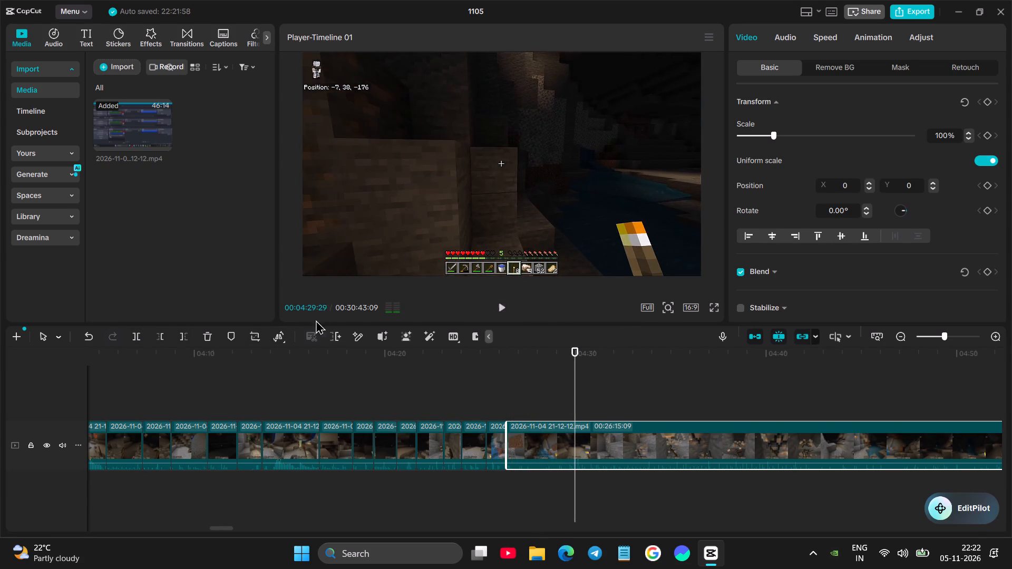
key("space")
key("space")
left_click_drag(581, 375, 565, 384)
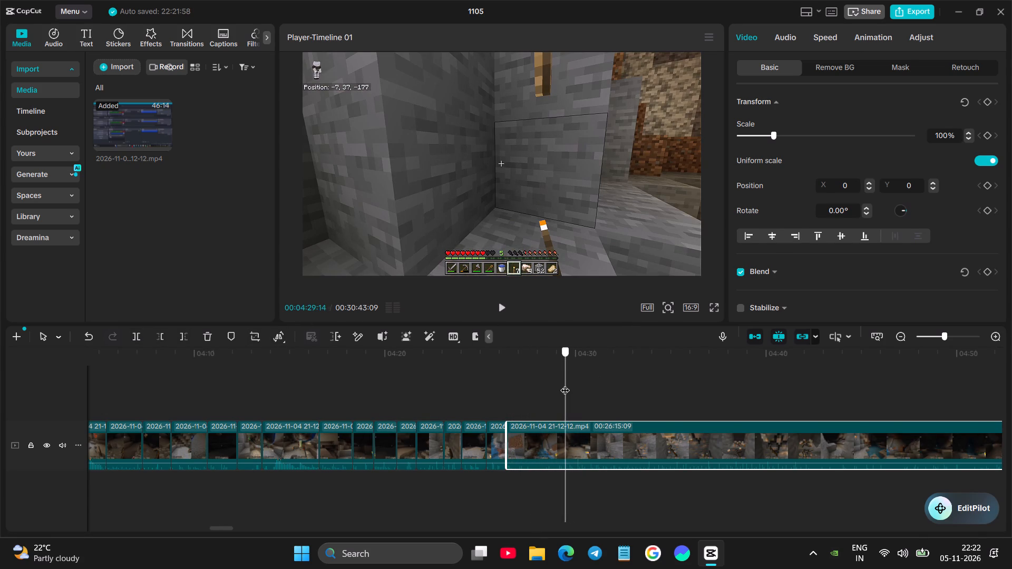
left_click_drag(565, 384, 562, 386)
left_click(557, 433)
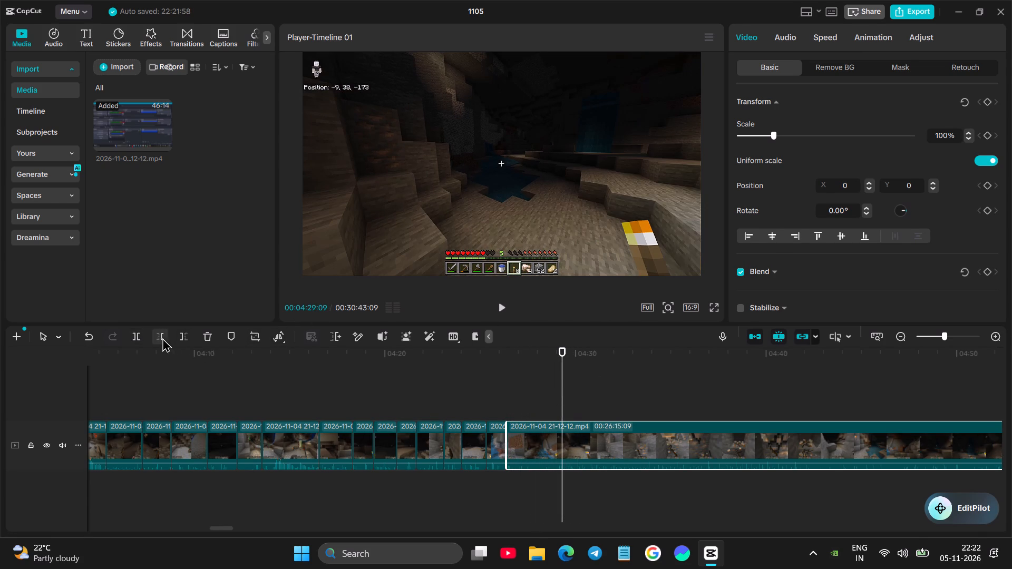
left_click(162, 338)
Replay the join through the torch placement and ore mining, and split the long remaining clip at 00:04:27:20, before the pickaxe comes out.
left_click(500, 397)
key("space")
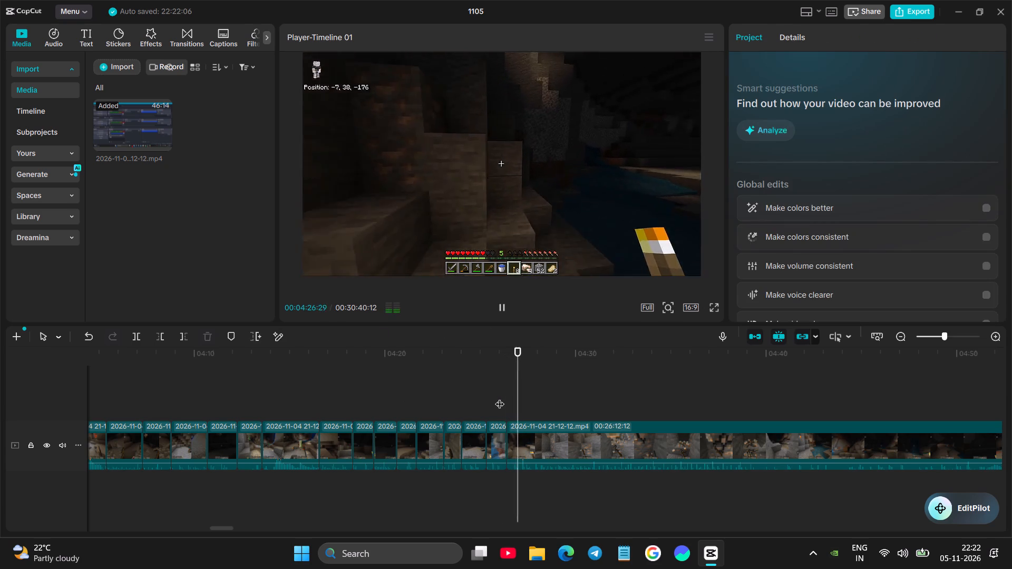
left_click(562, 437)
key("space")
key("space")
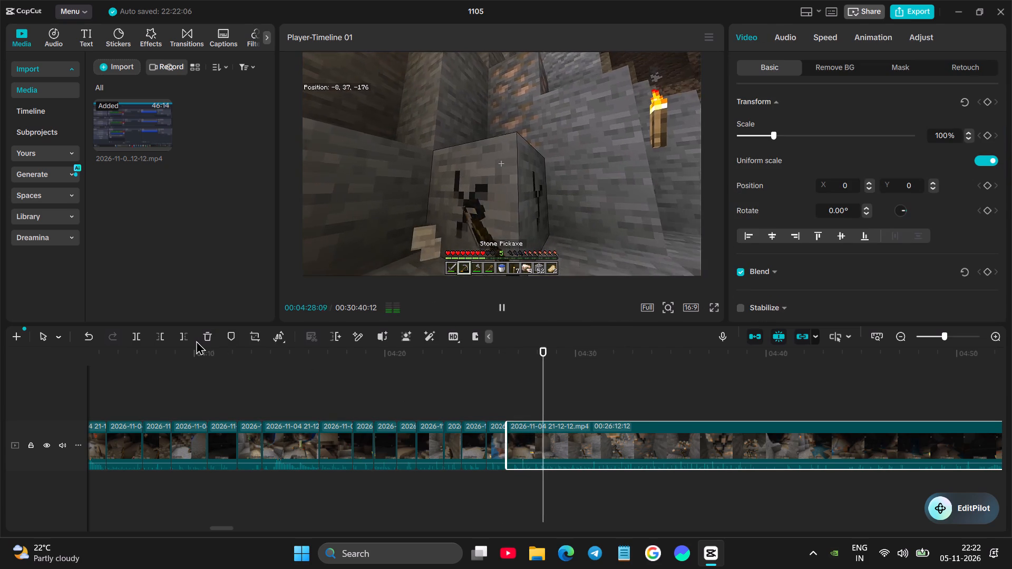
key("space")
key("space")
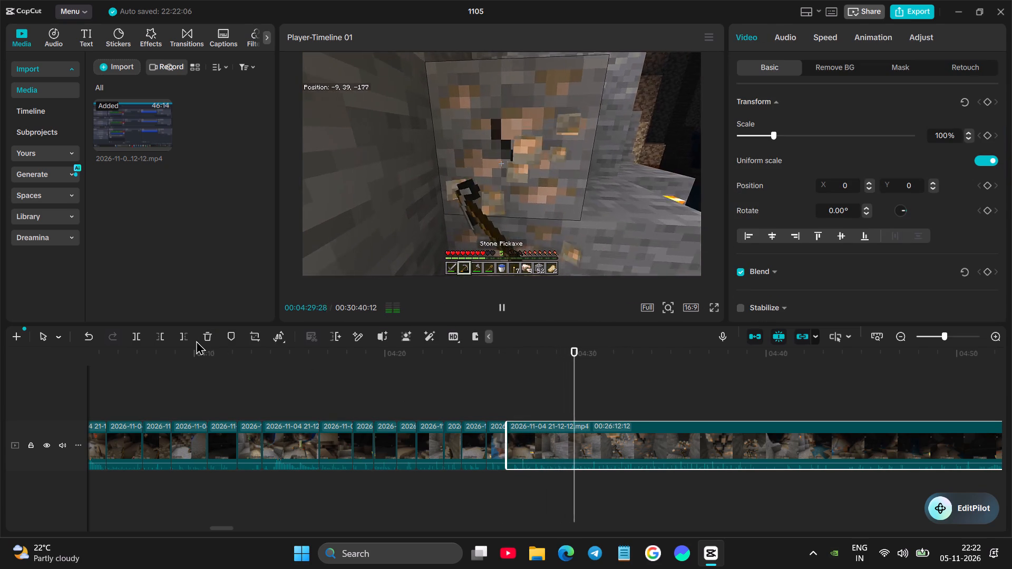
key("space")
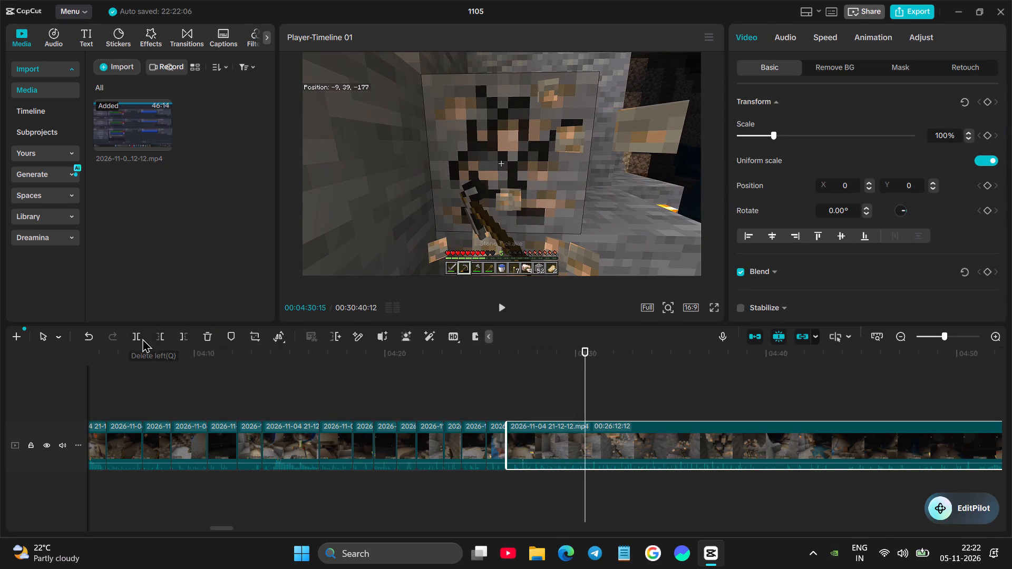
left_click(508, 411)
left_click(522, 438)
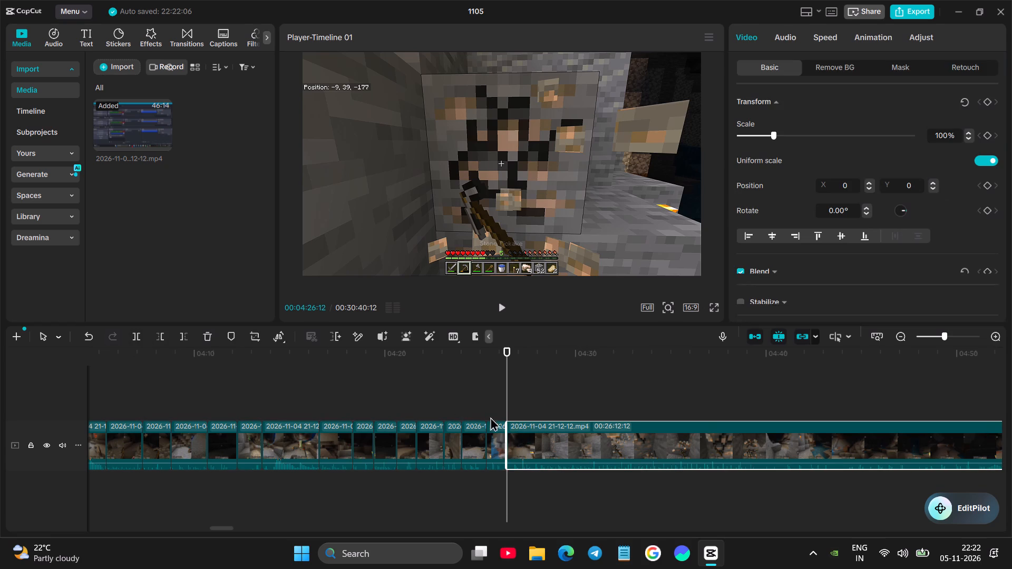
key("space")
key("space")
key("space")
key("space")
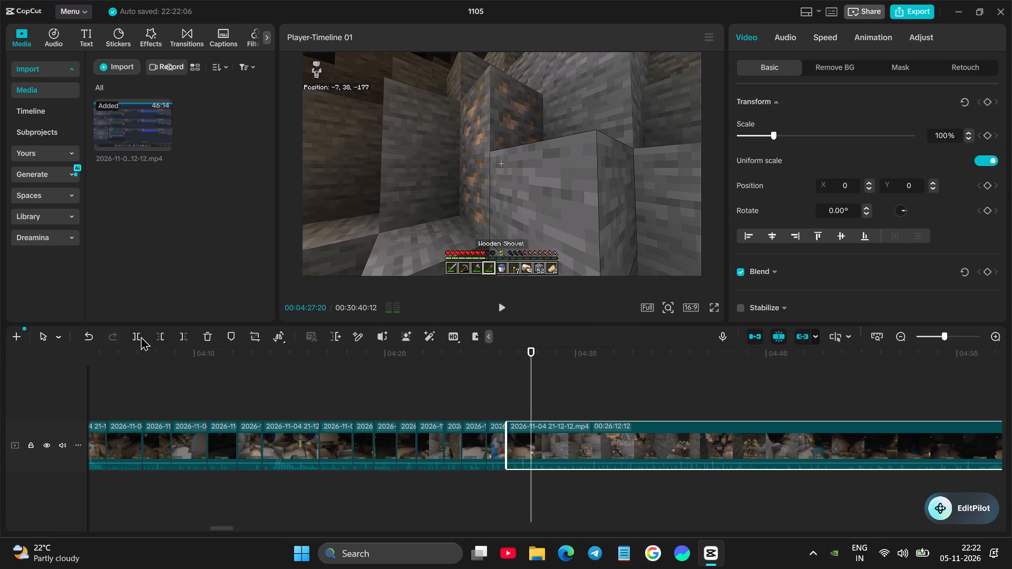
left_click(140, 336)
Play on to the nearly broken ore block and cut the long remaining clip's start up to 00:04:30:11.
key("space")
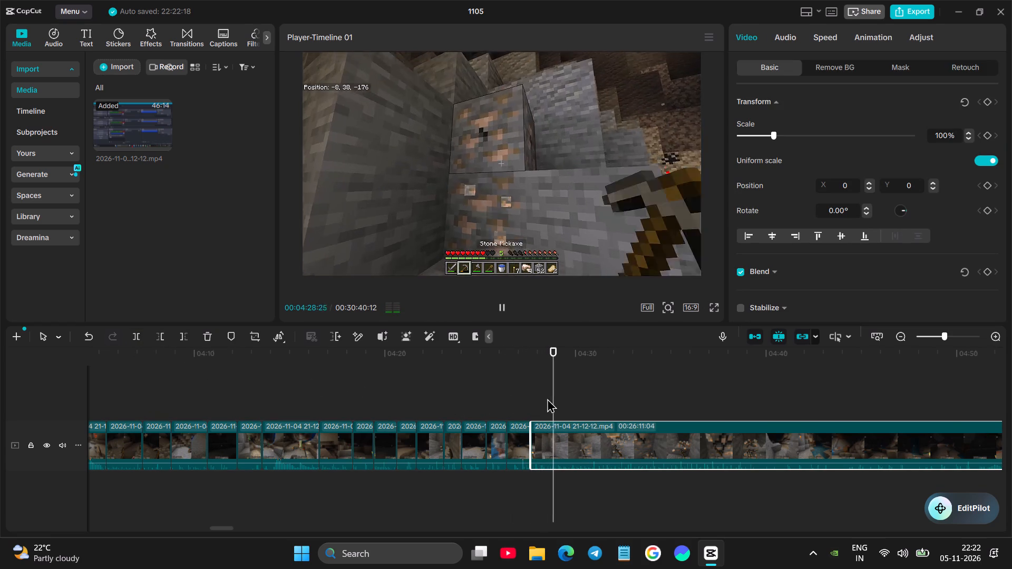
key("space")
key("space")
key("space")
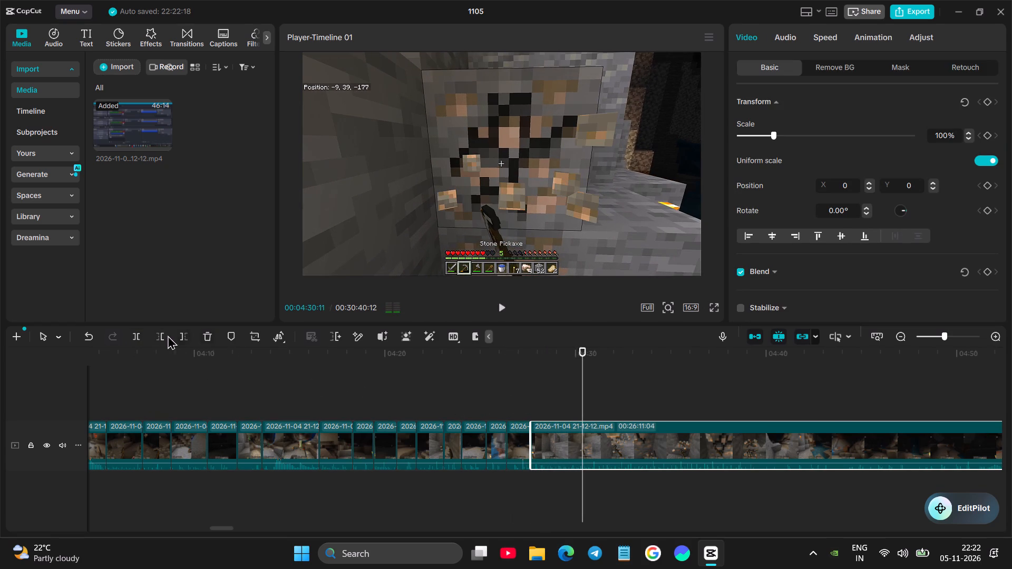
left_click(162, 335)
Replay the join through the ore blocks breaking and split the long remaining clip at about 00:04:29:28.
left_click(530, 406)
left_click(520, 405)
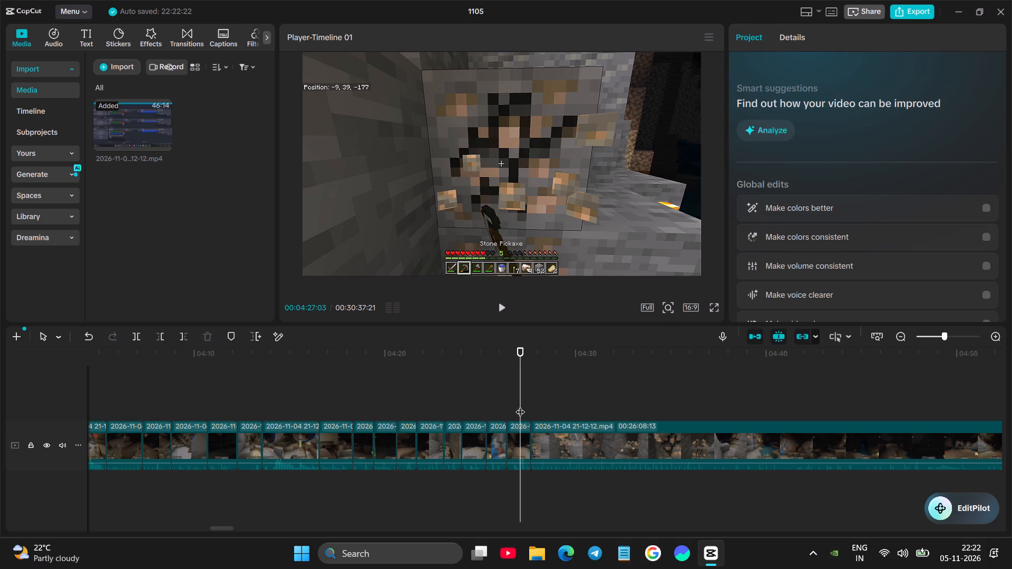
key("space")
key("space")
left_click(586, 440)
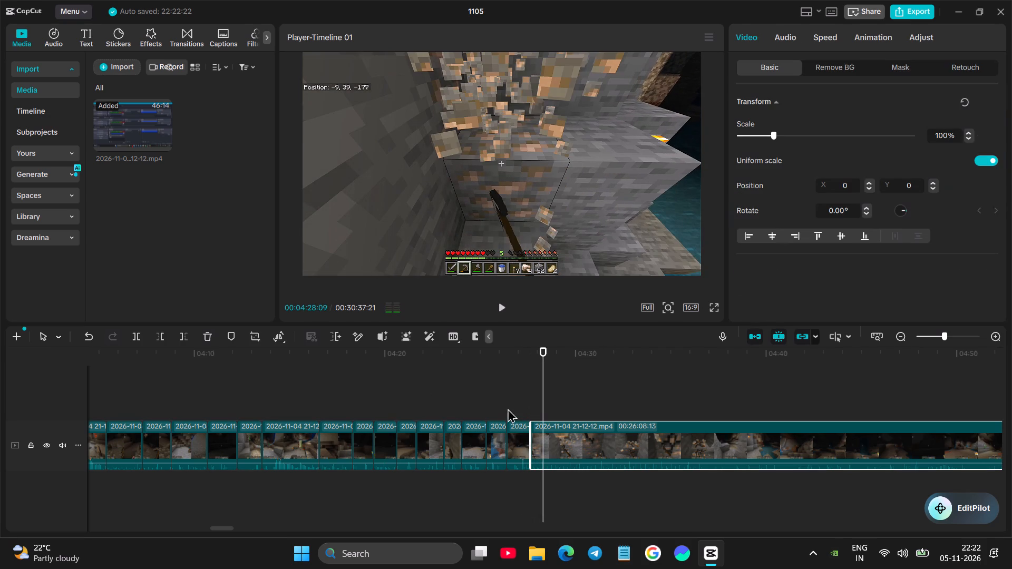
key("space")
key("space")
key("space")
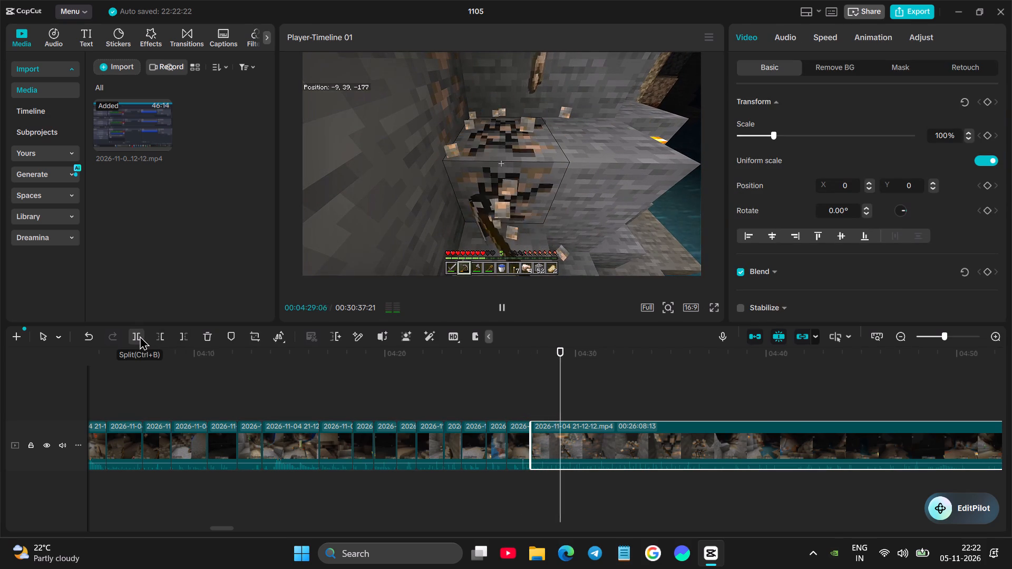
key("space")
left_click(140, 336)
Play on into the next ore block's mining and cut the long remaining clip's start up to about 00:04:30:29.
key("space")
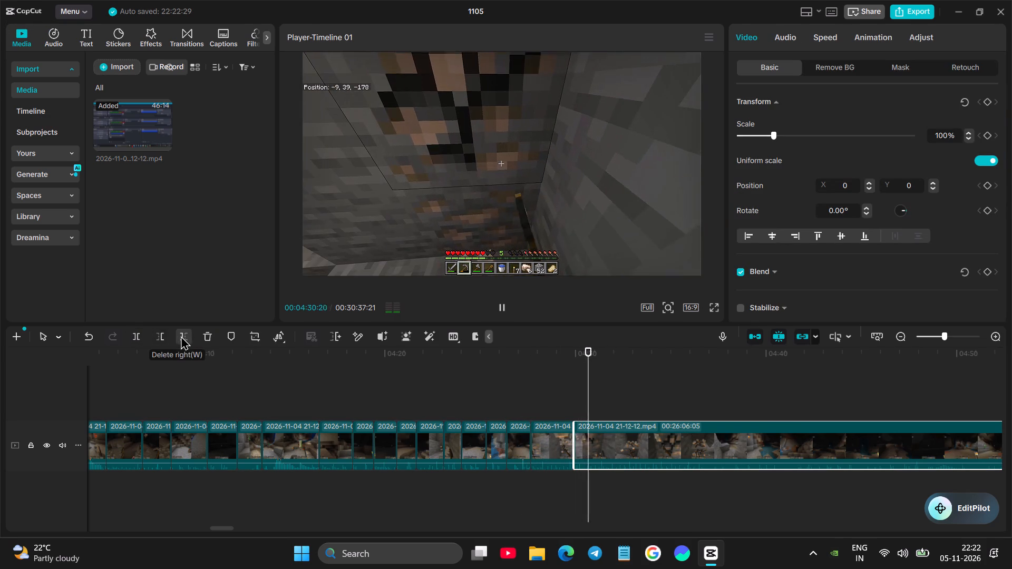
key("space")
left_click(157, 337)
Play through the ore block breaking and split the long remaining clip at about 00:04:30:18.
key("space")
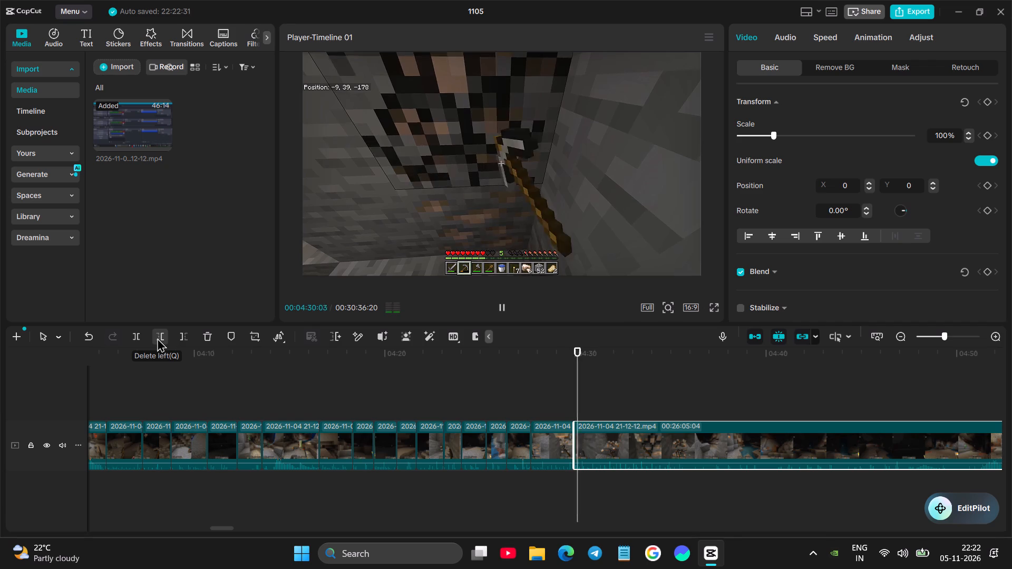
key("space")
left_click(137, 341)
Play on through the ore mining, cut the long remaining clip's start up to about 00:04:31:19, and restore about 7 frames.
key("space")
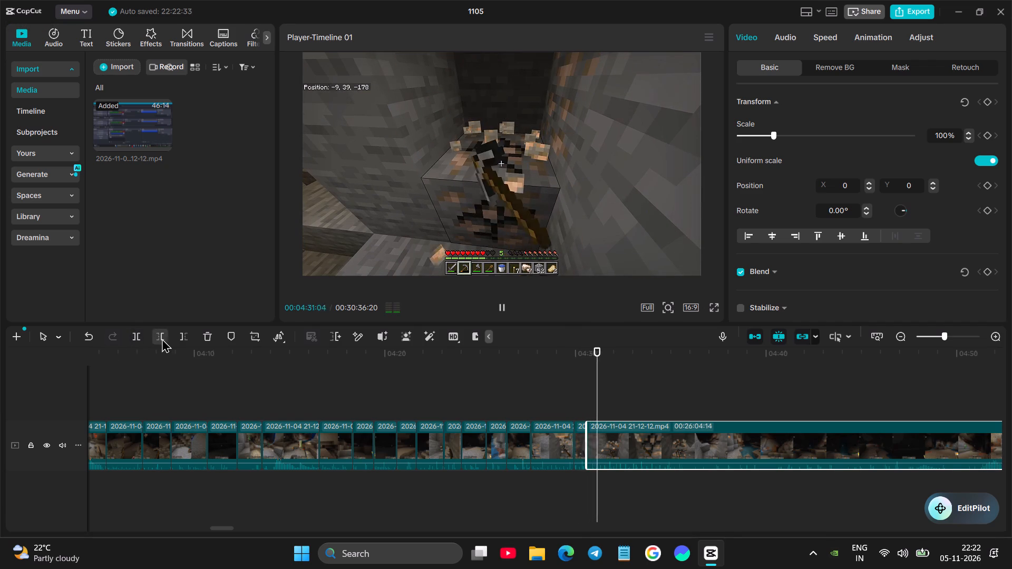
key("space")
left_click(162, 338)
key("space")
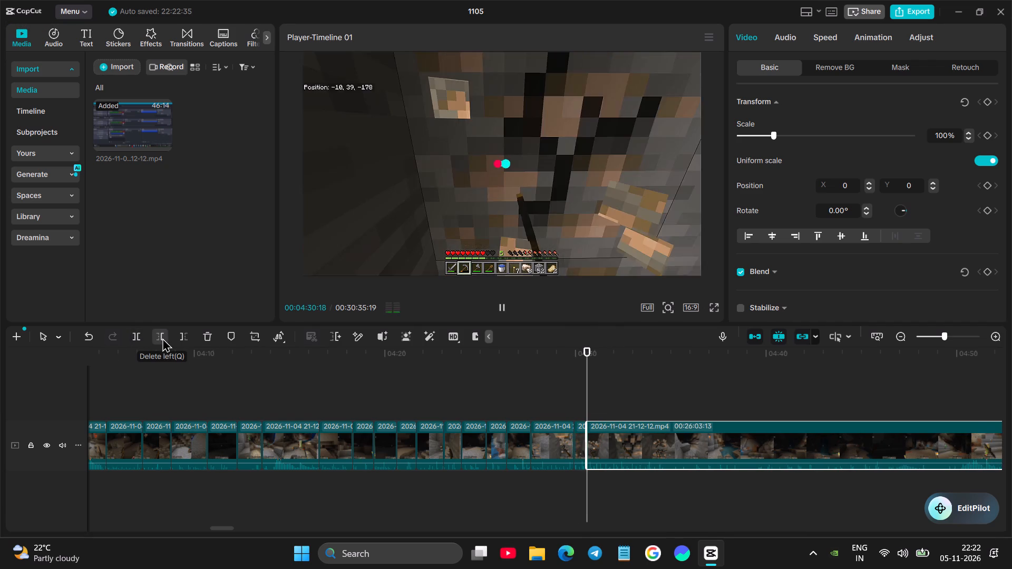
key("space")
left_click(584, 435)
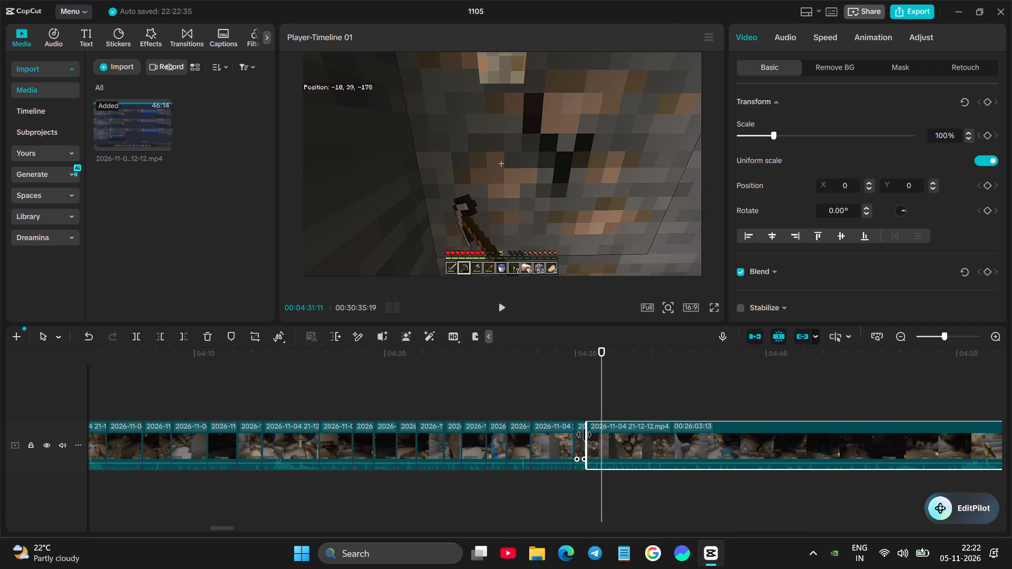
left_click(572, 405)
Split the long remaining clip at 00:04:31:07 and remove the mining footage after it up to about 00:04:32:05.
key("space")
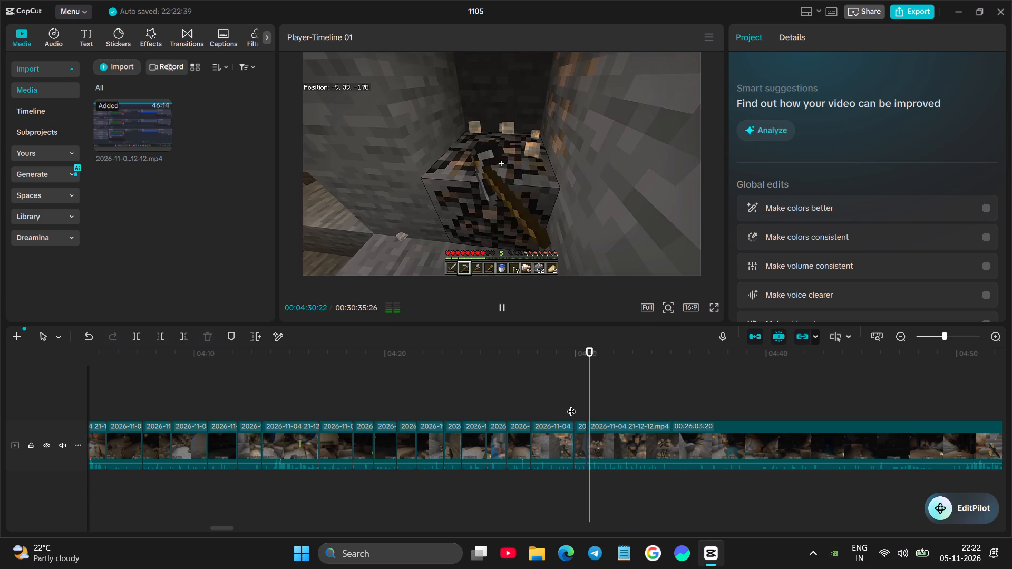
key("space")
left_click(643, 445)
left_click(142, 340)
key("space")
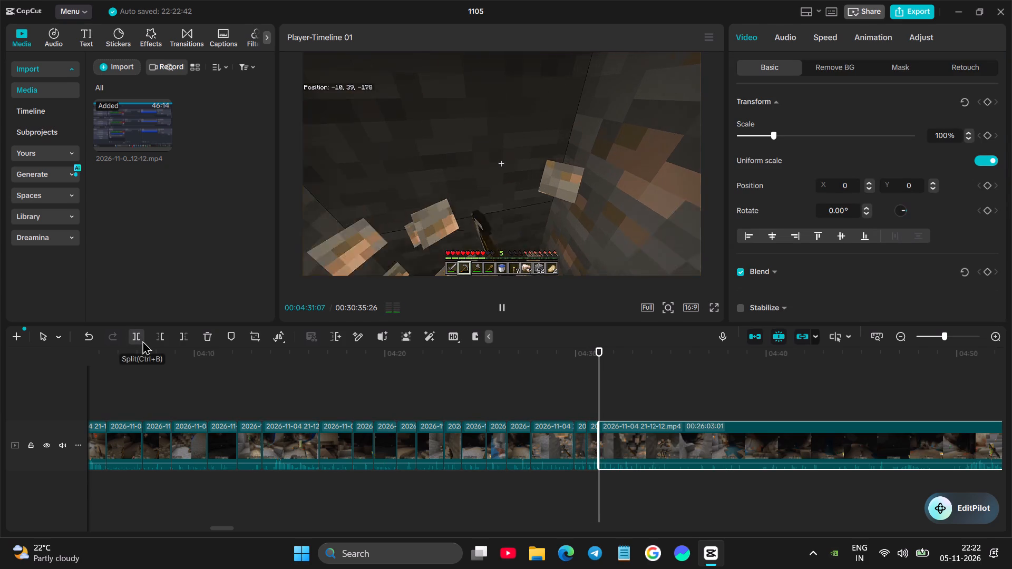
key("space")
left_click(159, 339)
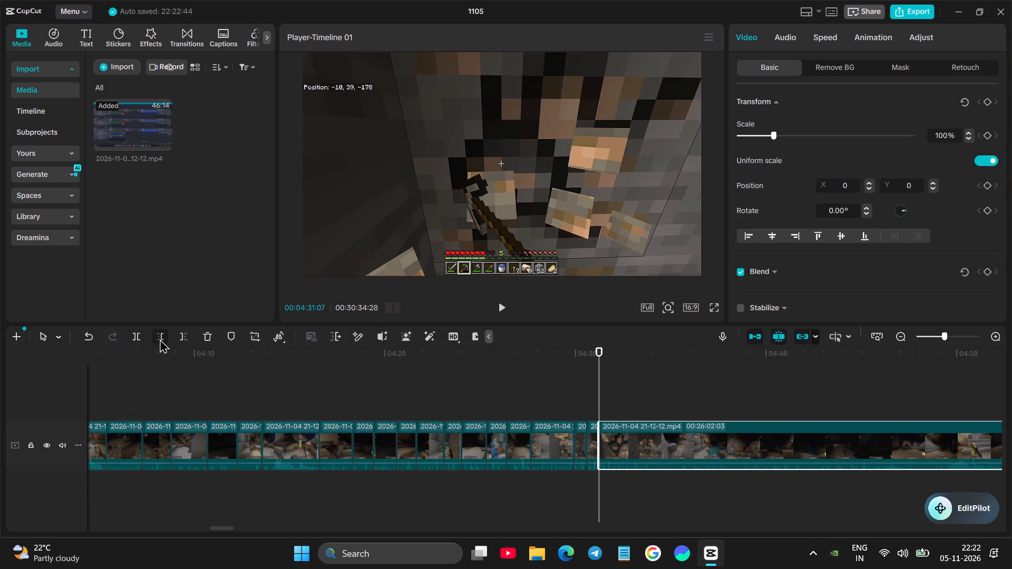
Split the long remaining clip at 00:04:31:29 and remove the next block's mining footage up to about 00:04:32:26.
key("space")
key("space")
left_click(140, 340)
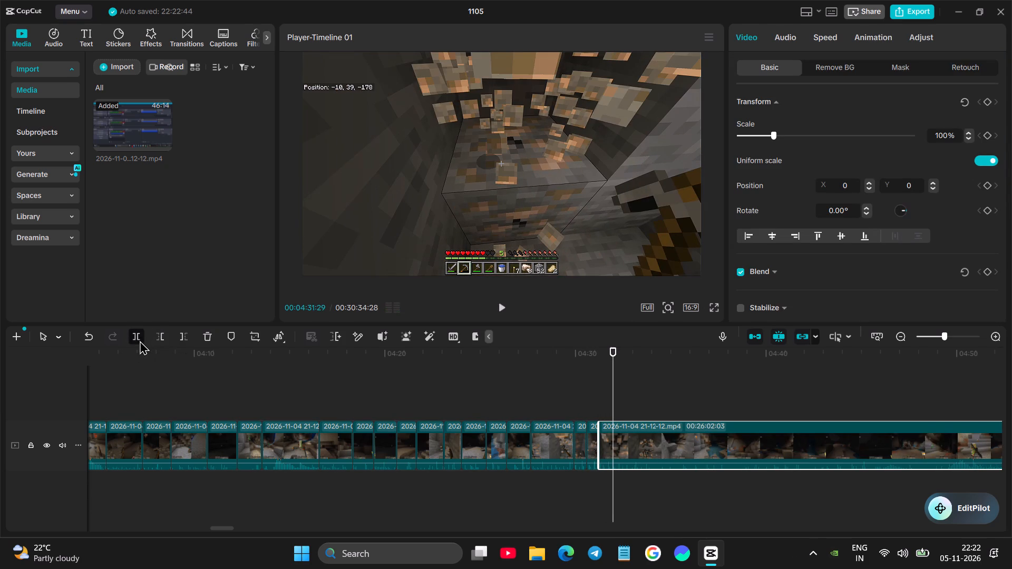
key("space")
key("space")
left_click(164, 338)
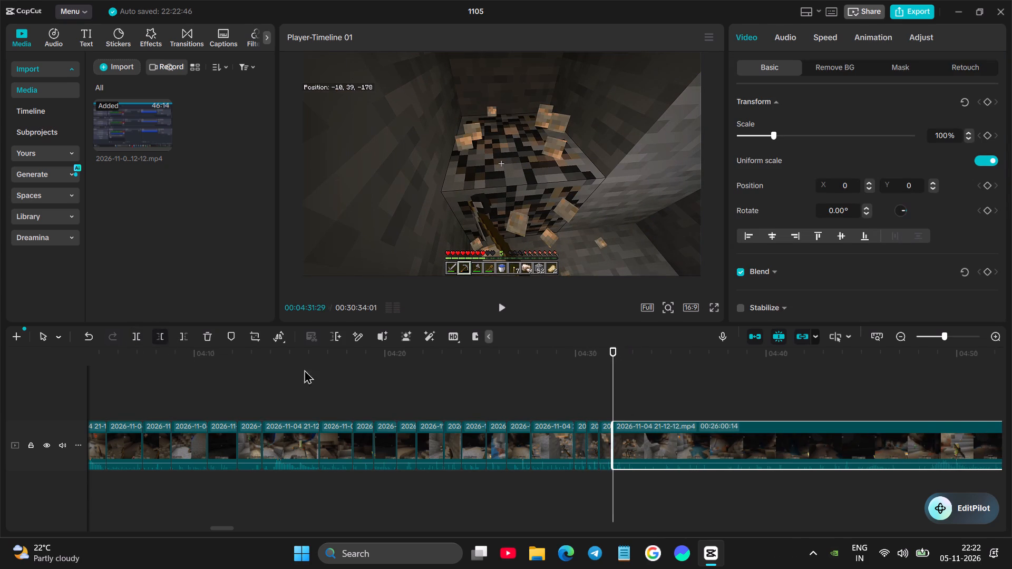
Replay the ore-mining joins and split the long remaining clip at 00:04:32:17, as the last ore block breaks.
left_click(573, 409)
key("space")
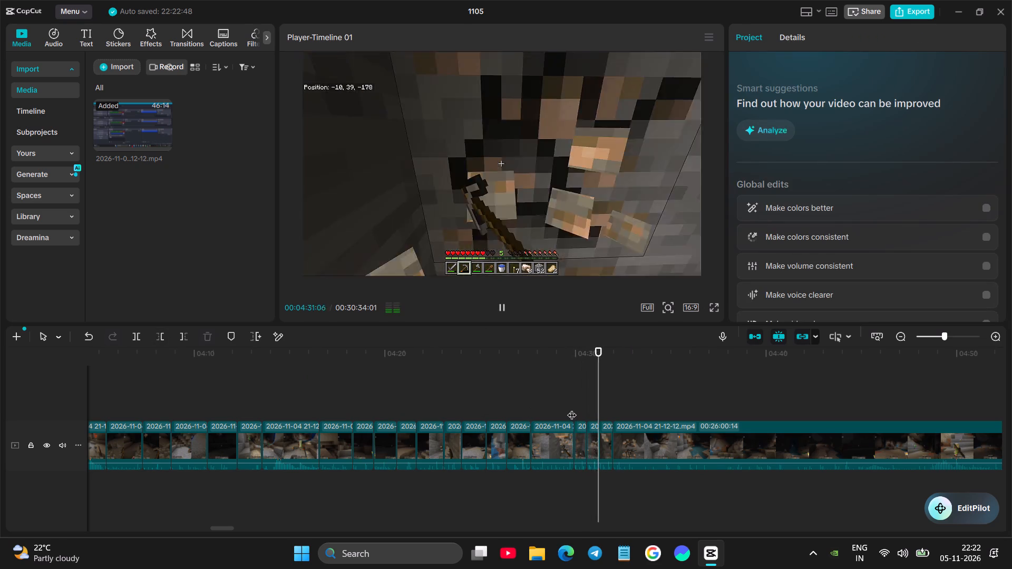
key("space")
left_click(679, 449)
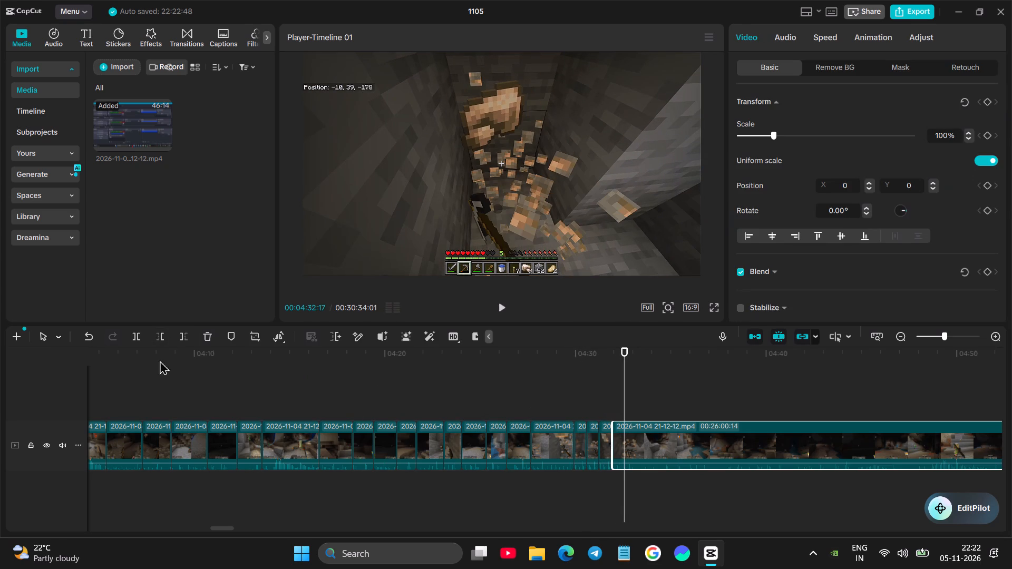
left_click(134, 335)
Play through the cave walk and cut the long remaining clip's start up to 00:04:42:15, with the torch in hand.
key("space")
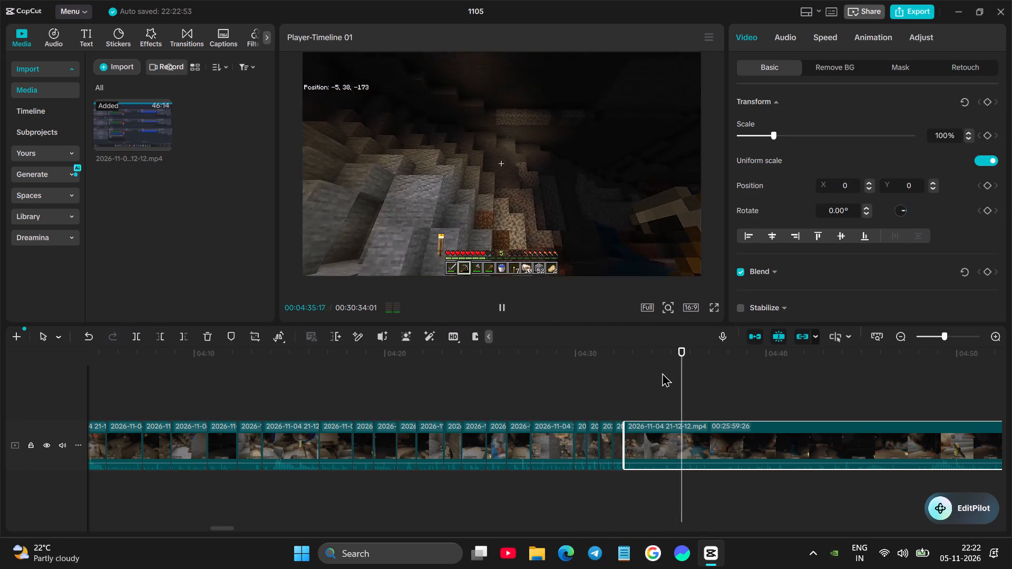
scroll(662, 372, "left", 1)
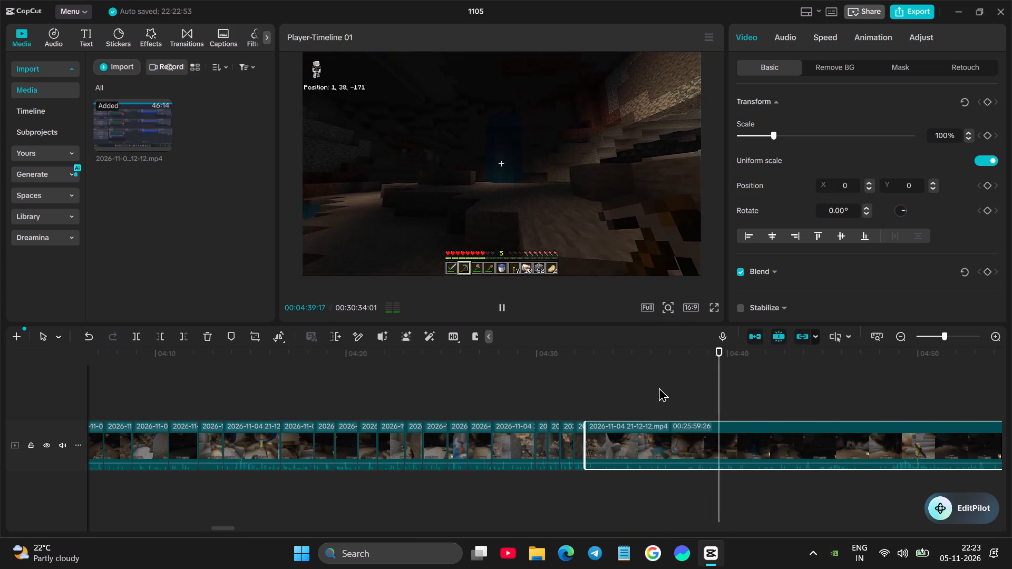
key("space")
key("space")
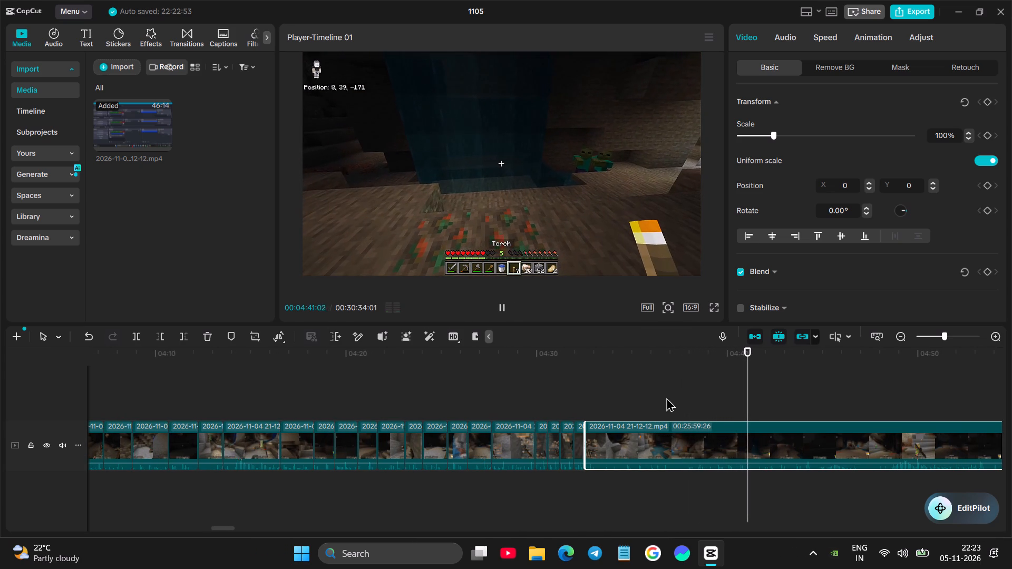
key("space")
left_click(722, 441)
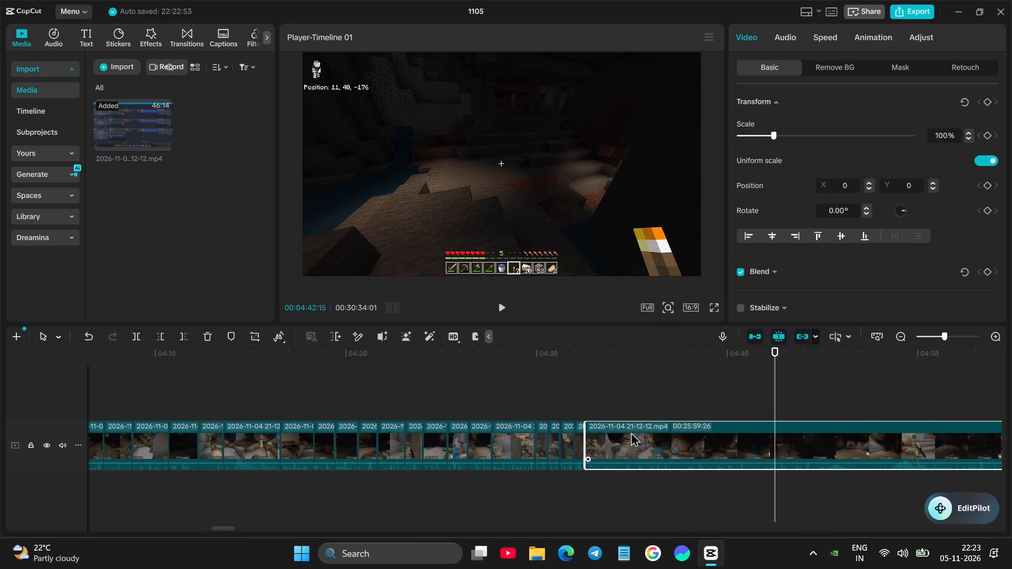
left_click(161, 338)
Play on to the torch placement and trim about 11 more frames off the long remaining clip's start.
key("space")
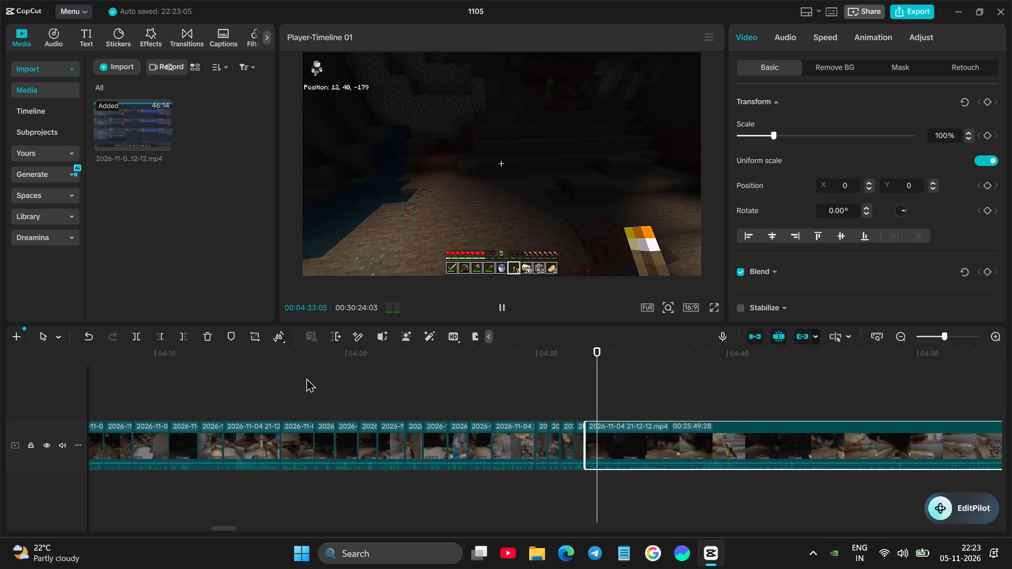
key("space")
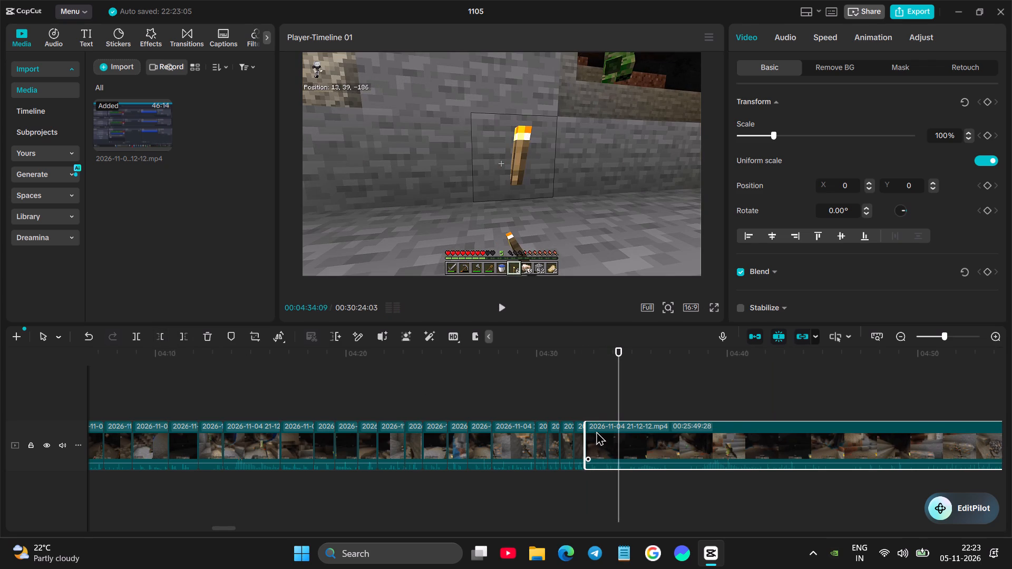
left_click_drag(587, 423, 593, 417)
Replay the torch placement and creeper encounter, and split the long remaining clip at 00:04:36:12.
left_click(566, 390)
key("space")
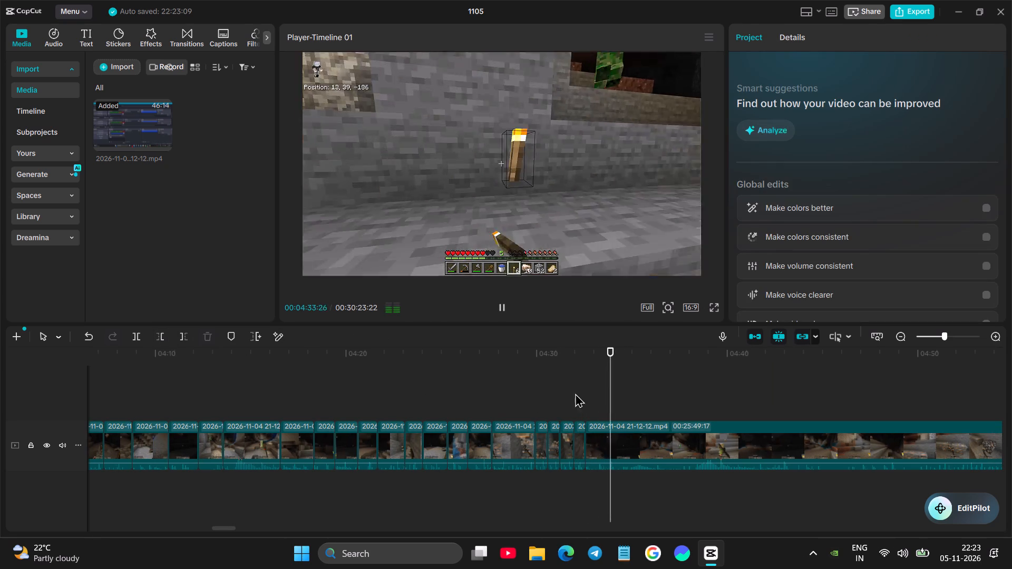
key("space")
key("space")
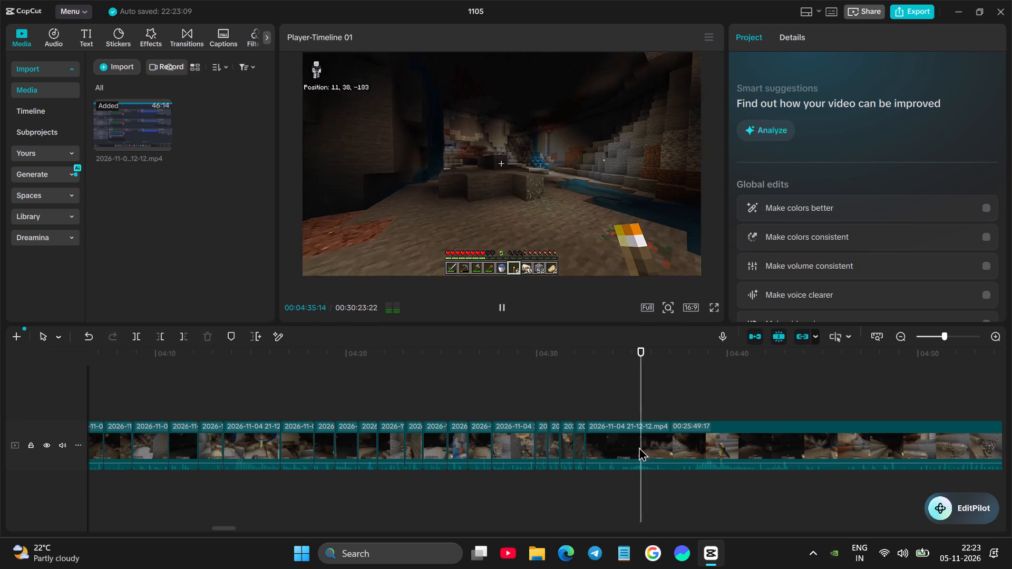
key("space")
left_click(639, 446)
key("space")
key("space")
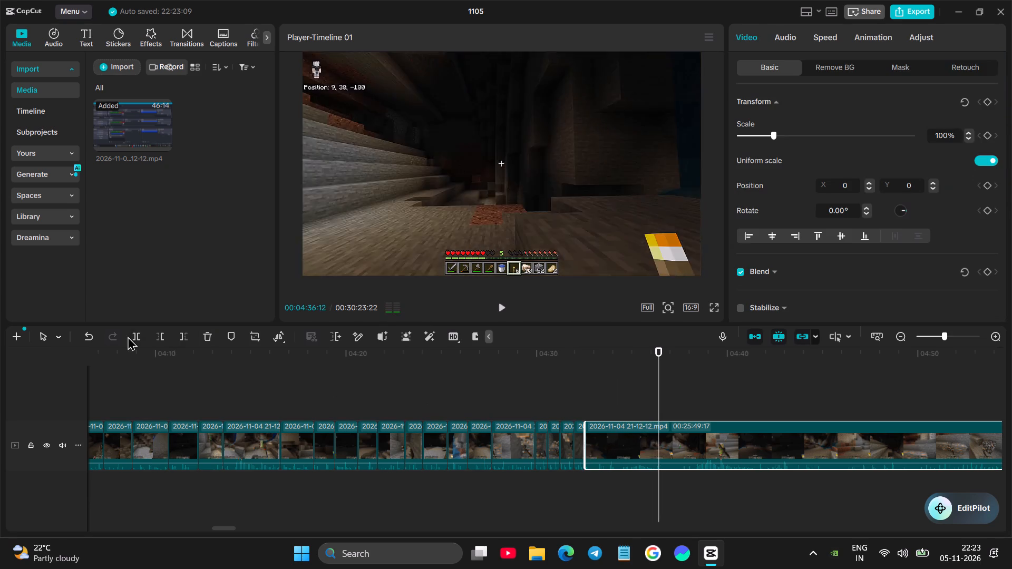
left_click(138, 335)
Replay the short torch-placement clip from its start and split it at 00:04:34:12, where the creeper stands beyond the placed torch.
left_click(589, 407)
left_click(605, 449)
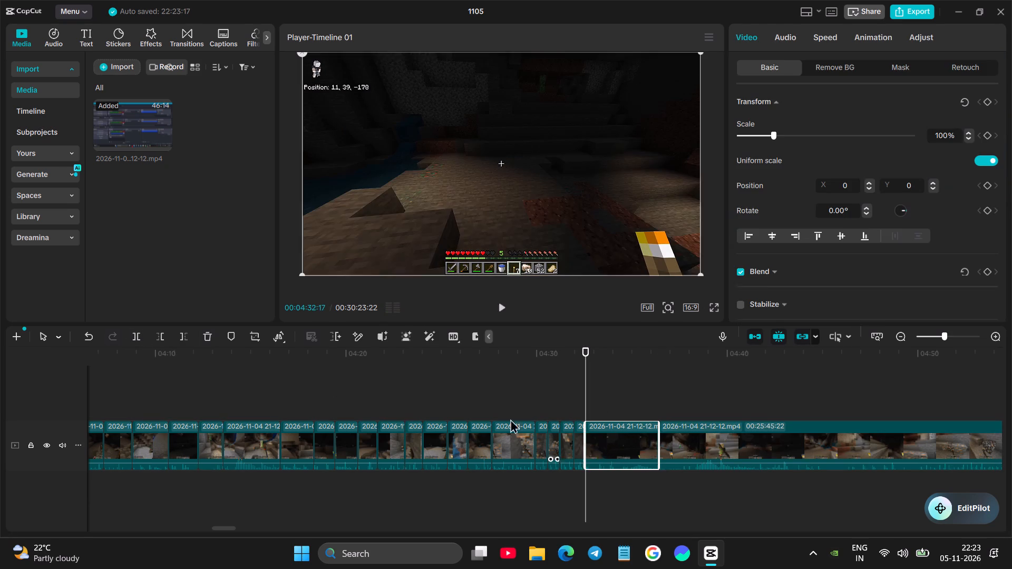
key("space")
key("space")
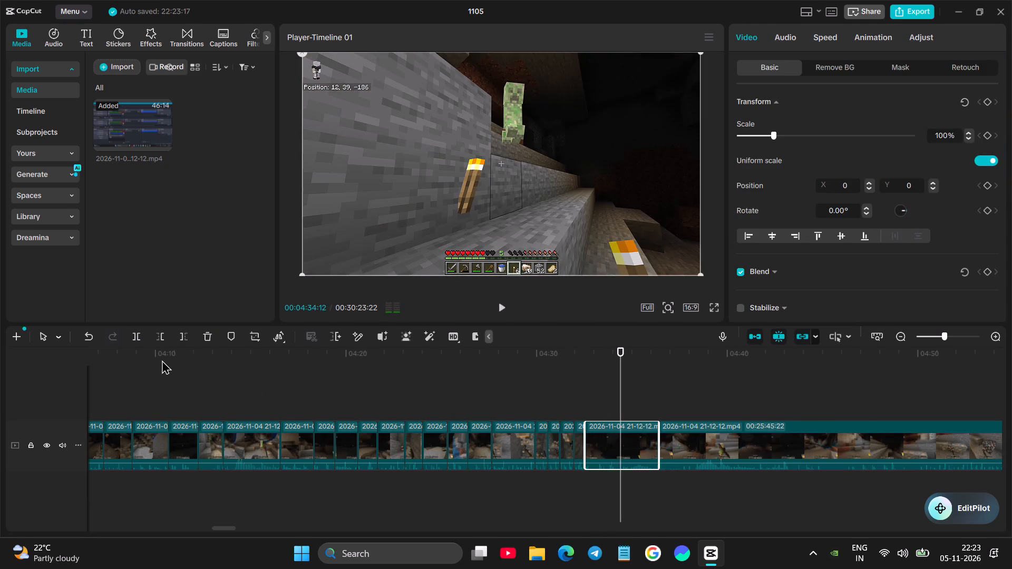
left_click(140, 339)
Set the speed of the short clip starting at 00:04:34:12 to 1.22x.
key("space")
key("space")
left_click(637, 437)
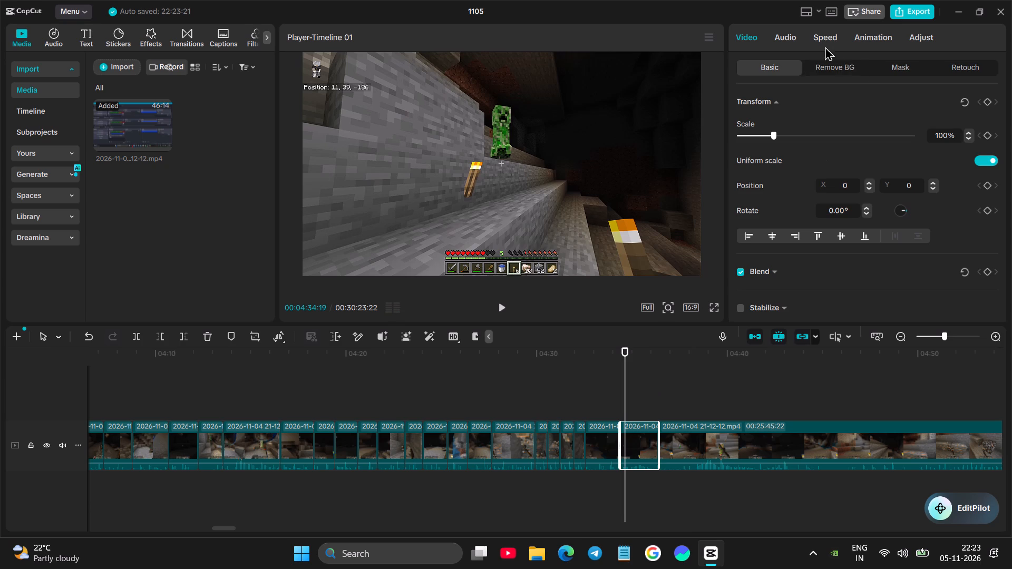
left_click(820, 36)
left_click(786, 120)
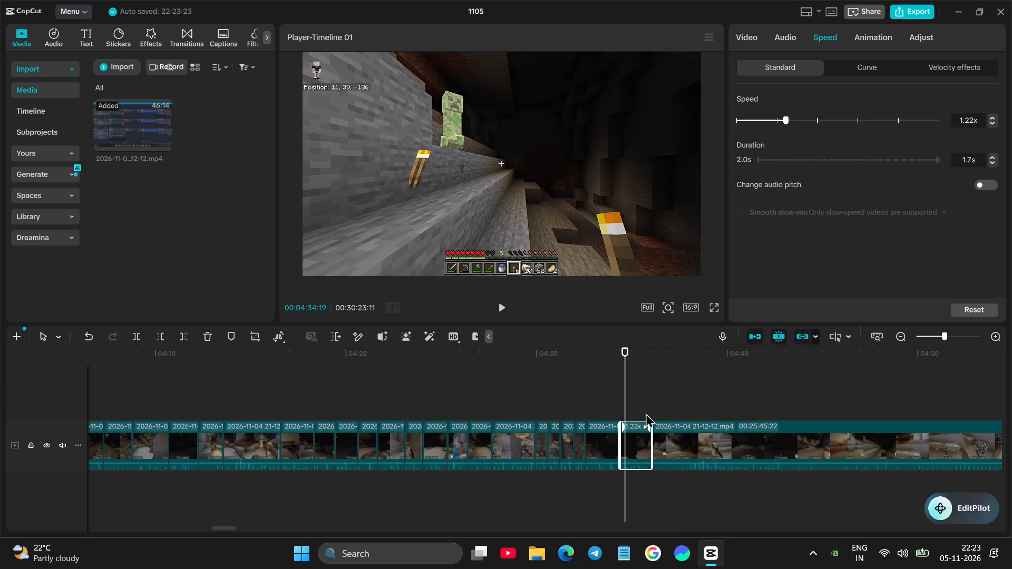
Replay the sped-up creeper clip and split the long remaining clip at 00:04:36:26, when the stone sword is selected.
left_click(610, 399)
key("space")
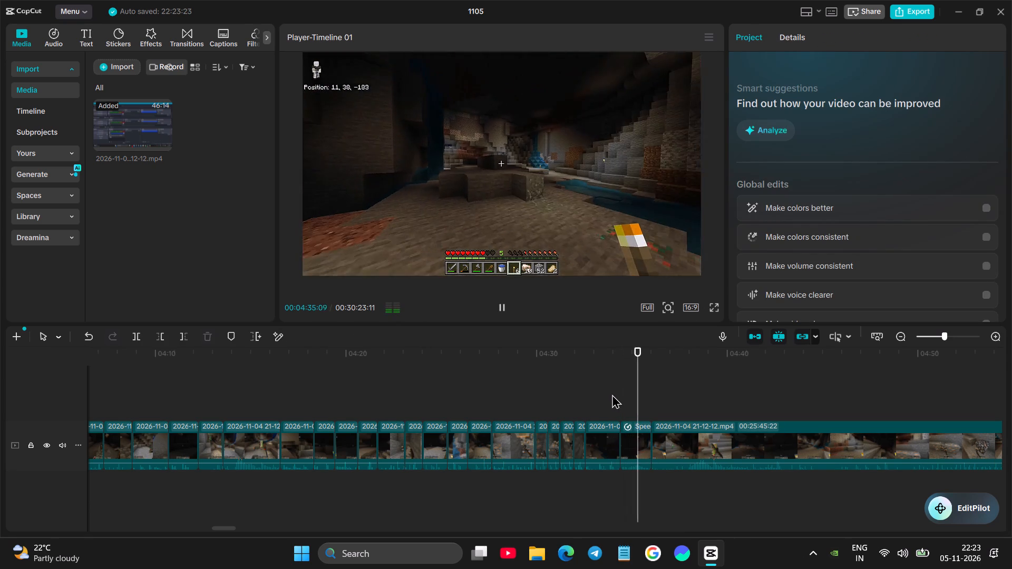
key("space")
left_click(693, 440)
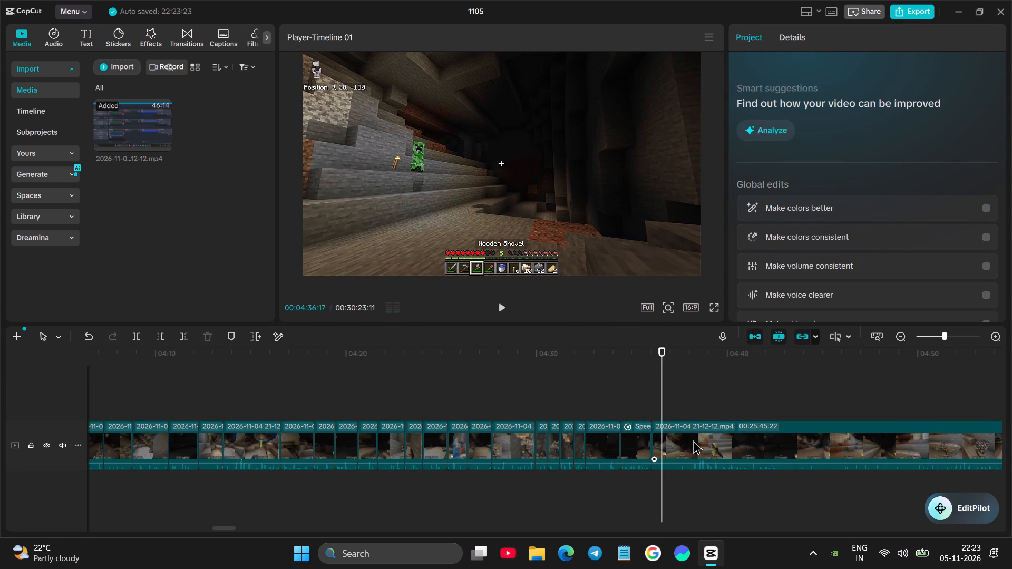
key("space")
key("space")
left_click(132, 338)
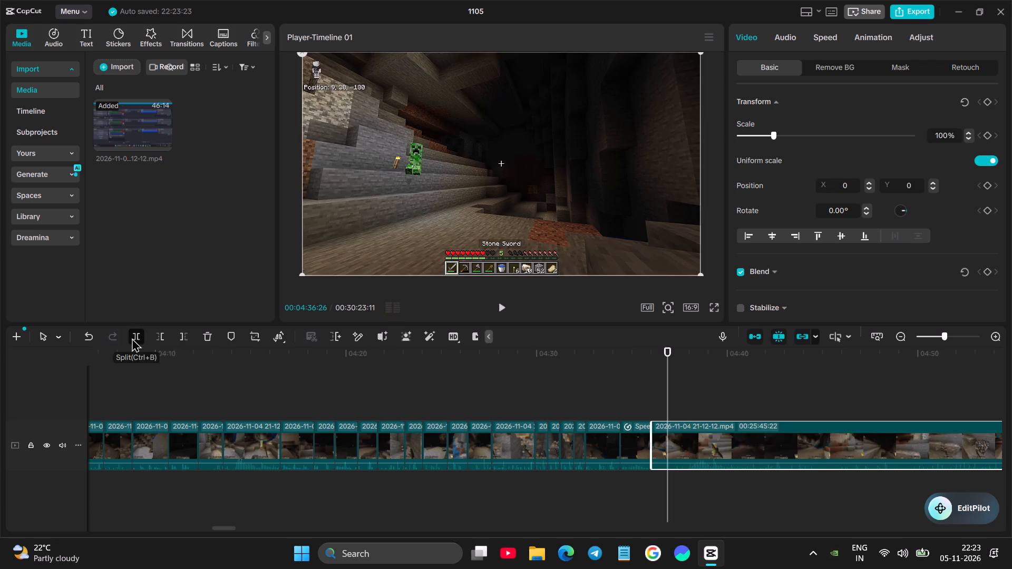
Play on as the creeper approaches and cut the long remaining clip's start up to 00:04:37:21.
key("space")
key("space")
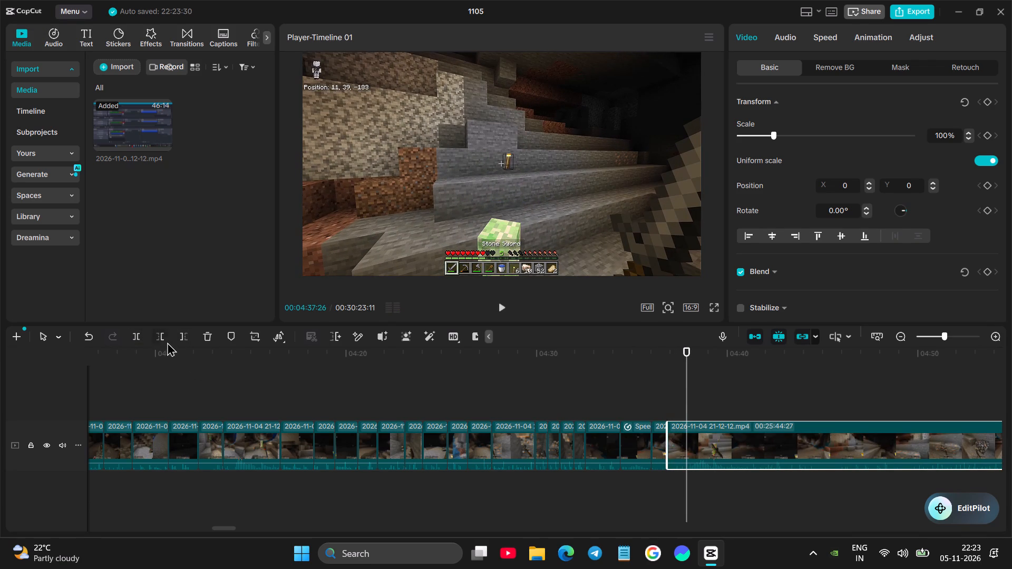
left_click(687, 393)
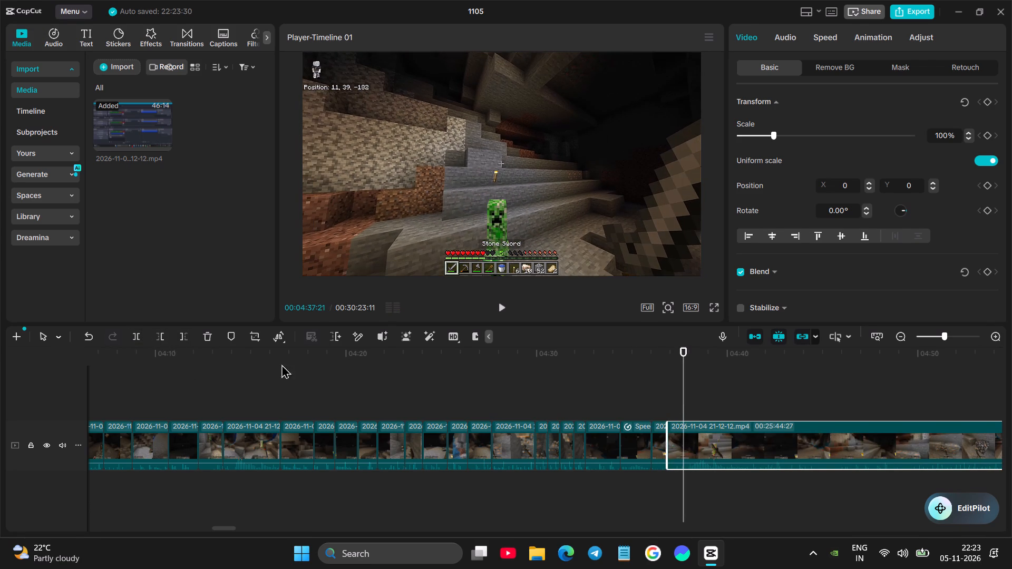
left_click(164, 335)
Replay the creeper fight and split the long remaining clip at 00:04:39:19, when the torch is back in hand.
left_click(648, 410)
key("space")
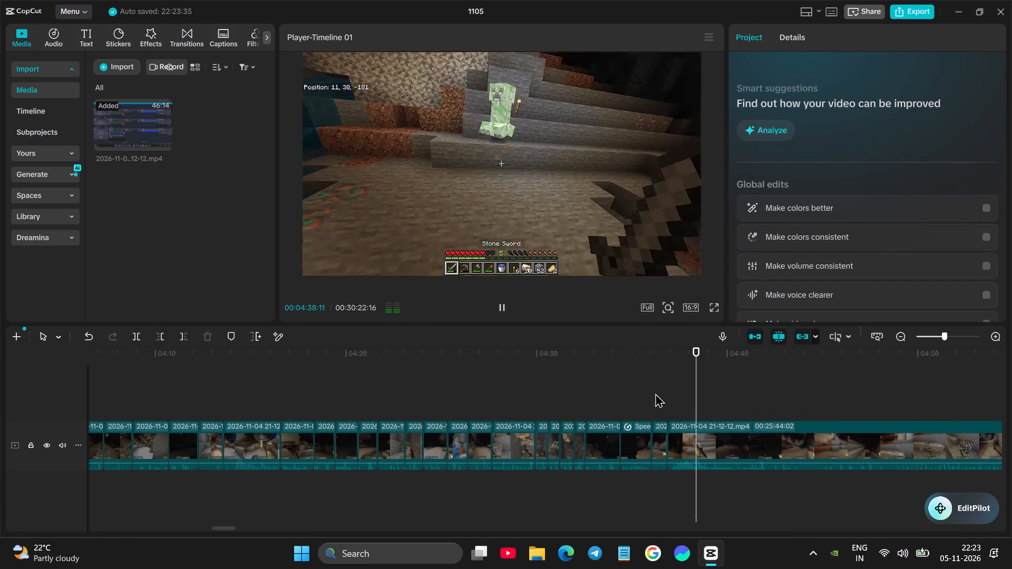
key("space")
key("space")
key("space")
key("space")
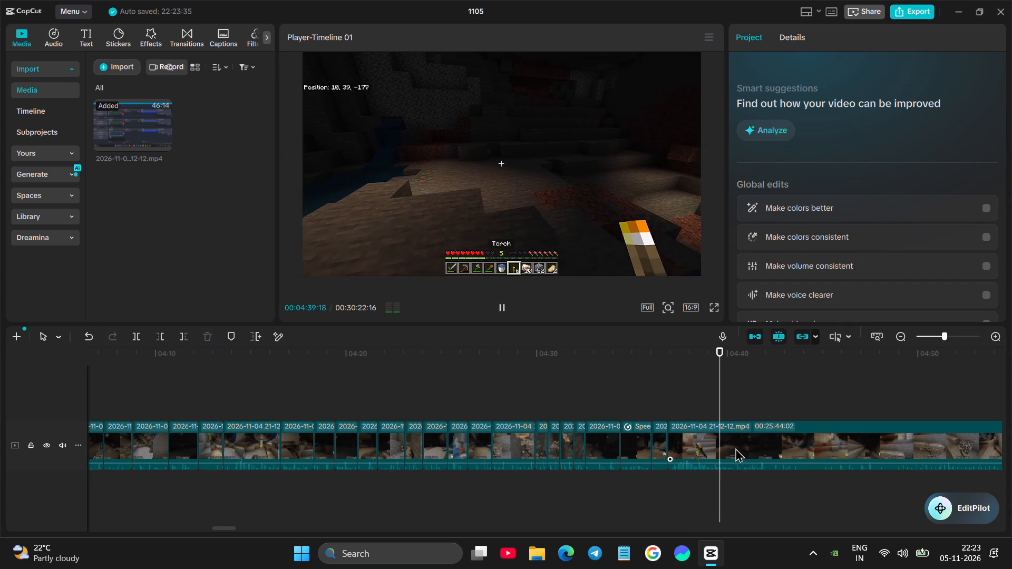
key("space")
left_click(735, 448)
left_click(143, 336)
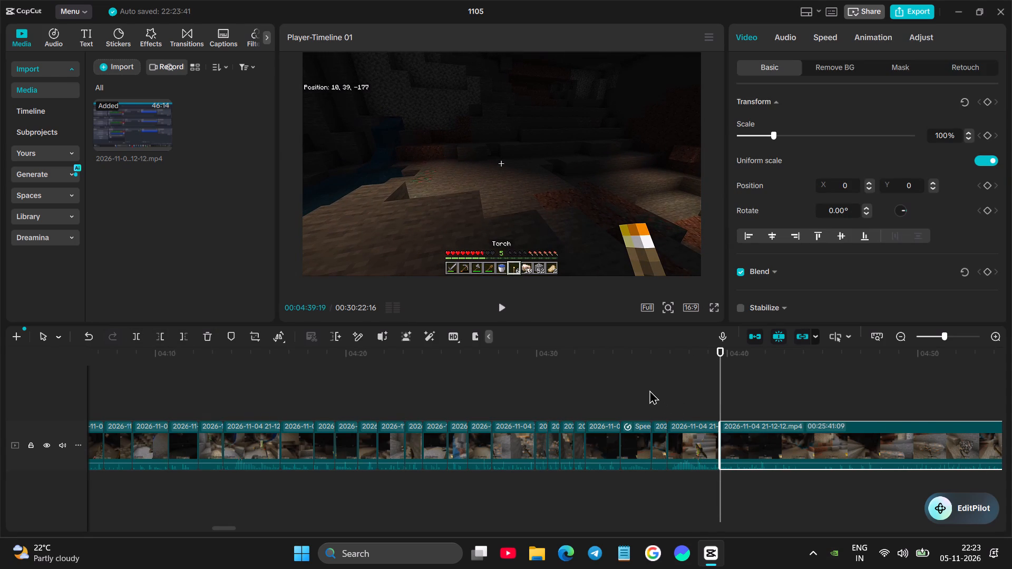
Play through the dark cave walk and cut the long remaining clip's start up to 00:04:41:12.
left_click(649, 390)
key("space")
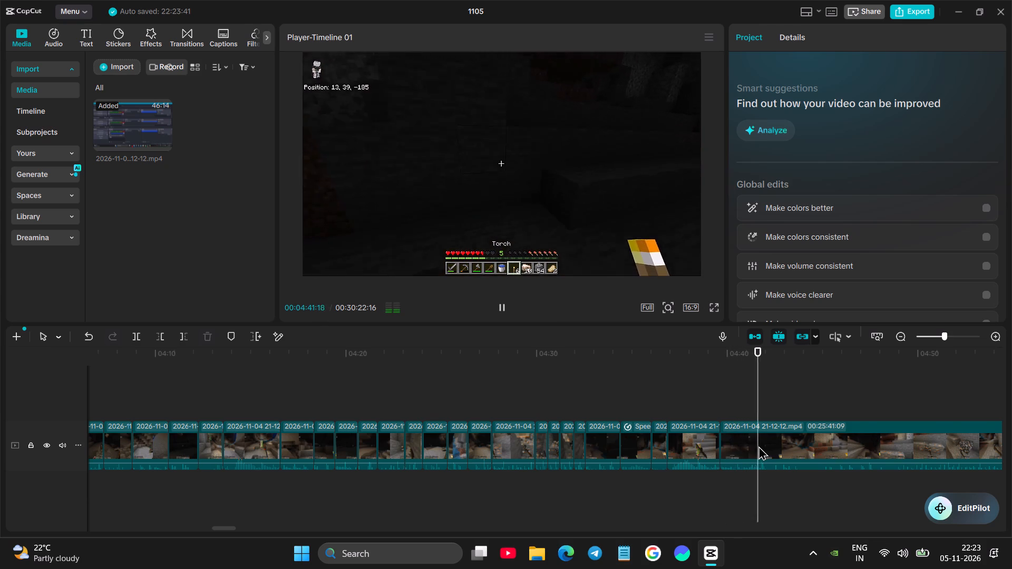
key("space")
left_click_drag(762, 404, 754, 414)
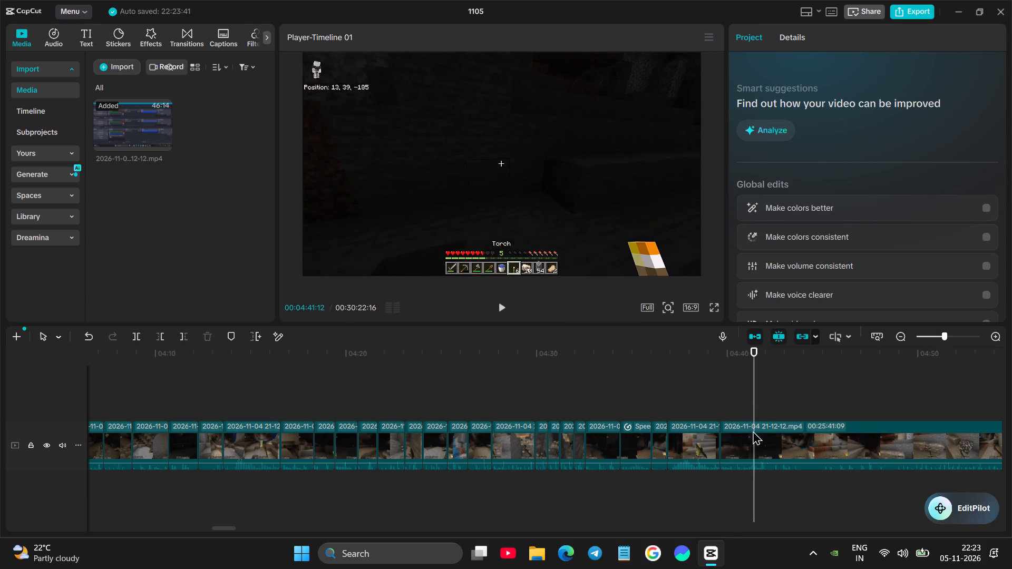
left_click(758, 453)
left_click(158, 340)
Replay the latest join, split the long remaining clip at about 00:04:41:11, and play on through the cave.
left_click(700, 408)
key("space")
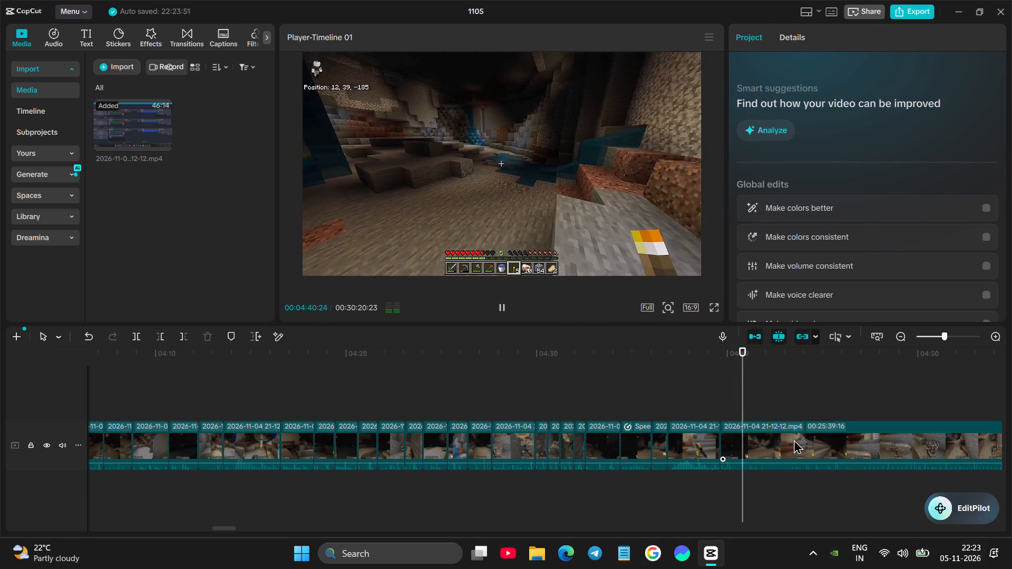
key("space")
left_click(794, 439)
key("space")
key("space")
left_click(142, 335)
key("space")
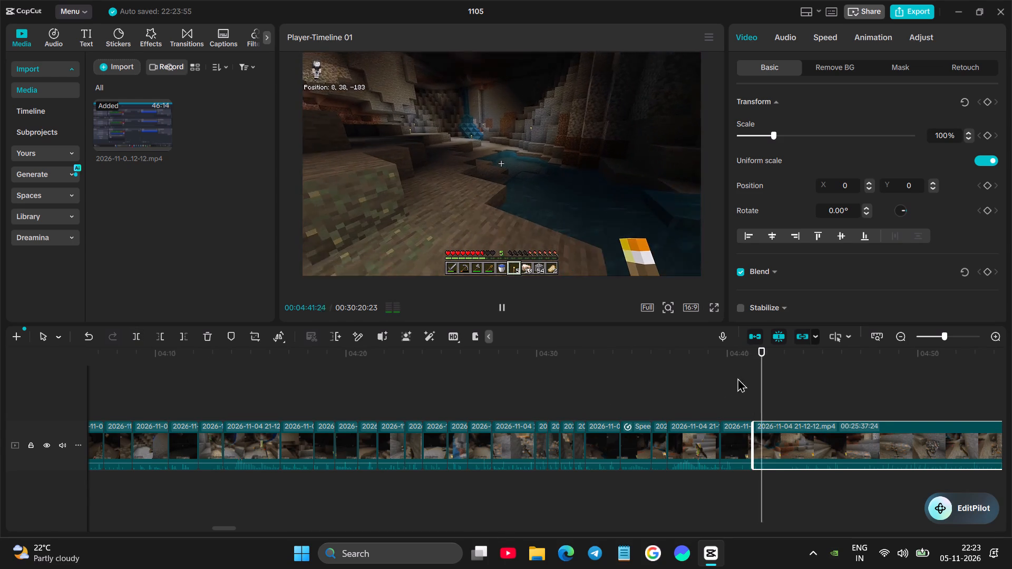
Skip through the cave walk toward the iron ore and cut the long remaining clip's start up to about 00:04:44.
left_click_drag(766, 384, 777, 382)
left_click(778, 381)
left_click_drag(779, 381, 785, 380)
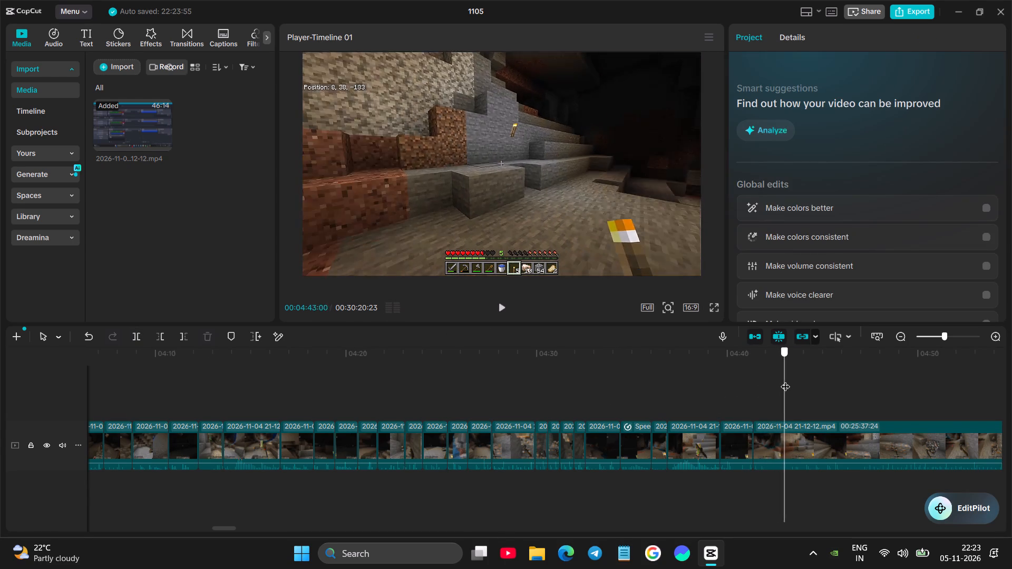
left_click_drag(785, 380, 837, 386)
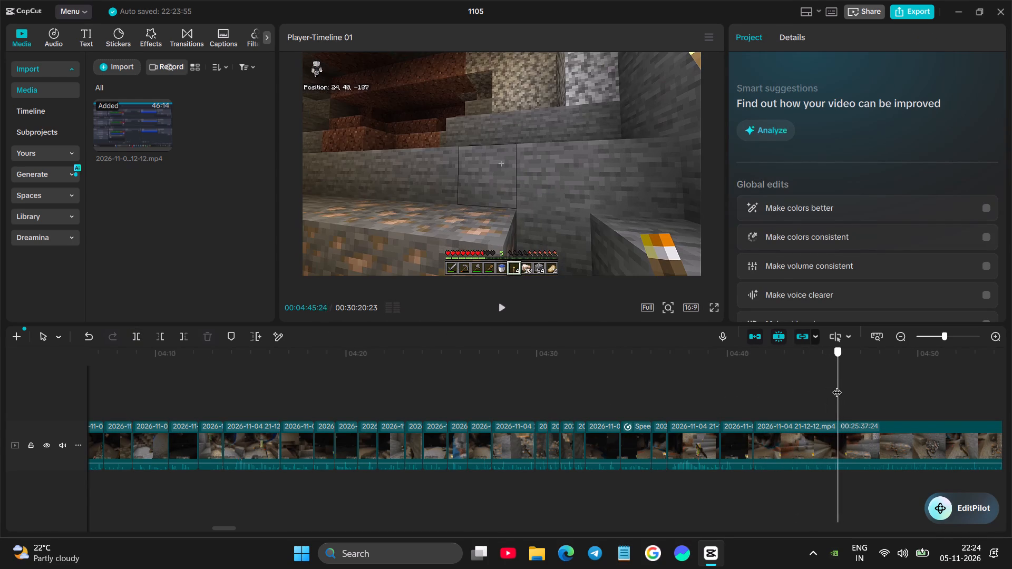
left_click_drag(837, 386, 826, 387)
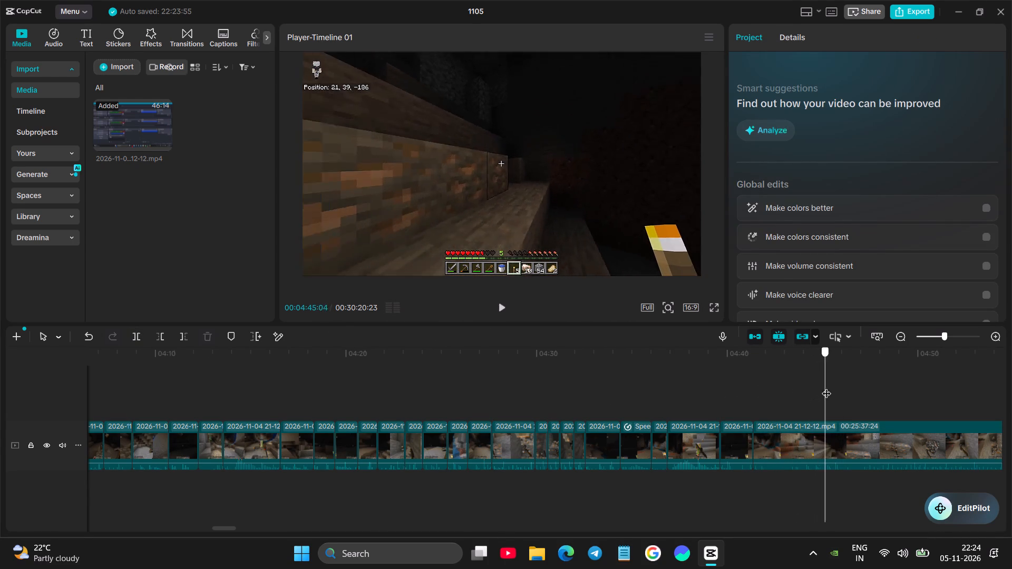
left_click_drag(826, 387, 820, 392)
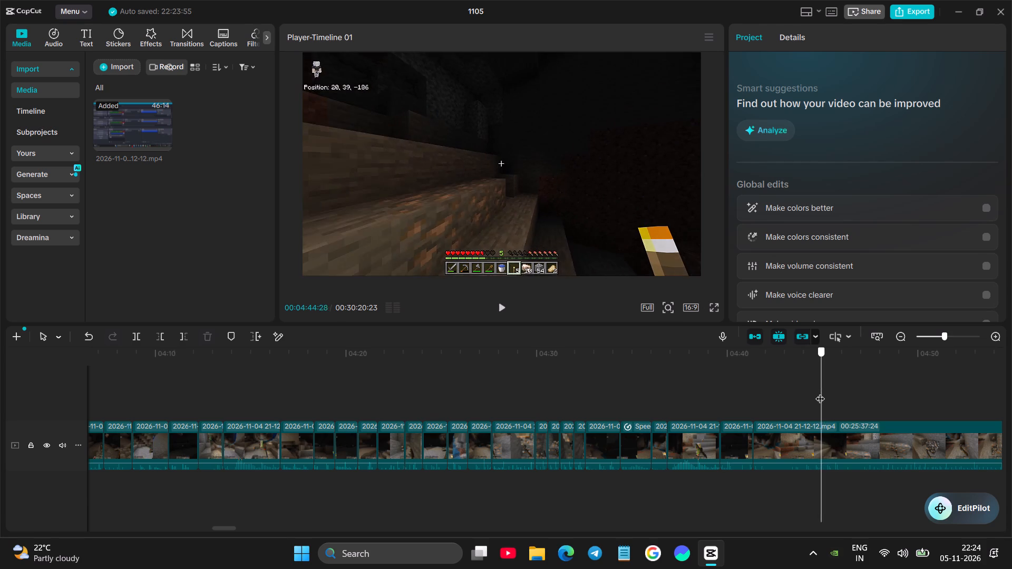
left_click_drag(820, 392, 817, 396)
left_click(805, 431)
left_click(164, 335)
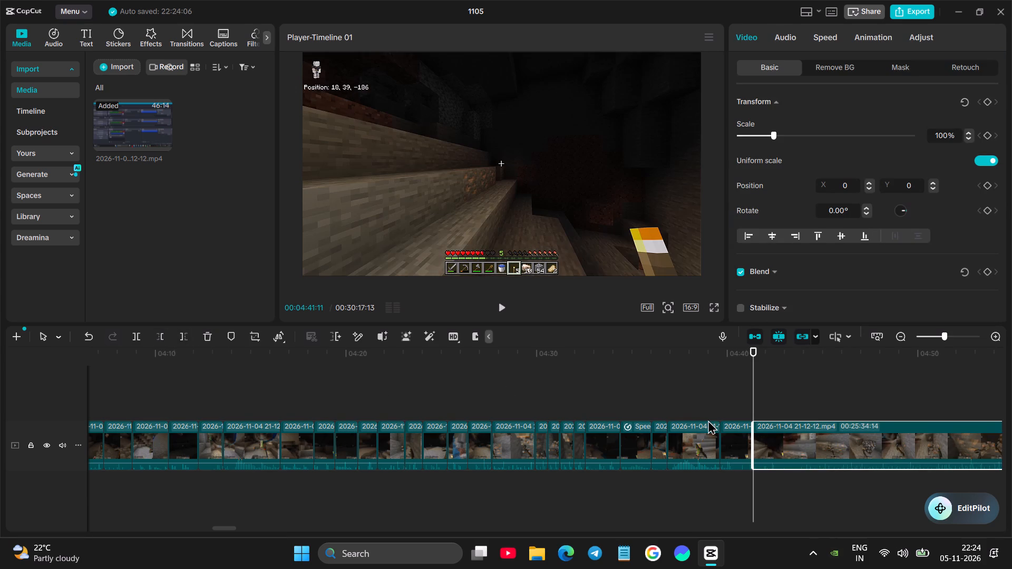
Split the long remaining clip at about 00:04:43 and cut its start up to 00:04:44:15, midway through breaking the first ore block.
scroll(708, 420, "left", 1)
key("space")
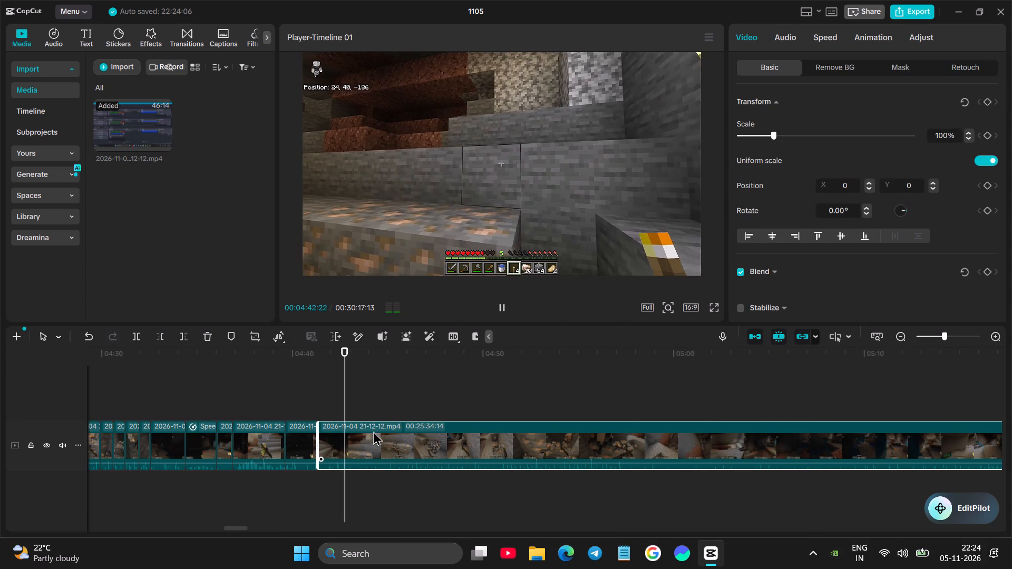
key("space")
key("space")
left_click(365, 444)
key("space")
left_click(142, 338)
key("space")
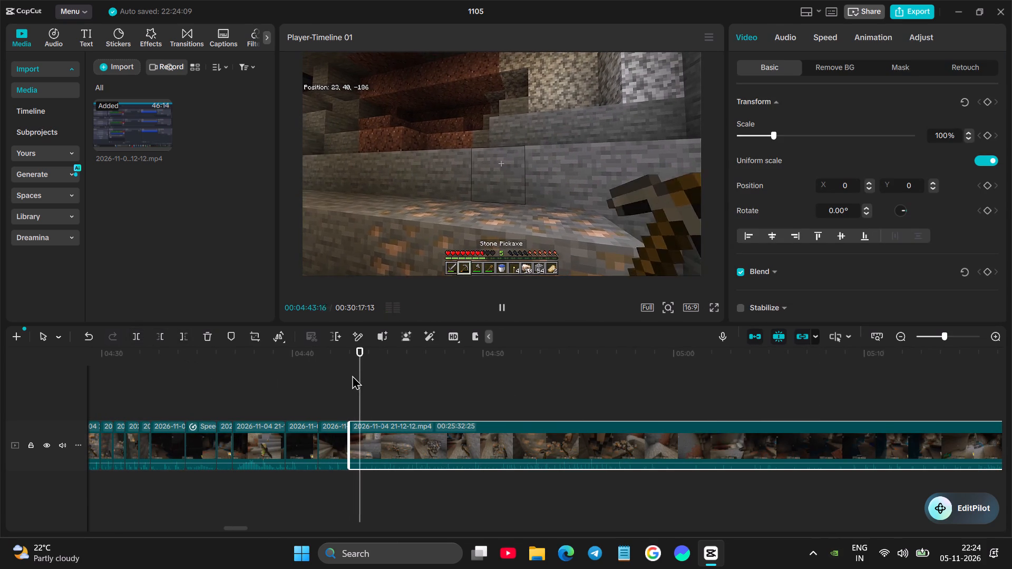
key("space")
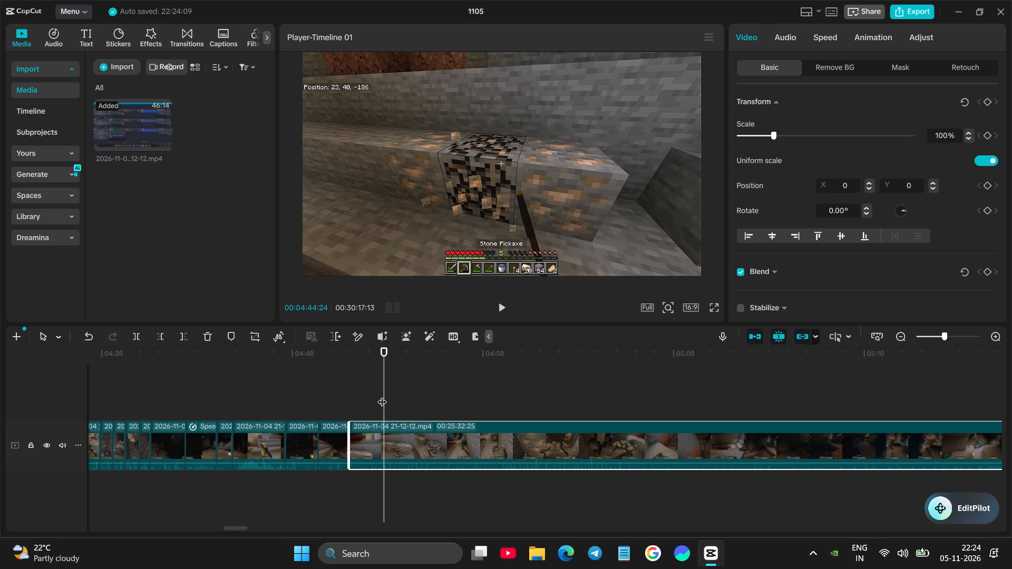
left_click_drag(383, 393, 378, 396)
left_click(378, 428)
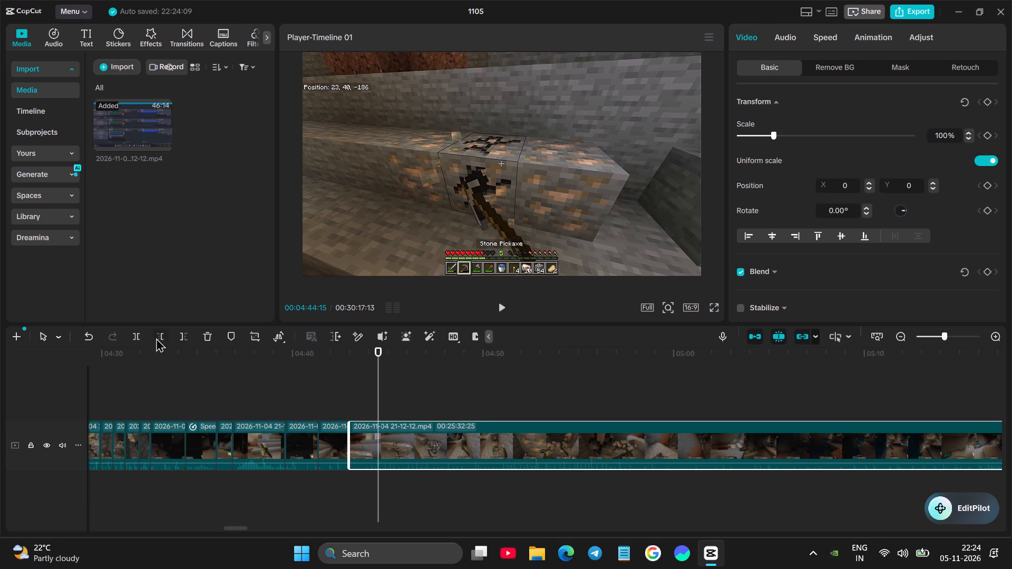
left_click(159, 337)
Replay the latest join, split the long remaining clip at 00:04:43:23, and cut its start up to 00:04:44:17.
left_click(340, 394)
key("space")
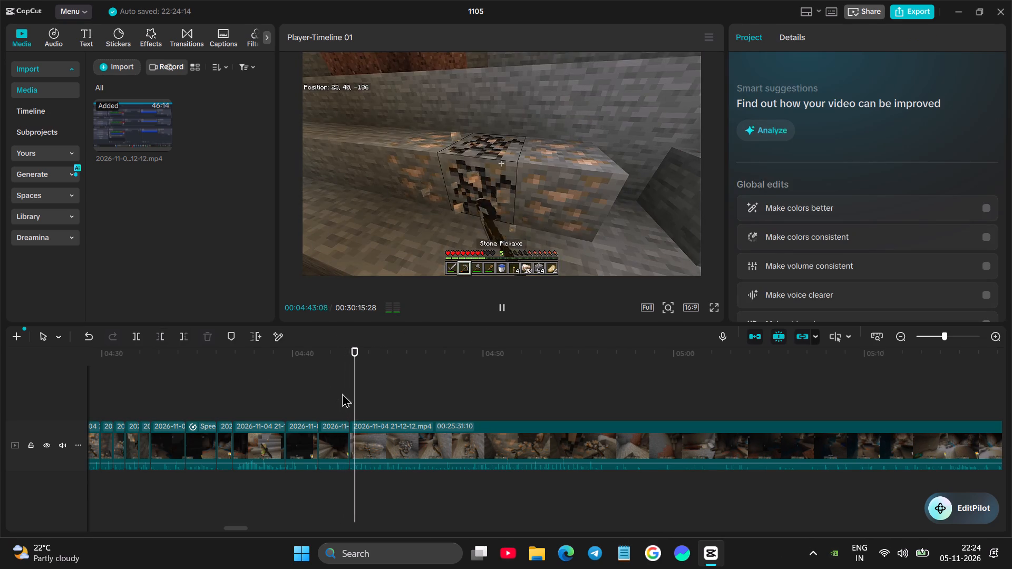
key("space")
left_click(360, 430)
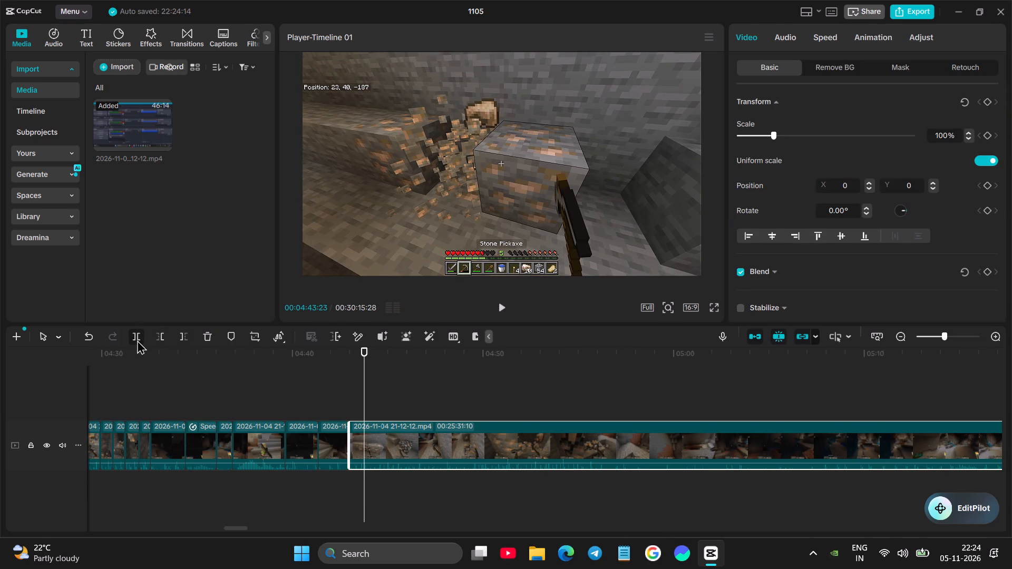
left_click(137, 340)
key("space")
key("space")
left_click(160, 335)
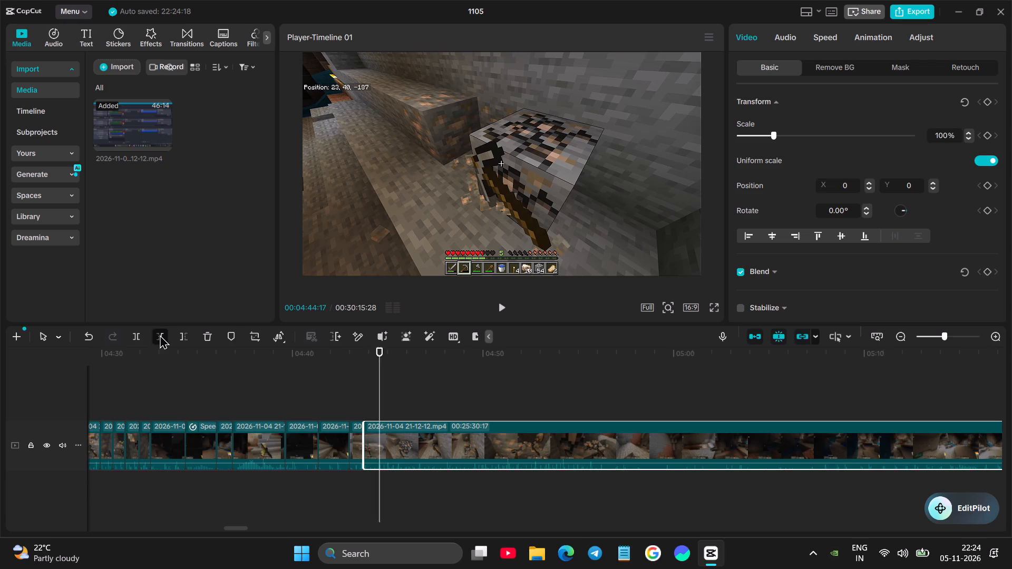
Split the long remaining clip at 00:04:44:13 as the ore breaks, and cut its start to just past 00:04:45:13.
key("space")
key("space")
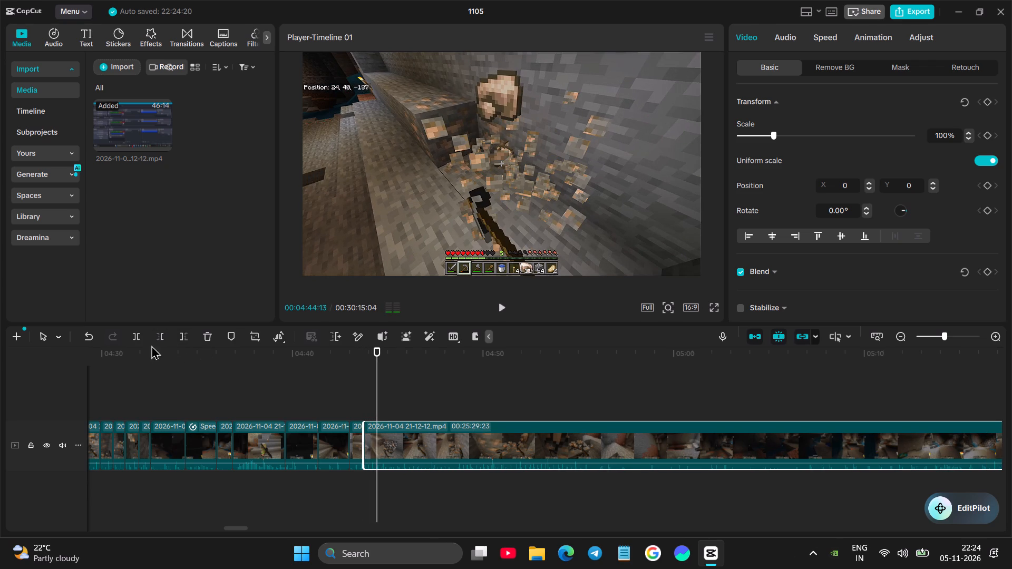
left_click(138, 339)
key("space")
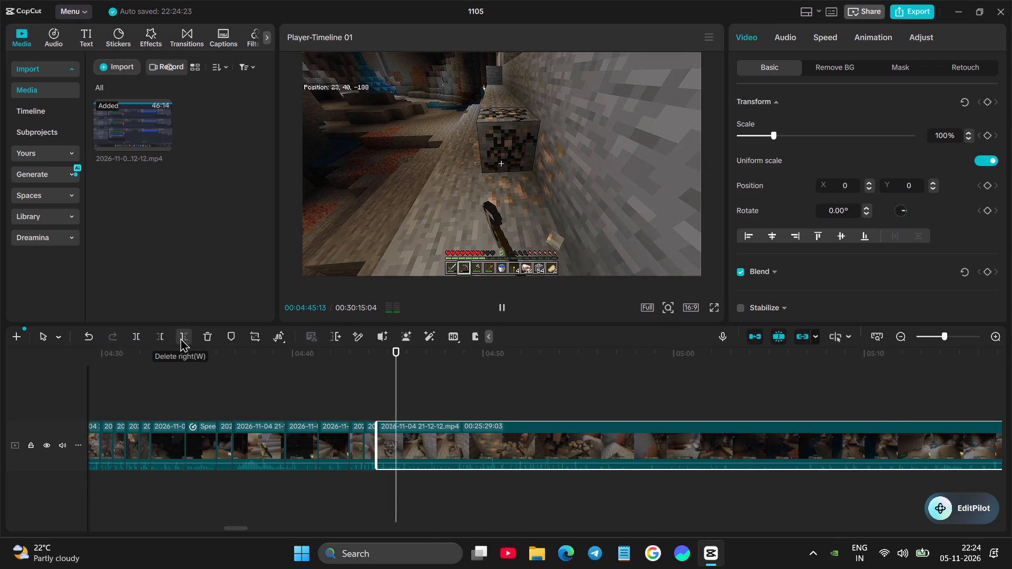
key("space")
left_click(157, 339)
Split the long remaining clip at 00:04:44:29 and cut its start up to where the next ore block is nearly mined.
key("space")
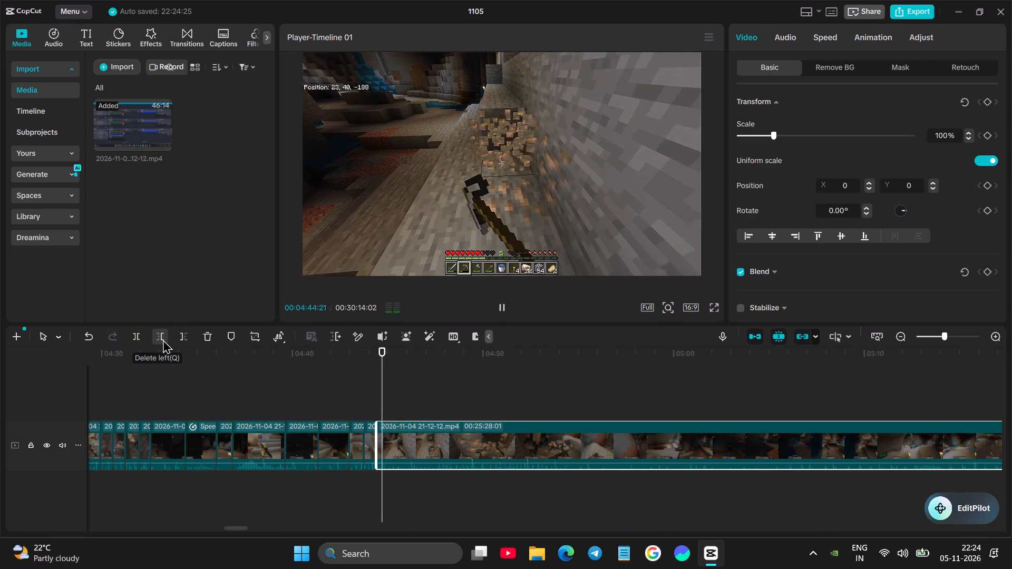
key("space")
left_click(136, 336)
key("space")
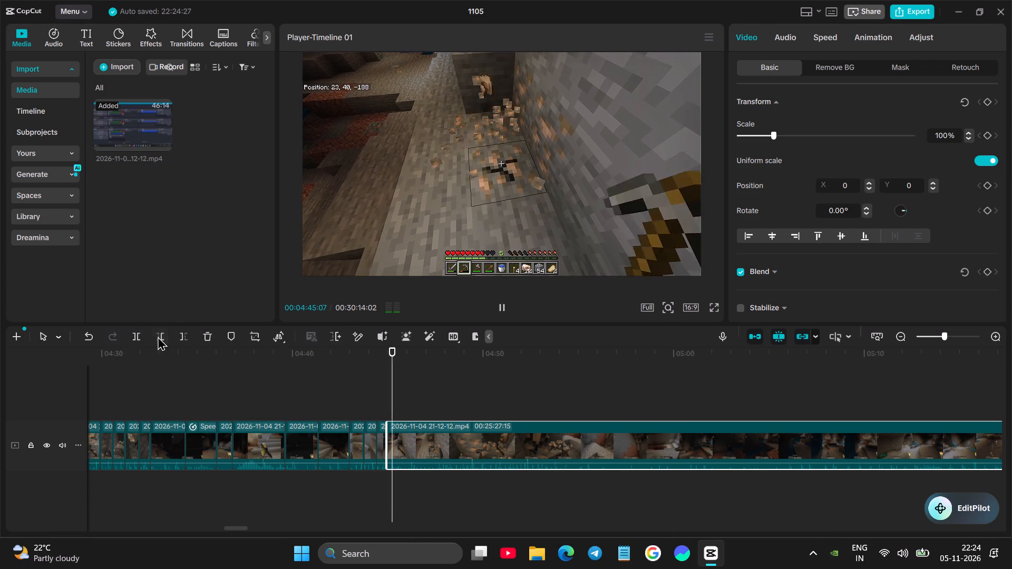
key("space")
left_click(166, 335)
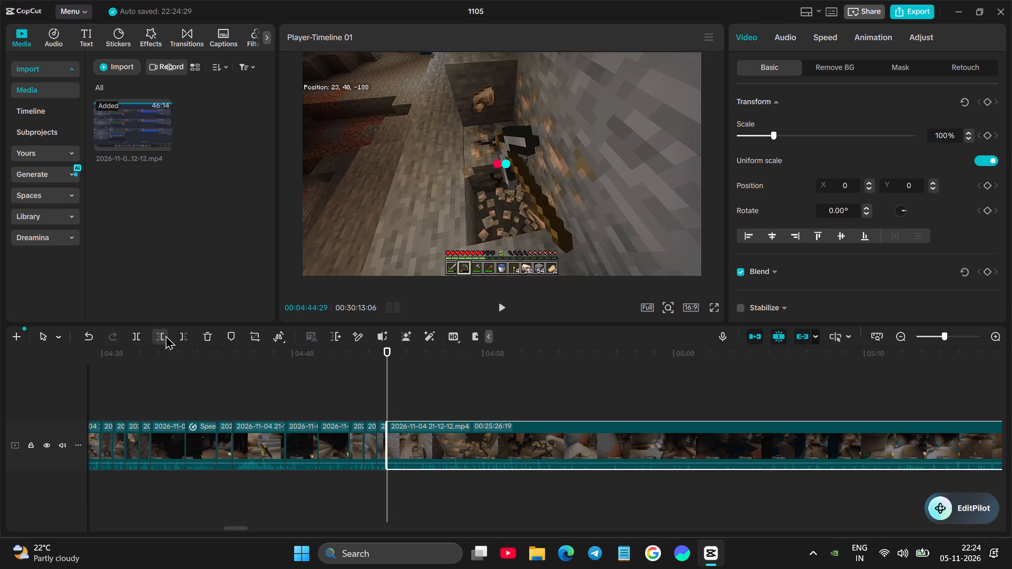
Split the long remaining clip at 00:04:45:16 as the ore breaks, and cut its start up to 00:04:46:12.
key("space")
key("space")
left_click(139, 337)
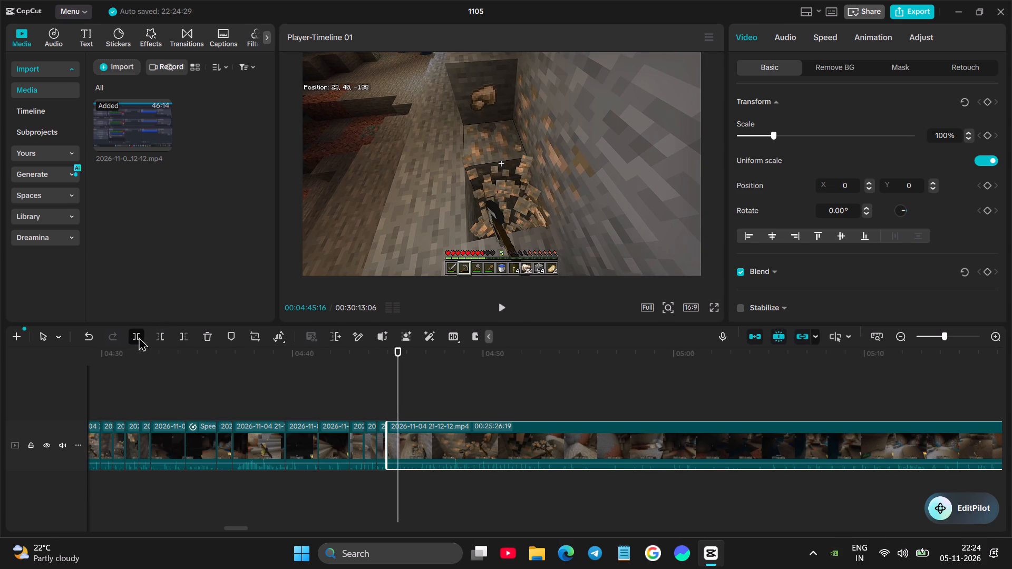
key("space")
key("space")
left_click(157, 341)
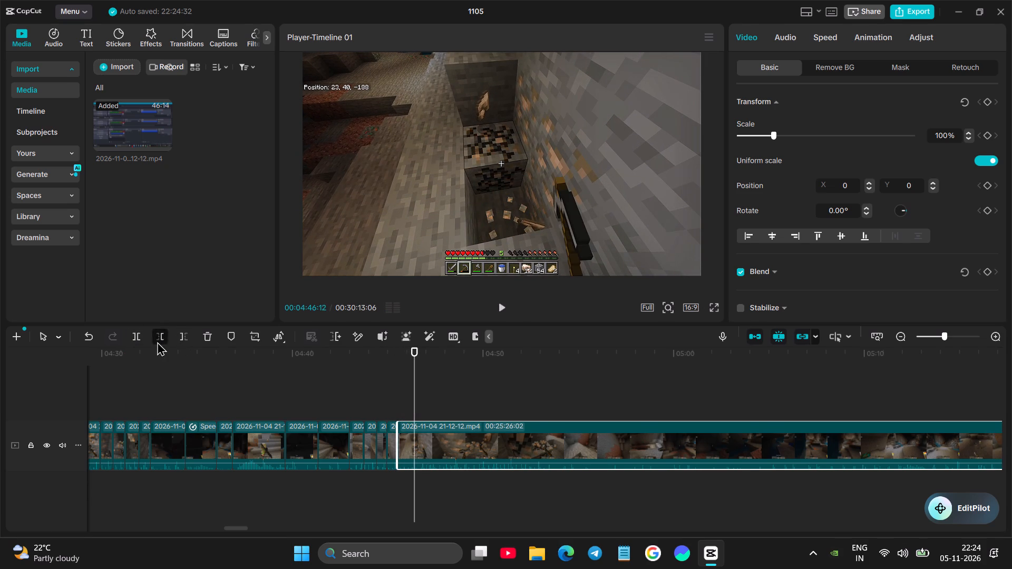
Split the long remaining clip at 00:04:46:11 and cut its start up to where the next ore block is heavily cracked.
key("space")
key("space")
left_click(139, 340)
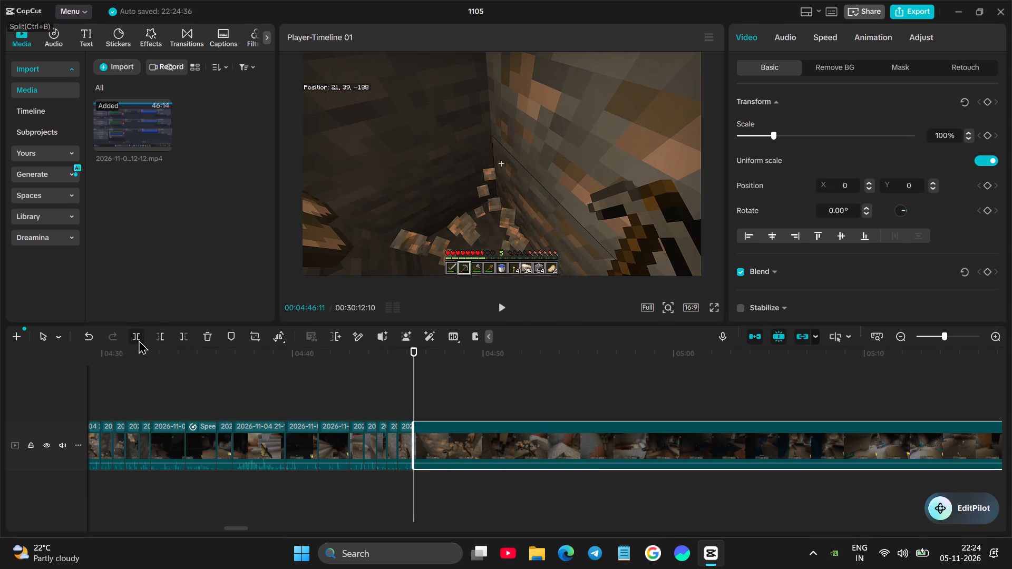
key("space")
key("space")
left_click(159, 336)
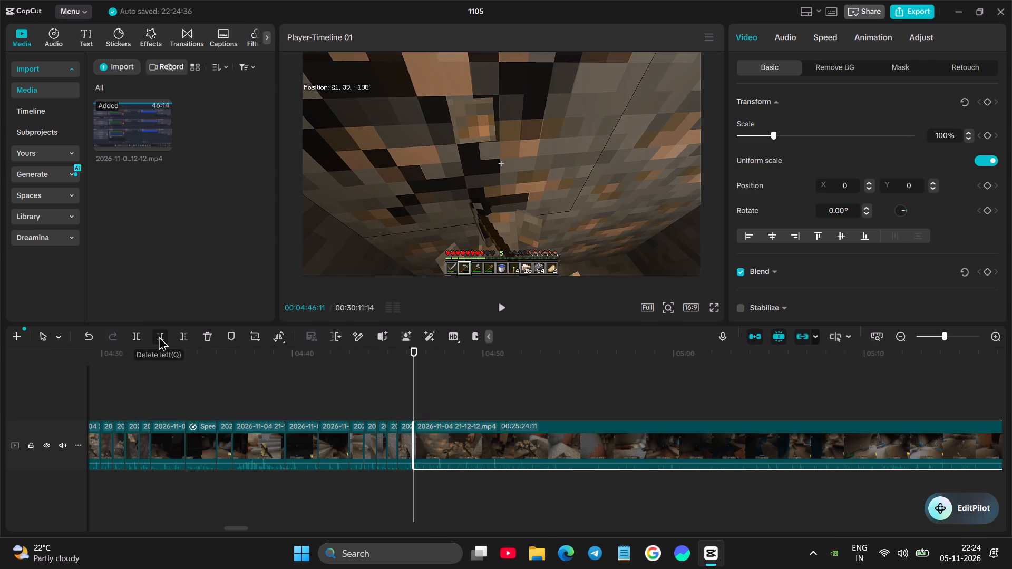
Play on through the mining, replay from the latest join, and split the long remaining clip at 00:04:47:00.
key("space")
key("space")
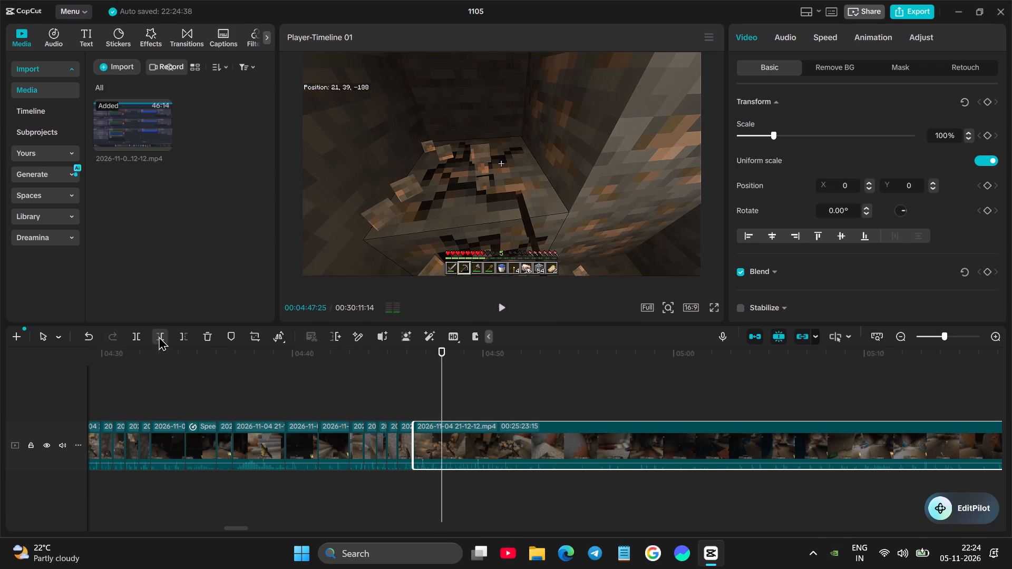
key("space")
key("space")
left_click(410, 400)
left_click(433, 438)
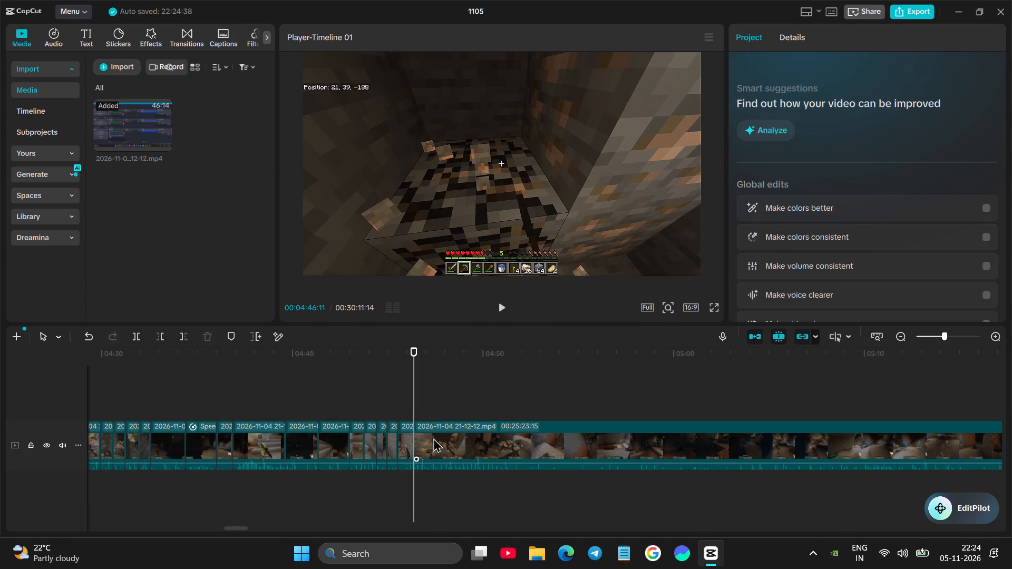
key("space")
key("space")
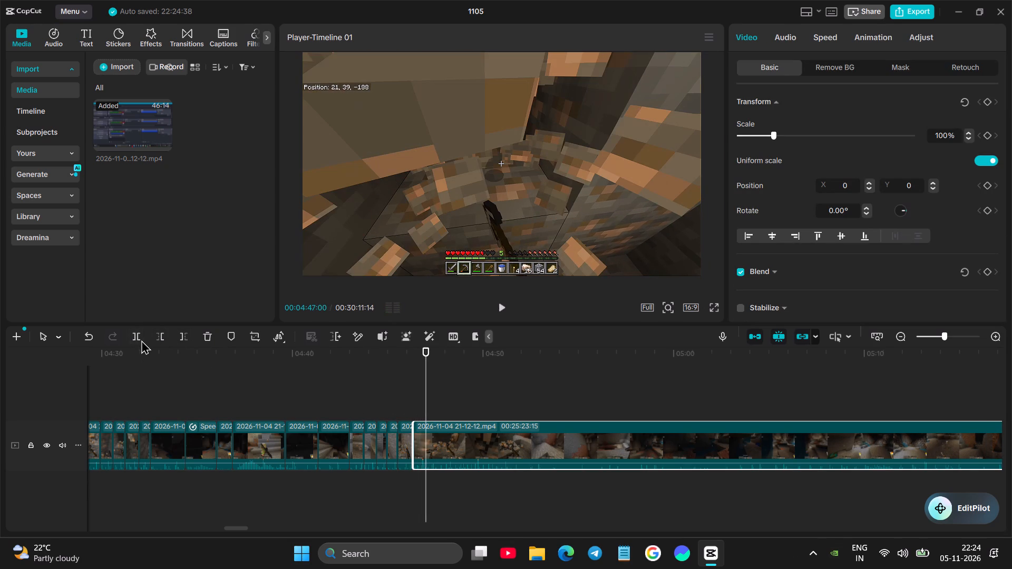
left_click(141, 340)
Review the mining from 00:04:47:18 and cut the long remaining clip's start up to where the ore block is nearly broken.
key("space")
key("space")
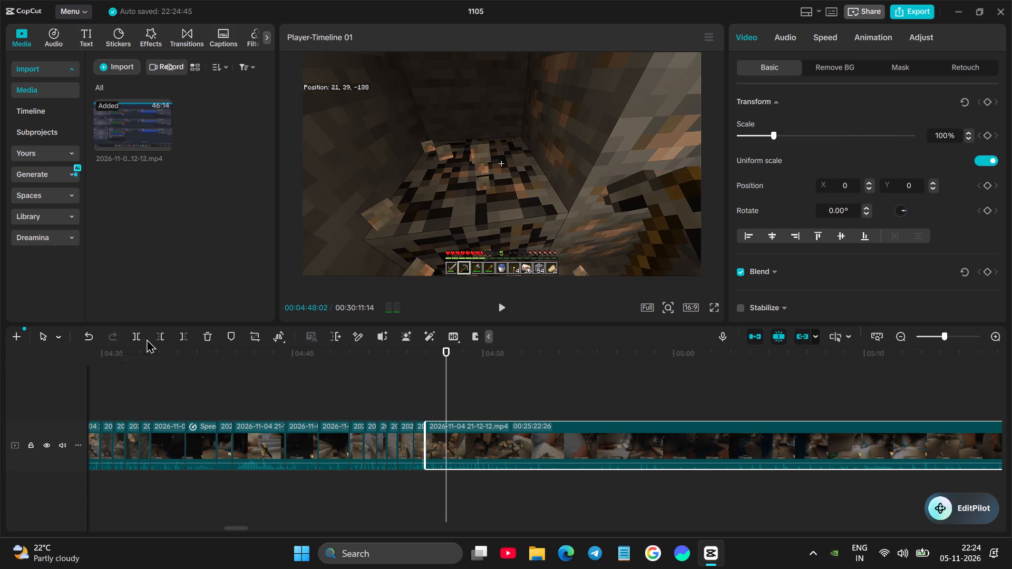
left_click_drag(449, 385, 437, 386)
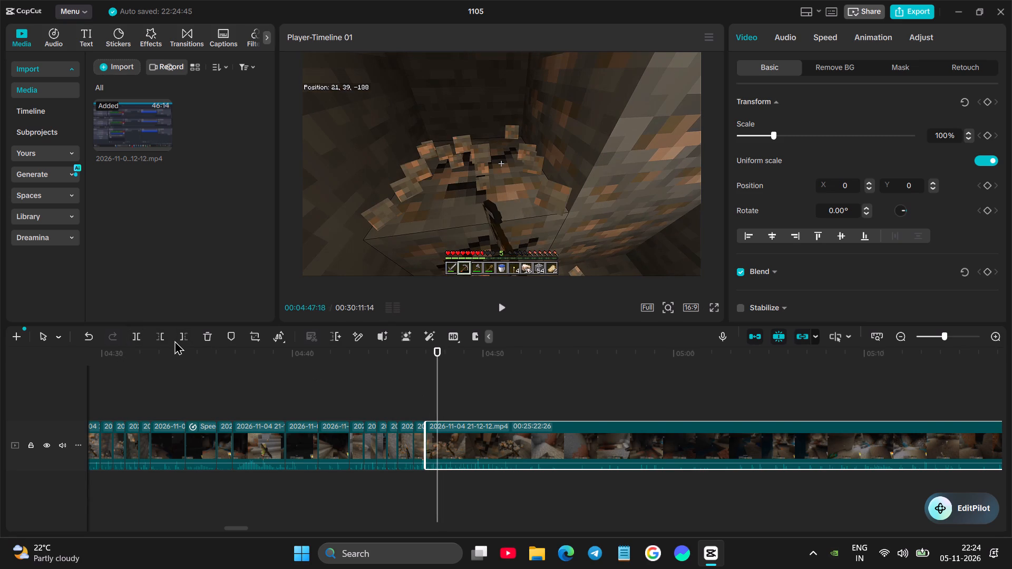
key("space")
key("space")
left_click(154, 336)
Replay the latest join, split the long remaining clip at 00:04:47:18, and cut its start up to 00:04:48:08.
key("space")
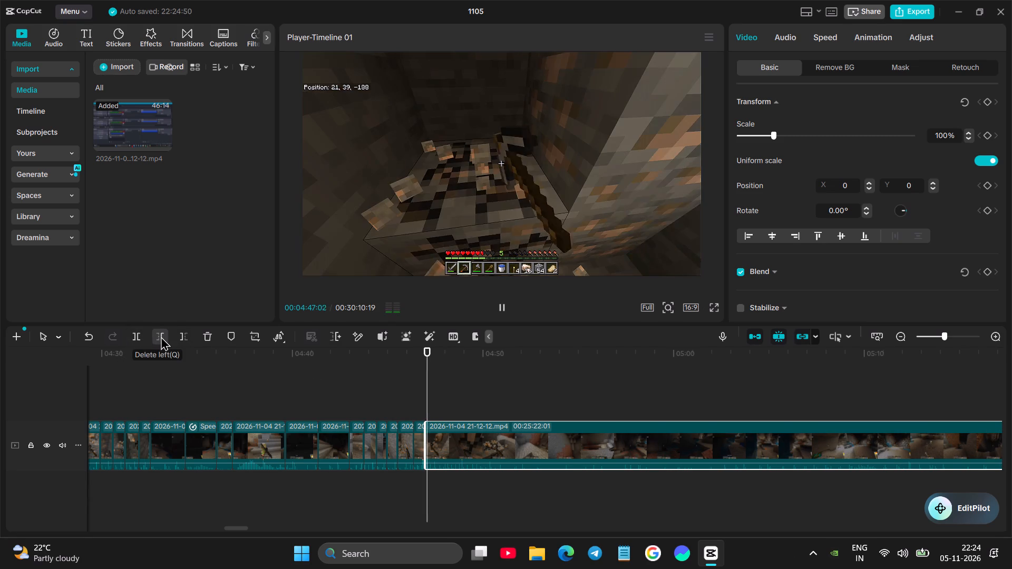
key("space")
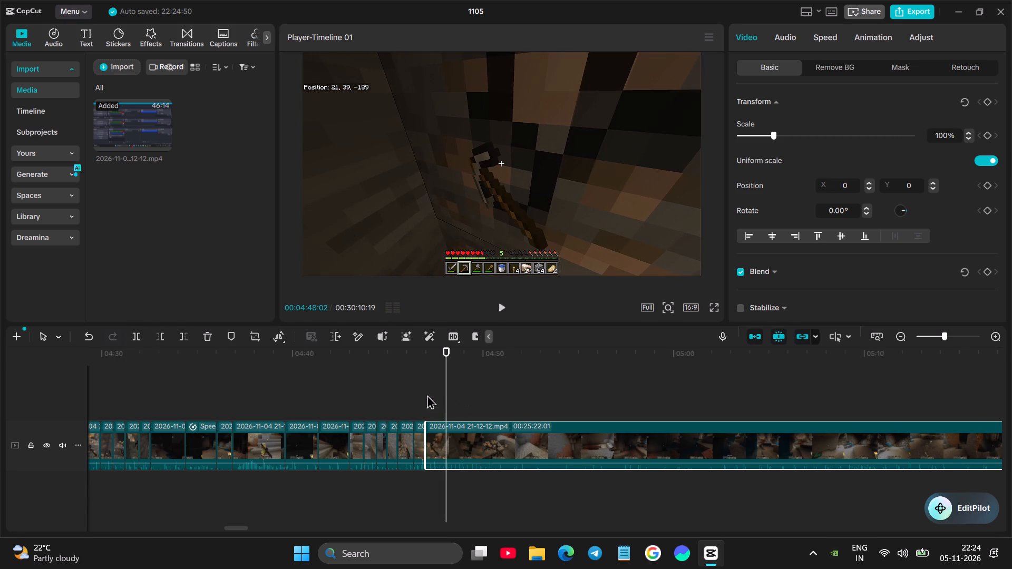
left_click(427, 395)
key("space")
key("space")
key("space")
key("space")
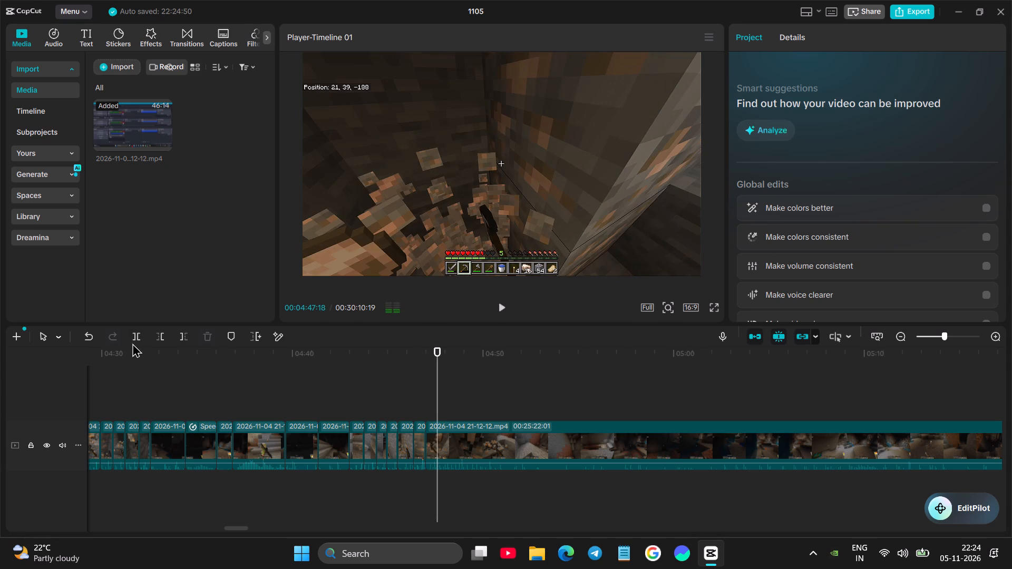
left_click(134, 341)
key("space")
key("space")
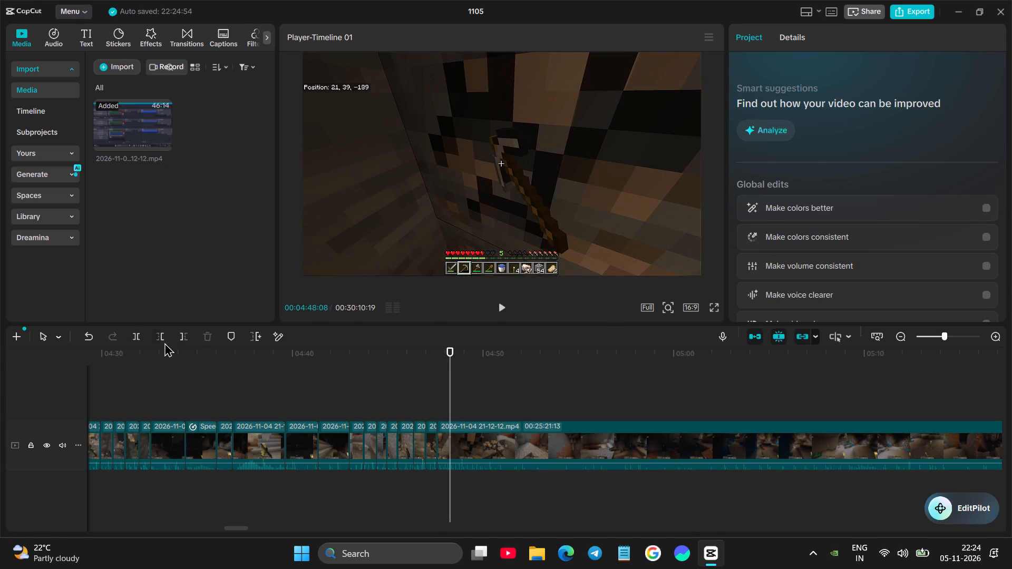
left_click(164, 342)
Split the long remaining clip at 00:04:48:11 and cut its start up to where the next ore block is nearly broken.
key("space")
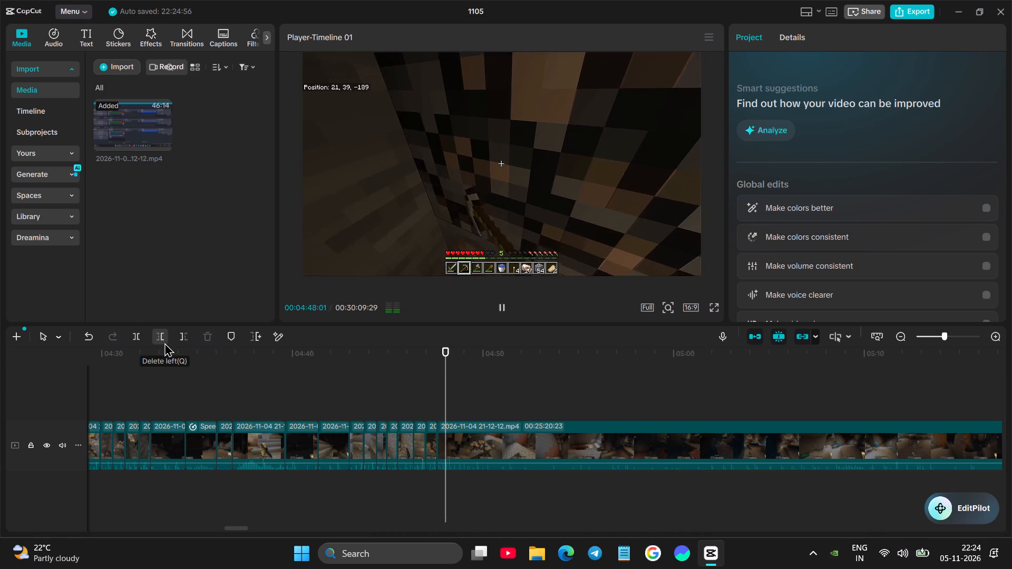
key("space")
left_click(140, 340)
key("space")
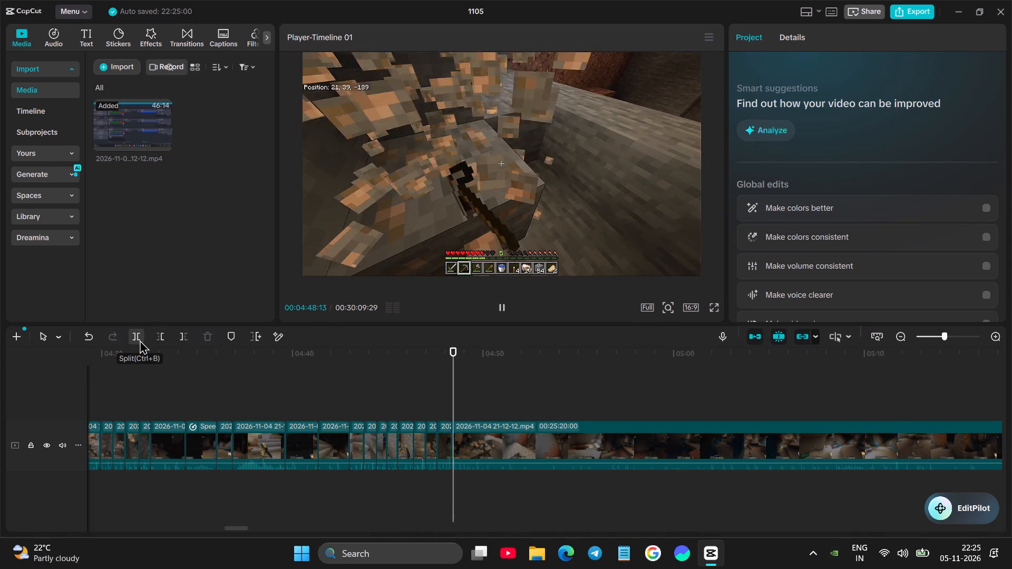
key("space")
left_click(157, 342)
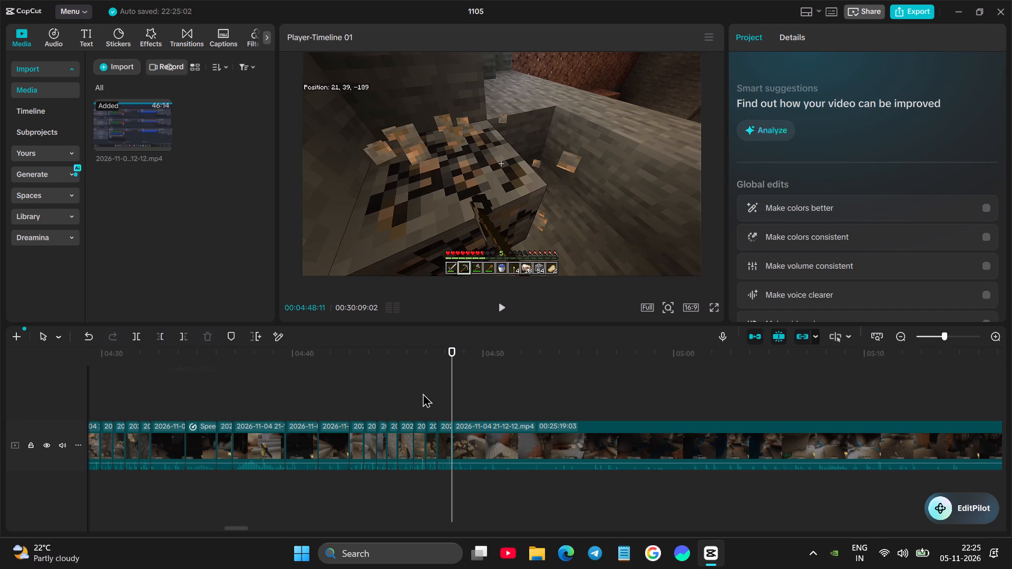
Play back the newly cut ore-mining sequence from about 00:04:43 to check its pacing.
key("space")
left_click(400, 393)
key("space")
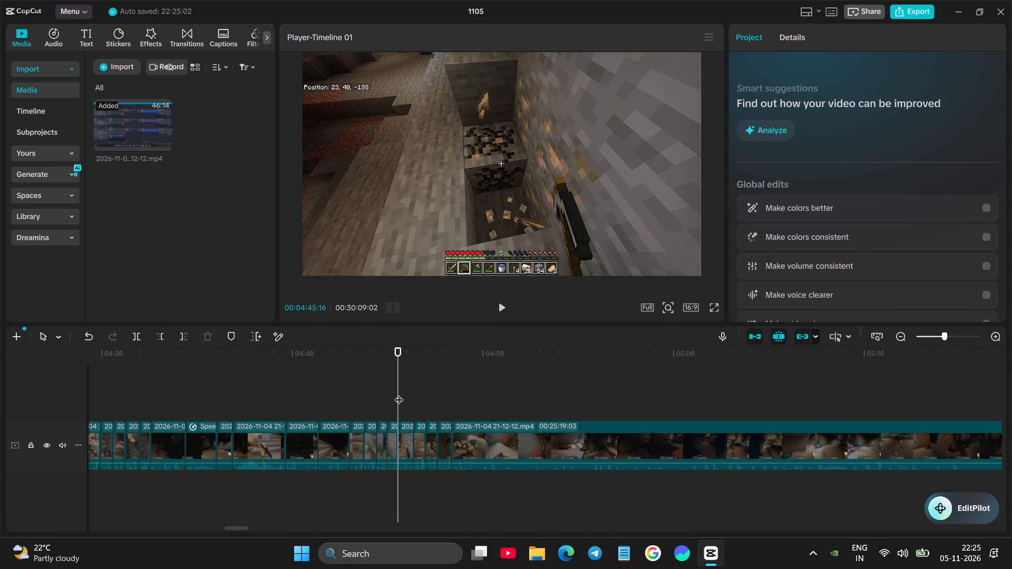
left_click(350, 391)
key("space")
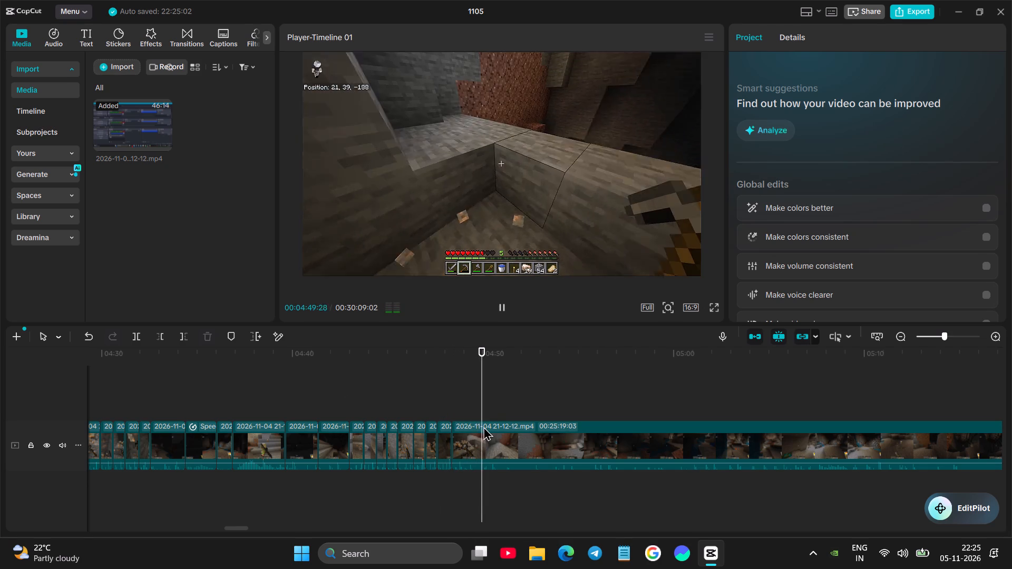
Replay the start of the long remaining clip and split it at about 00:04:49, while the block is being mined.
key("space")
left_click(454, 398)
left_click(476, 441)
key("space")
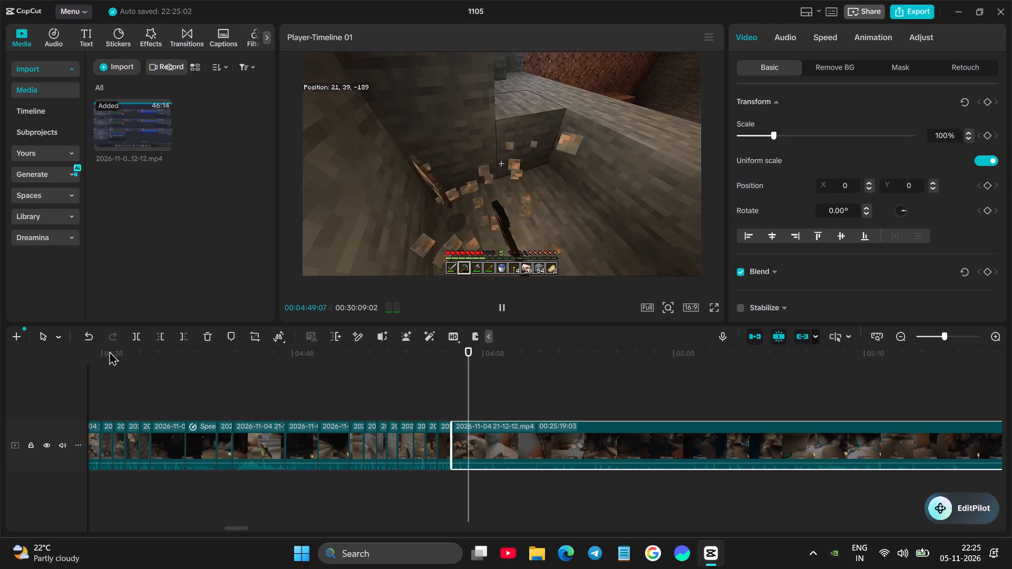
key("space")
left_click(139, 338)
Review the cave walk after the mining and cut the long remaining clip's start up to 00:05:12:18, where the dark cave opening is ahead.
key("space")
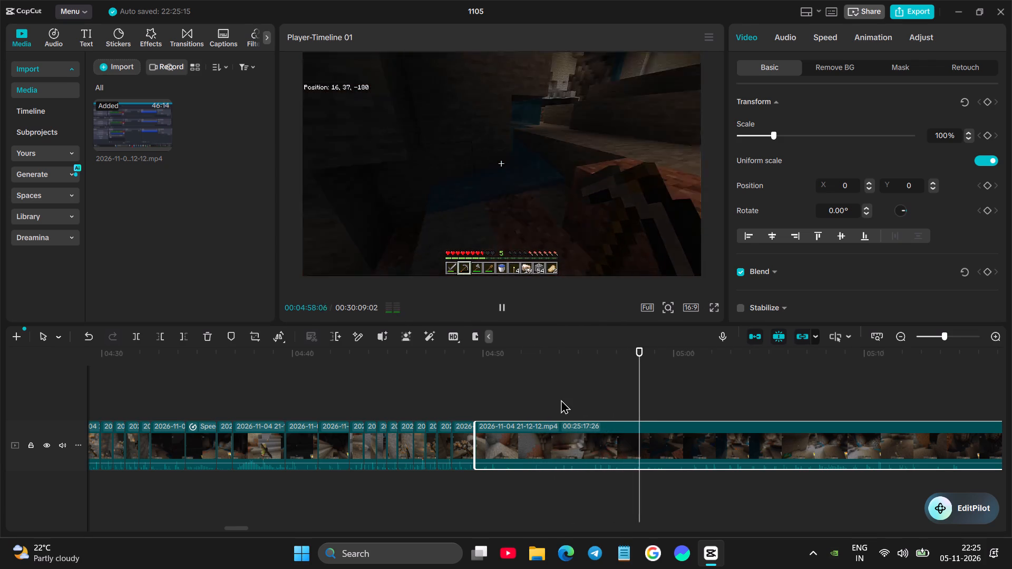
left_click(593, 387)
left_click_drag(592, 387, 646, 386)
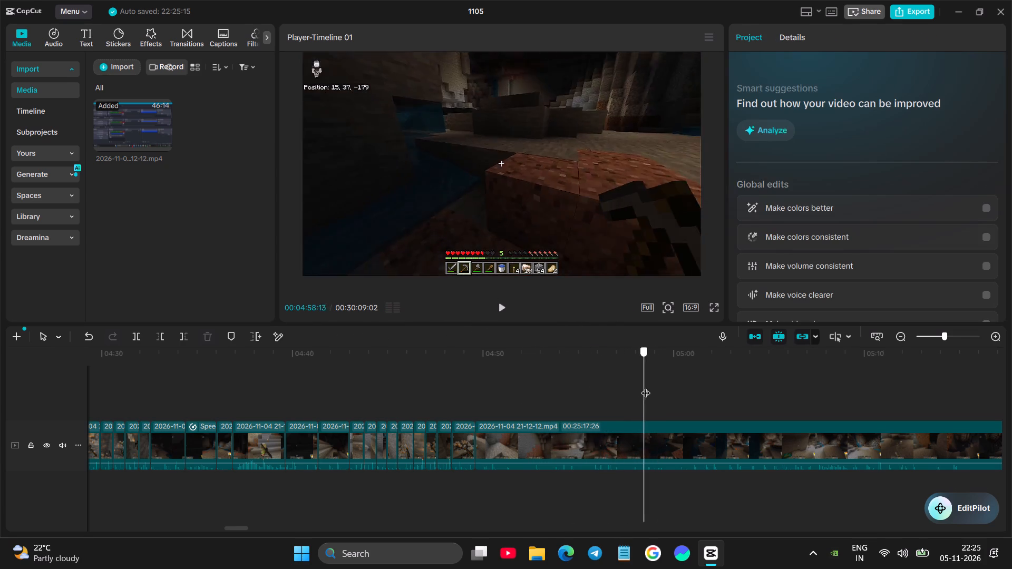
left_click_drag(646, 386, 734, 380)
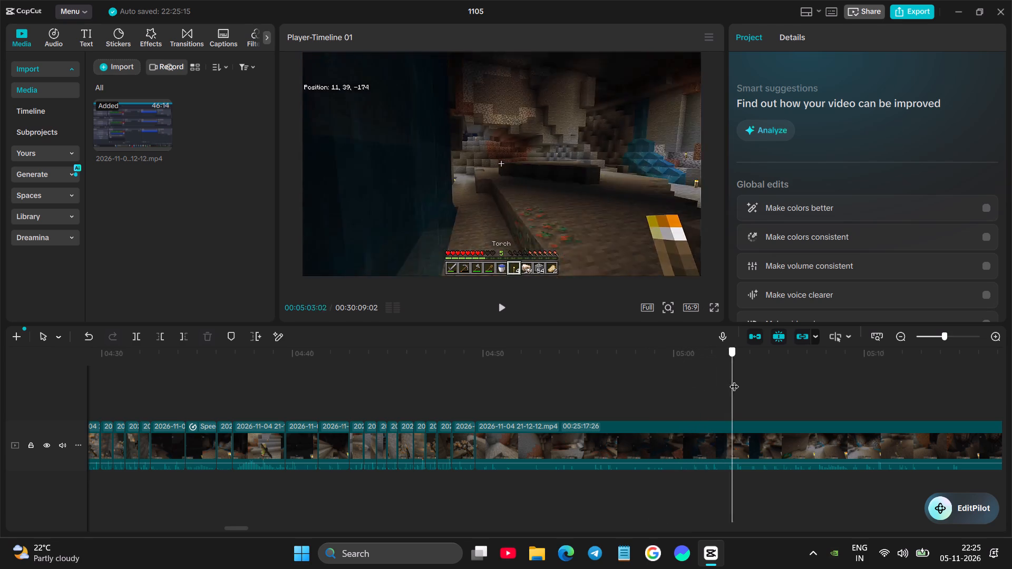
left_click_drag(734, 380, 827, 382)
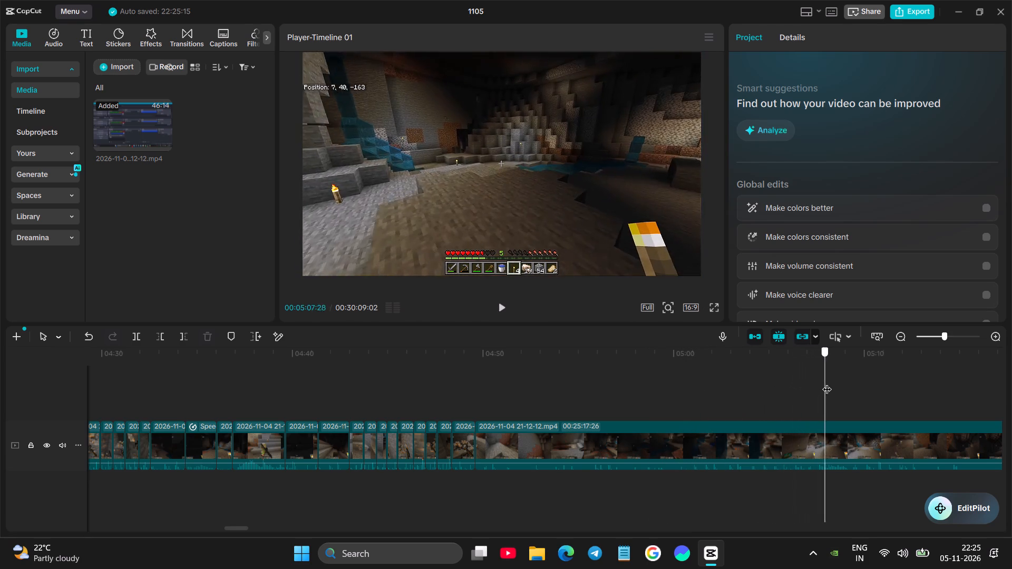
left_click_drag(827, 382, 913, 385)
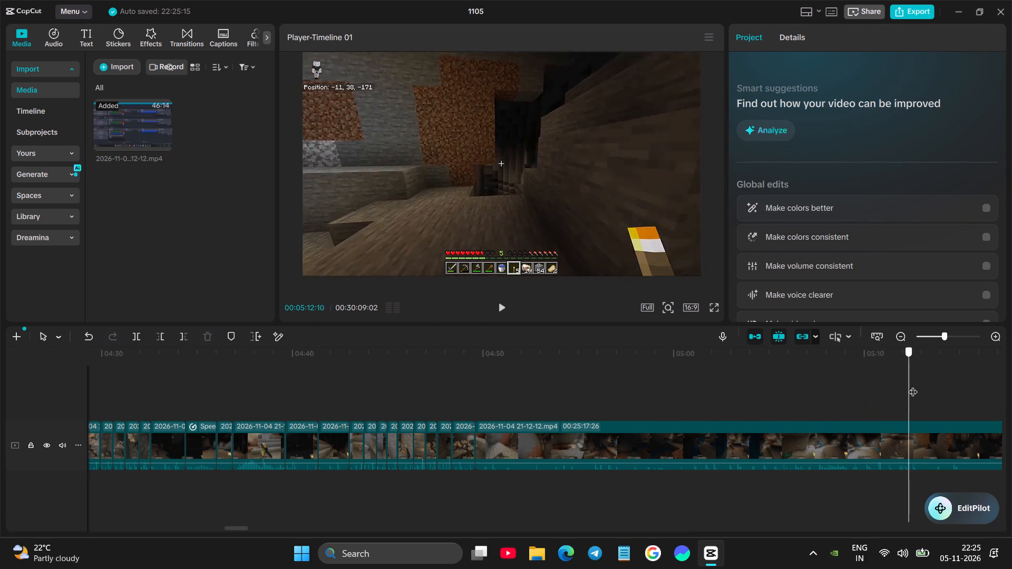
left_click_drag(913, 385, 899, 395)
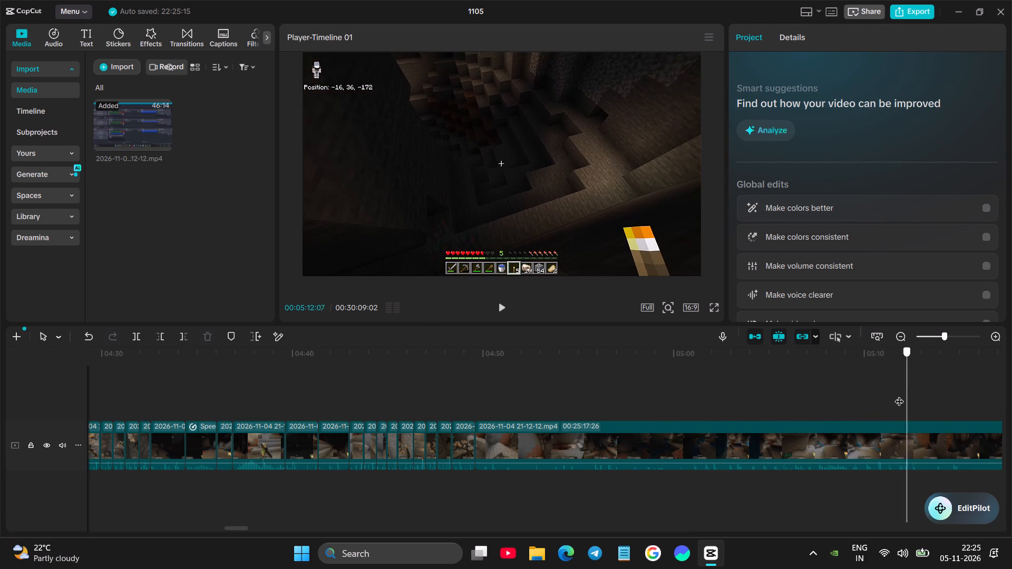
left_click_drag(899, 395, 885, 399)
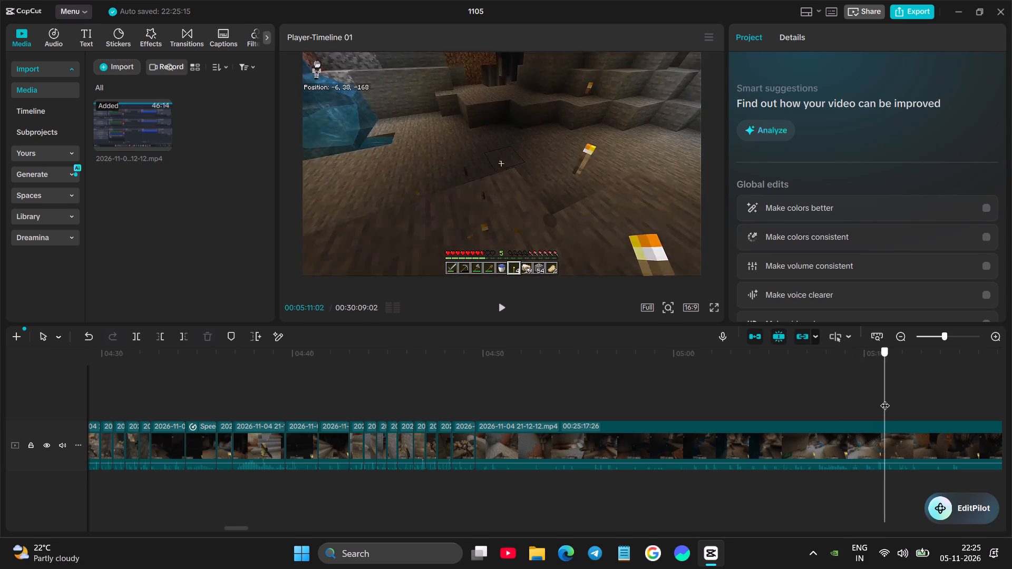
left_click_drag(885, 399, 914, 390)
left_click(876, 434)
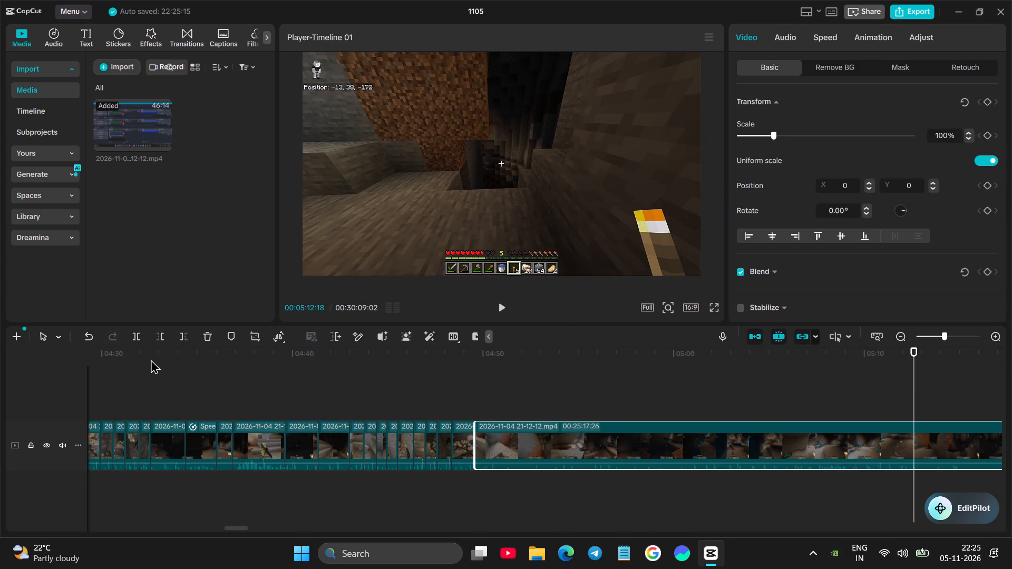
left_click(160, 341)
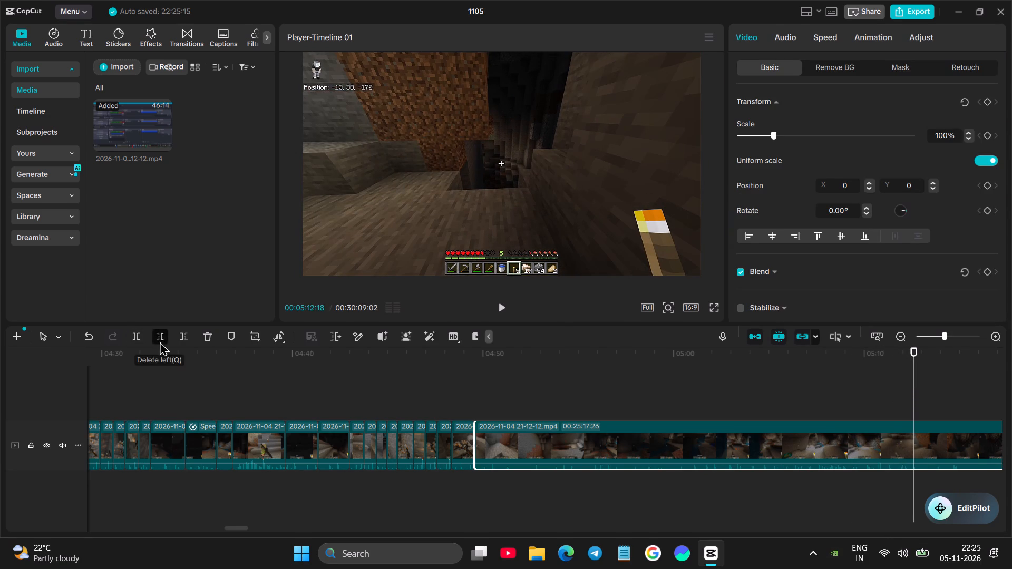
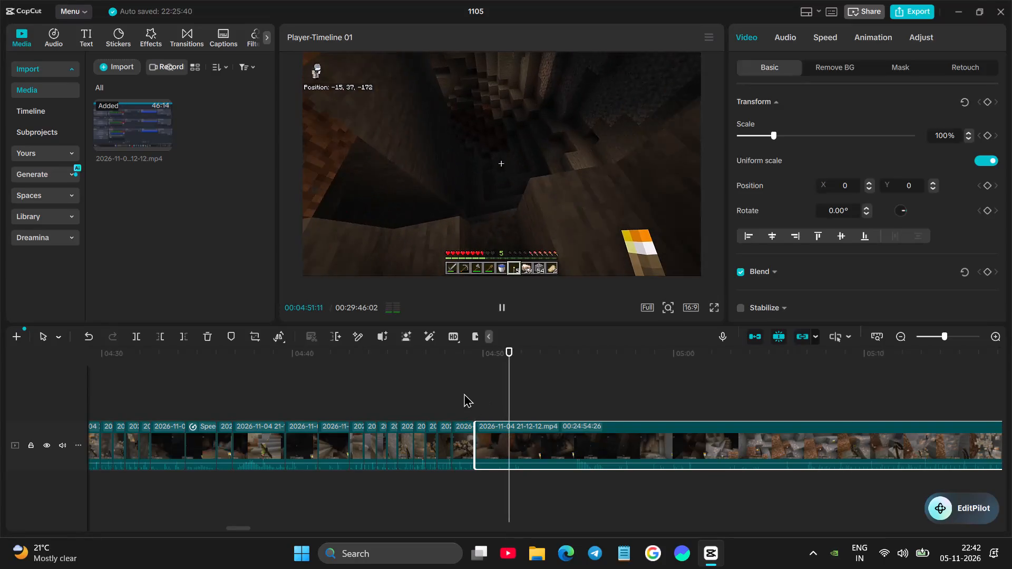
Replay the start of the cave walk and split the long remaining clip at 00:04:51:06, just before the drop.
left_click(464, 393)
left_click(457, 395)
key("space")
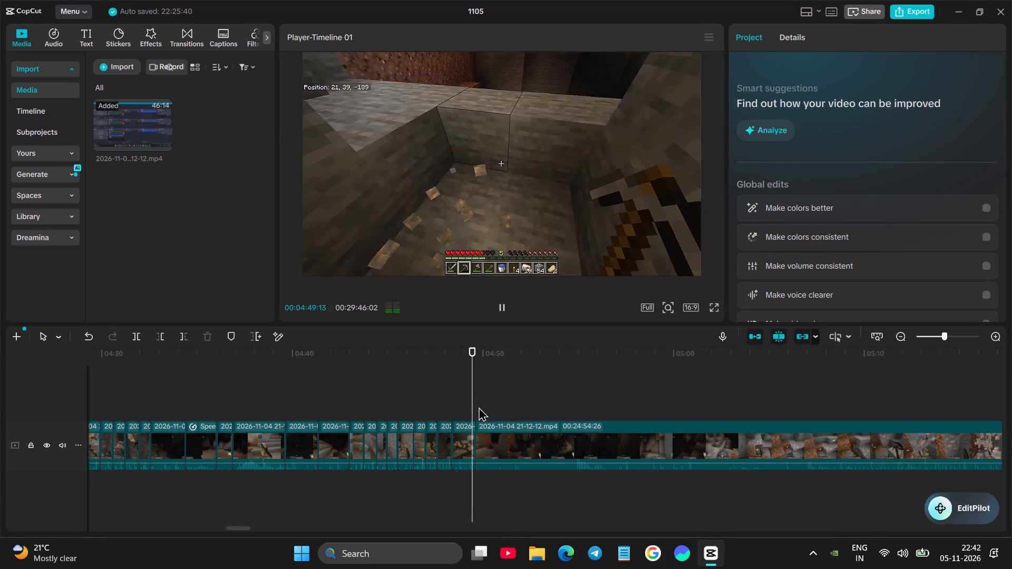
key("space")
left_click(534, 444)
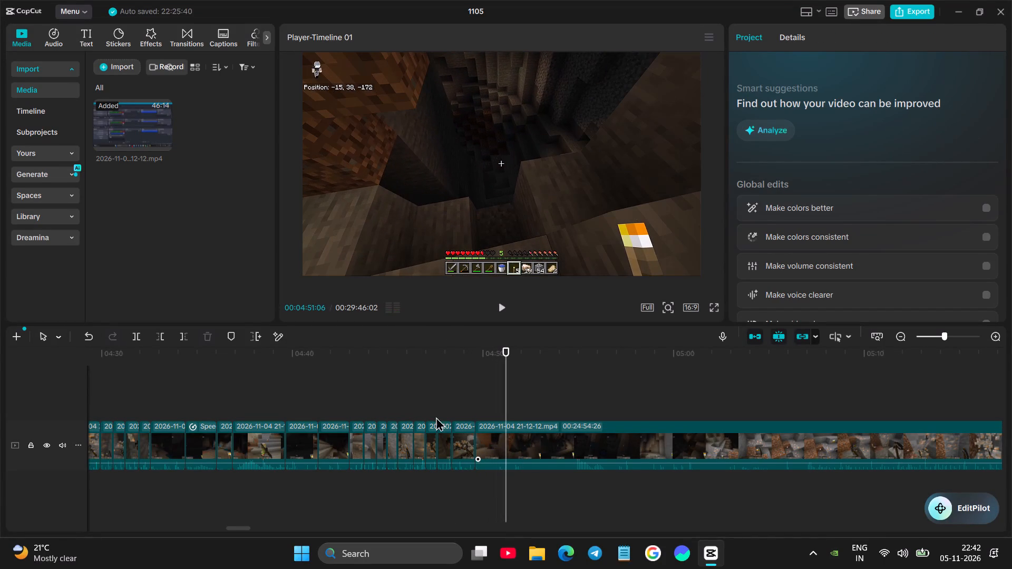
left_click(140, 336)
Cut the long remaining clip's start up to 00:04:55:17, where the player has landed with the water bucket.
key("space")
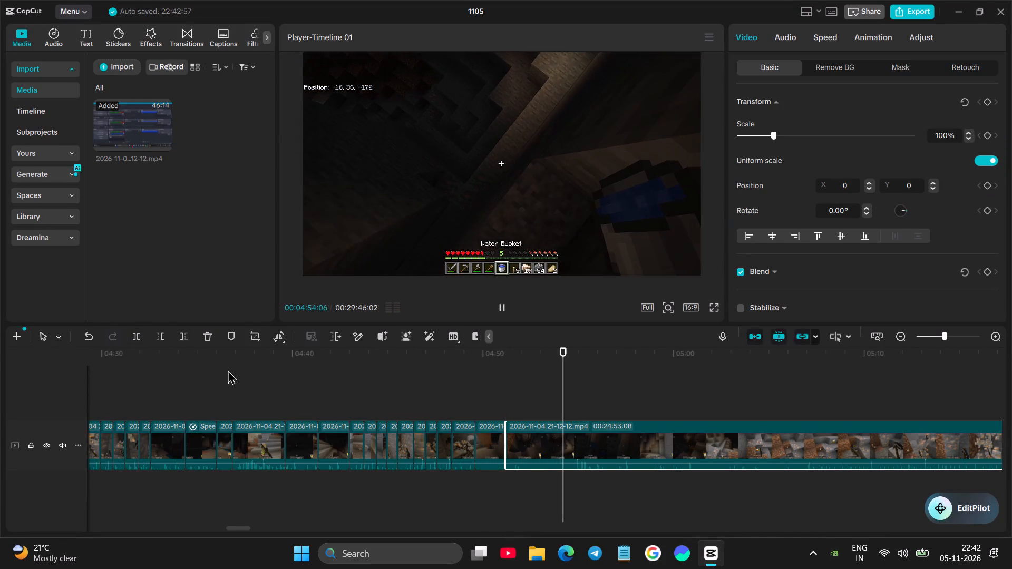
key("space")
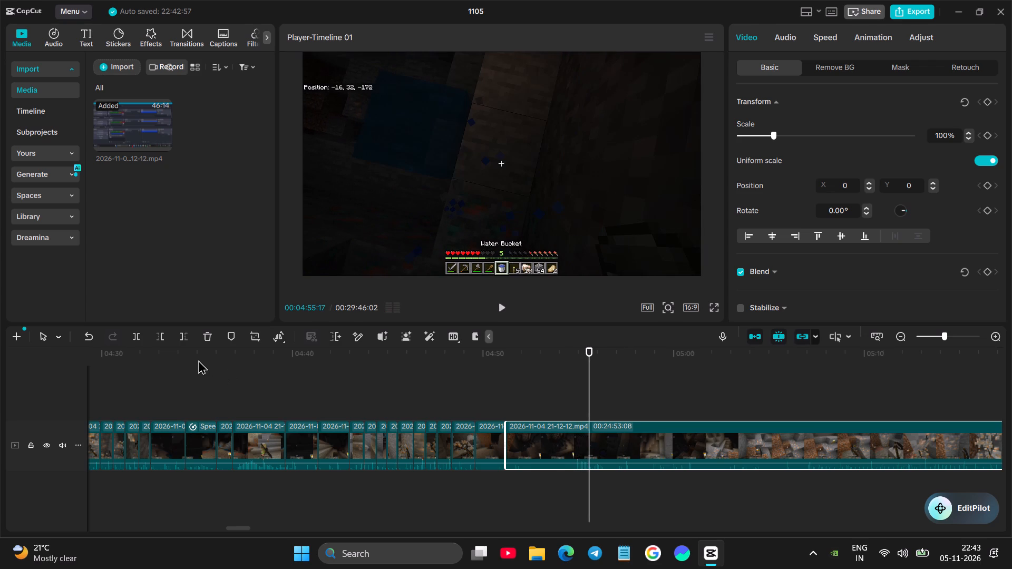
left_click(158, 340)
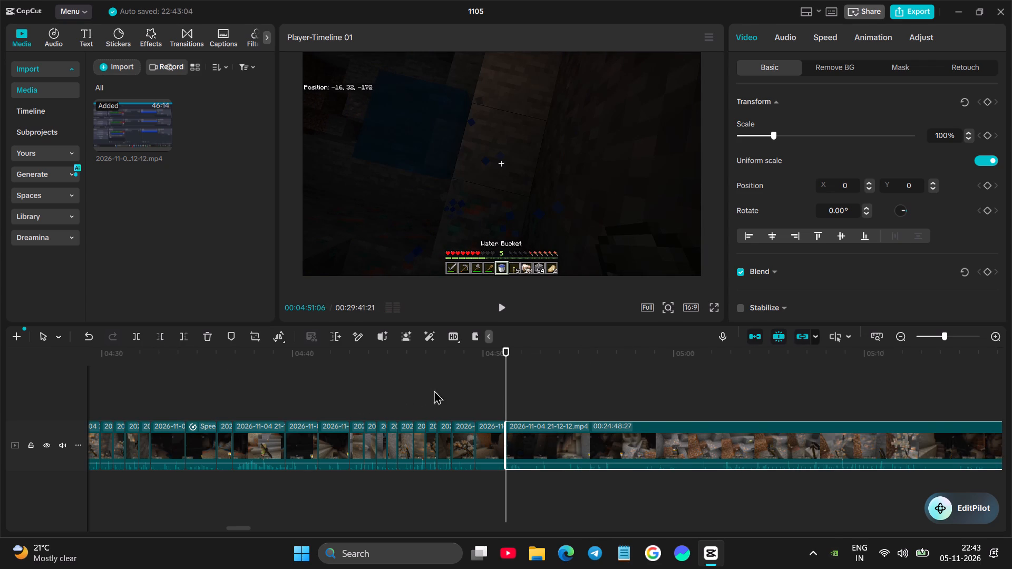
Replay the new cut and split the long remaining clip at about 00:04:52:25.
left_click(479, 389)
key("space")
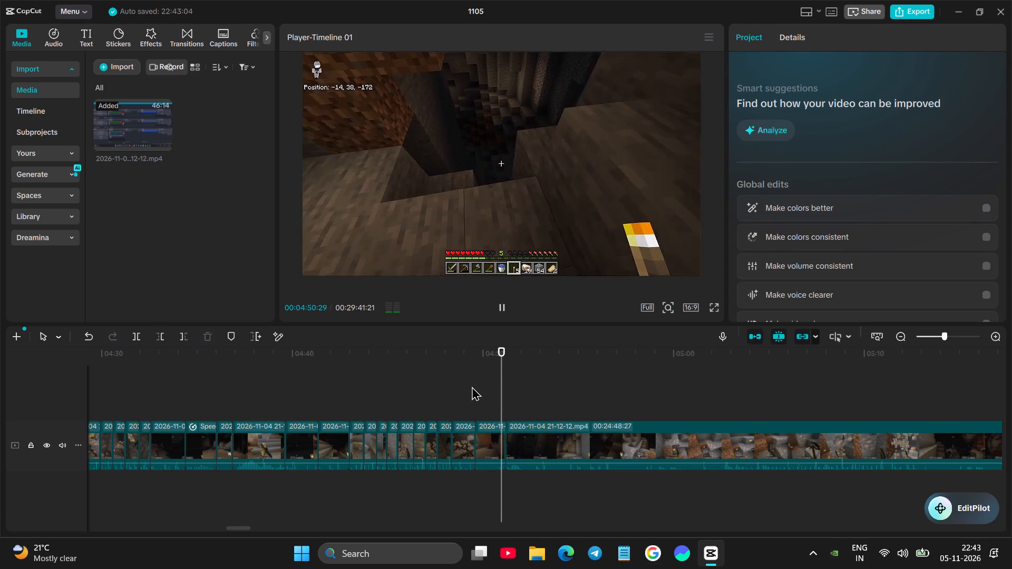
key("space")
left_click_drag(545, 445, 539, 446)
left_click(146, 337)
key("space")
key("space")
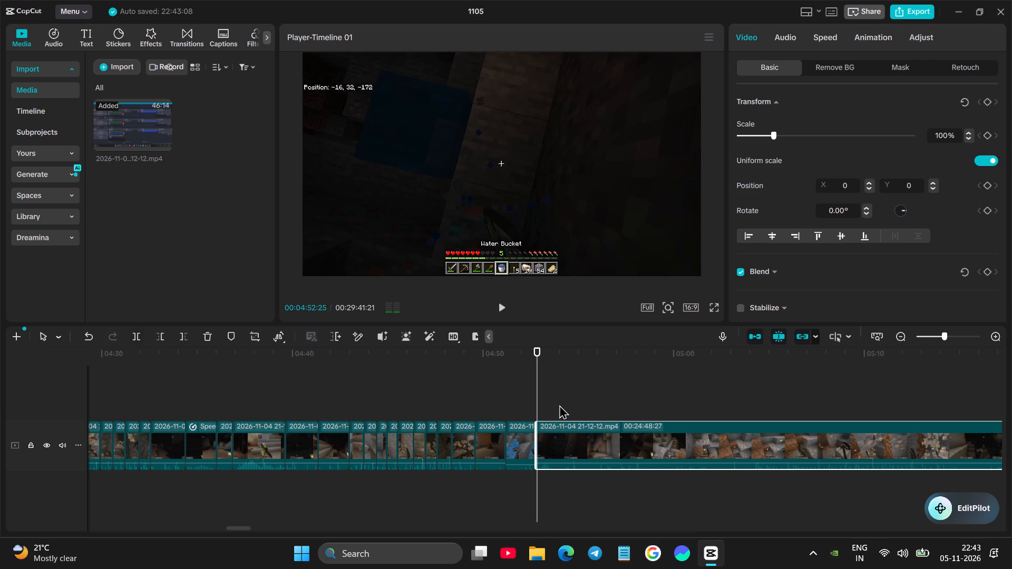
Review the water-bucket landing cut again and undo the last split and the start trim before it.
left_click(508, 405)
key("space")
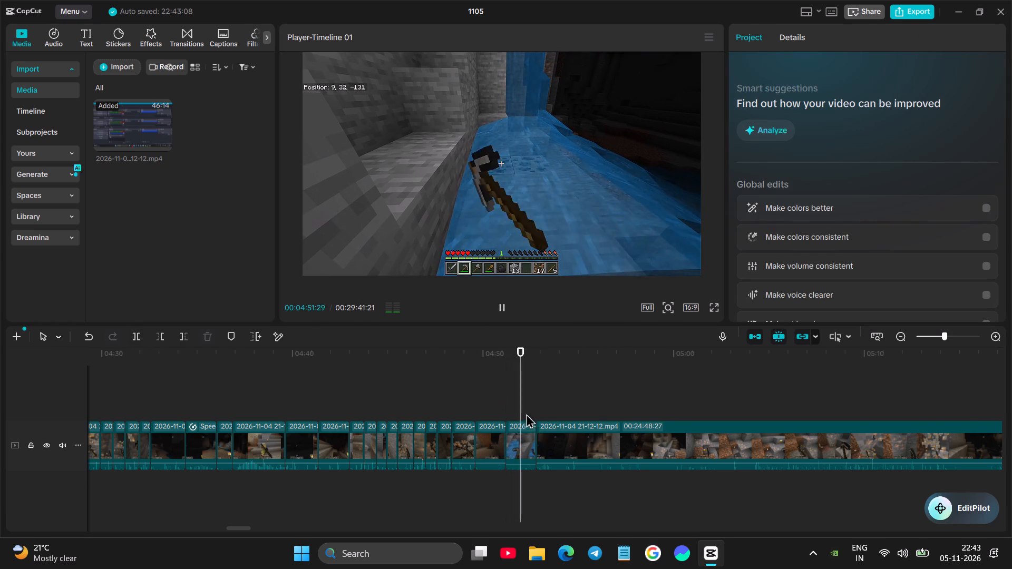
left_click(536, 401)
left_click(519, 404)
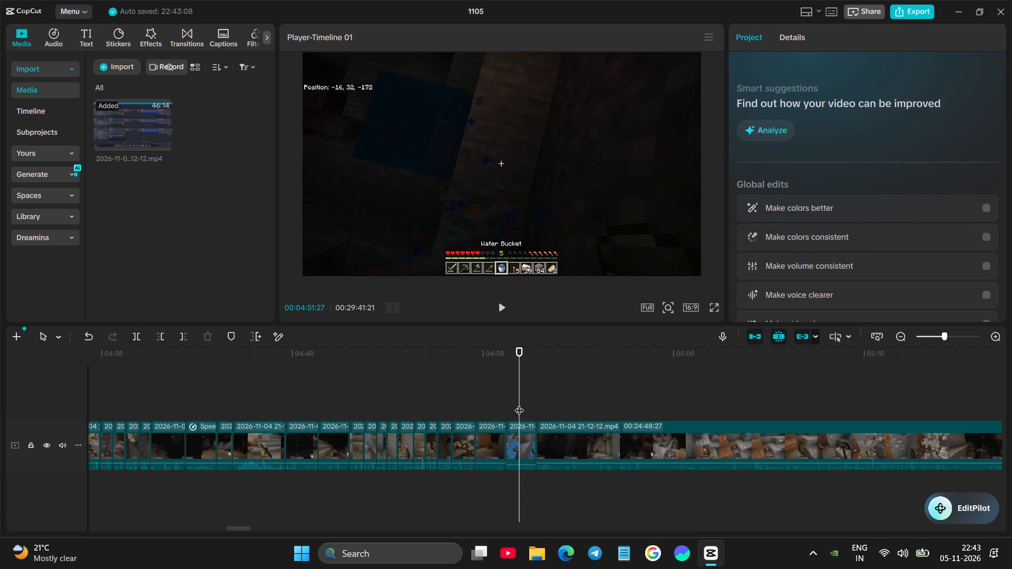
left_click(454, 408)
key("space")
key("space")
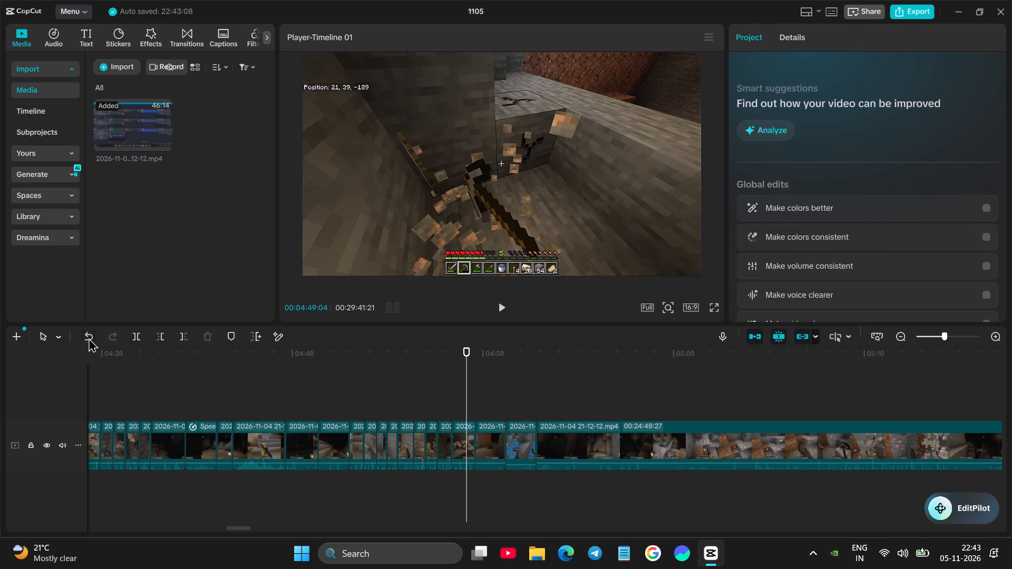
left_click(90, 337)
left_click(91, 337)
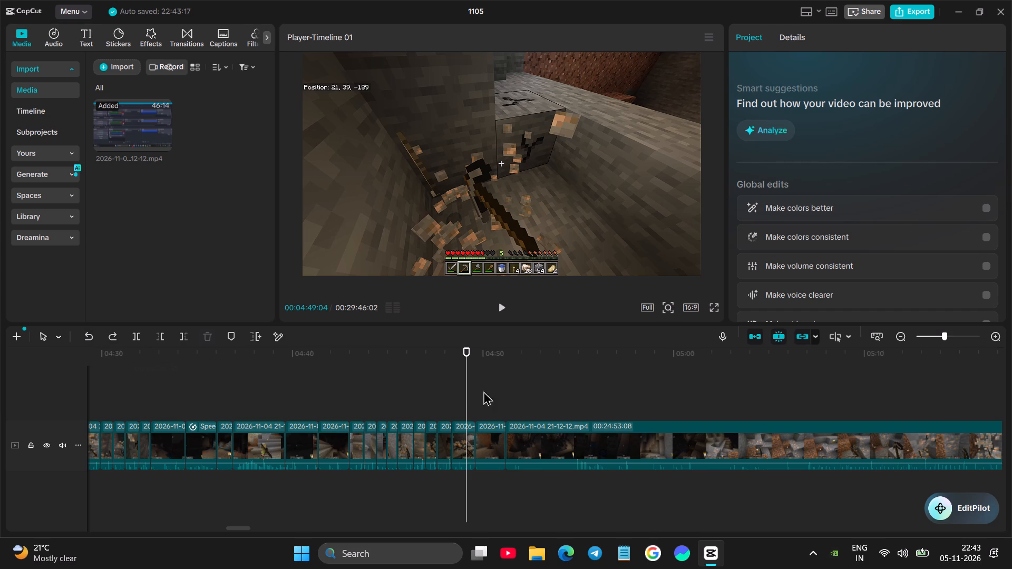
Replay the drop into the cave and cut the long remaining clip's start up to about 00:04:55:09, where the water is placed.
left_click(500, 392)
key("space")
left_click(448, 393)
key("space")
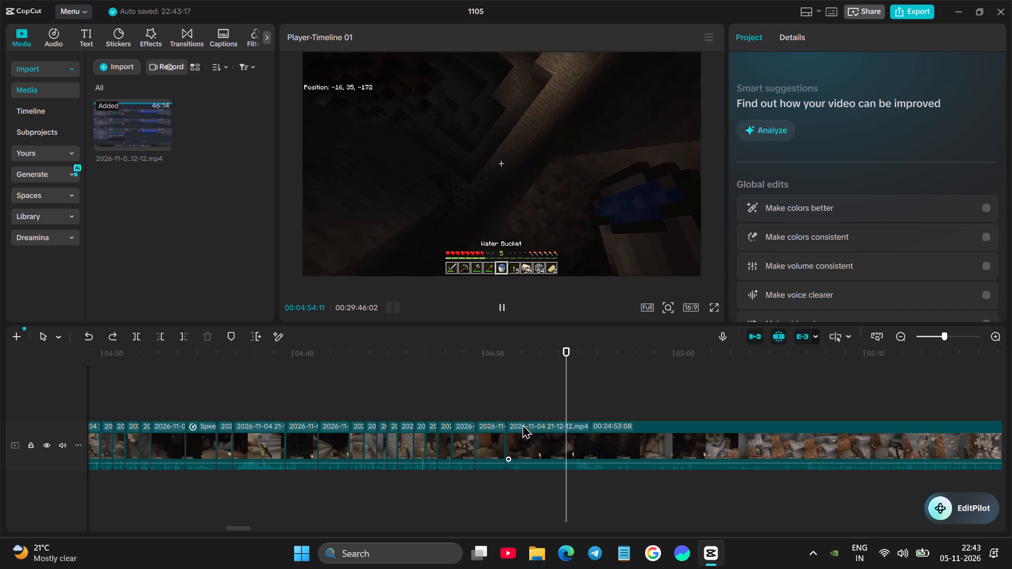
left_click(505, 402)
key("space")
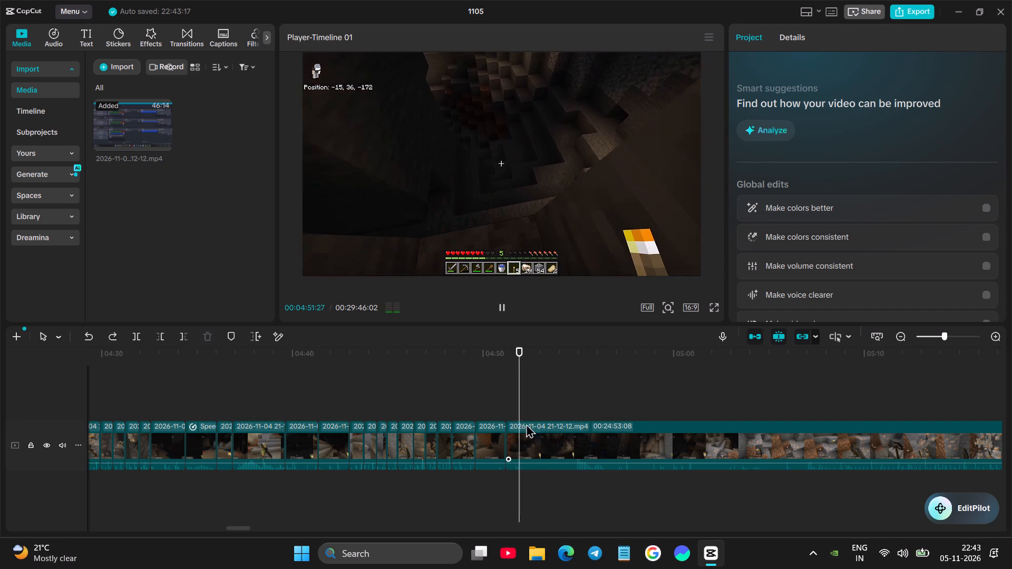
left_click(540, 444)
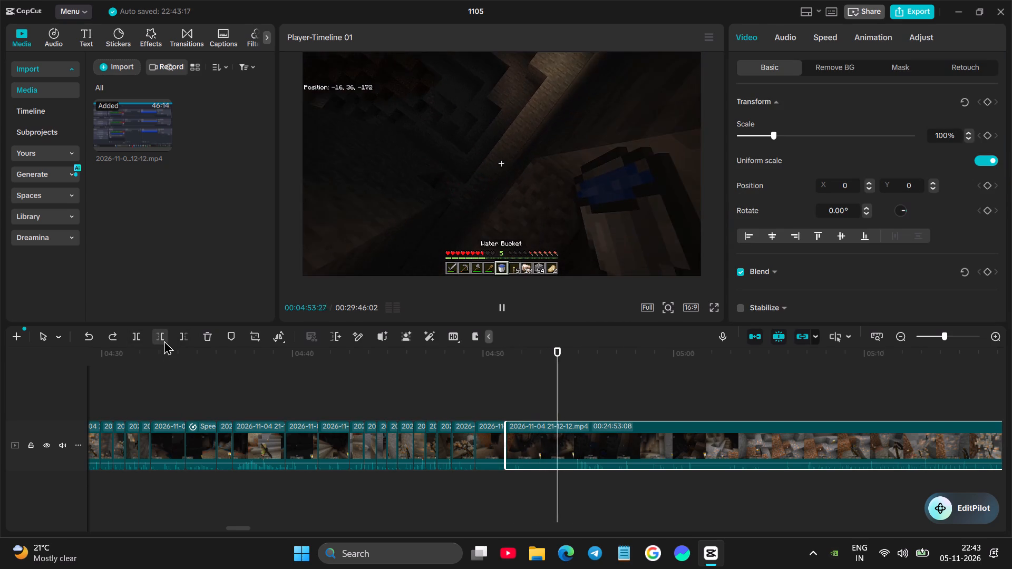
key("space")
left_click(164, 340)
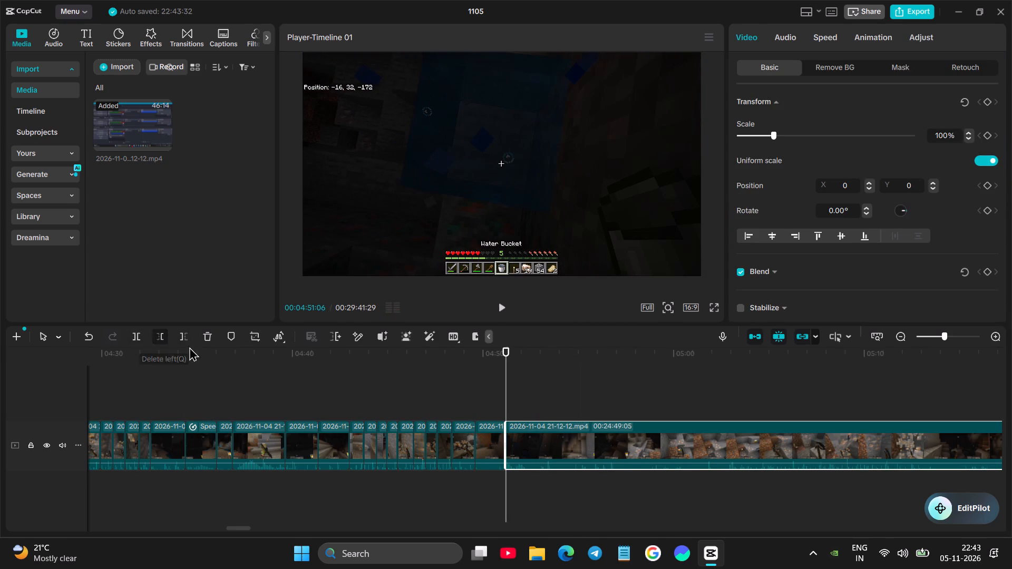
Replay the landing cut and split the long remaining clip at 00:04:52:20, after the water is picked up.
left_click(480, 388)
key("space")
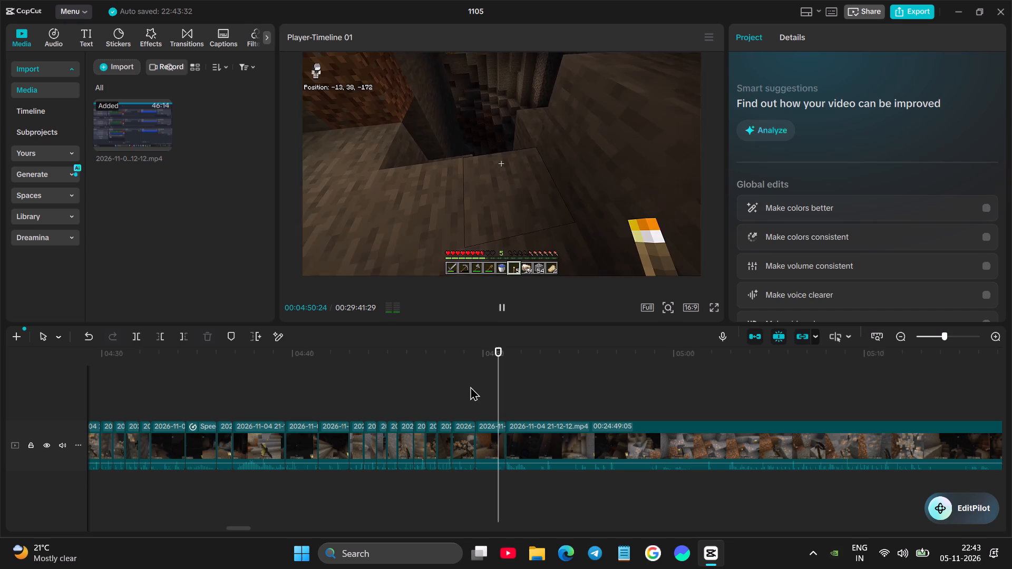
key("space")
left_click(560, 434)
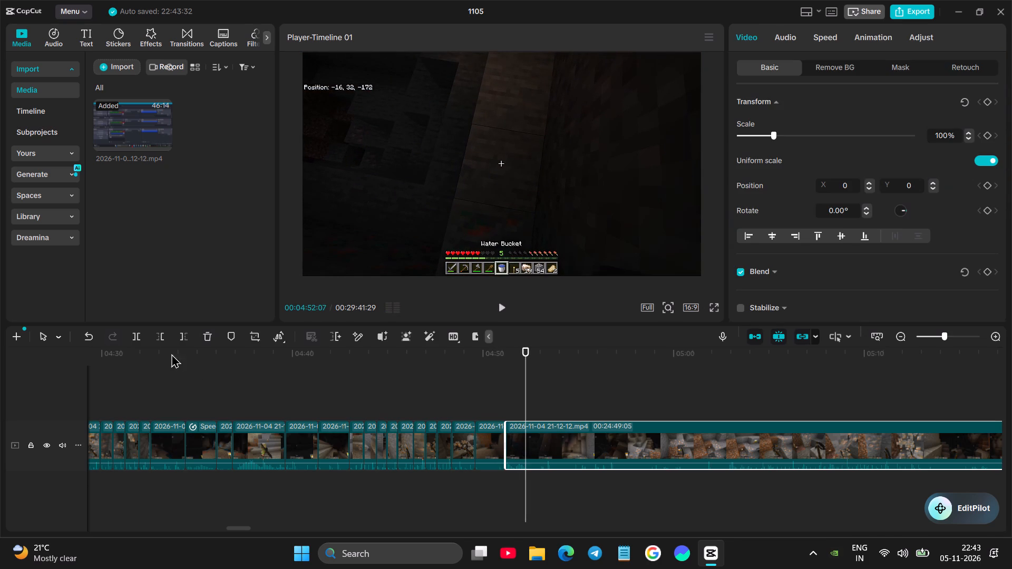
key("space")
key("space")
left_click(141, 332)
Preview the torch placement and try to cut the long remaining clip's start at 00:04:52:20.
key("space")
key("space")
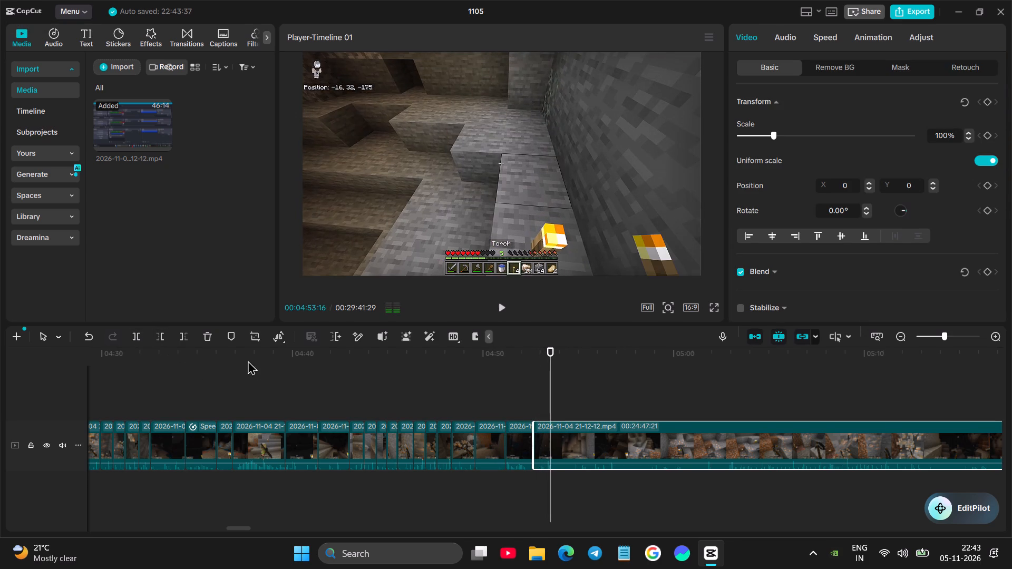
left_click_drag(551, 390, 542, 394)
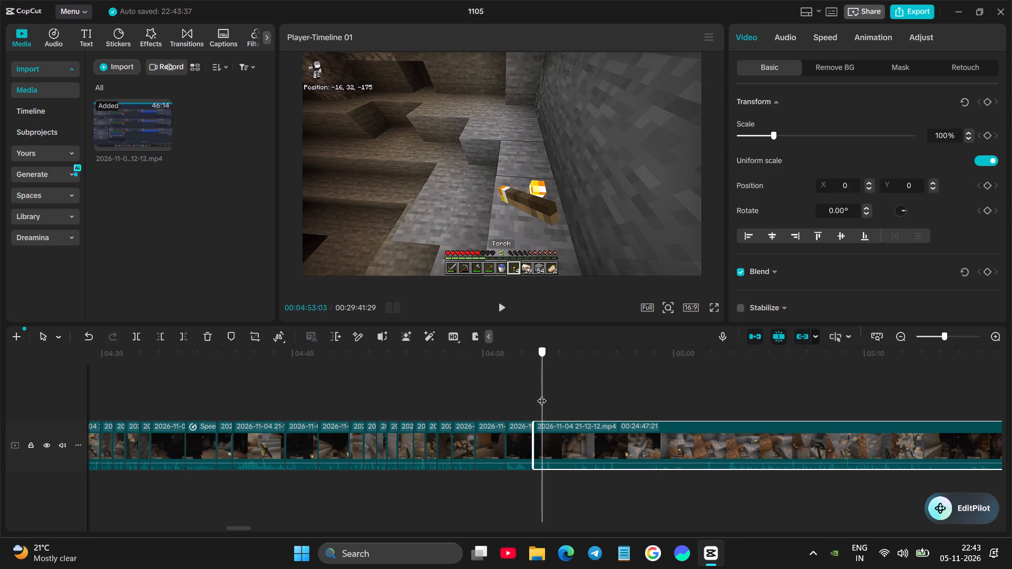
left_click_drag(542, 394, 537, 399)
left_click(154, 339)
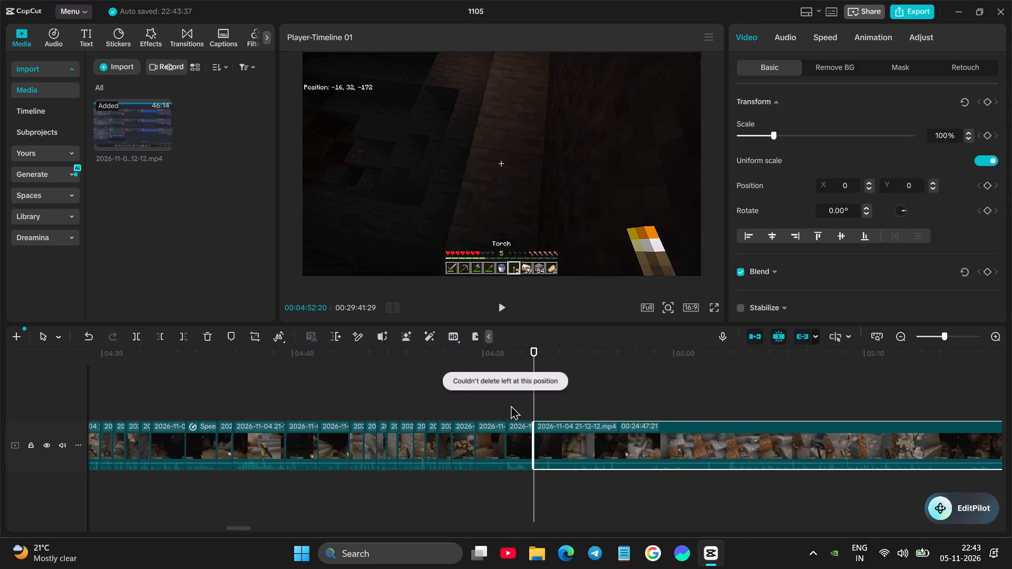
Trim a few frames off the long remaining clip's start before the torch placement, down to a duration of 00:24:47:12.
left_click(513, 410)
key("space")
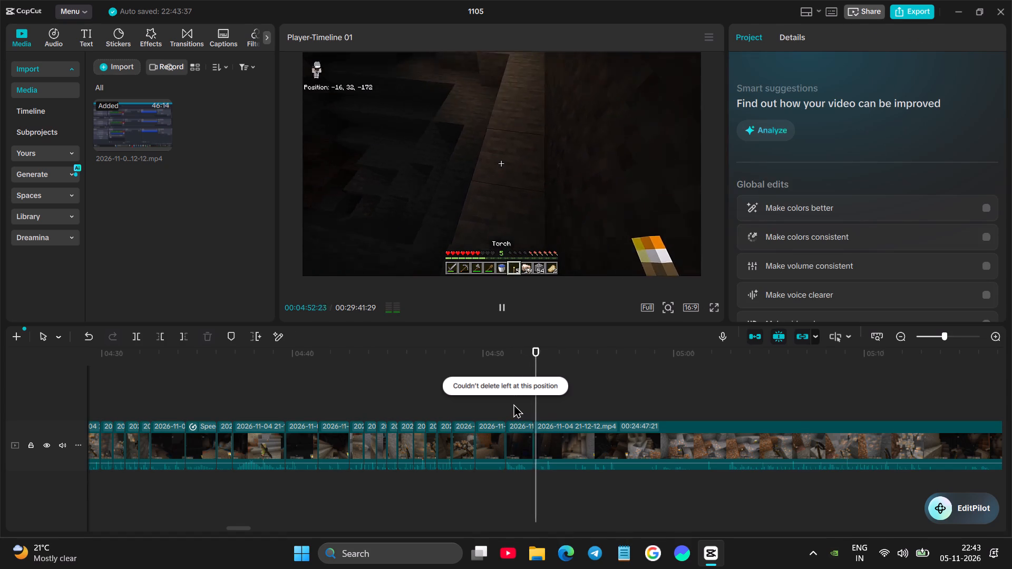
key("space")
left_click(559, 436)
left_click_drag(534, 426, 537, 422)
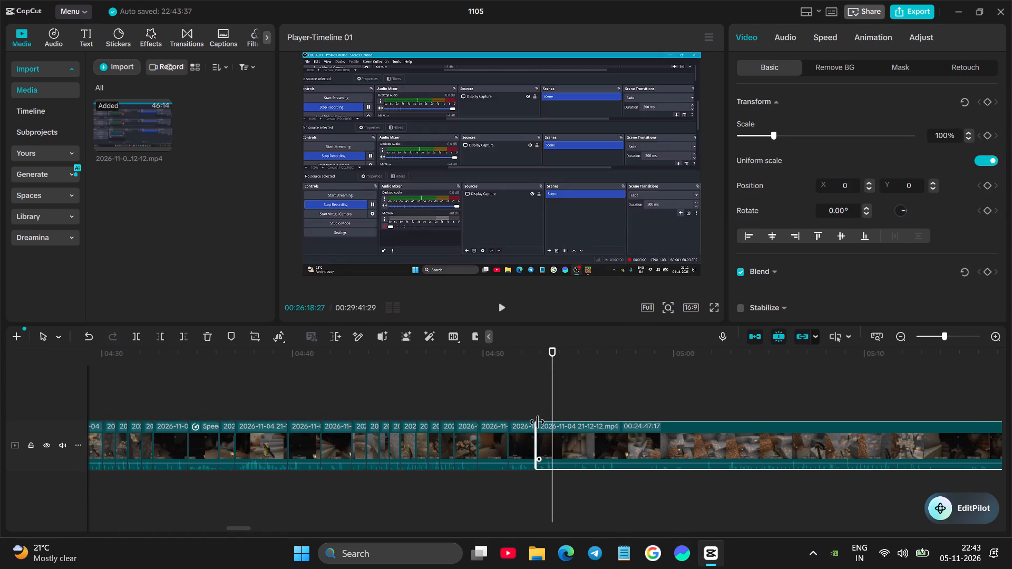
left_click_drag(537, 422, 538, 420)
left_click(537, 407)
key("space")
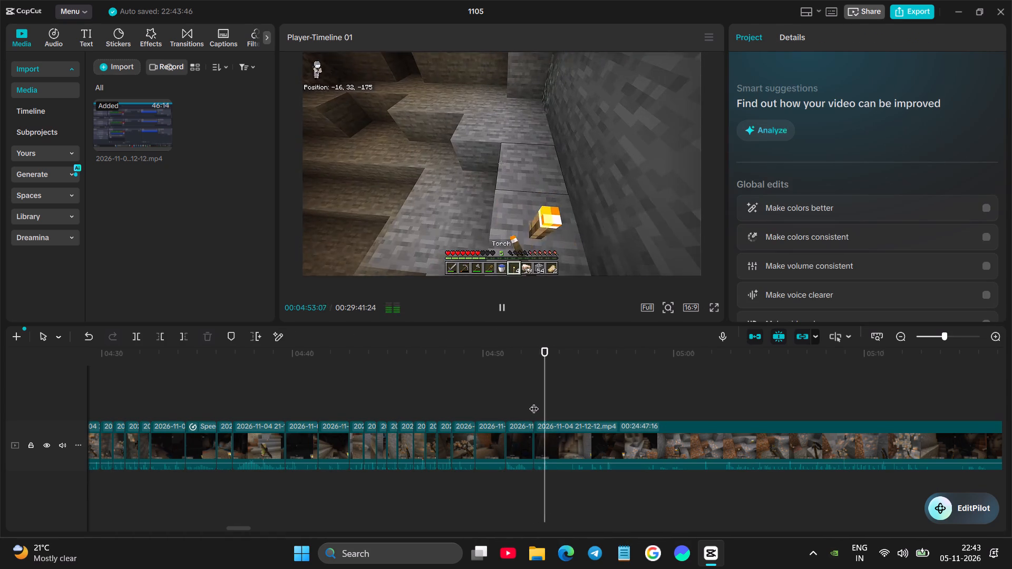
key("space")
left_click(537, 429)
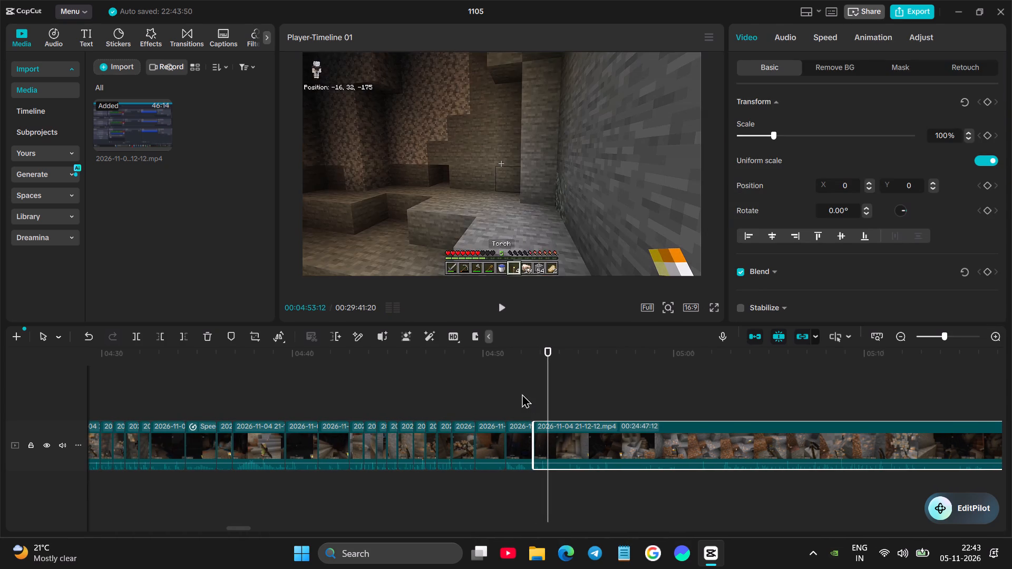
Replay the torch placement and split the long remaining clip at 00:04:53:21.
left_click(522, 394)
key("space")
key("space")
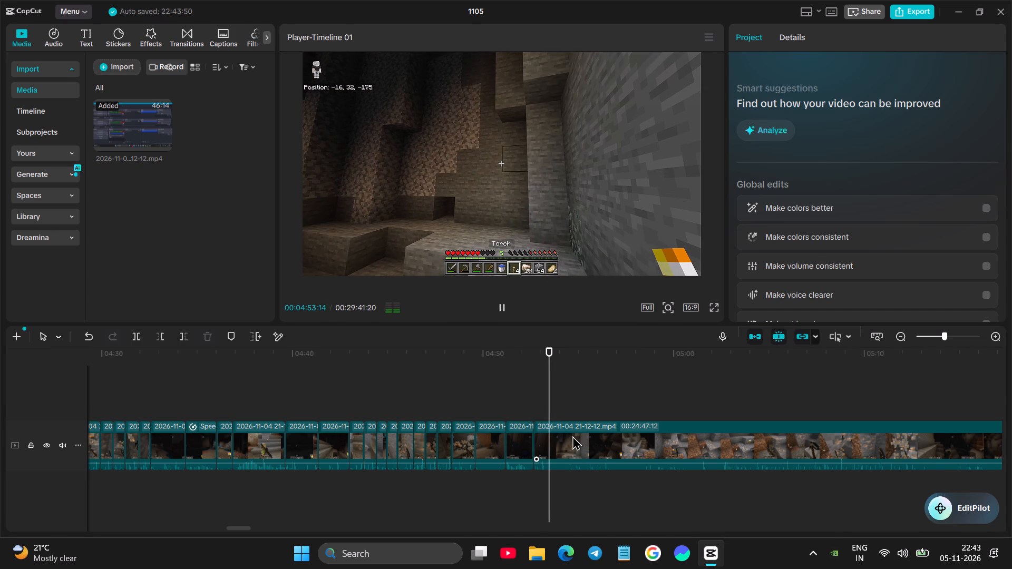
left_click(572, 436)
key("space")
key("space")
left_click(137, 337)
Cut the long remaining clip's start up to 00:04:55:29, just before the torch lights the ore area at the dirt blocks.
key("space")
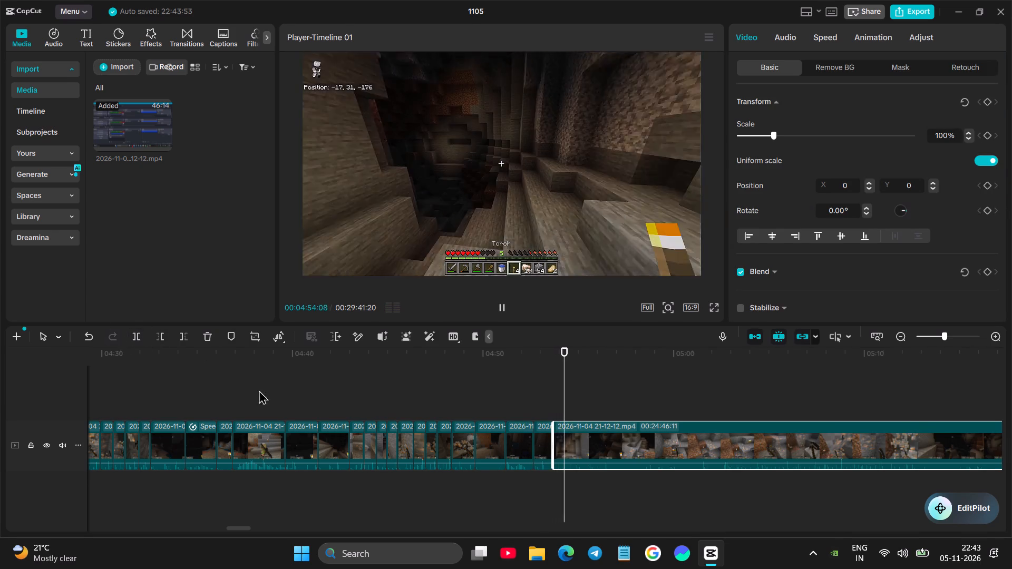
key("space")
key("space")
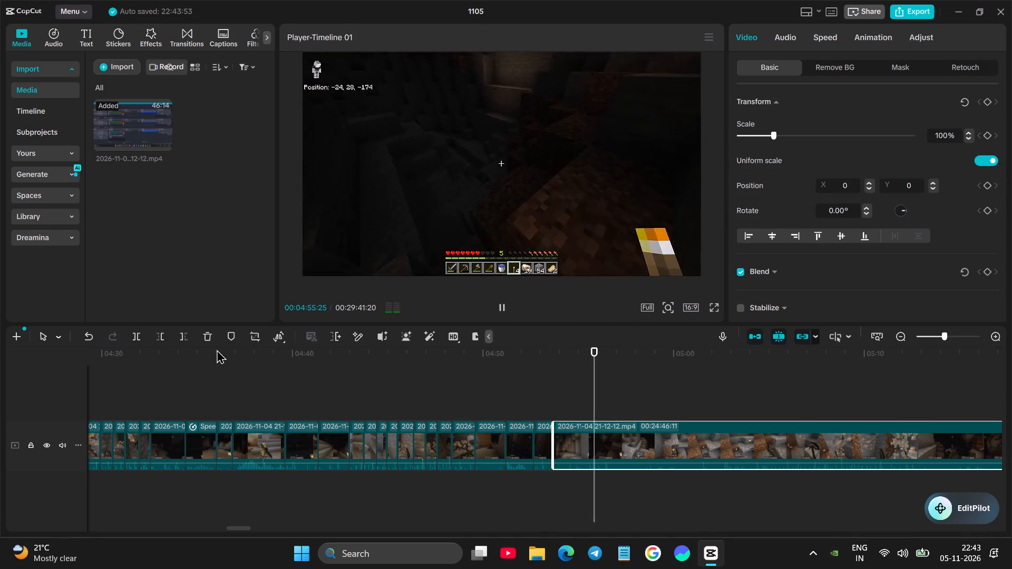
key("space")
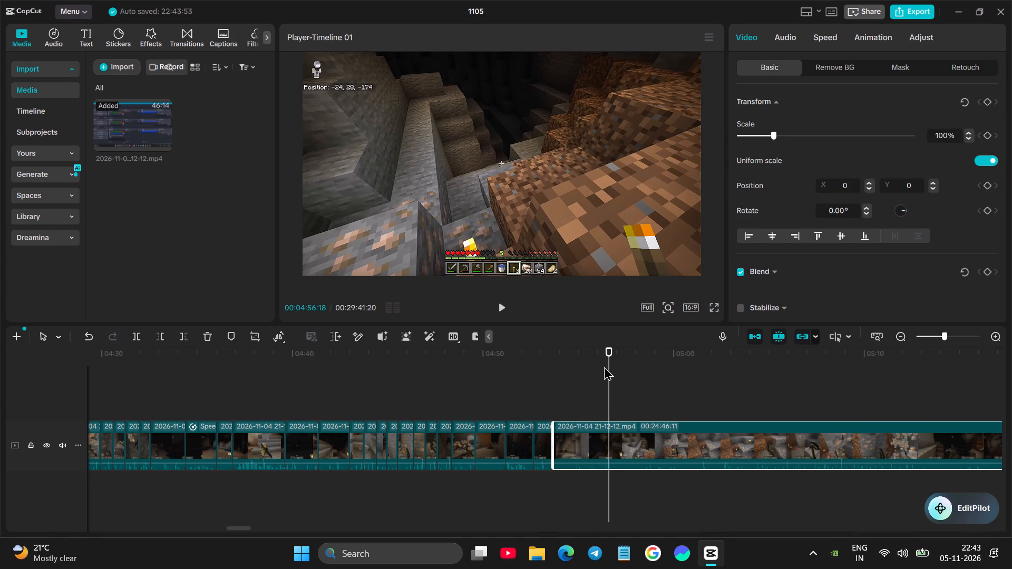
left_click_drag(606, 367, 597, 369)
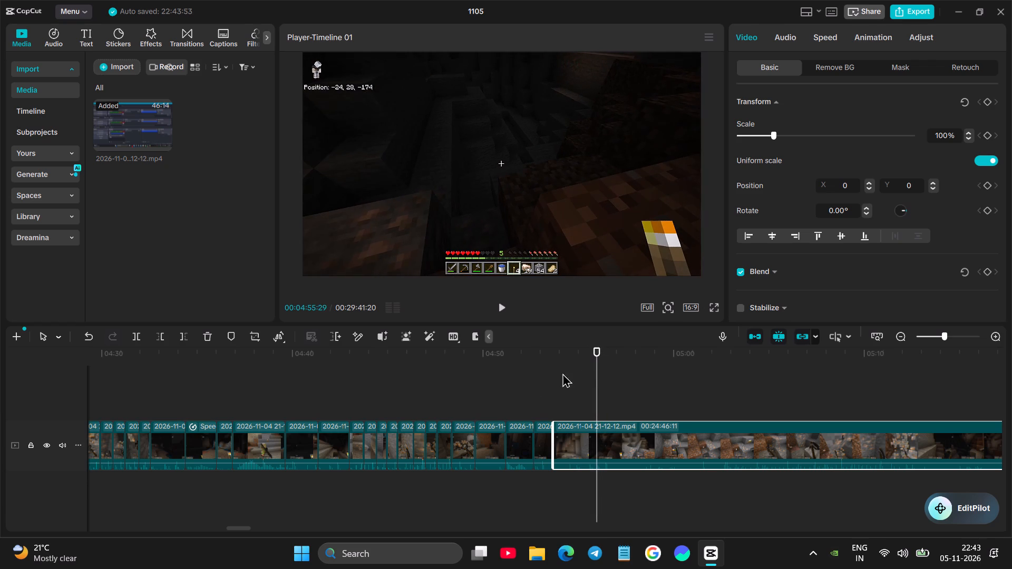
left_click(167, 333)
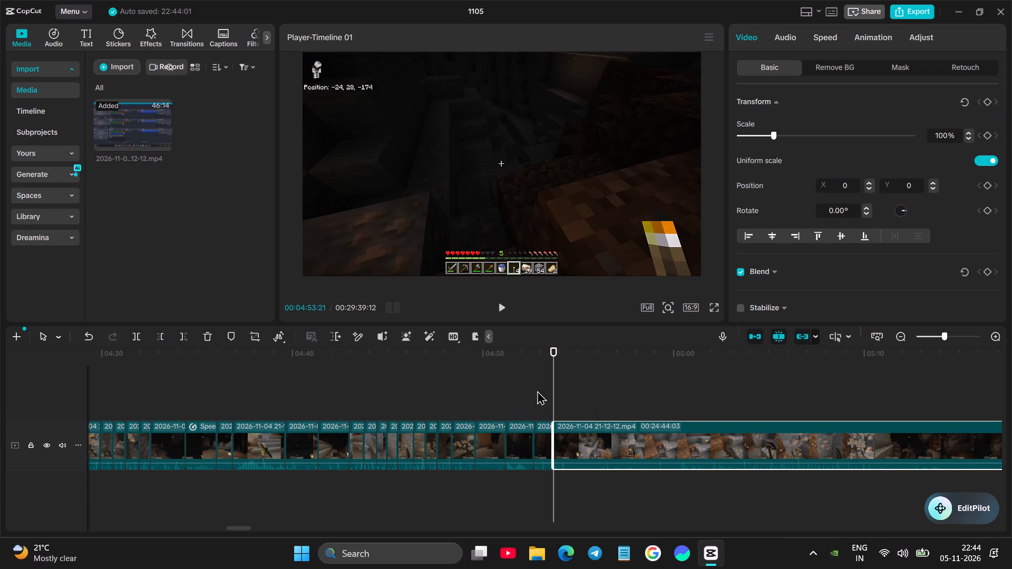
Replay the torch lighting the ore area and split the long remaining clip at 00:04:54:21.
left_click(537, 390)
key("space")
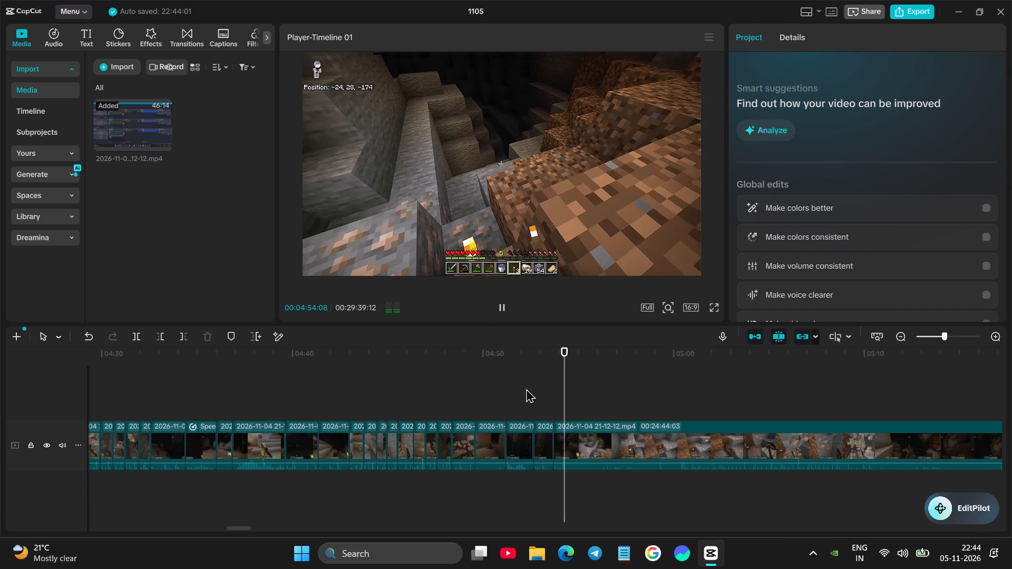
key("space")
left_click(598, 450)
key("space")
key("space")
left_click(141, 336)
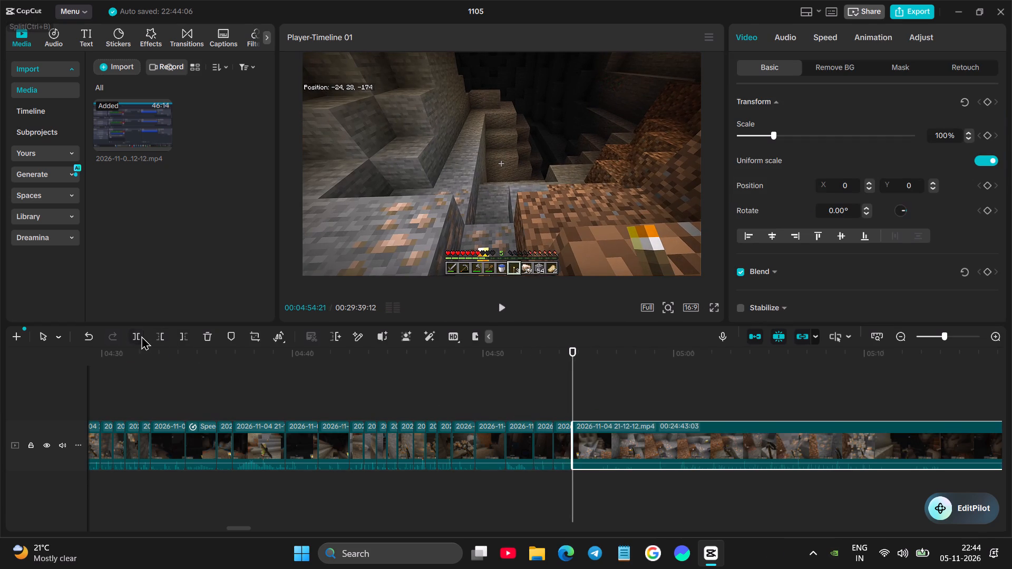
Cut the long remaining clip's start up to the stone pickaxe mining the ore, down to a duration of 00:24:36:05.
key("space")
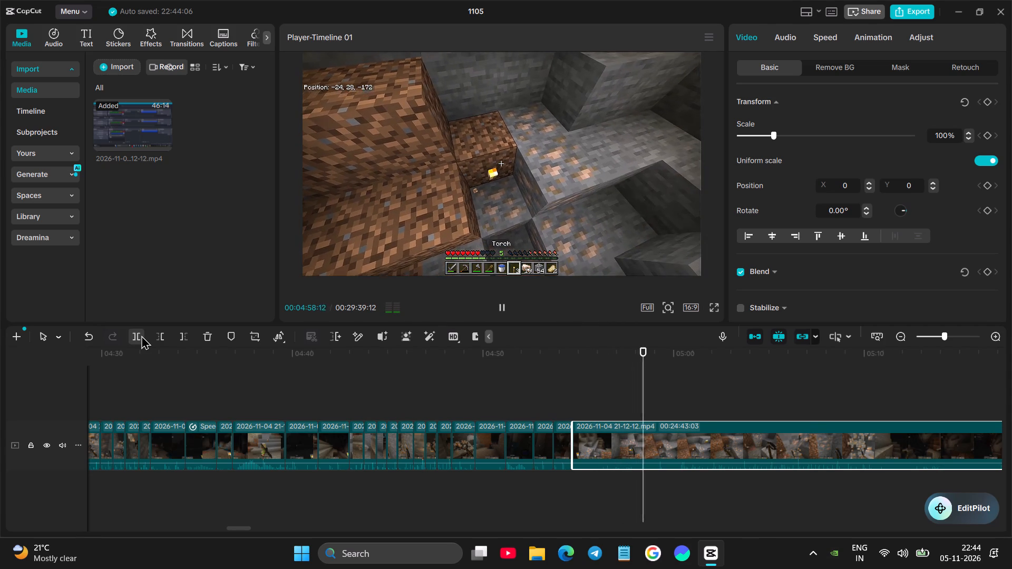
key("space")
key("space")
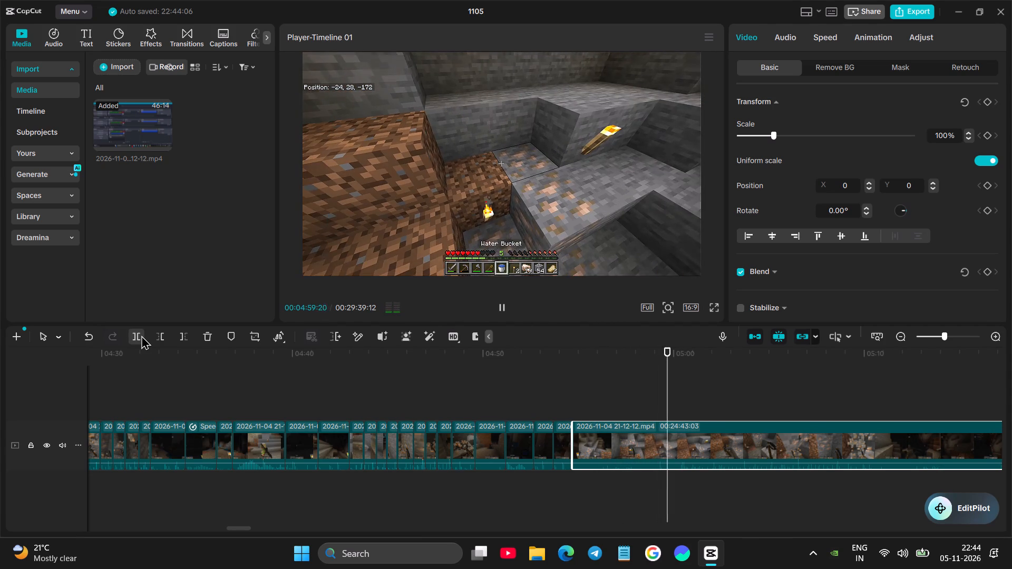
key("space")
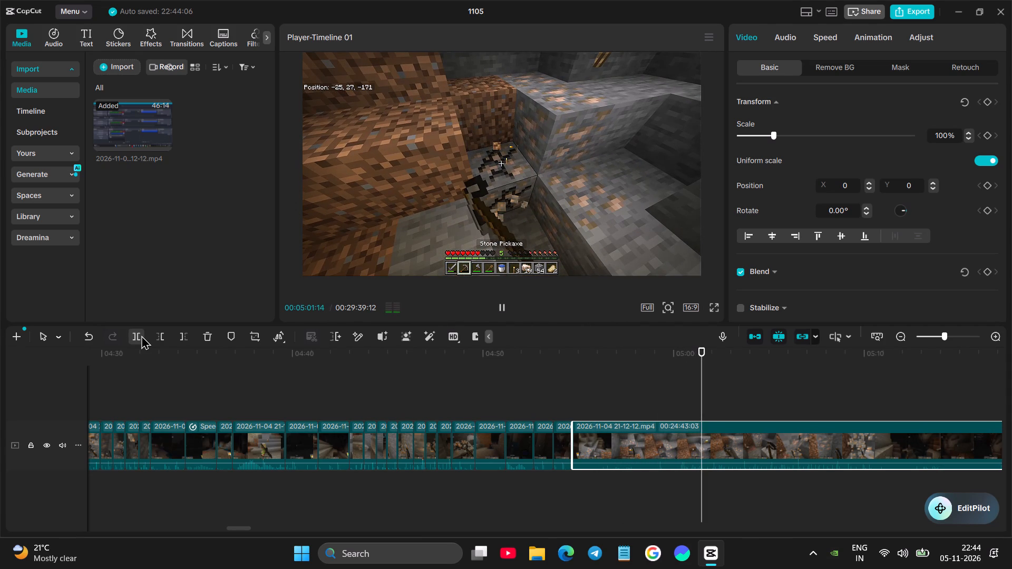
key("space")
key("space")
left_click(152, 335)
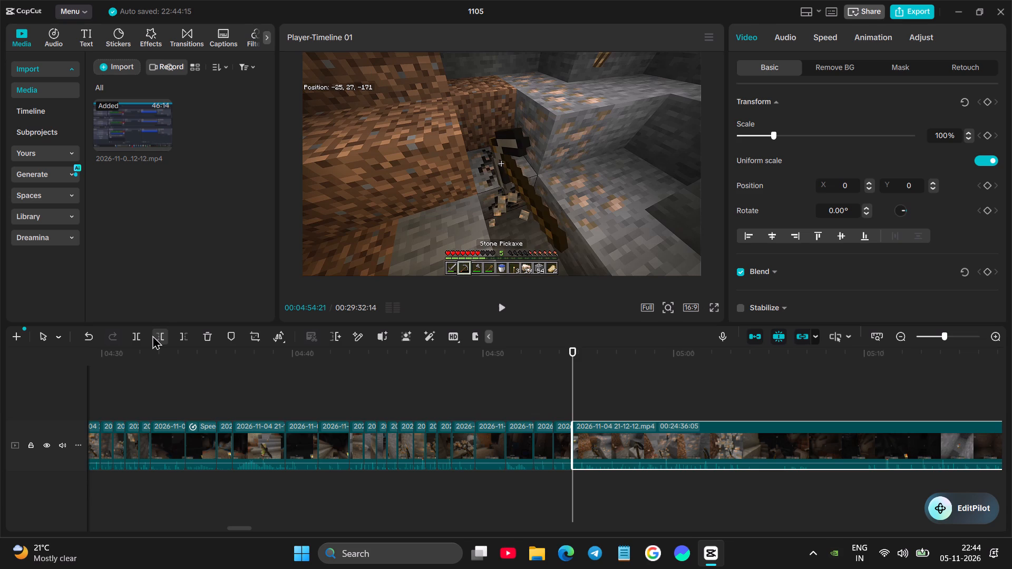
Split the long remaining clip at 00:04:55:09, just after the first ore block breaks.
key("space")
key("space")
left_click(133, 340)
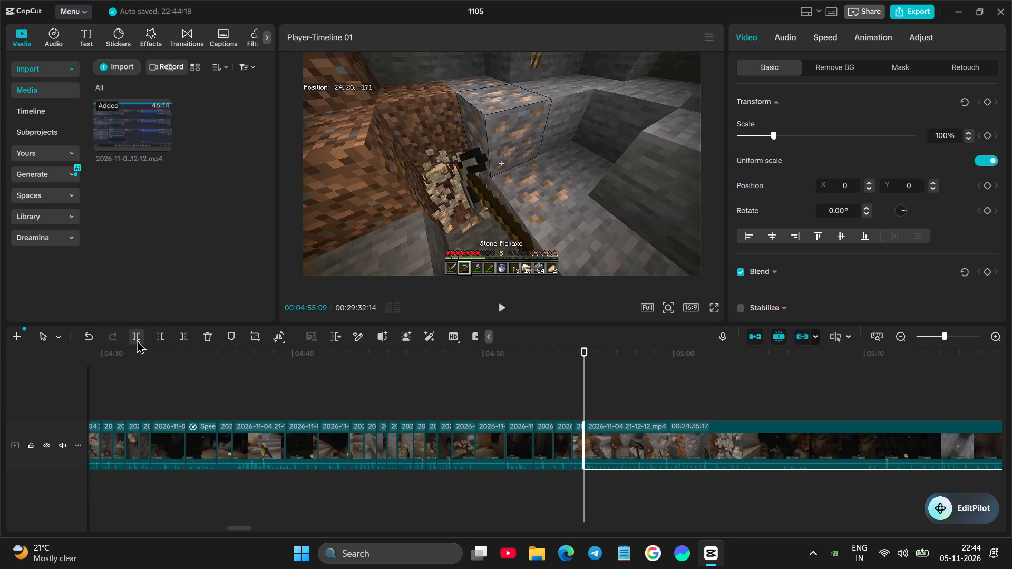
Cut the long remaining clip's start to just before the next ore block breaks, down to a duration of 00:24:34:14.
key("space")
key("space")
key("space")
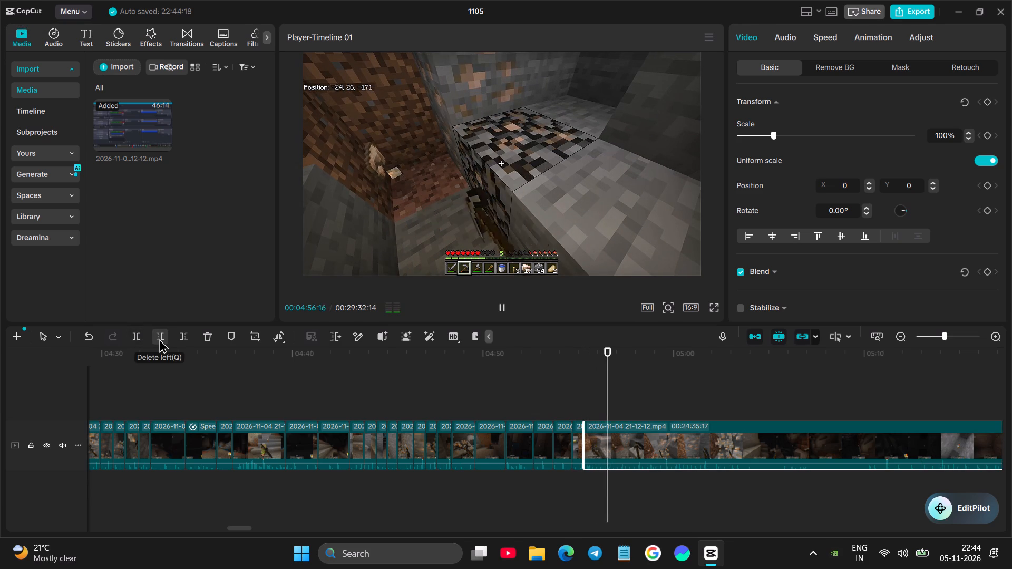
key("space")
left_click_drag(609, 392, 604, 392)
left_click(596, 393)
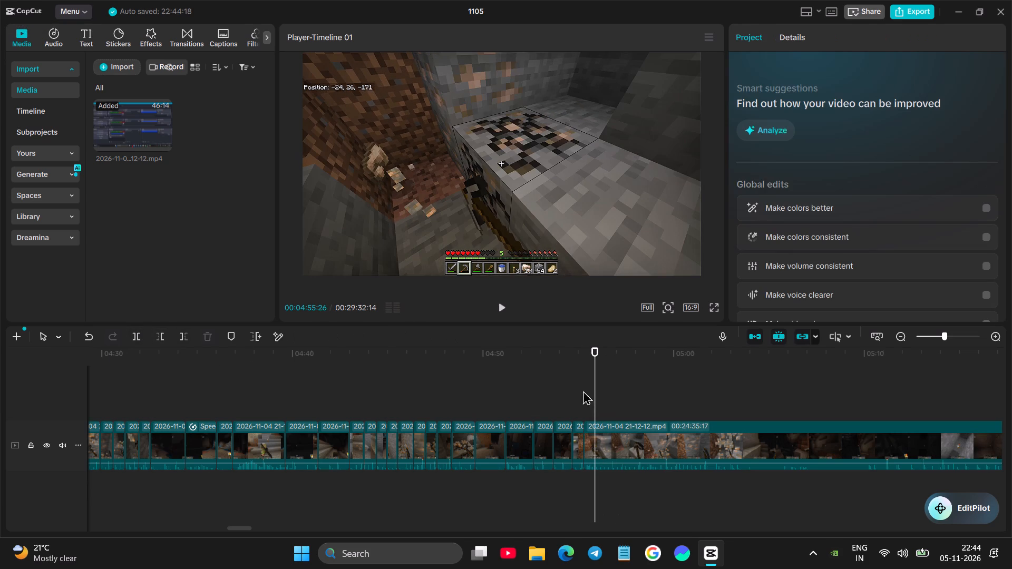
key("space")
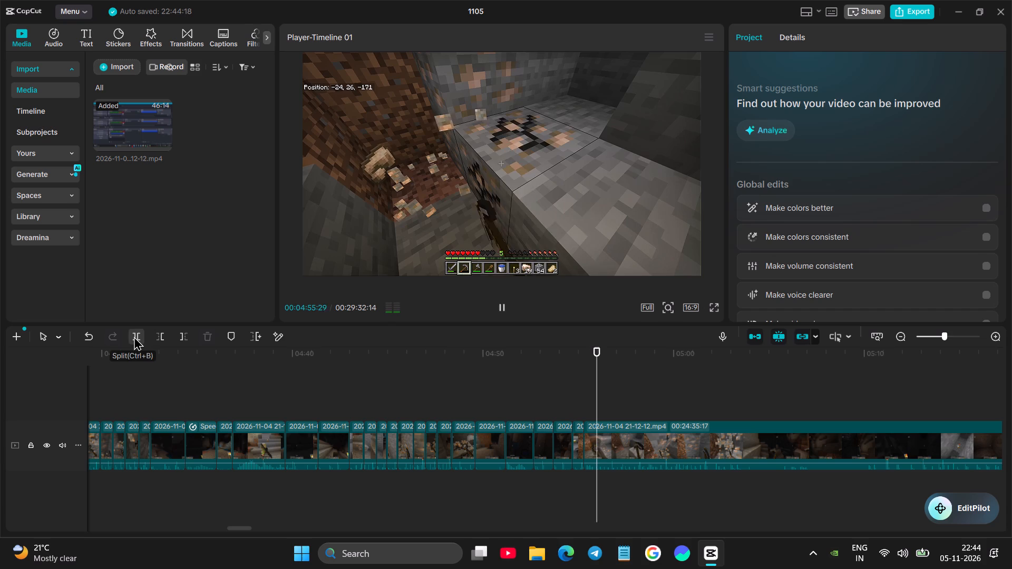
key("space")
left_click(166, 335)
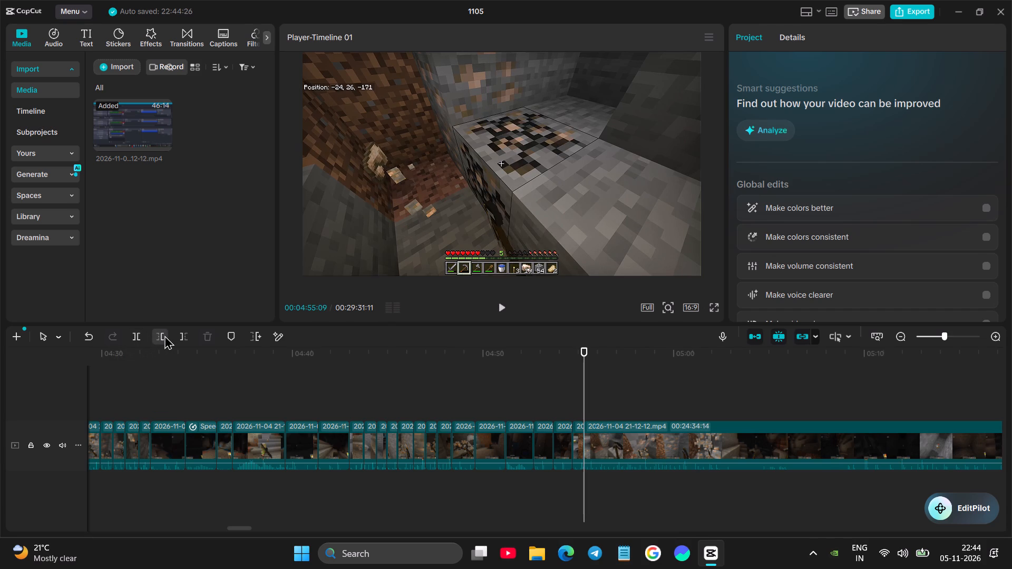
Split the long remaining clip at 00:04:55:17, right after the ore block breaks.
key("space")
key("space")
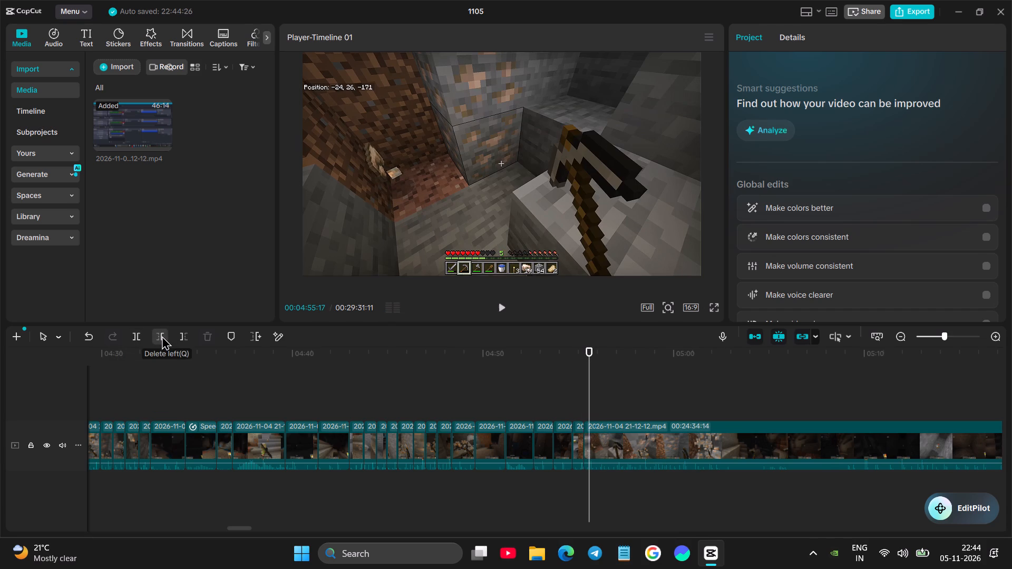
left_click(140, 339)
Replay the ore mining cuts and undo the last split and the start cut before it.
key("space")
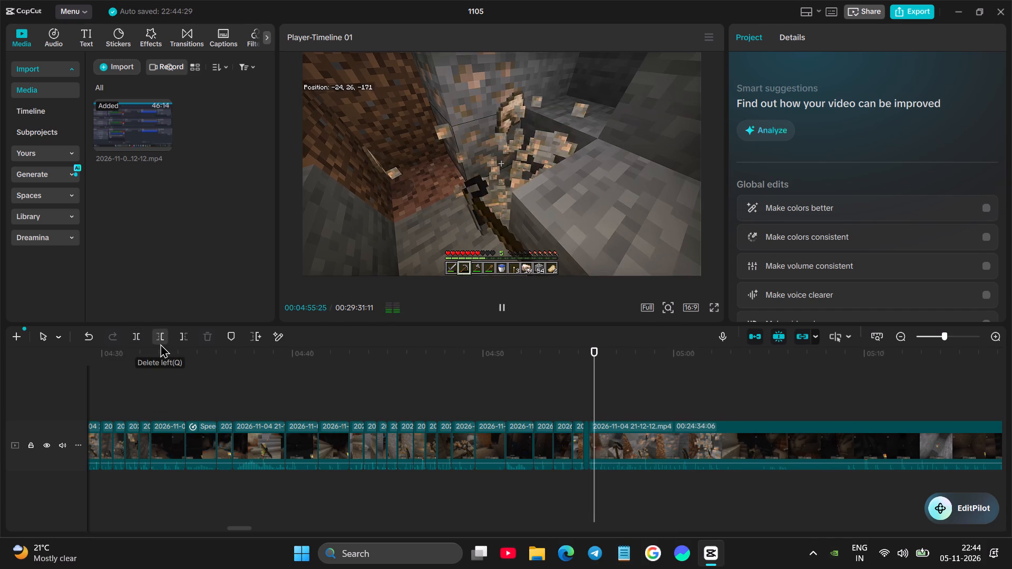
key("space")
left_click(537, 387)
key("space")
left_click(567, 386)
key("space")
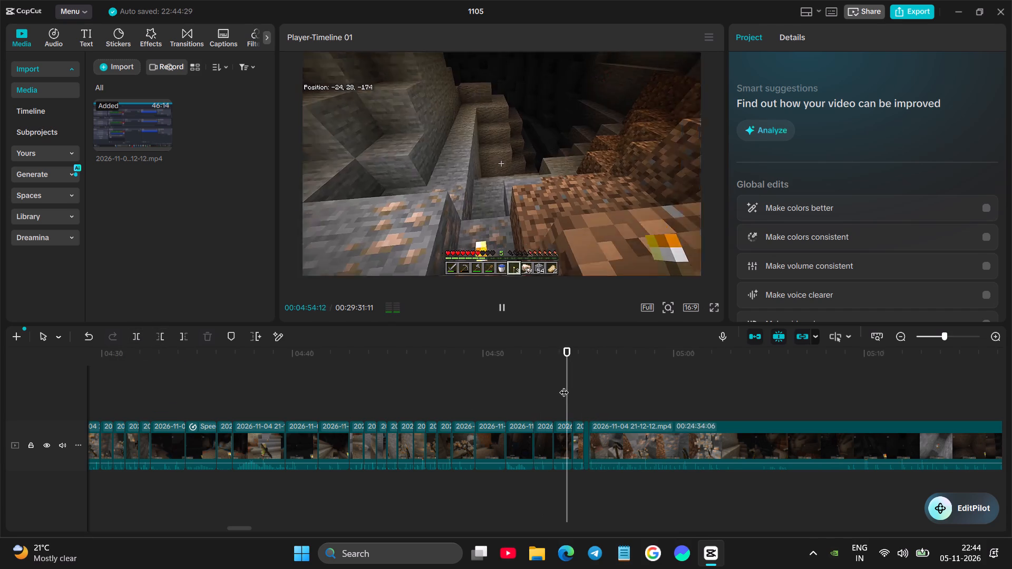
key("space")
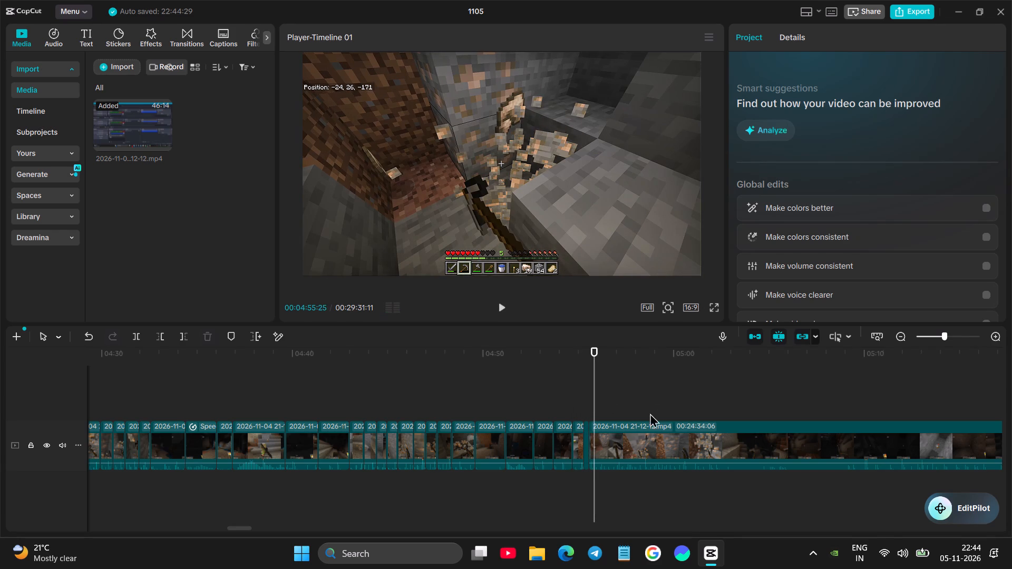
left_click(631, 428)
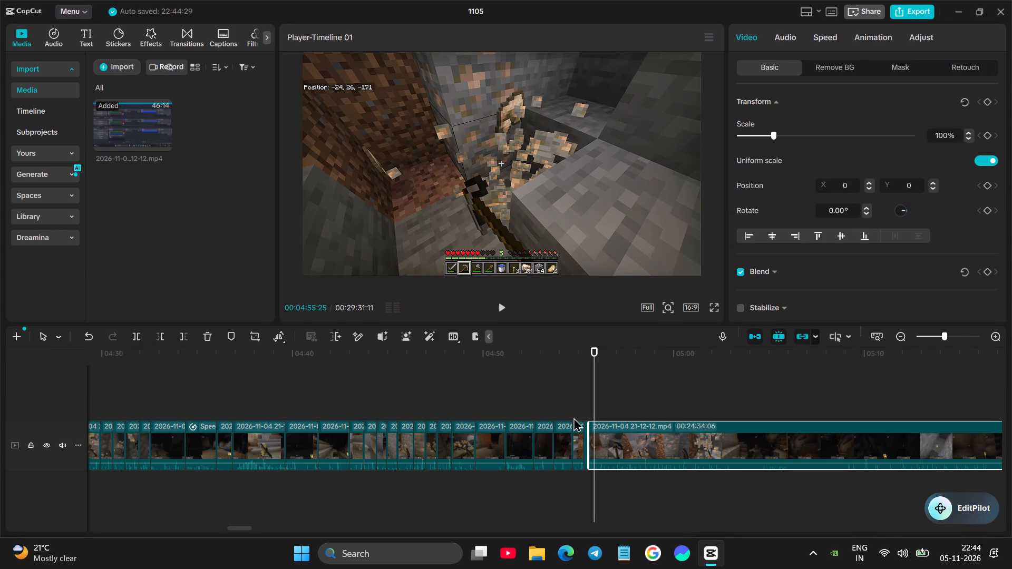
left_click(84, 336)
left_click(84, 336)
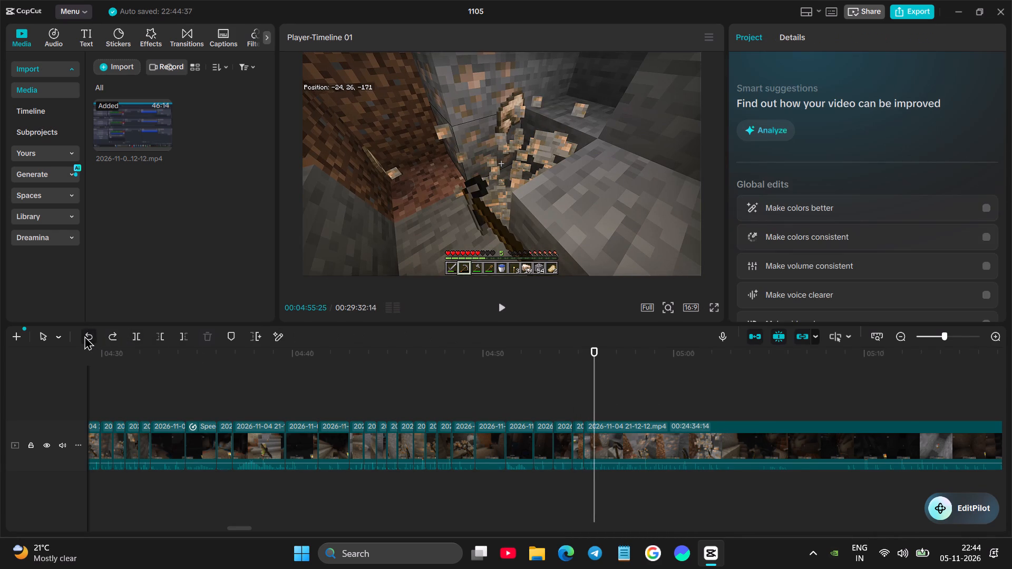
Replay the first ore break and cut the long remaining clip's start up to 00:04:56:07, as the next ore is cracking.
left_click(559, 381)
key("space")
key("space")
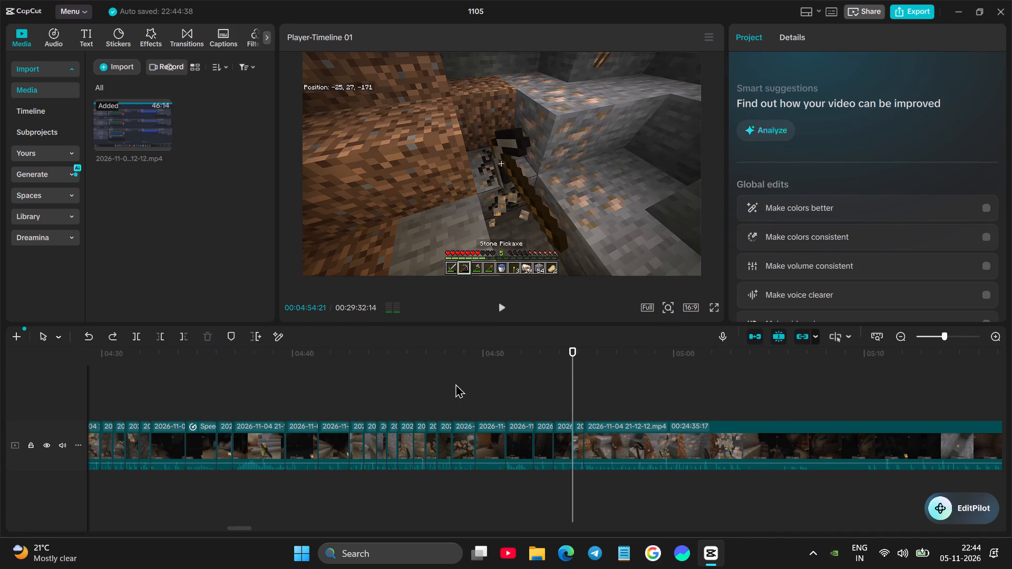
key("space")
key("space")
left_click(603, 437)
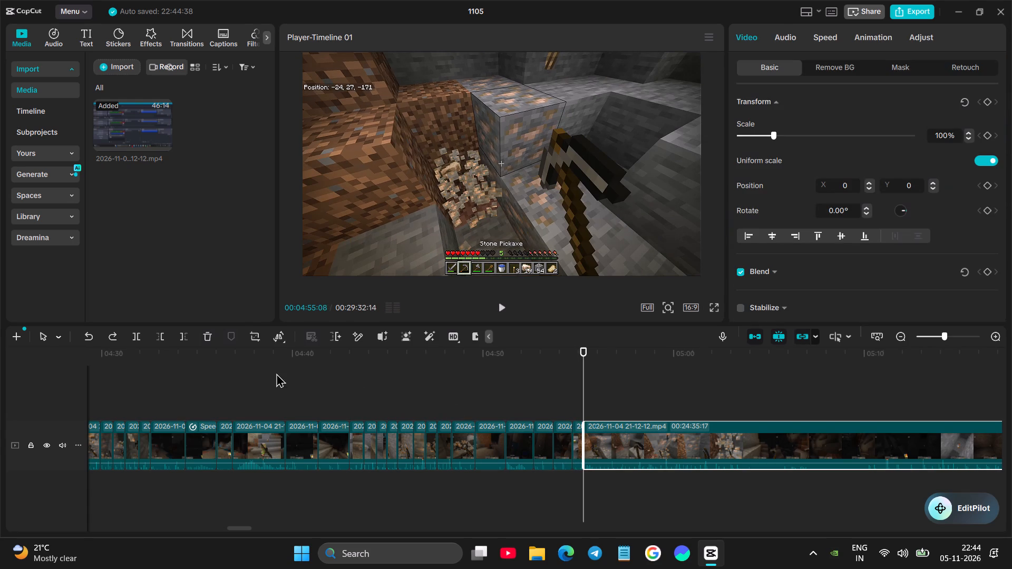
key("space")
key("space")
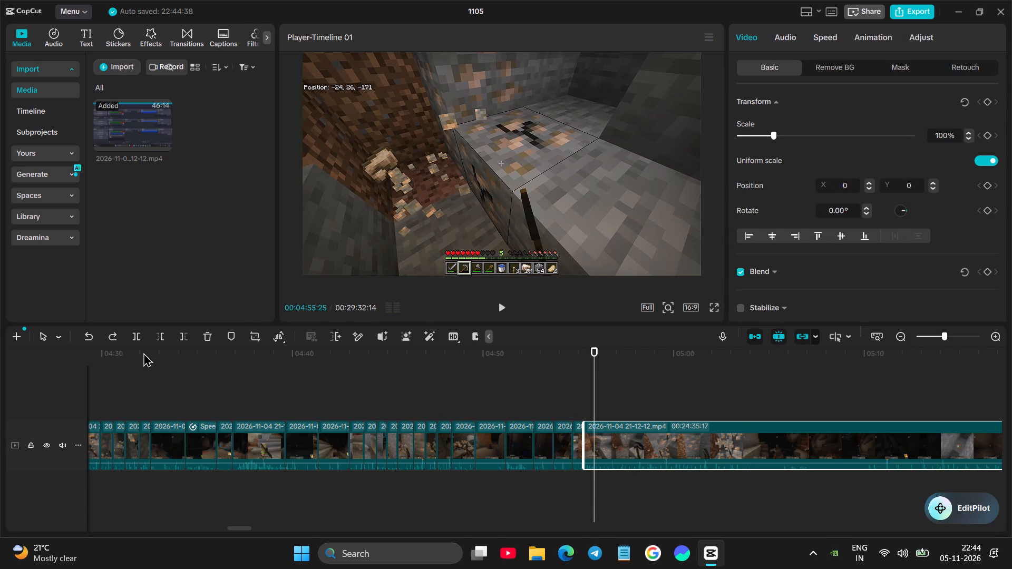
key("space")
key("space")
key("space")
key("space")
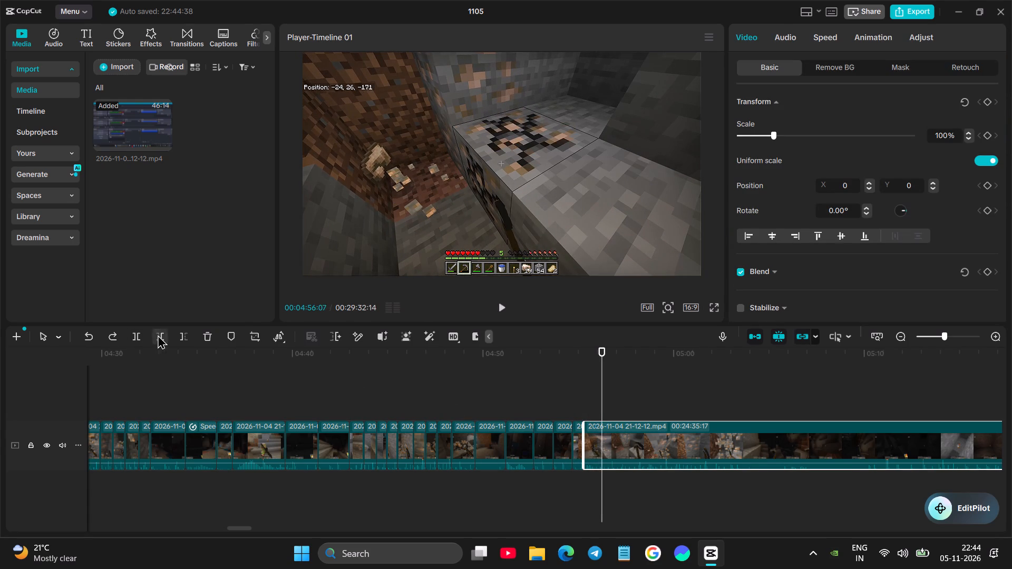
left_click(158, 334)
Split the long remaining clip at 00:04:55:27 and cut the mining after it, down to a duration of 00:24:33:01.
key("space")
key("space")
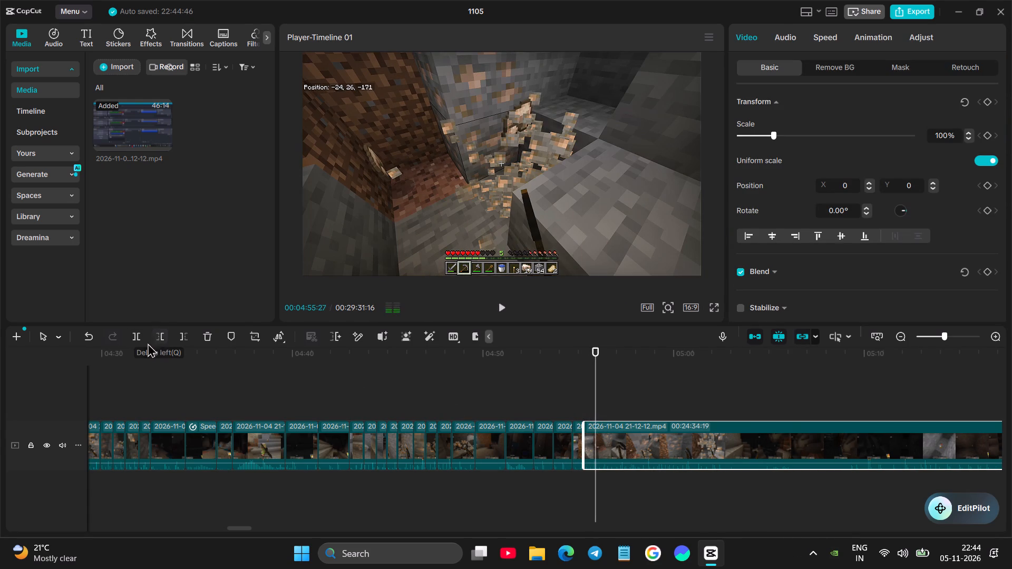
left_click(139, 344)
key("space")
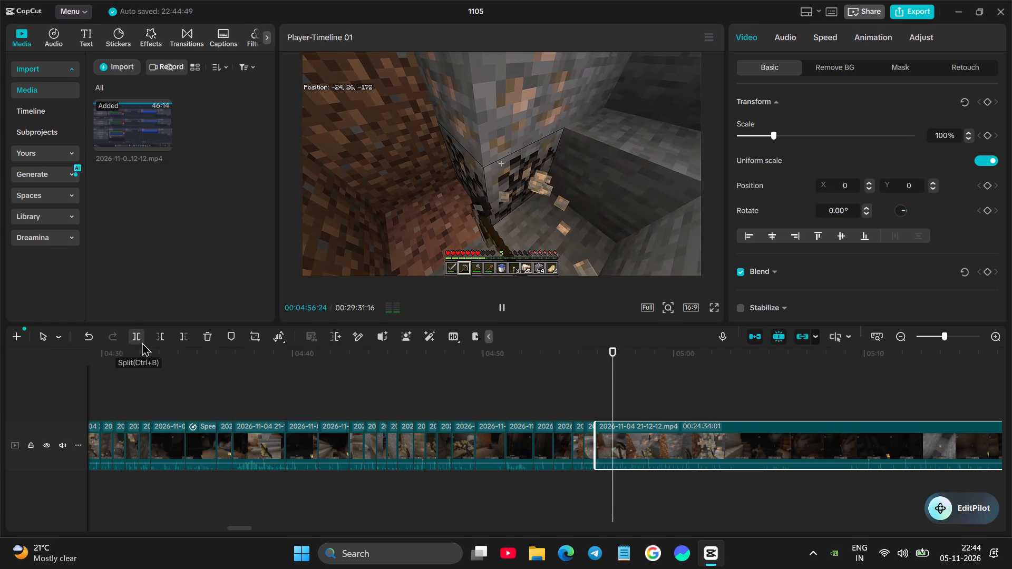
key("space")
left_click(161, 344)
Split the long remaining clip to a duration of 00:24:32:11, then cut its start down to 00:24:31:19.
key("space")
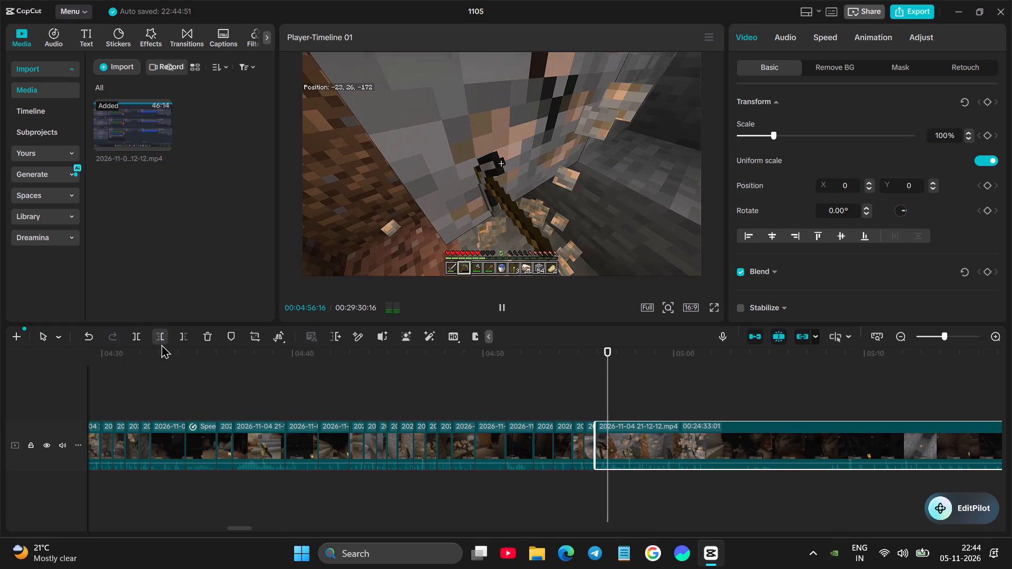
key("space")
left_click(140, 338)
key("space")
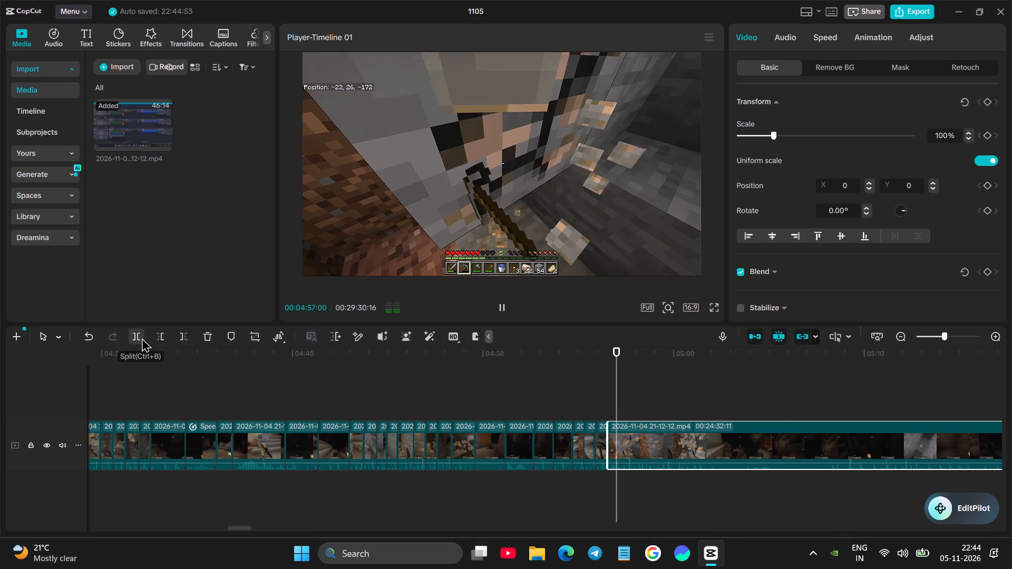
key("space")
left_click(159, 342)
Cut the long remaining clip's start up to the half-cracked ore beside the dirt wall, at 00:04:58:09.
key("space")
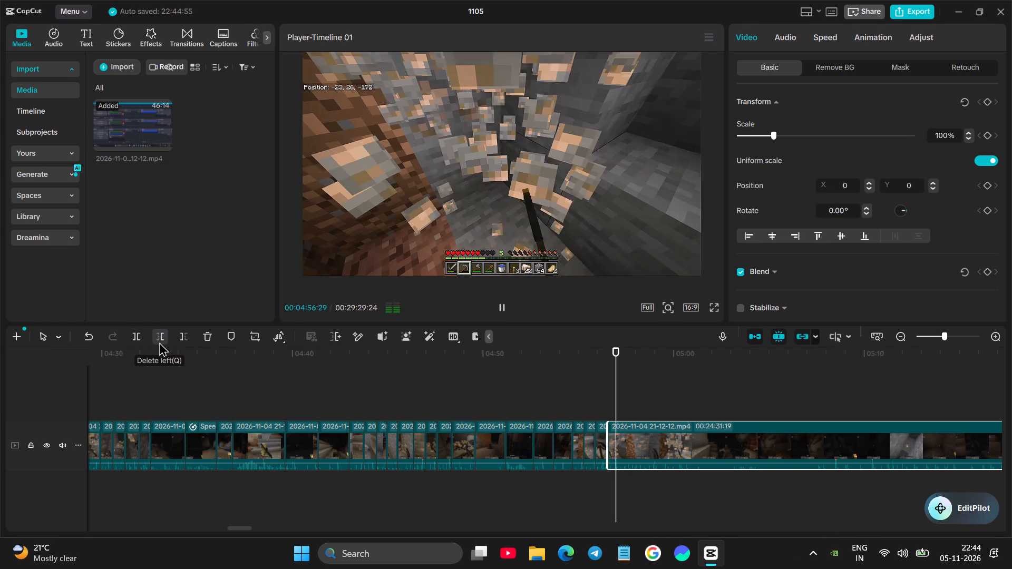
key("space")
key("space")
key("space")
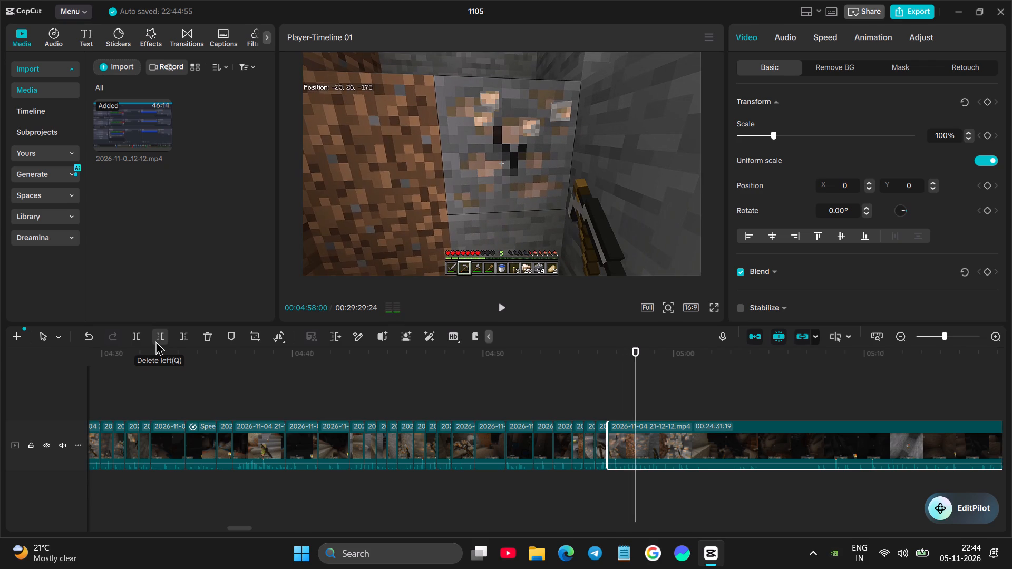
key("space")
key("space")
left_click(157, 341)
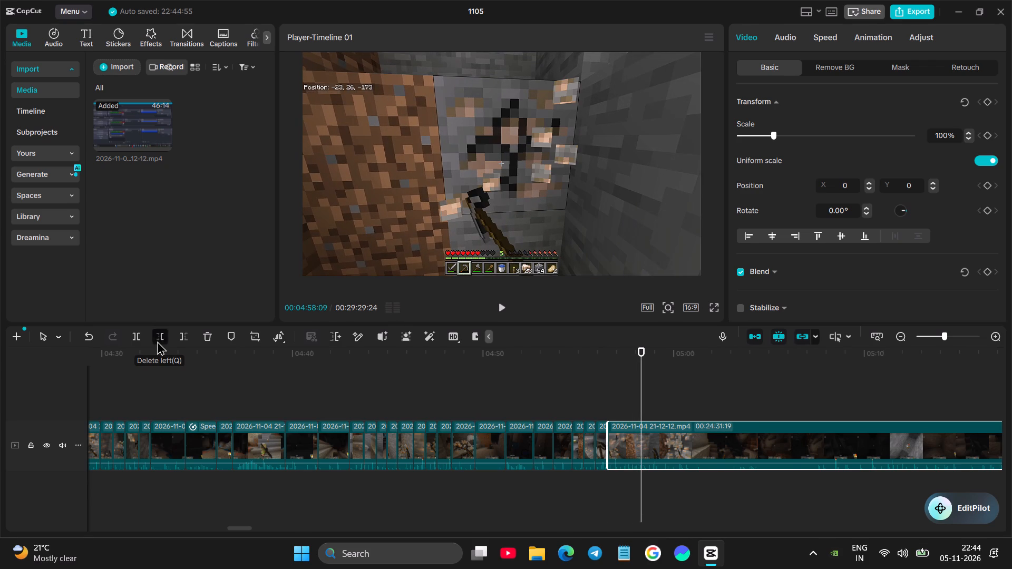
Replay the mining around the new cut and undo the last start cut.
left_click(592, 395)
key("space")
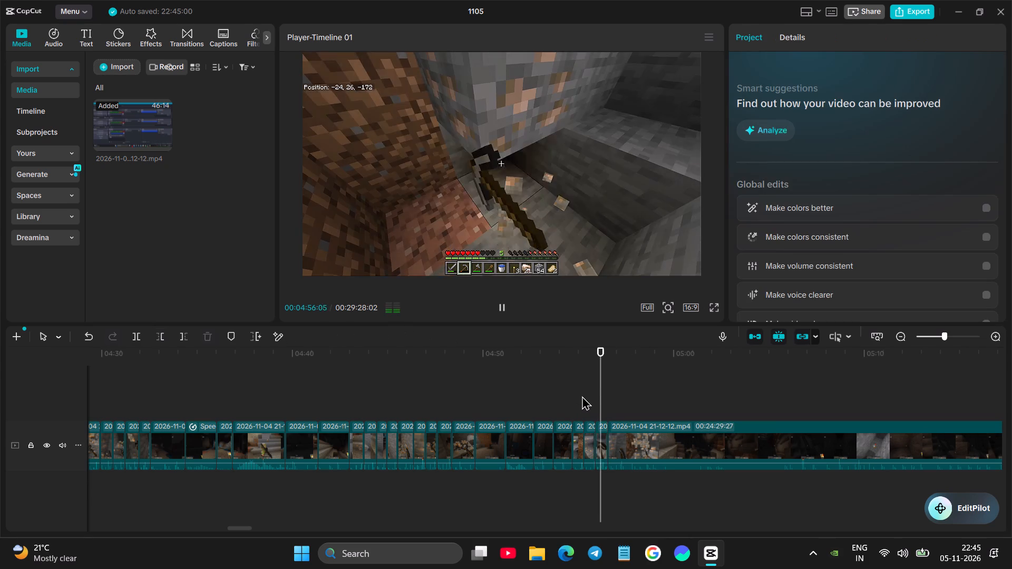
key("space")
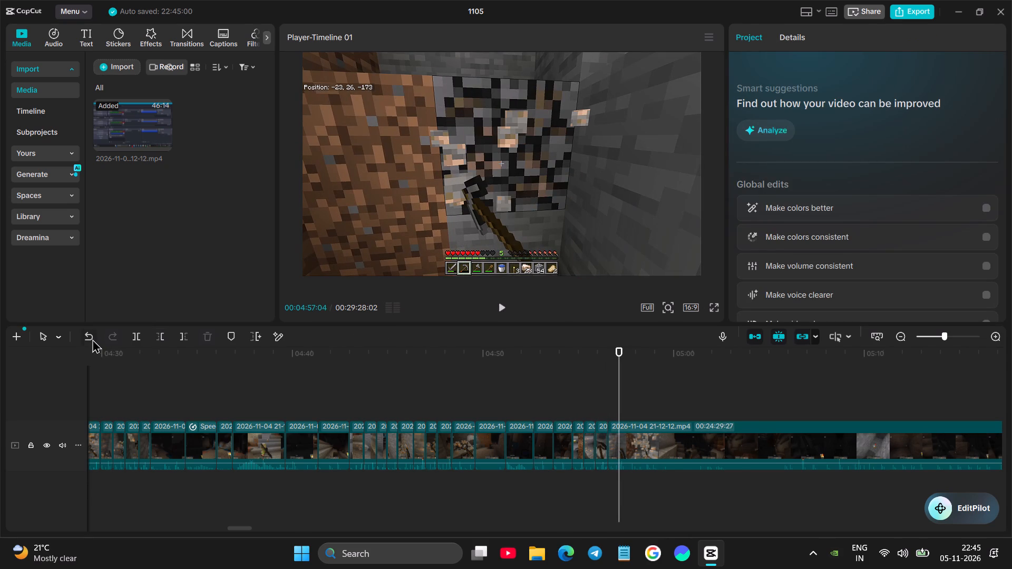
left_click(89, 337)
Split the long remaining clip at 00:04:57:06 and cut the mining after it up to 00:04:58:17.
left_click(609, 398)
left_click(618, 425)
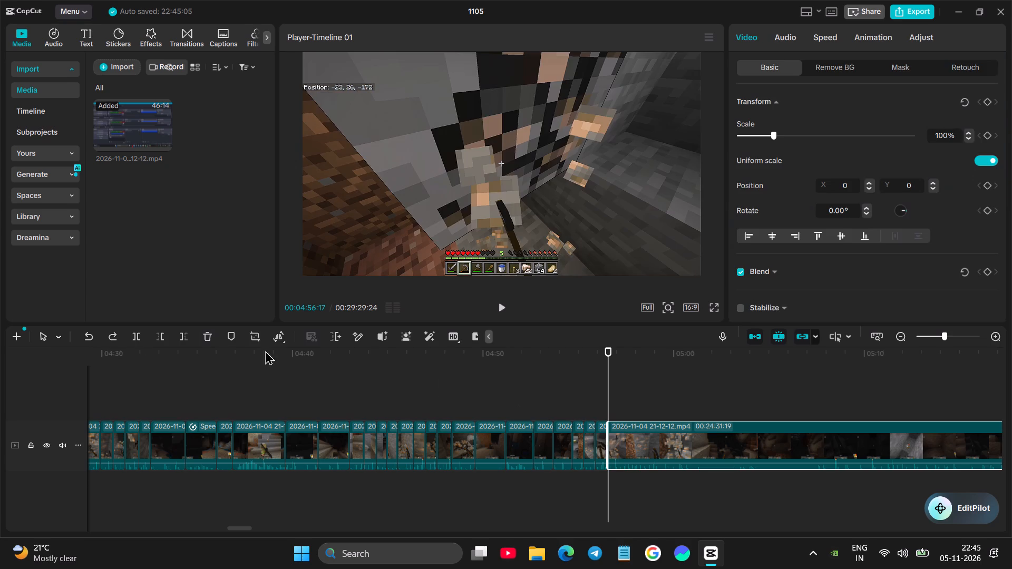
key("space")
key("space")
key("space")
key("space")
left_click(133, 338)
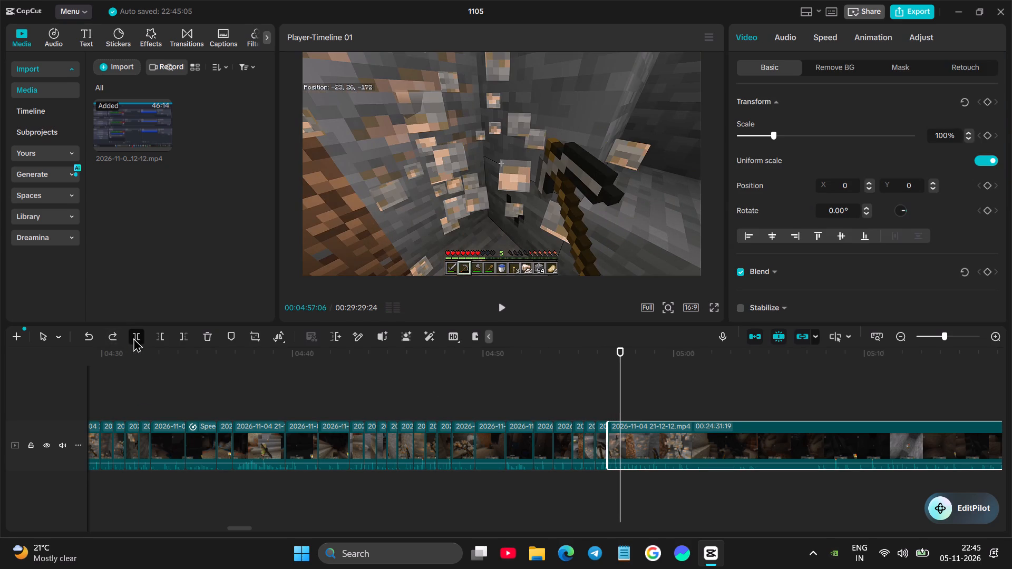
key("space")
key("space")
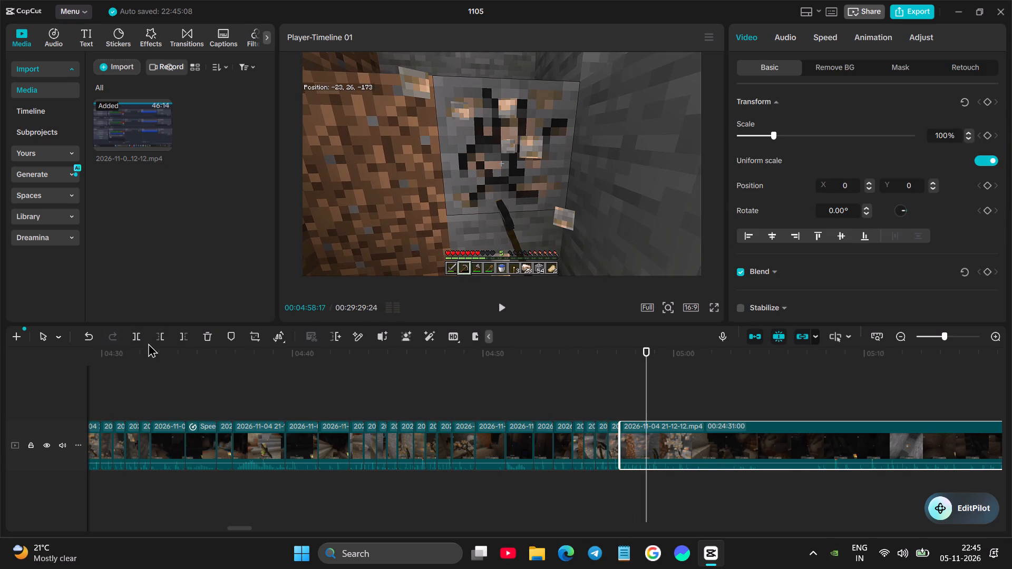
left_click(153, 340)
Split the long remaining clip after the ore beside the dirt wall breaks, leaving it at a duration of 00:24:28:21.
key("space")
key("space")
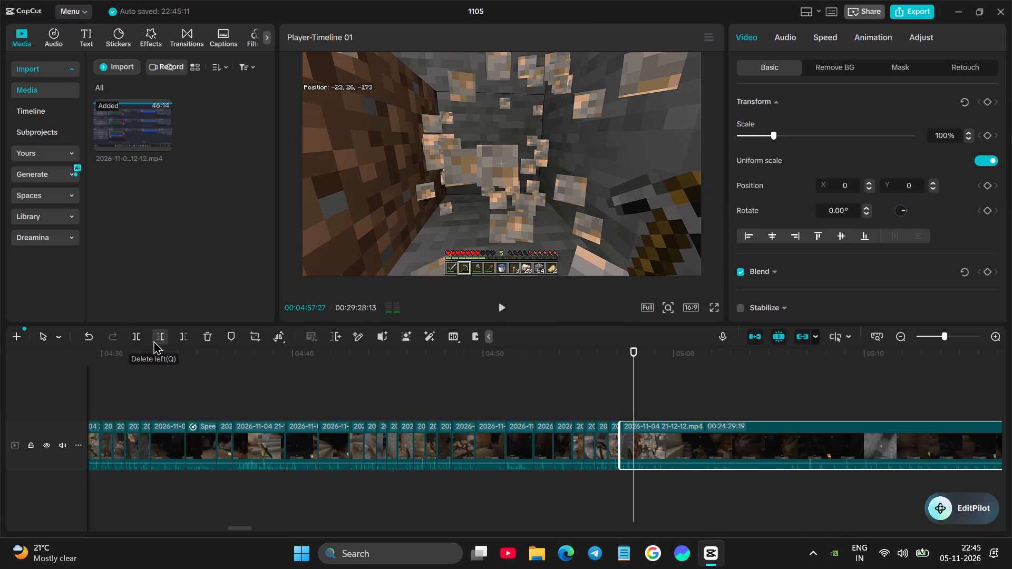
key("space")
key("space")
left_click(138, 340)
Skim the dark cave exploration following the ore mining, through to the creeper encounters near the water.
key("space")
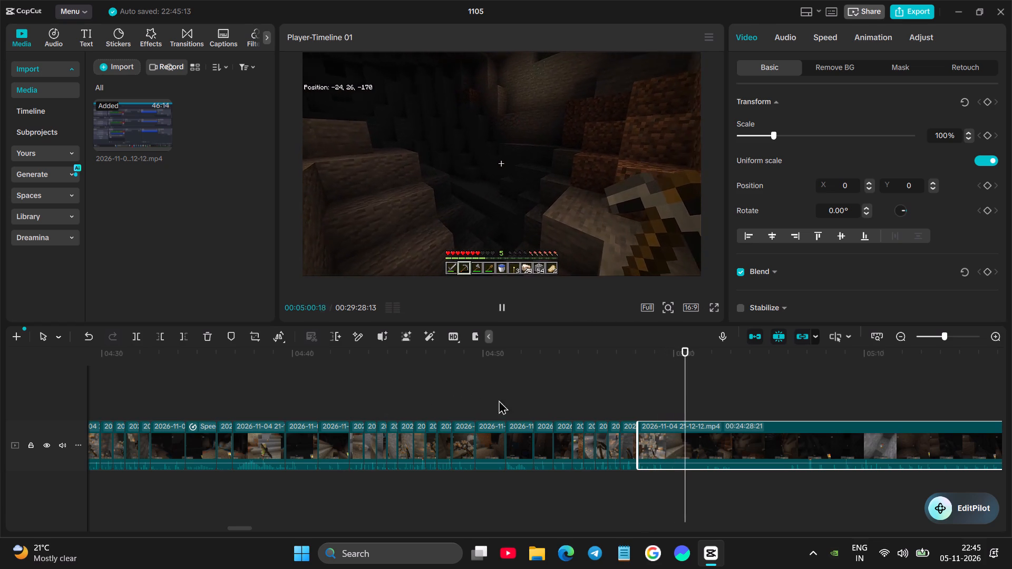
scroll(550, 385, "left", 1)
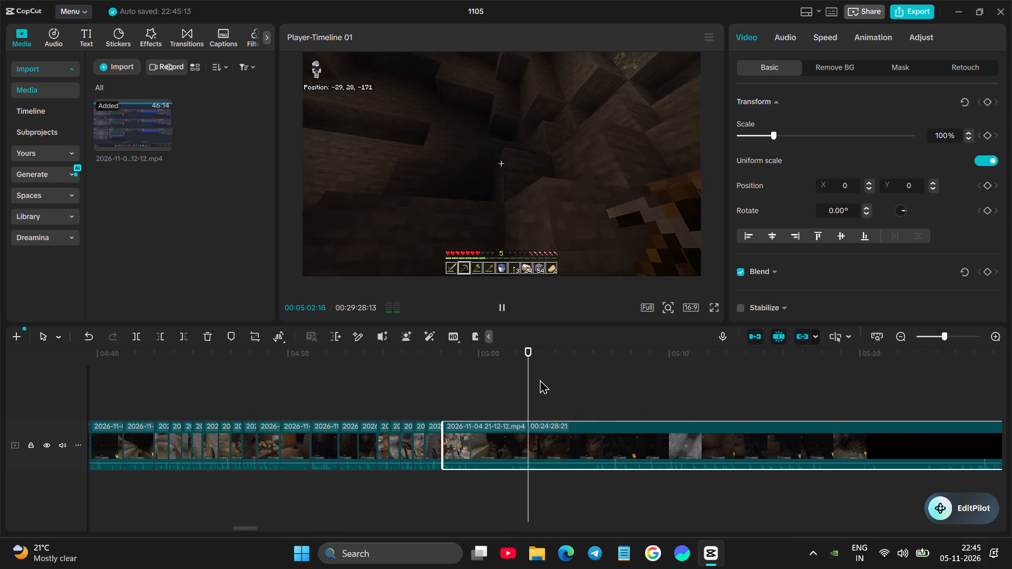
scroll(540, 379, "left", 1)
left_click(560, 388)
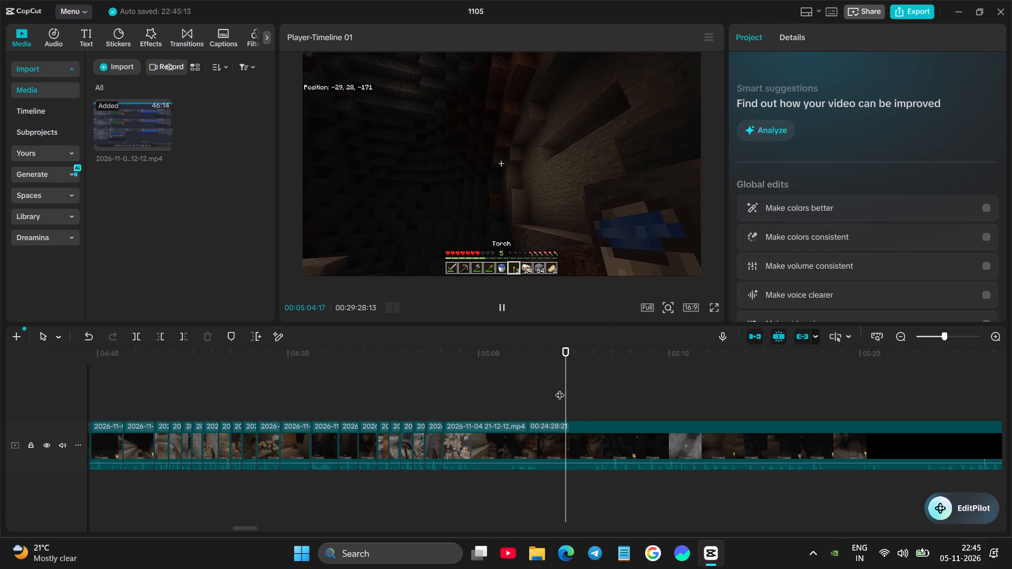
left_click_drag(560, 388, 644, 384)
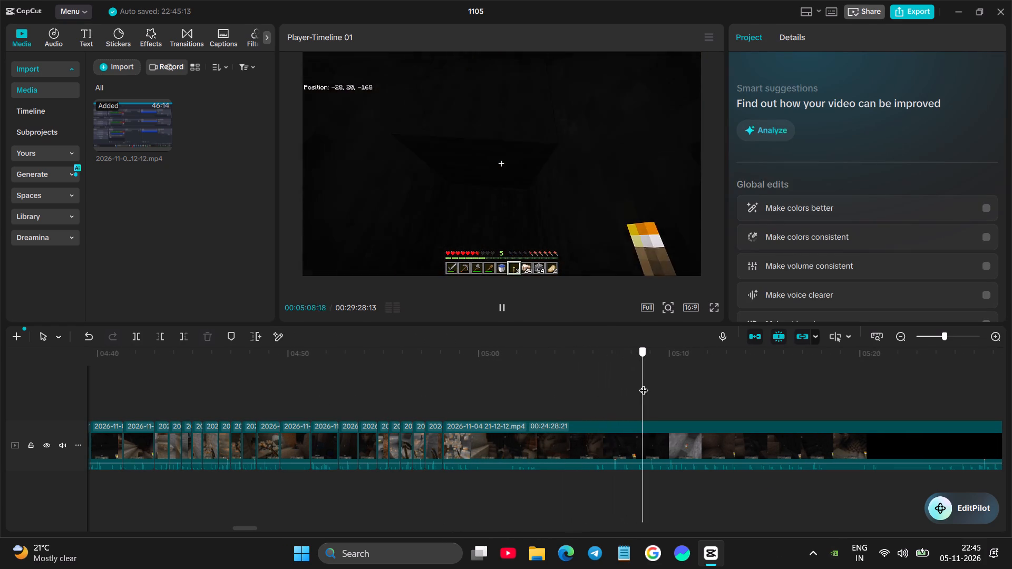
left_click_drag(644, 384, 779, 360)
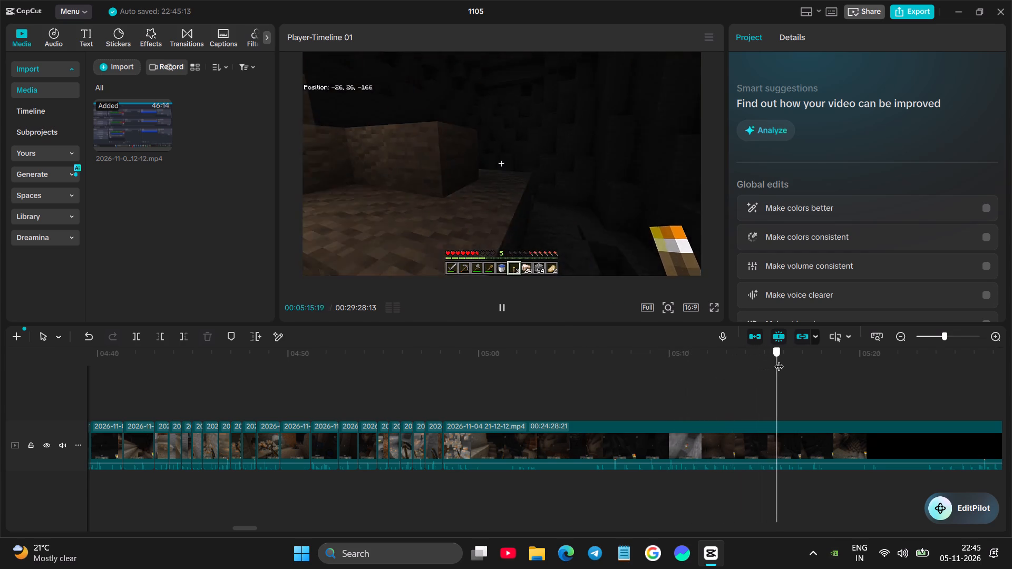
left_click_drag(779, 360, 881, 319)
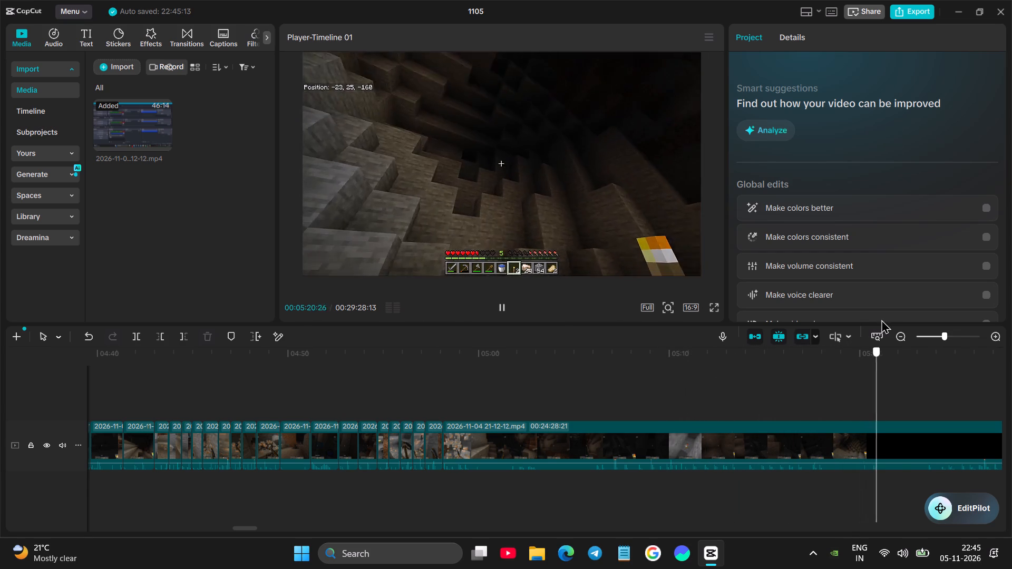
left_click_drag(881, 319, 984, 329)
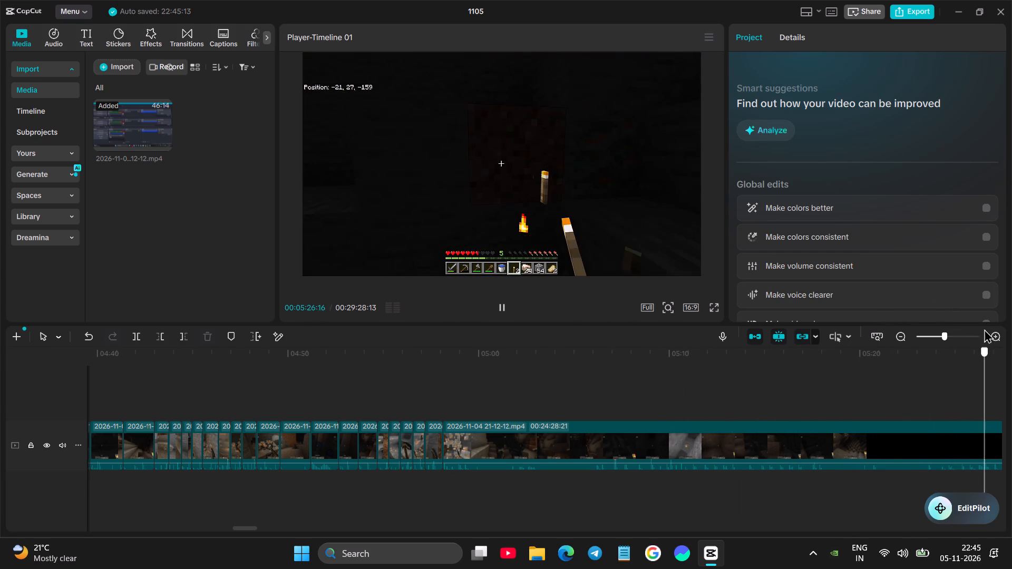
left_click_drag(984, 329, 624, 361)
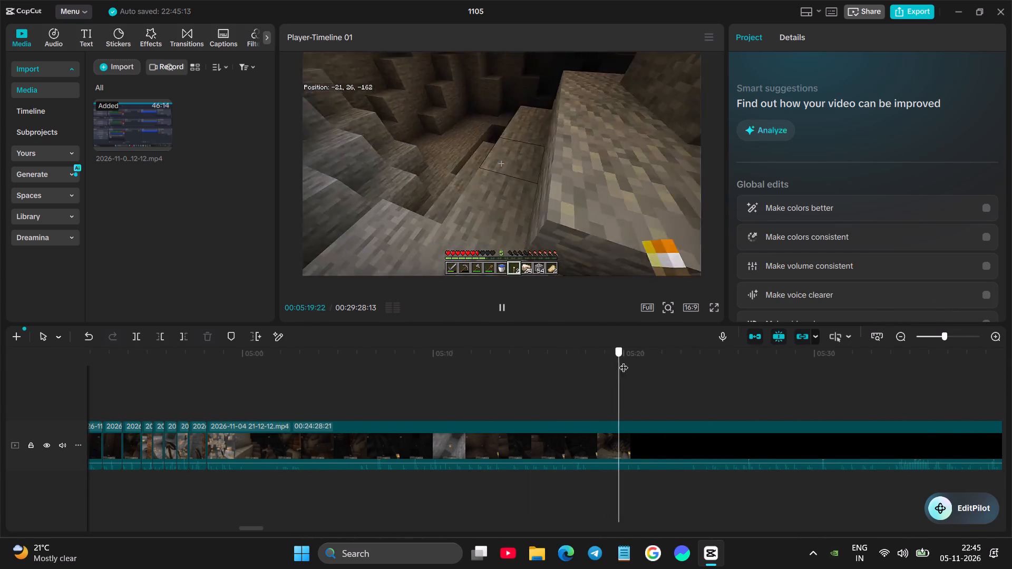
left_click_drag(624, 361, 753, 352)
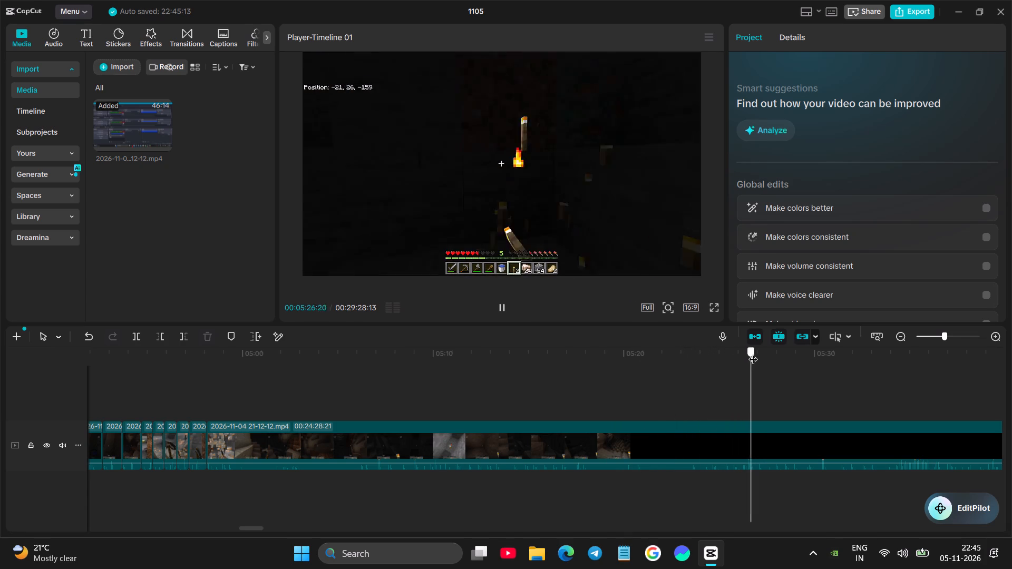
left_click_drag(753, 352, 903, 349)
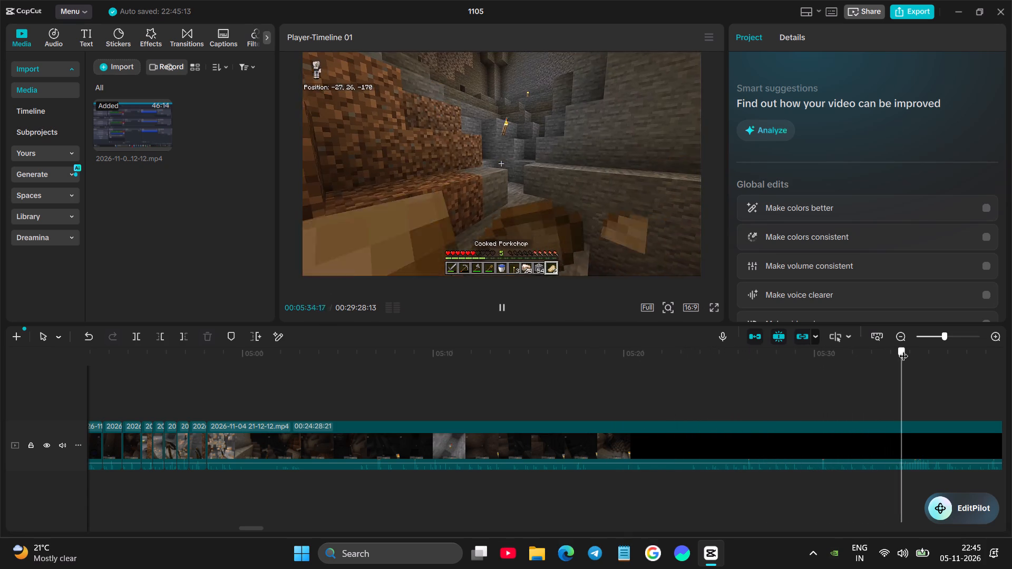
left_click_drag(903, 349, 1009, 343)
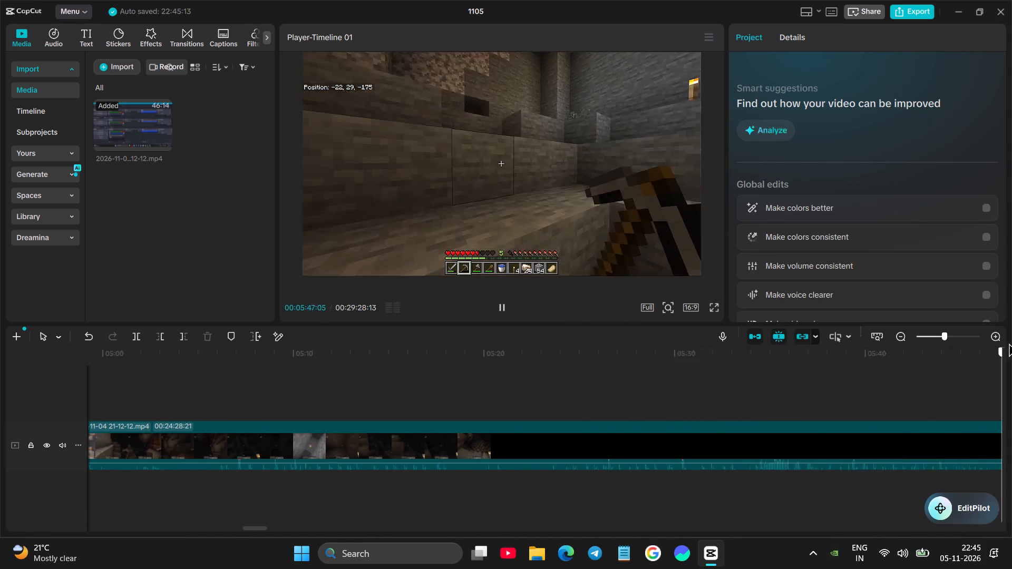
left_click_drag(1009, 343, 758, 352)
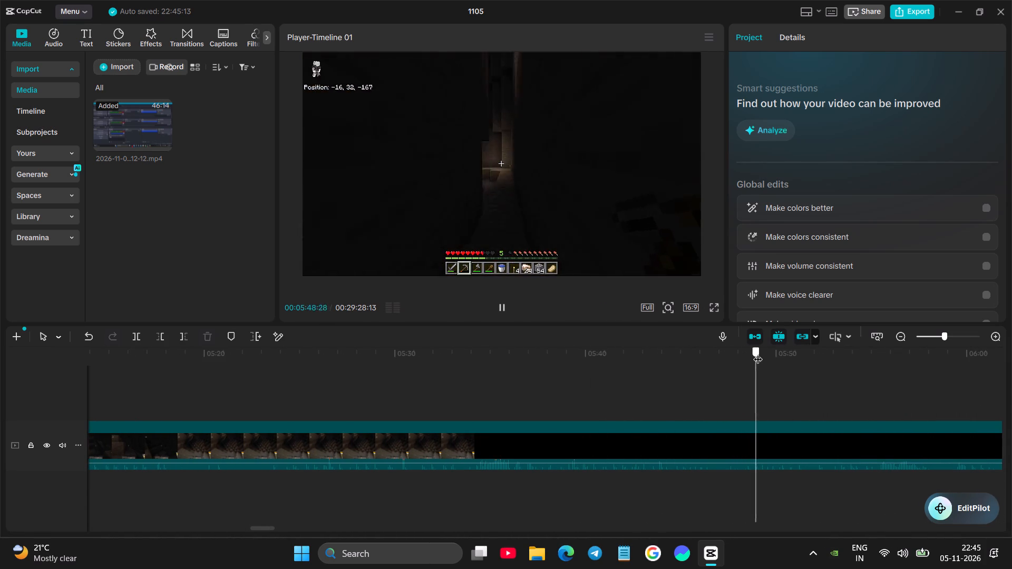
left_click_drag(758, 352, 873, 348)
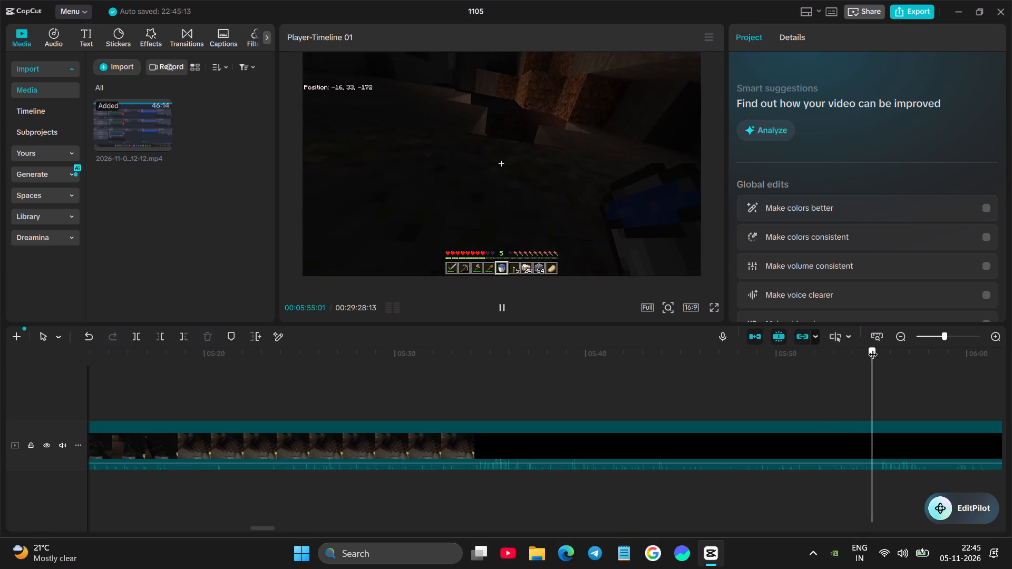
left_click_drag(873, 348, 902, 342)
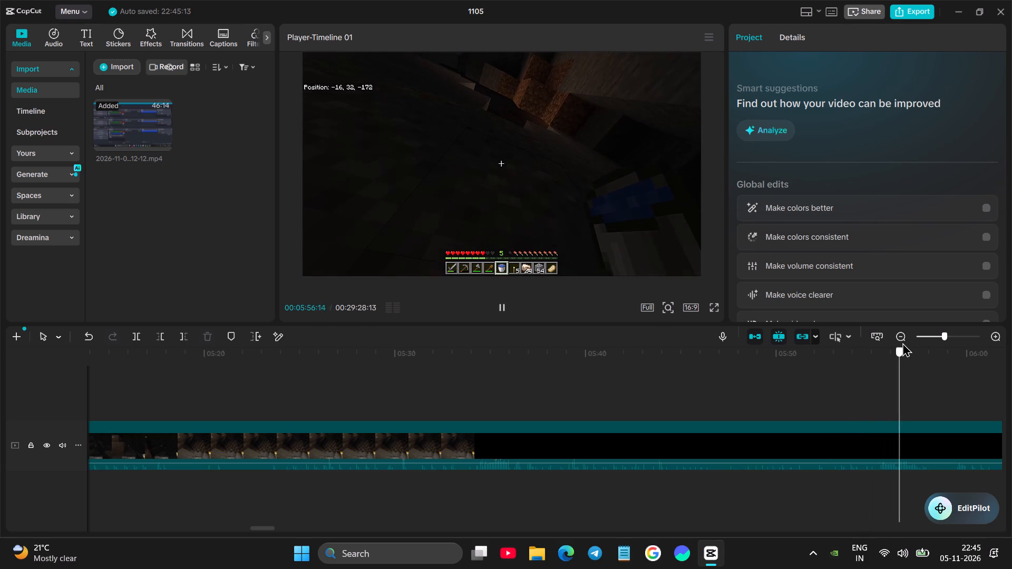
left_click_drag(902, 342, 981, 325)
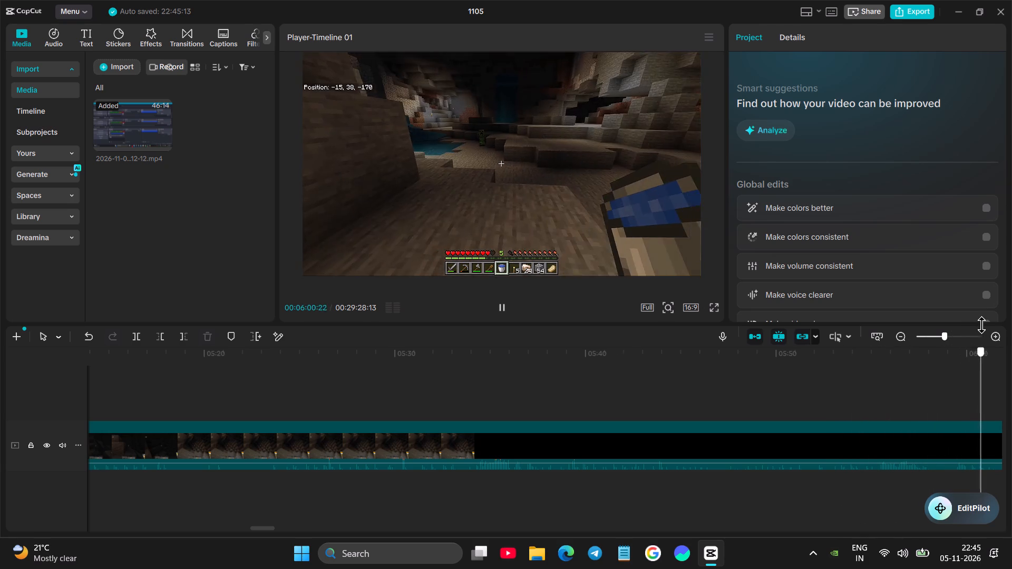
left_click_drag(981, 325, 756, 356)
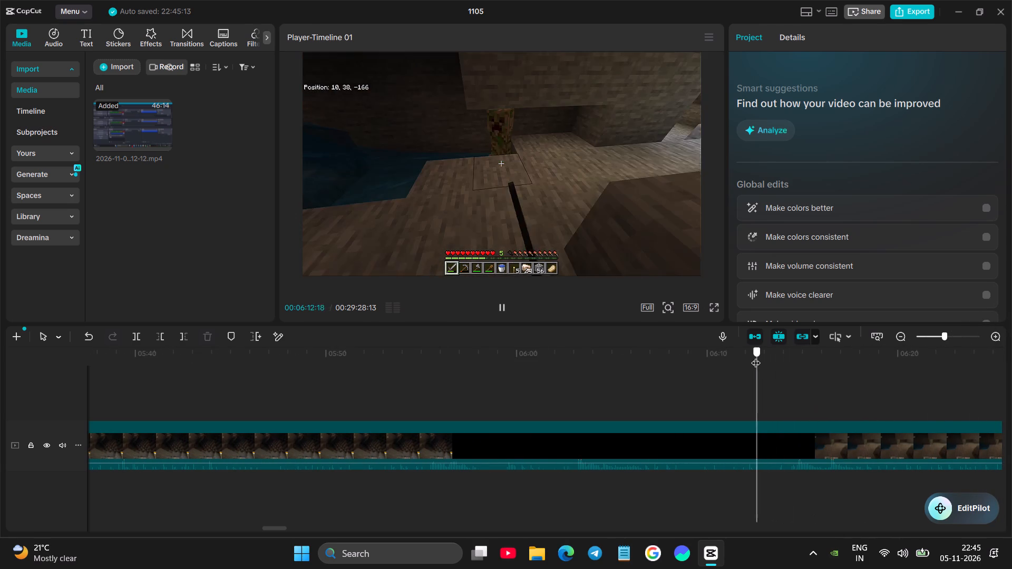
Cut the long remaining clip's start up to the walk into the waterfall cave before the first creeper fight, at 00:06:00:09.
left_click_drag(756, 356, 674, 376)
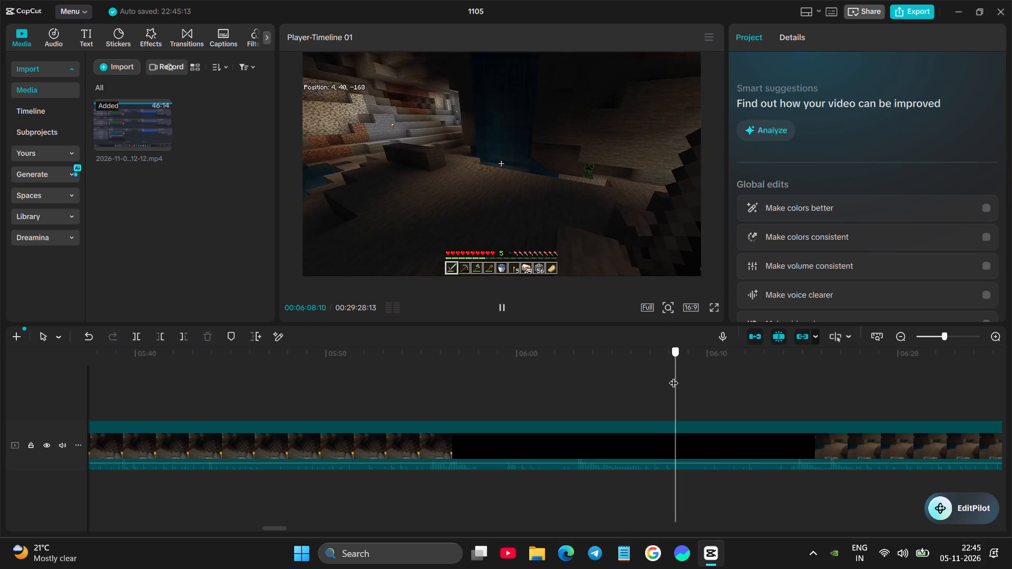
left_click_drag(674, 376, 573, 383)
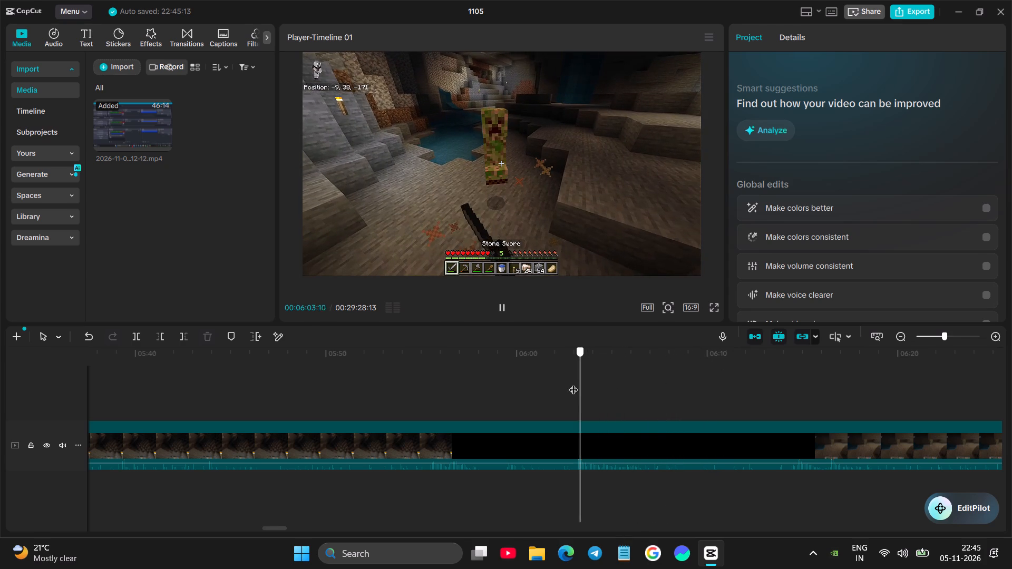
left_click_drag(573, 383, 525, 396)
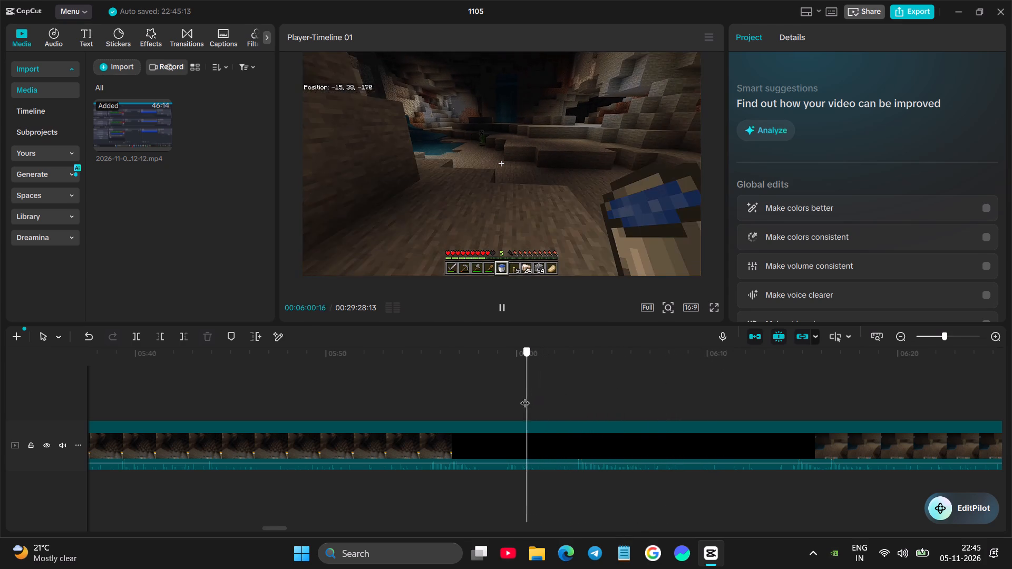
left_click_drag(525, 396, 522, 397)
left_click(513, 448)
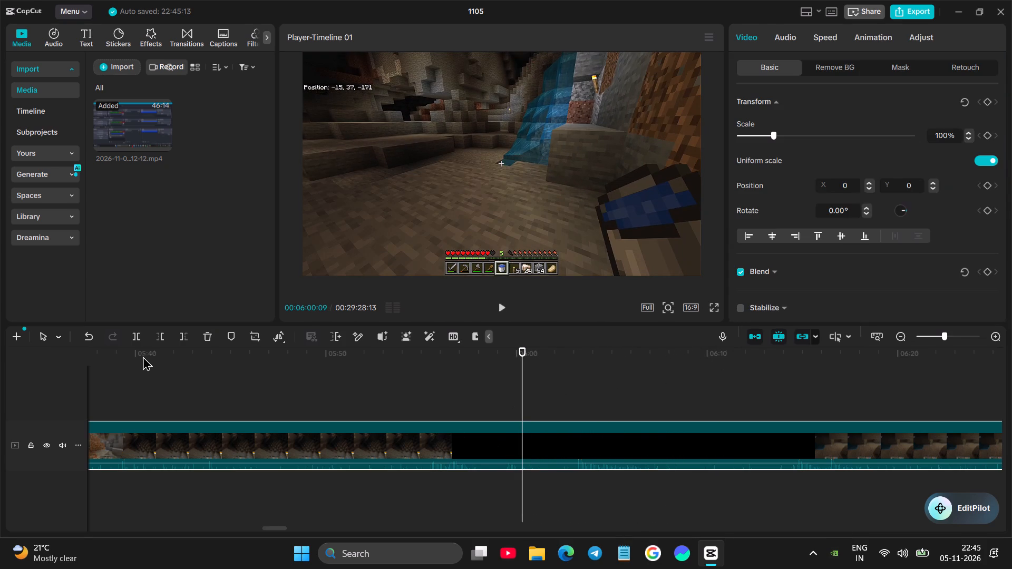
left_click(154, 341)
Replay the new join and split the long remaining clip as the first creeper approaches, leaving it at a duration of 00:23:25:10.
scroll(300, 388, "right", 4)
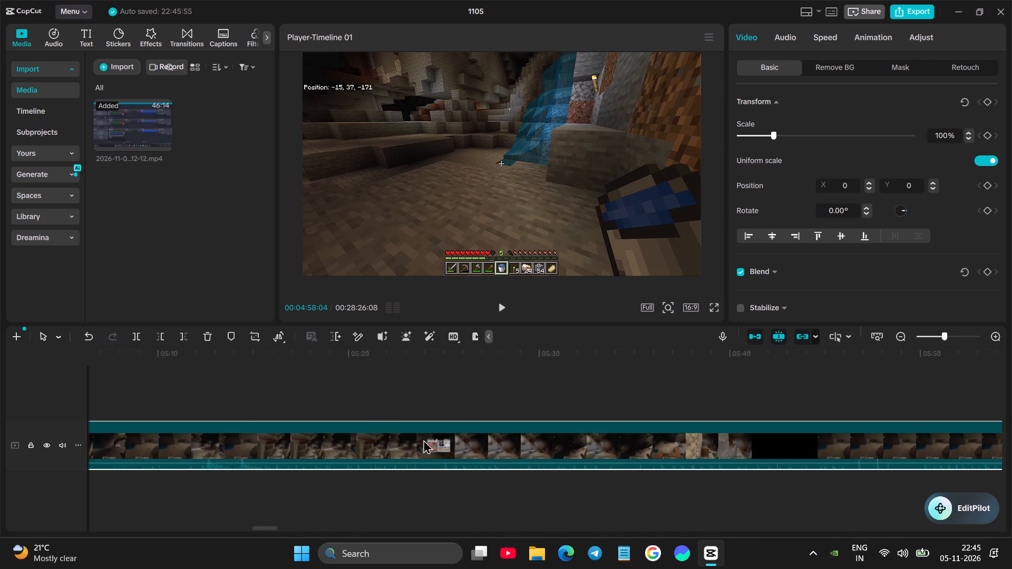
scroll(423, 439, "right", 1)
scroll(410, 438, "left", 1)
left_click(669, 398)
key("space")
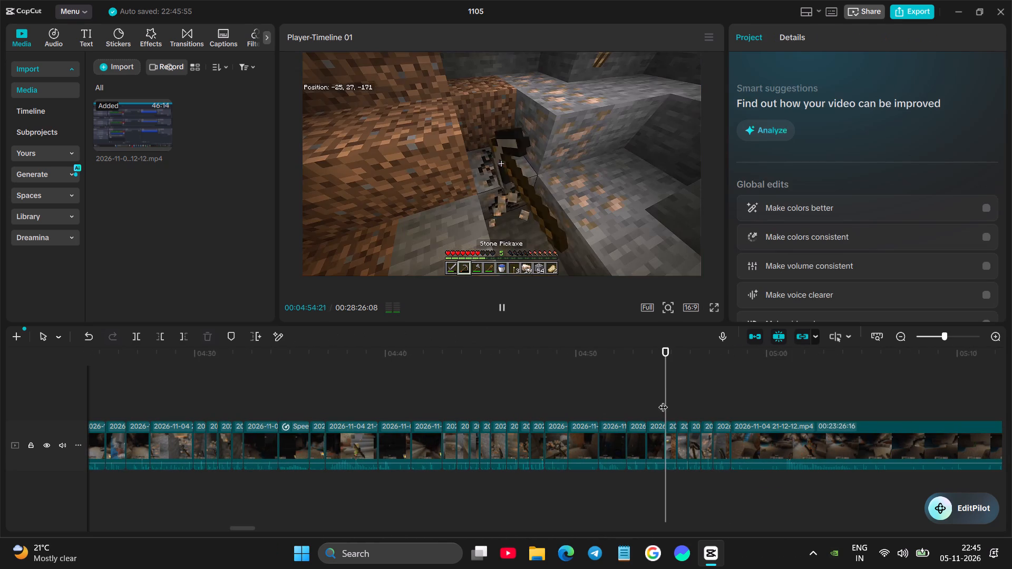
scroll(662, 393, "left", 1)
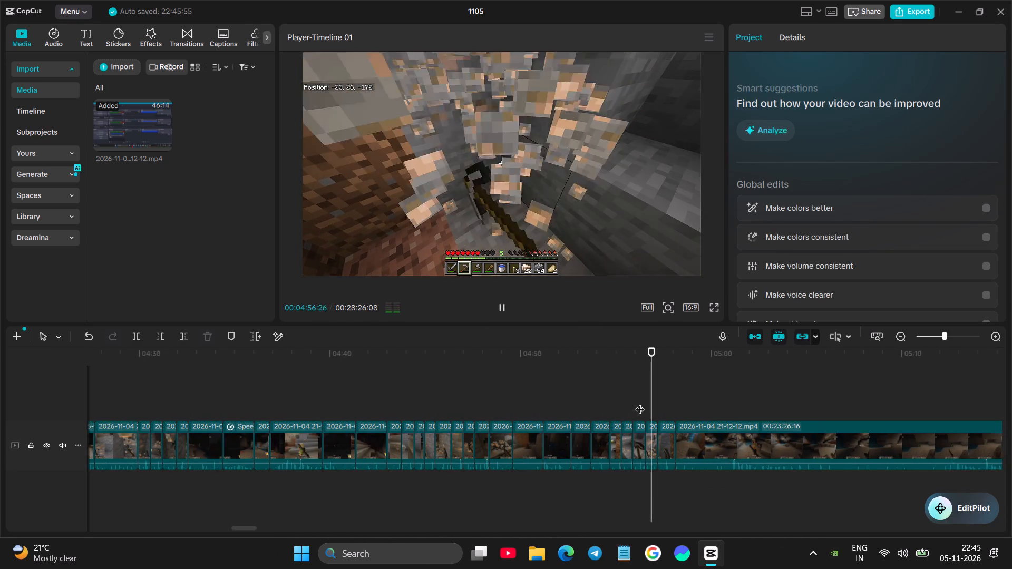
scroll(640, 403, "left", 1)
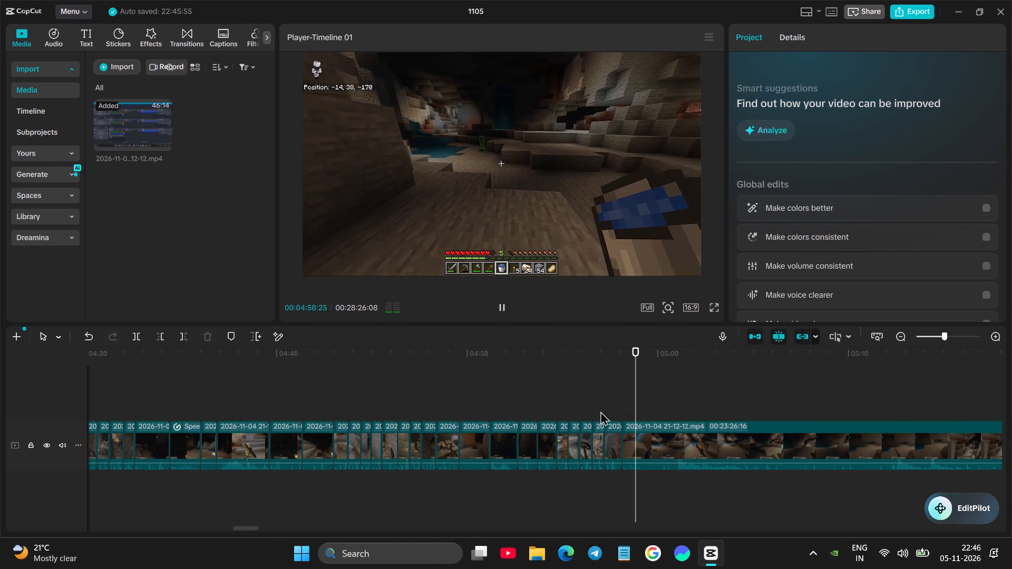
key("space")
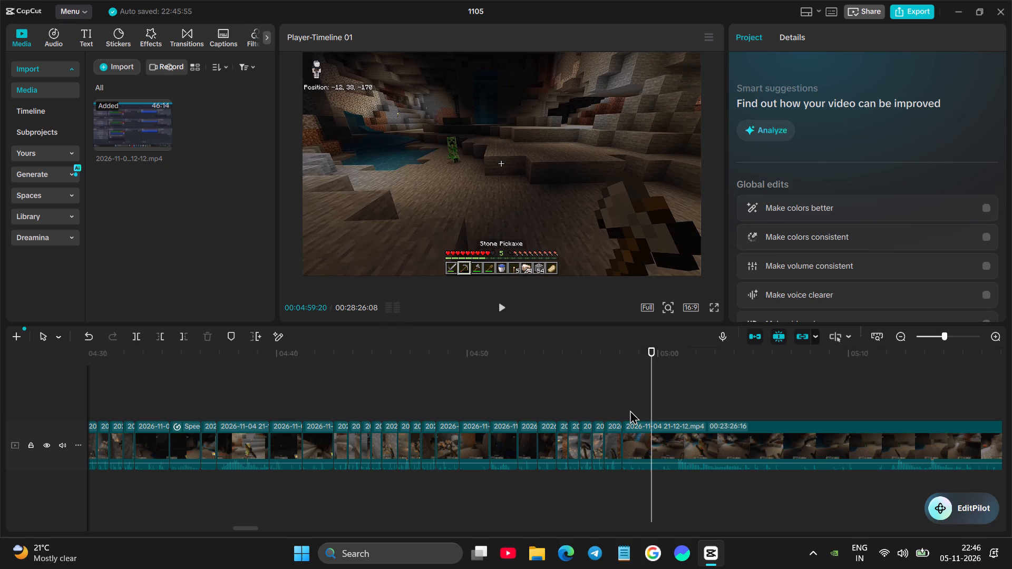
left_click(624, 405)
left_click(636, 438)
key("space")
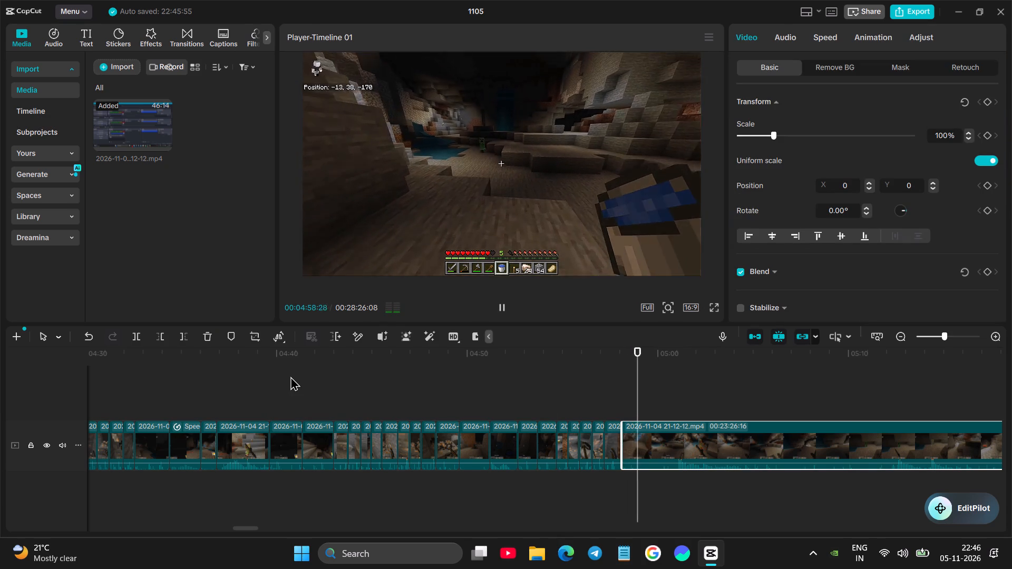
key("space")
left_click(135, 340)
Cut the long remaining clip's start up to the creeper standing close to the player, at 00:05:00:26, and replay the join.
key("space")
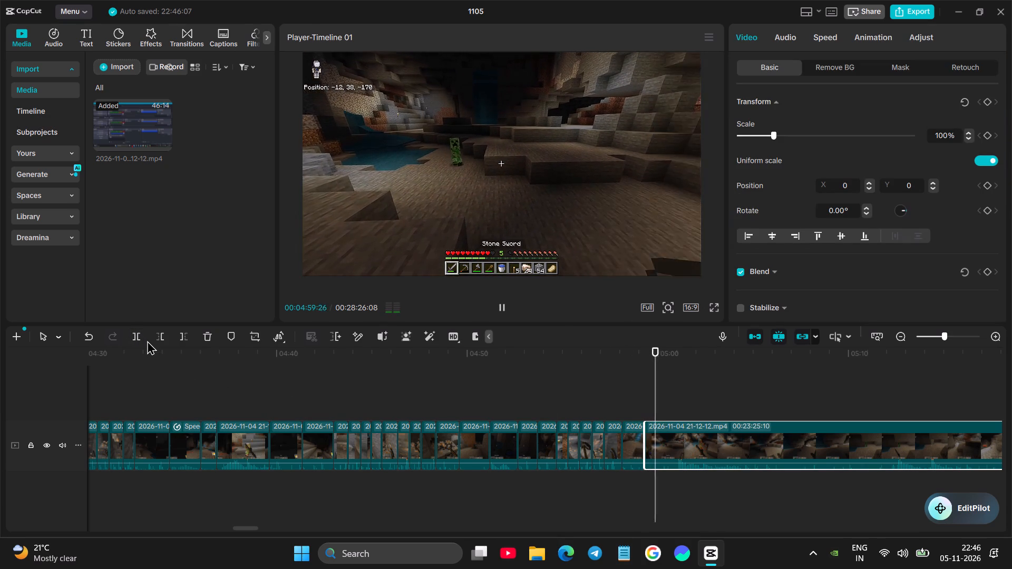
key("space")
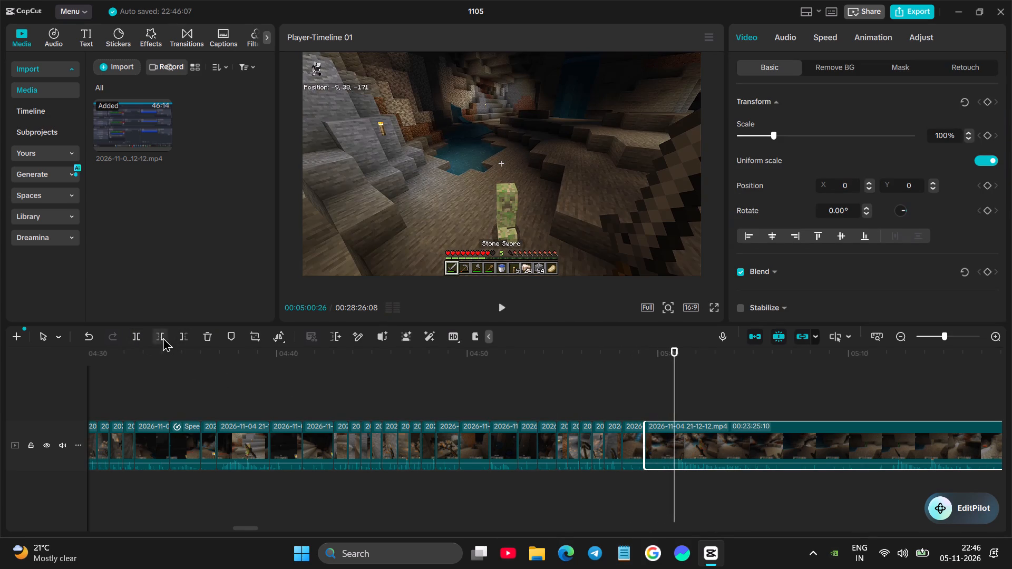
left_click(161, 337)
left_click(630, 393)
key("space")
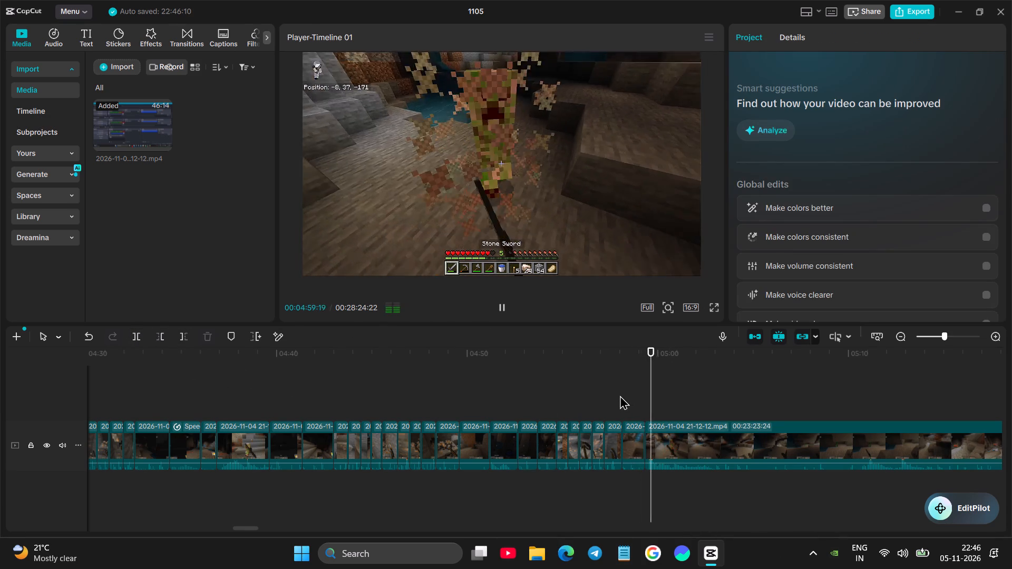
key("space")
Split the long remaining clip at 00:05:01:23, after the creeper explodes and leaves a crater.
left_click(725, 436)
key("space")
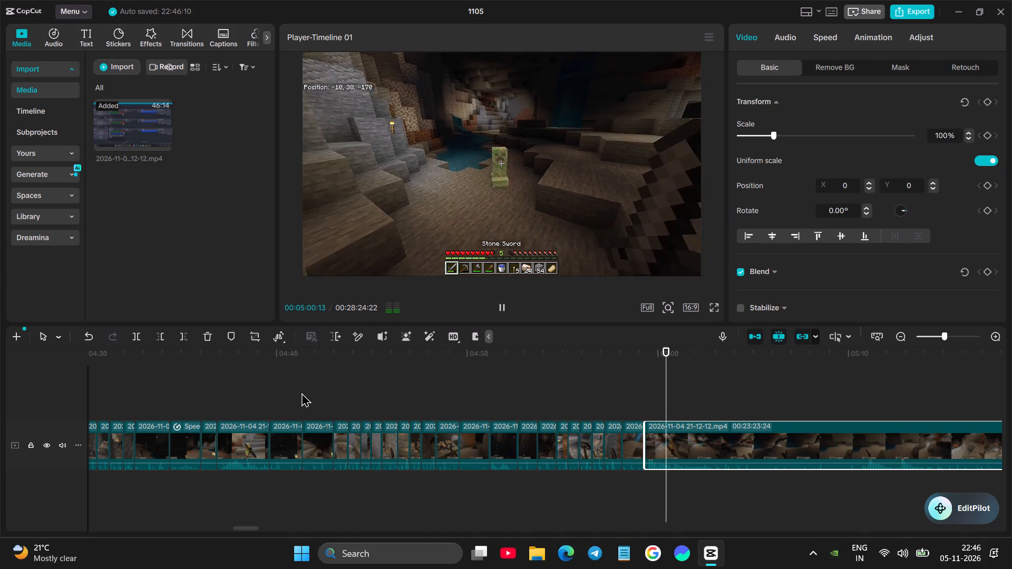
key("space")
key("space")
key("space")
key("space")
key("space")
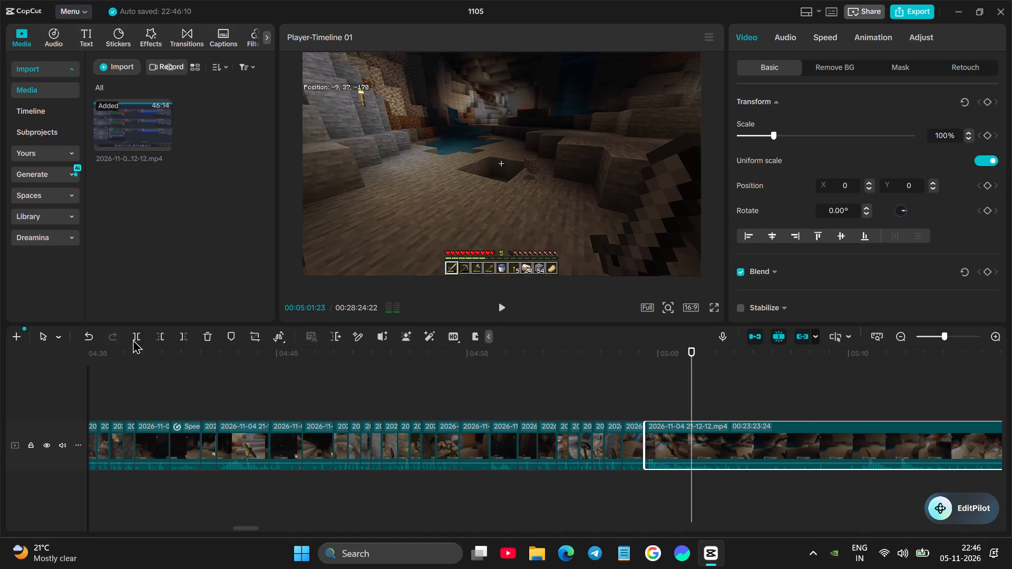
left_click(133, 339)
Replay the split after the creeper explosion and scan the following cave footage for the next section worth keeping.
left_click(625, 390)
key("space")
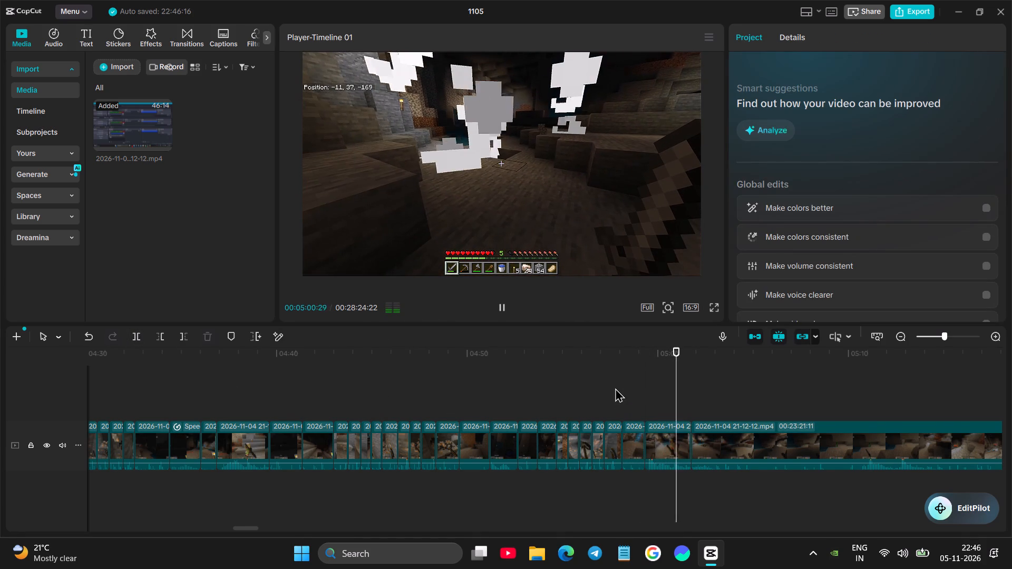
key("space")
key("space")
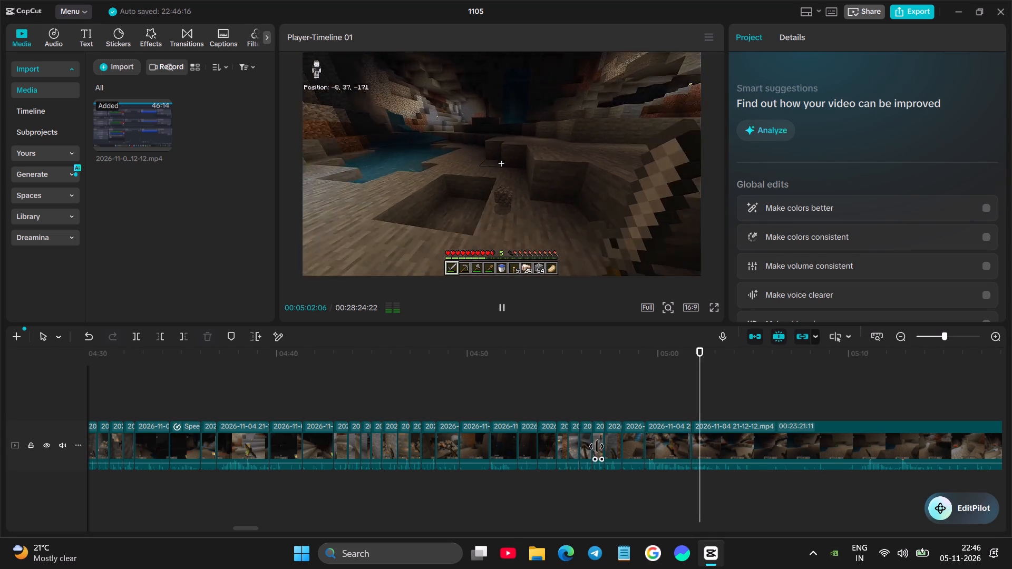
scroll(723, 436, "left", 1)
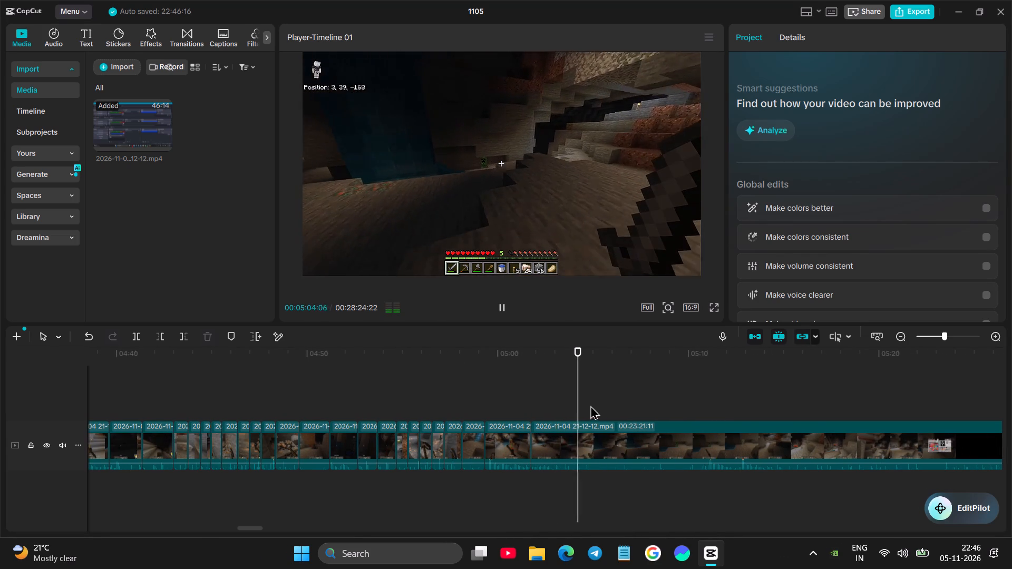
left_click(577, 402)
left_click_drag(577, 402, 644, 395)
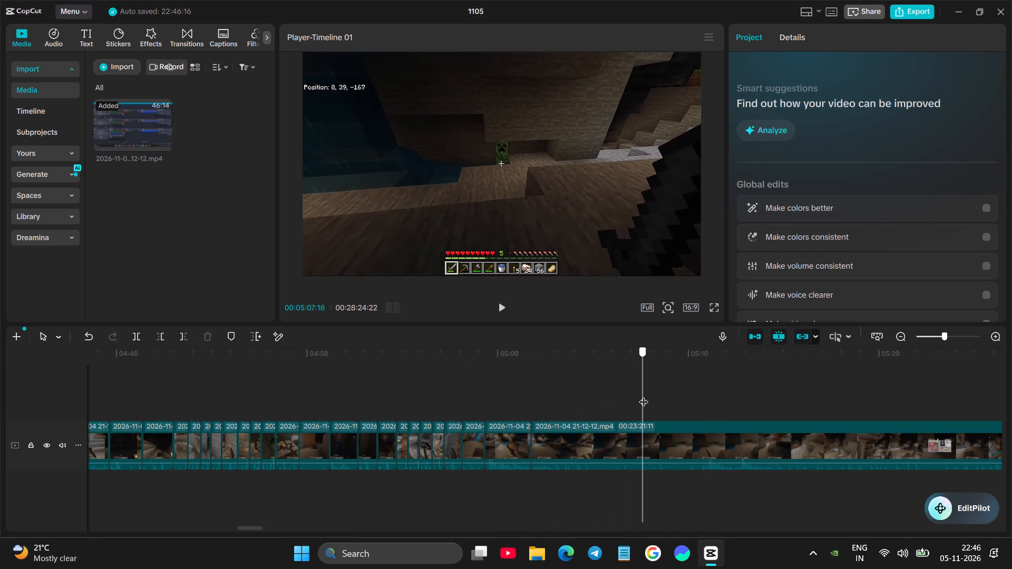
left_click_drag(644, 395, 732, 394)
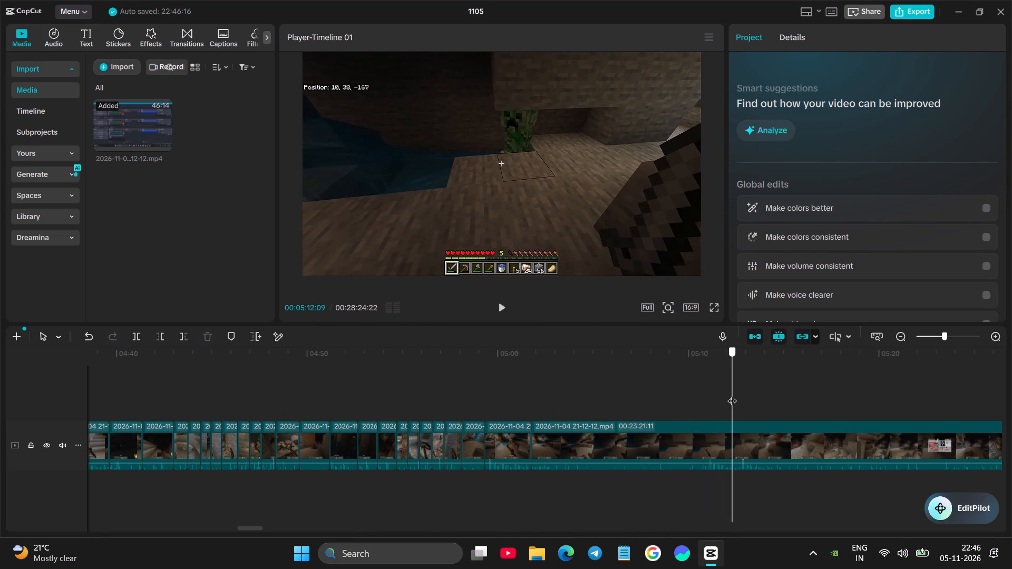
left_click_drag(732, 394, 819, 381)
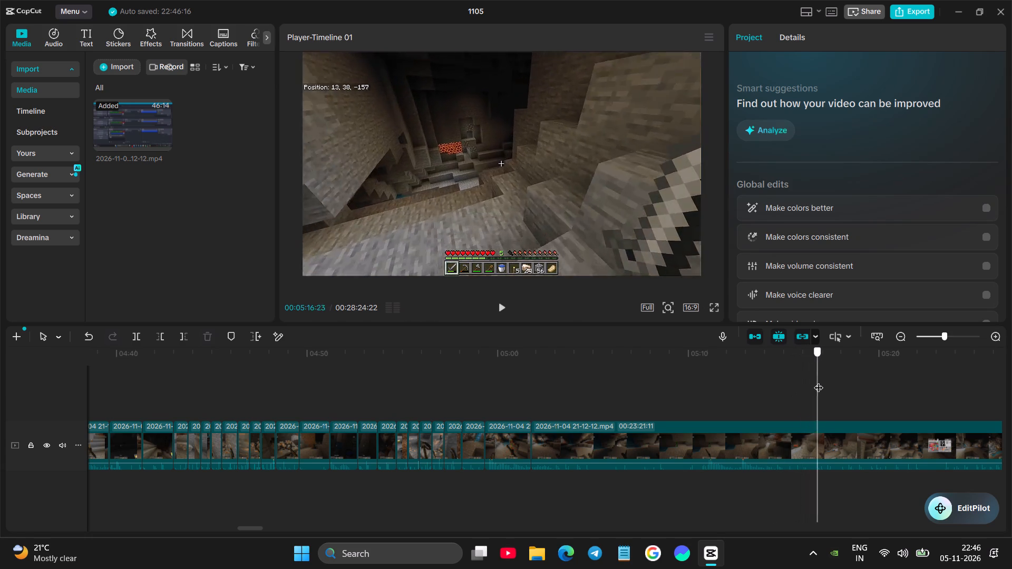
left_click_drag(819, 381, 915, 351)
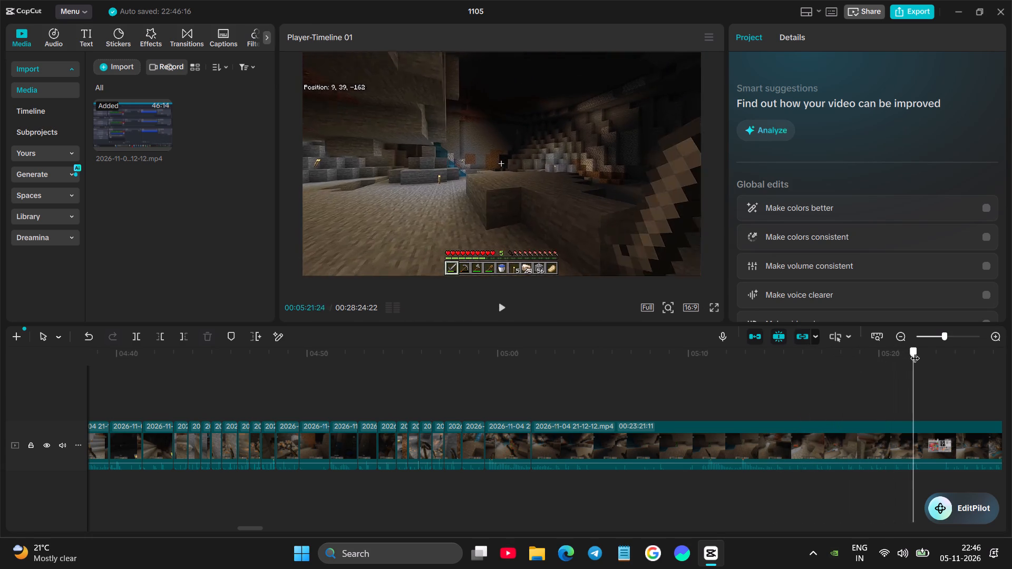
left_click_drag(915, 351, 994, 312)
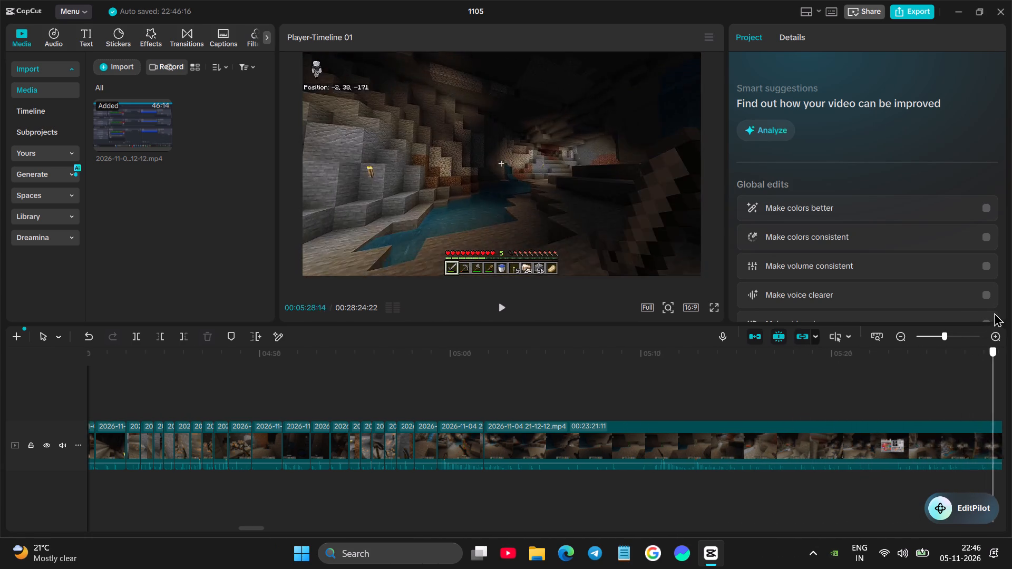
left_click_drag(994, 312, 686, 348)
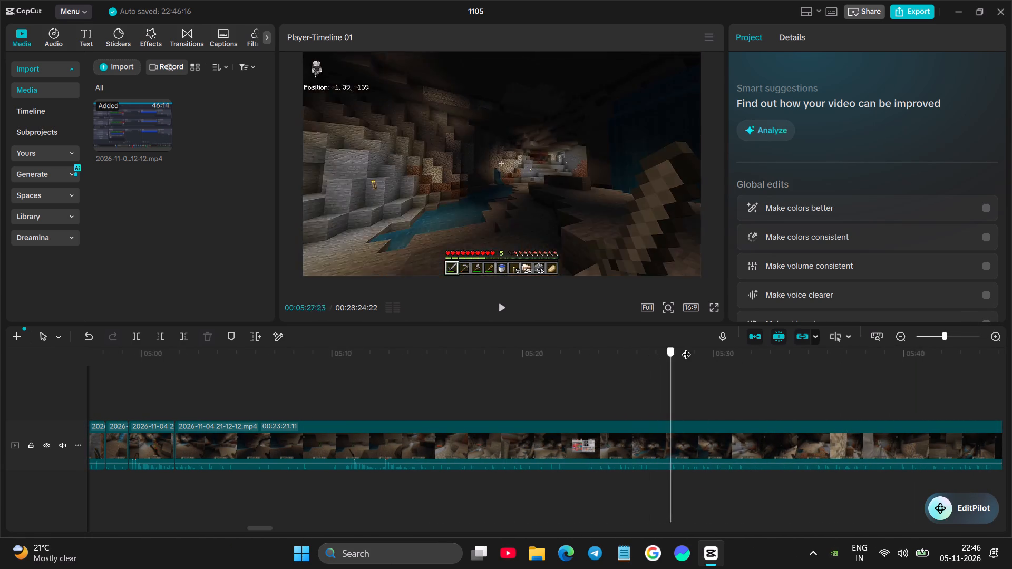
left_click_drag(686, 348, 771, 340)
scroll(773, 337, "left", 1)
scroll(565, 386, "left", 2)
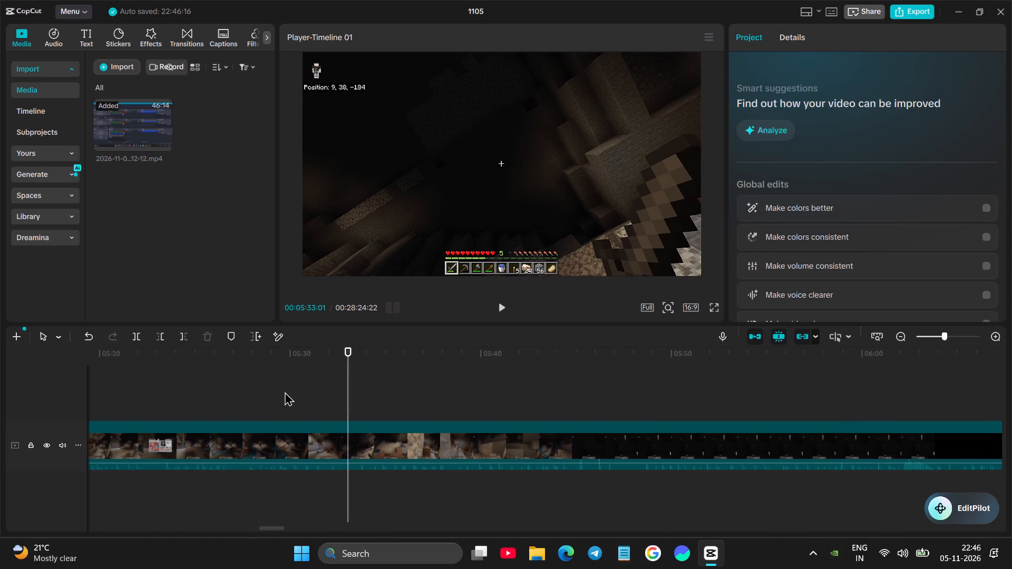
scroll(285, 391, "left", 1)
left_click_drag(334, 374, 375, 380)
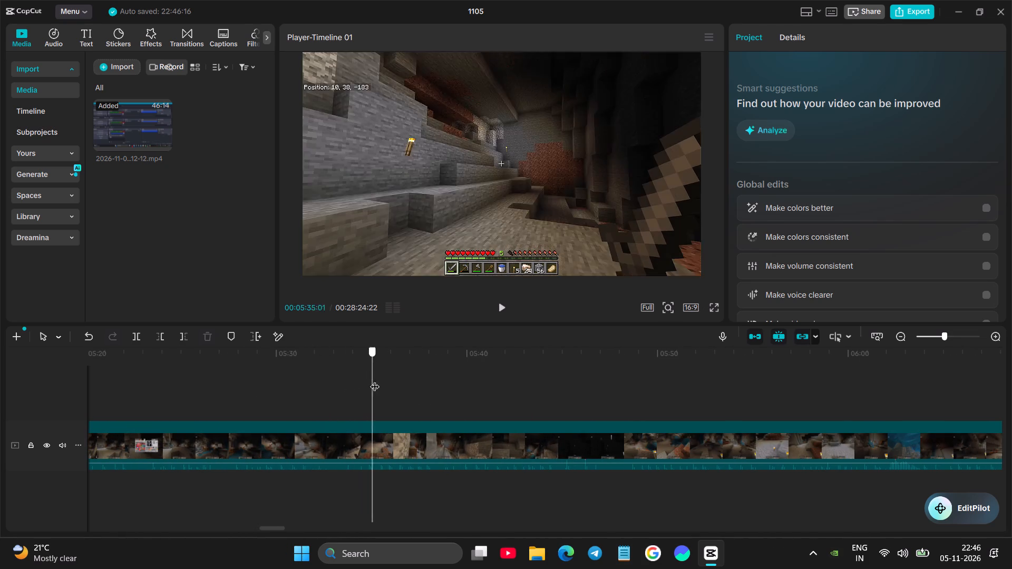
left_click_drag(375, 380, 548, 356)
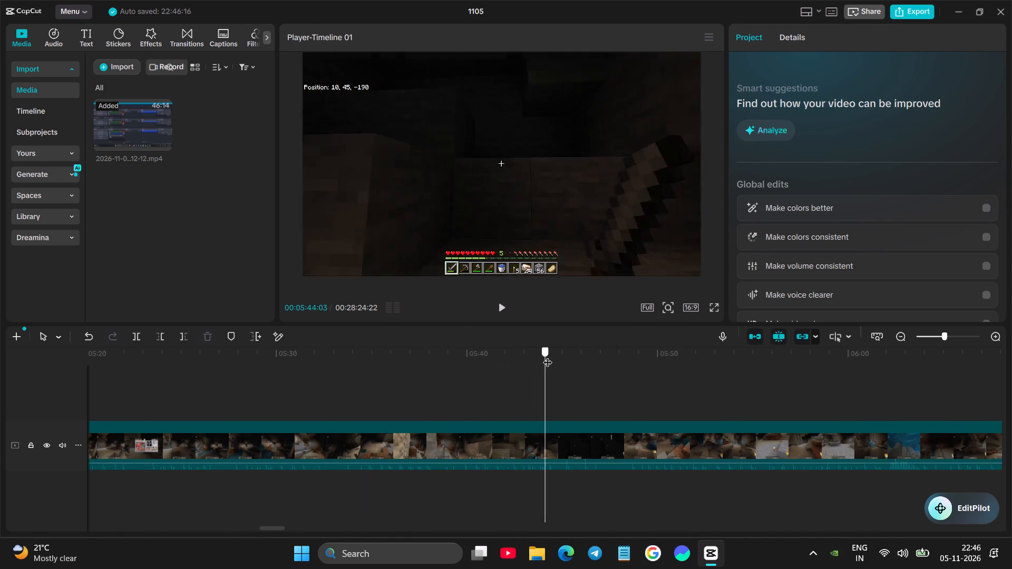
left_click_drag(548, 356, 690, 338)
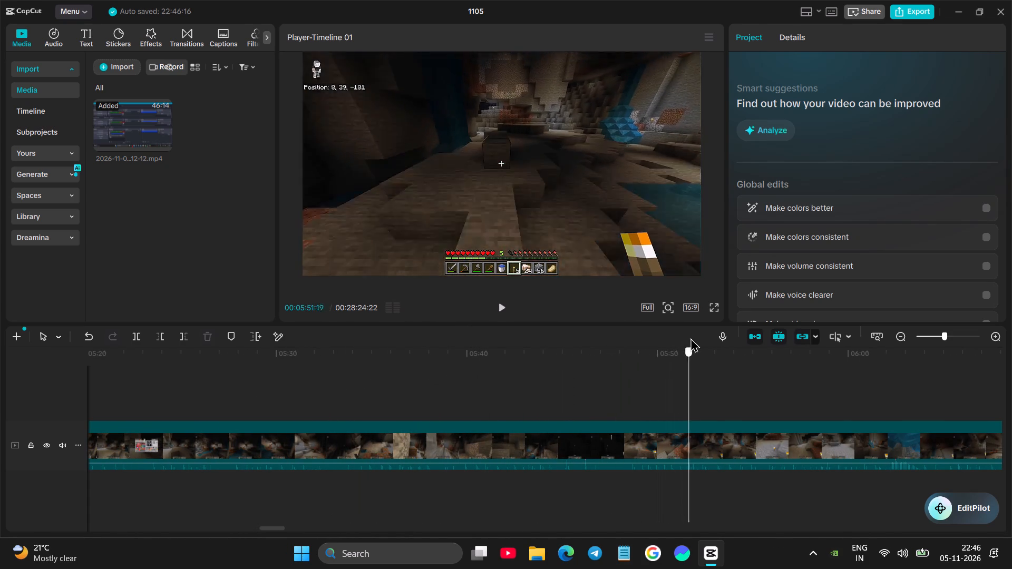
left_click_drag(690, 338, 829, 320)
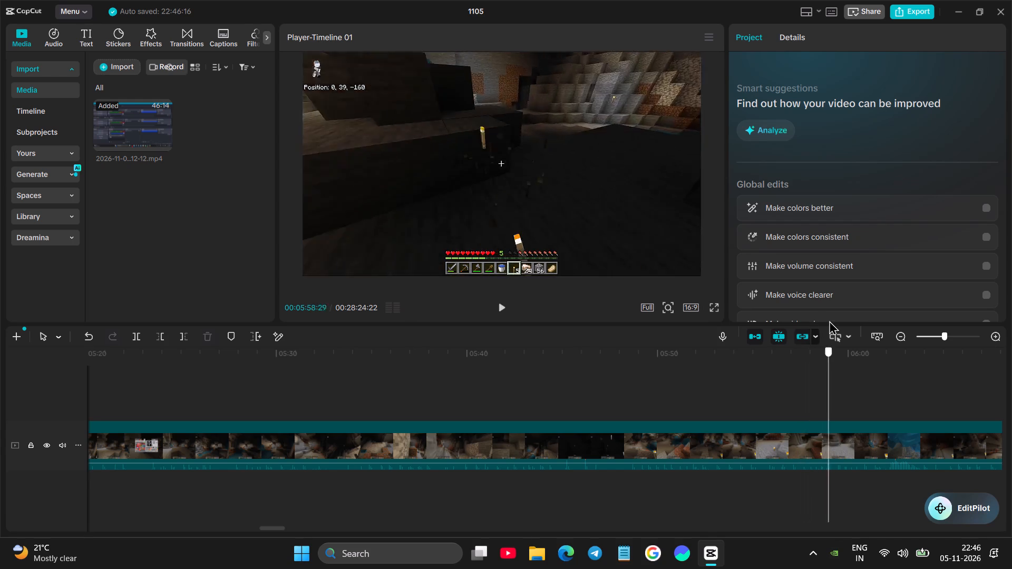
left_click_drag(829, 320, 962, 309)
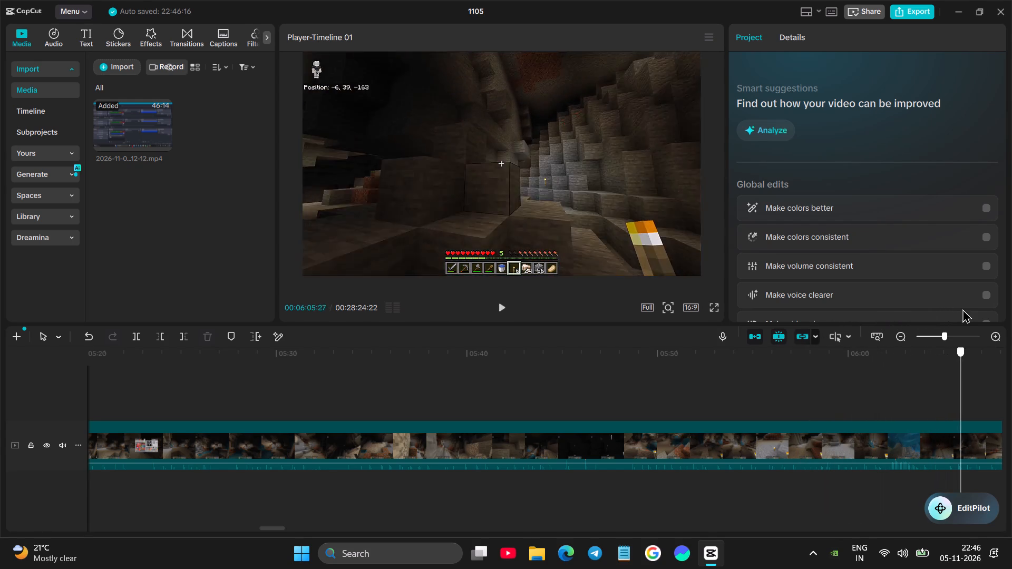
left_click_drag(962, 309, 998, 306)
Cut the long remaining clip's start up to the player facing the bed in the dark cave, at 00:06:46:03.
scroll(750, 357, "left", 2)
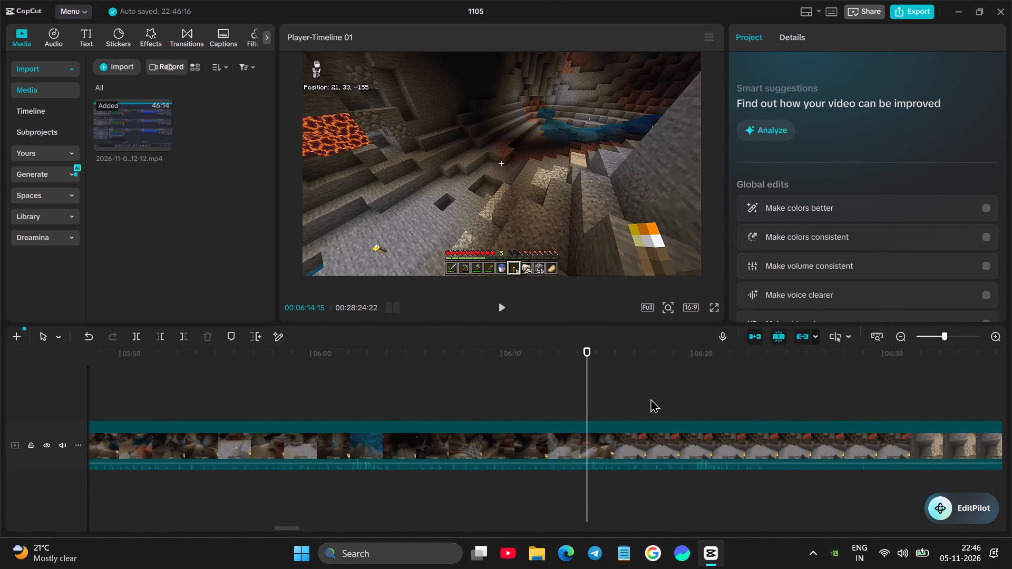
scroll(650, 398, "left", 2)
left_click_drag(351, 394, 398, 371)
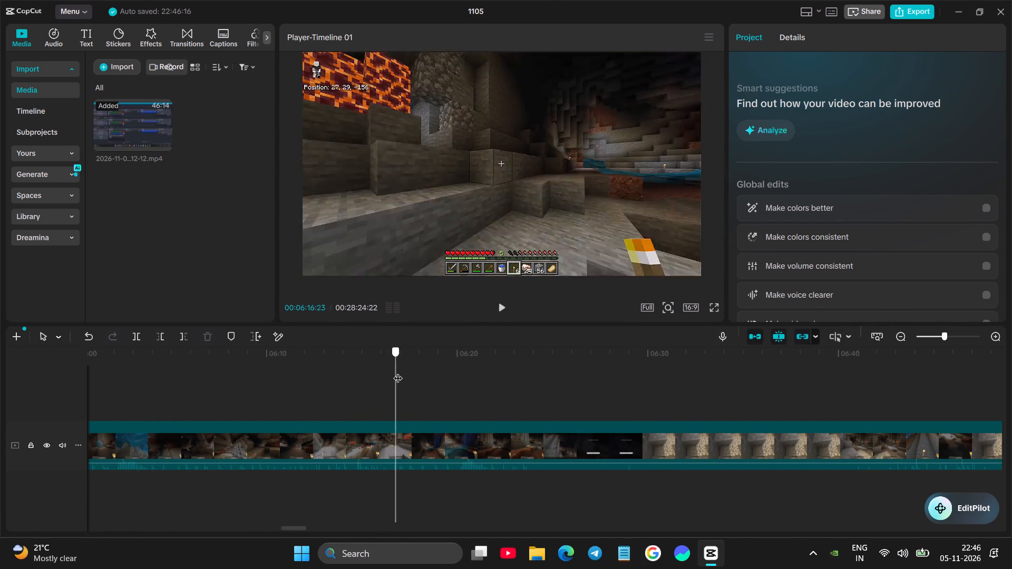
left_click_drag(398, 371, 545, 331)
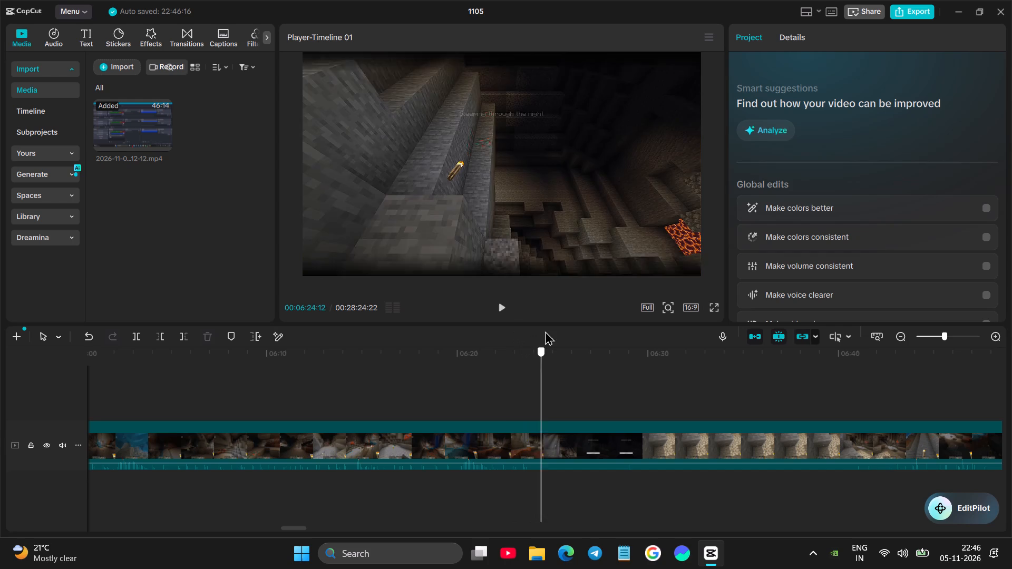
left_click_drag(545, 331, 558, 332)
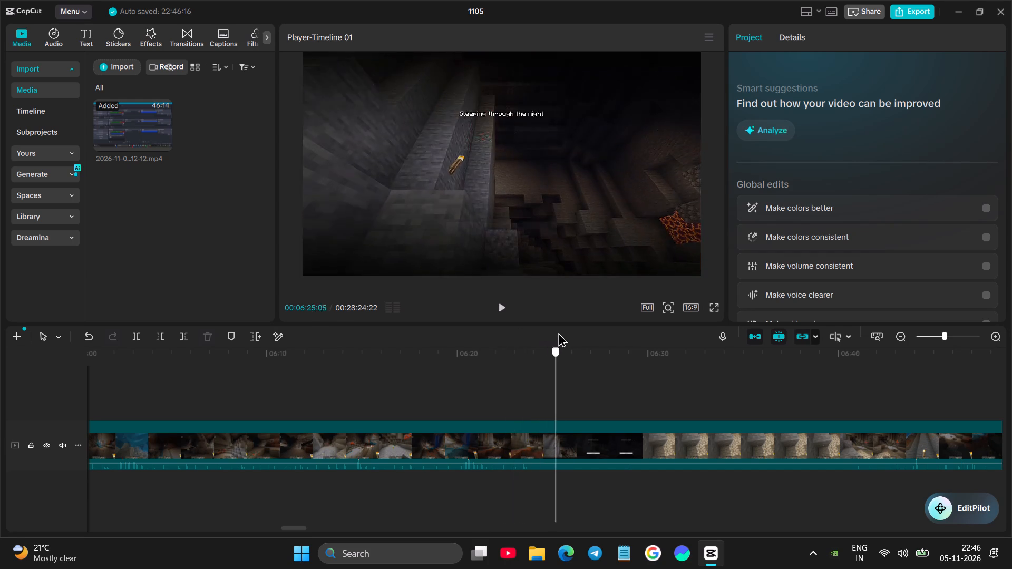
left_click_drag(558, 332, 673, 305)
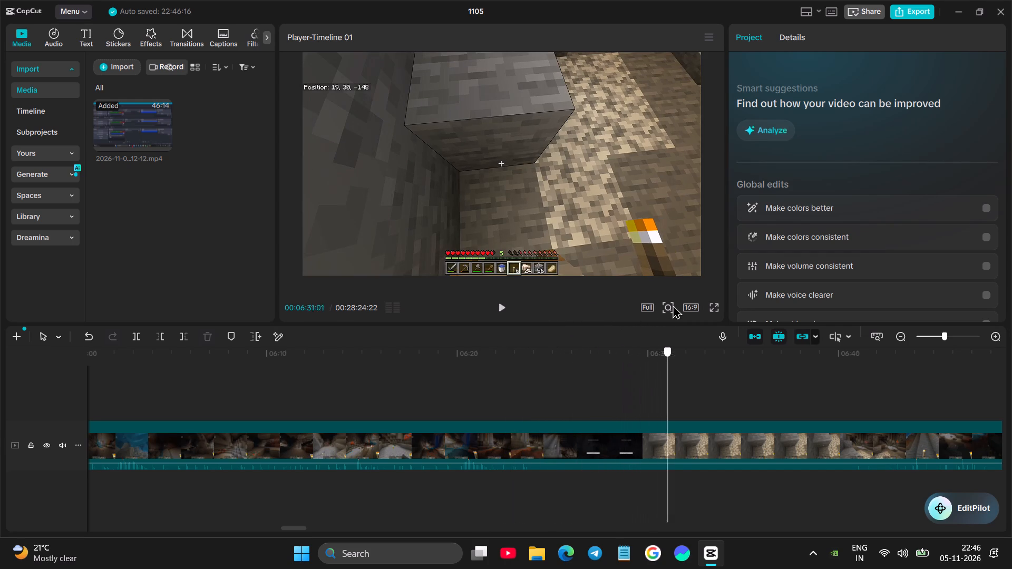
left_click_drag(673, 305, 611, 336)
left_click_drag(609, 358, 684, 349)
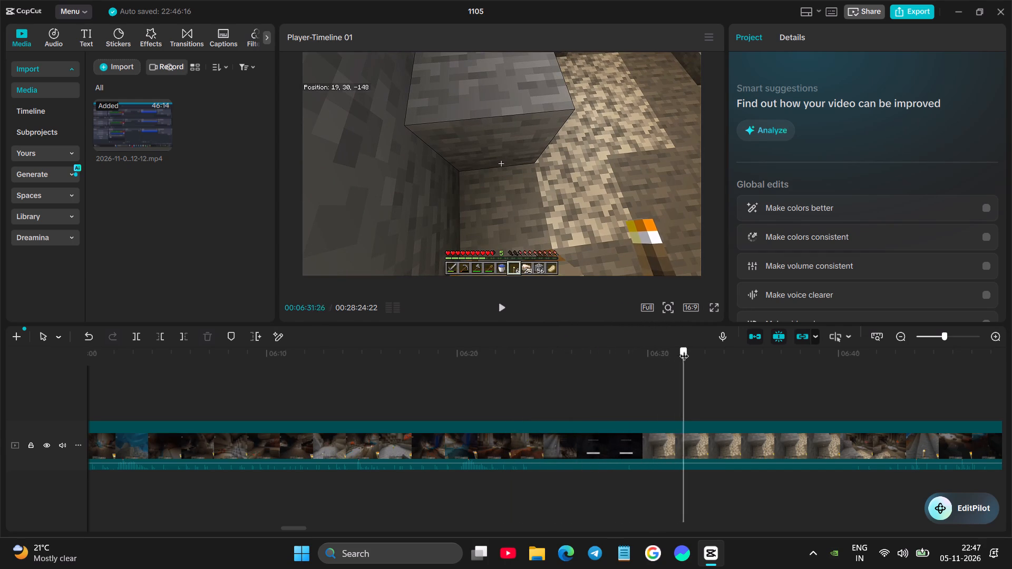
left_click_drag(684, 349, 815, 345)
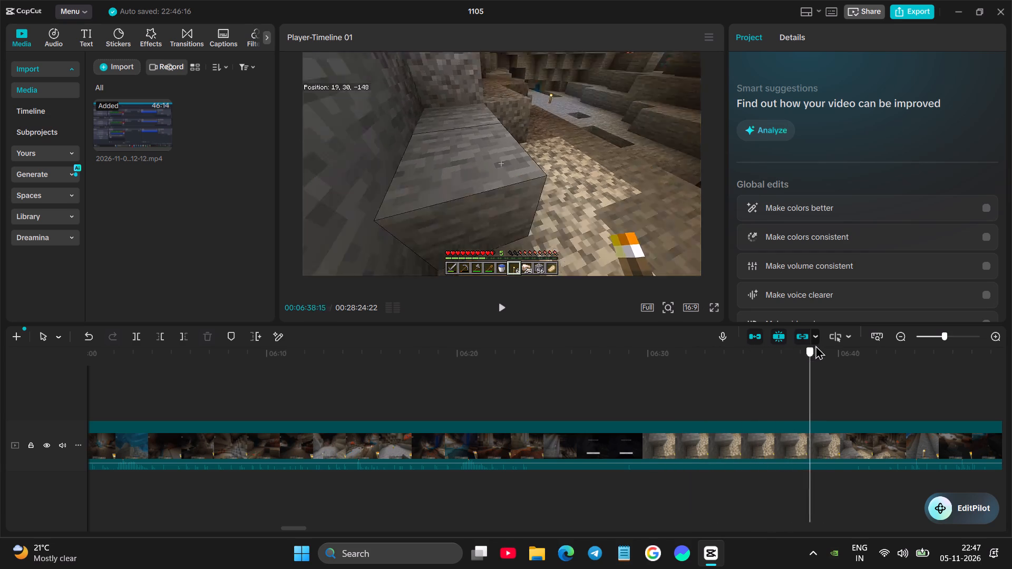
left_click_drag(815, 345, 945, 342)
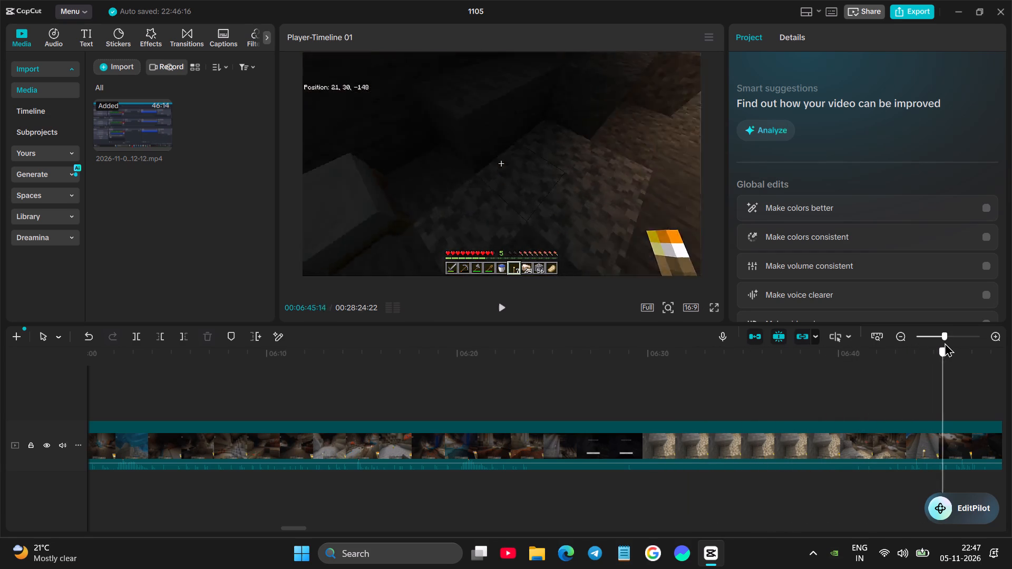
left_click_drag(945, 342, 920, 350)
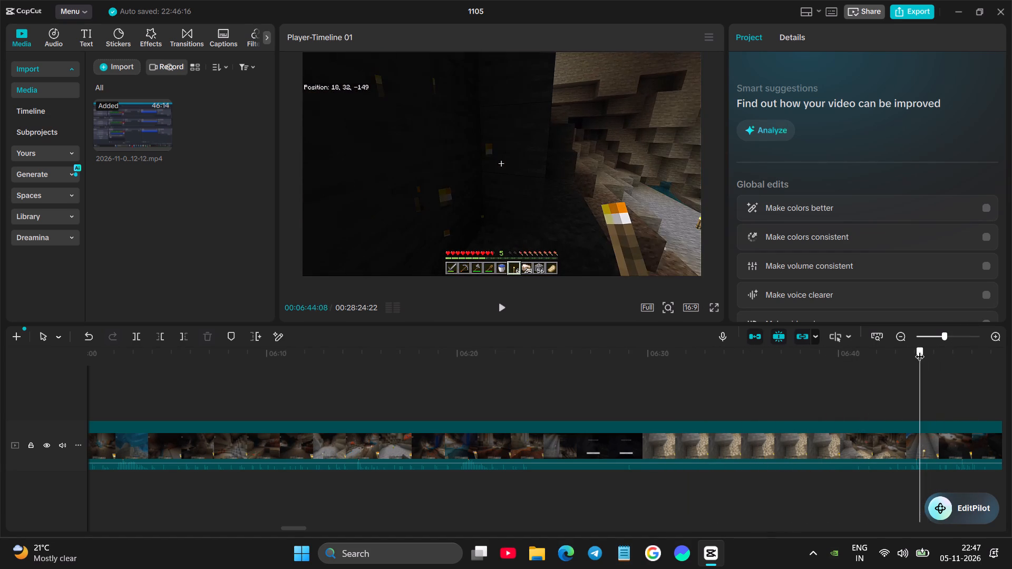
left_click_drag(920, 350, 910, 356)
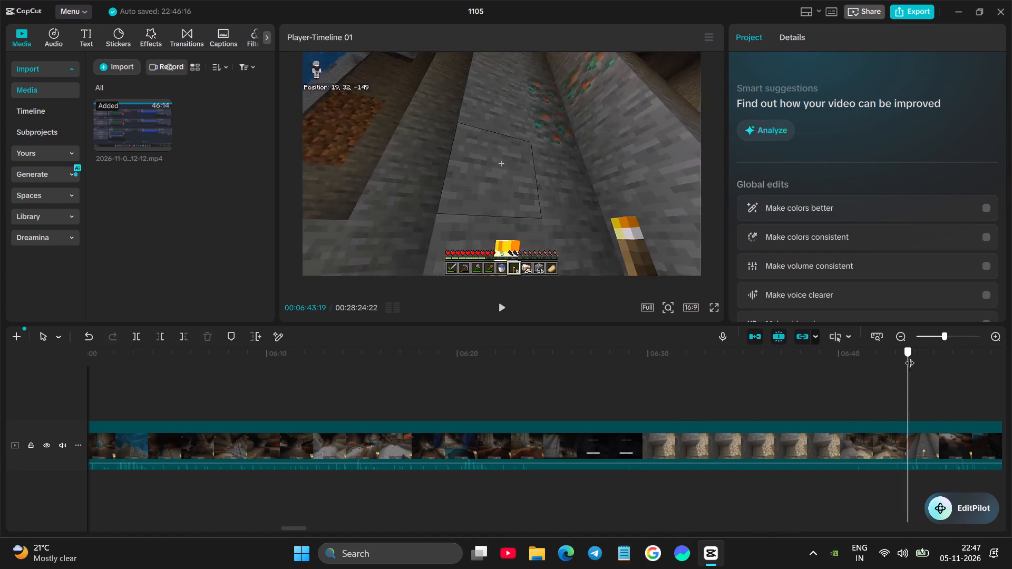
left_click_drag(910, 356, 953, 342)
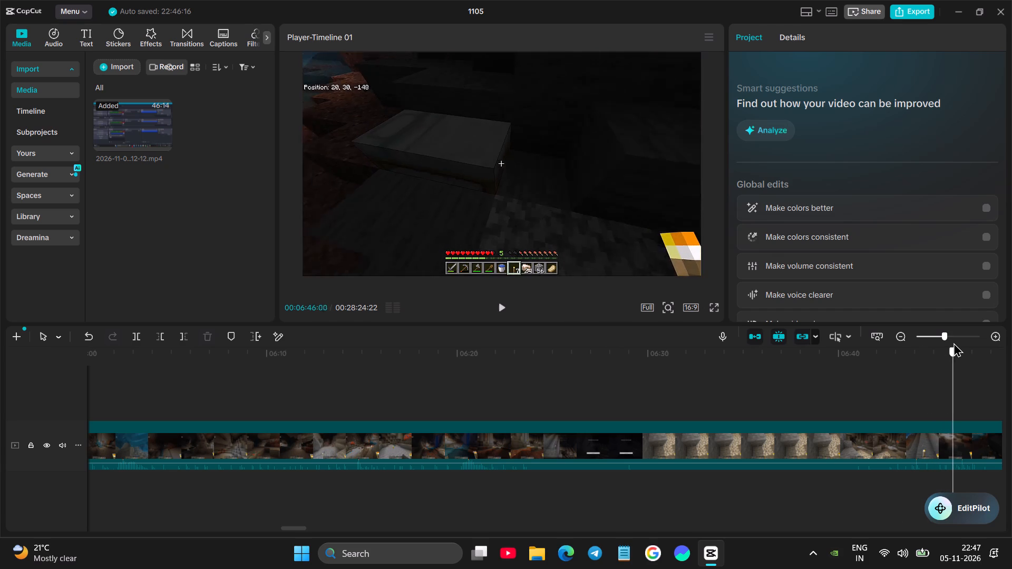
left_click_drag(953, 342, 955, 342)
left_click(892, 433)
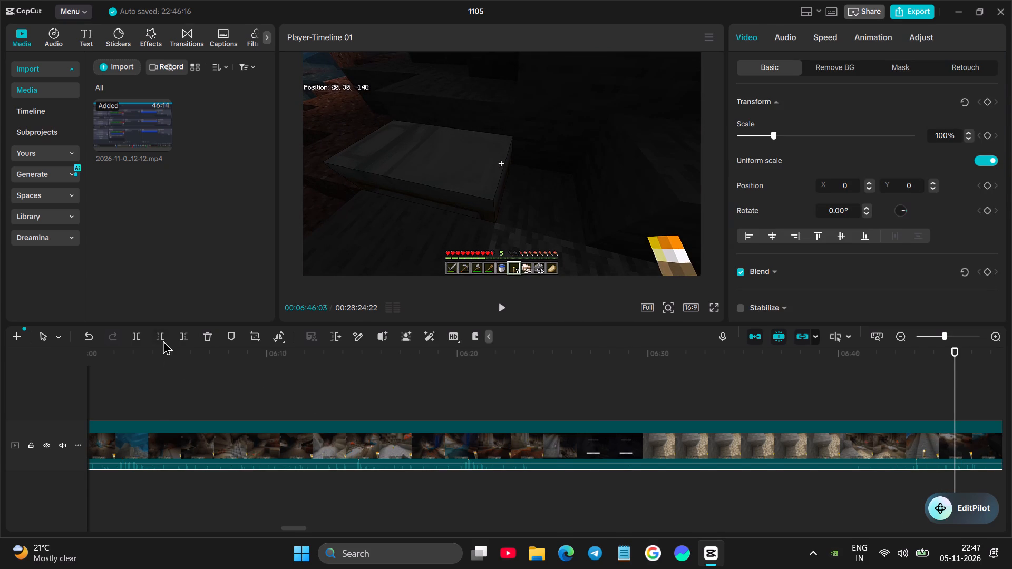
left_click(163, 339)
Replay the new join, extend the long remaining clip's start slightly earlier to a duration of 00:21:37:12, and replay it.
scroll(334, 450, "right", 2)
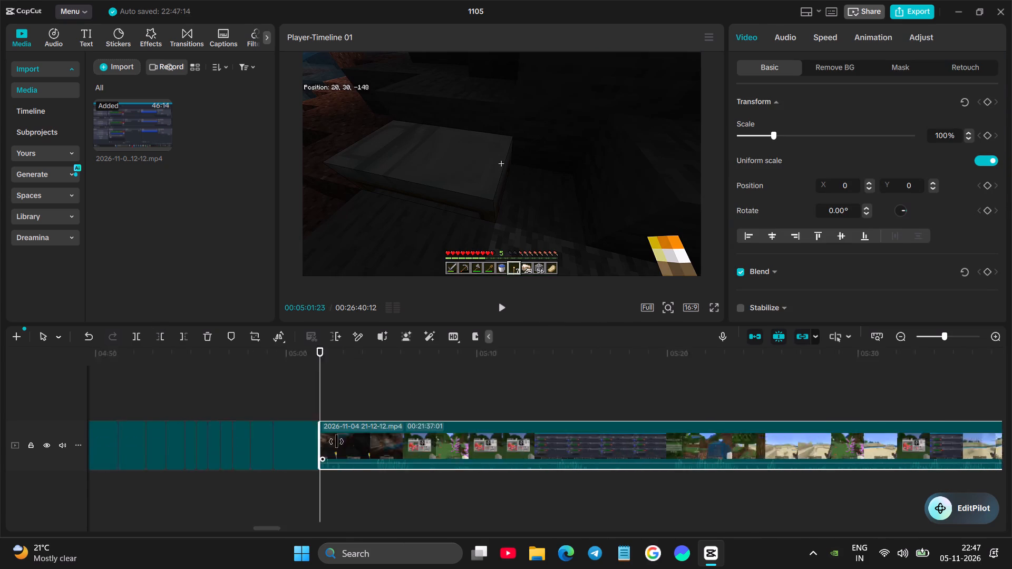
scroll(336, 442, "right", 2)
scroll(339, 438, "left", 1)
scroll(475, 420, "right", 2)
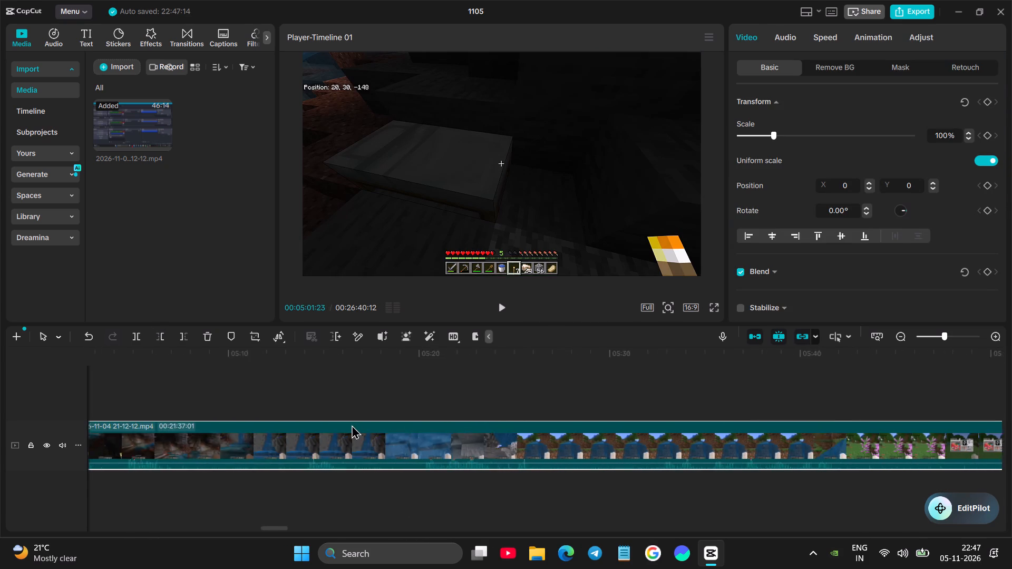
scroll(352, 425, "right", 1)
left_click(227, 398)
key("space")
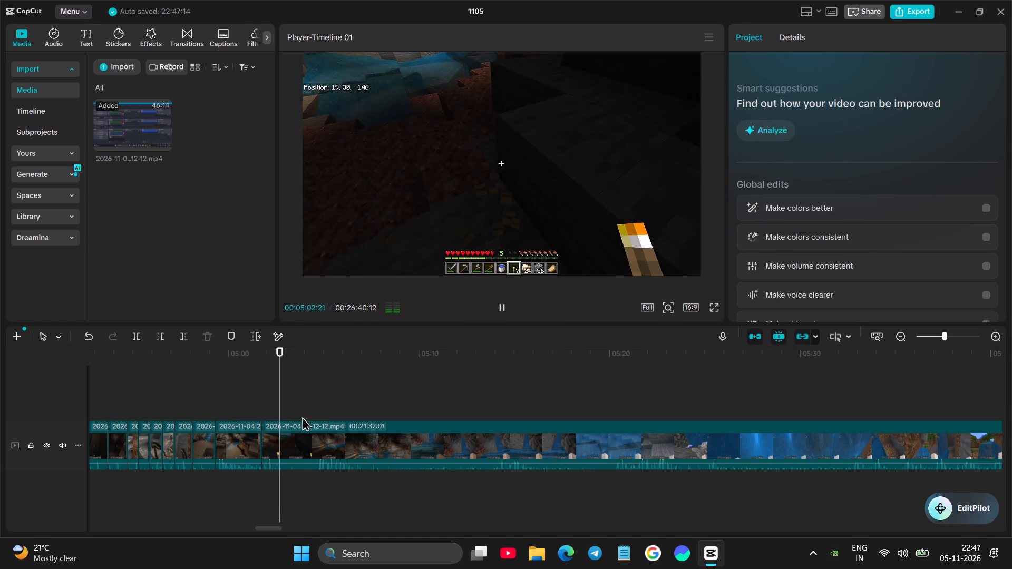
key("space")
left_click(304, 433)
left_click_drag(259, 428, 254, 428)
left_click(227, 407)
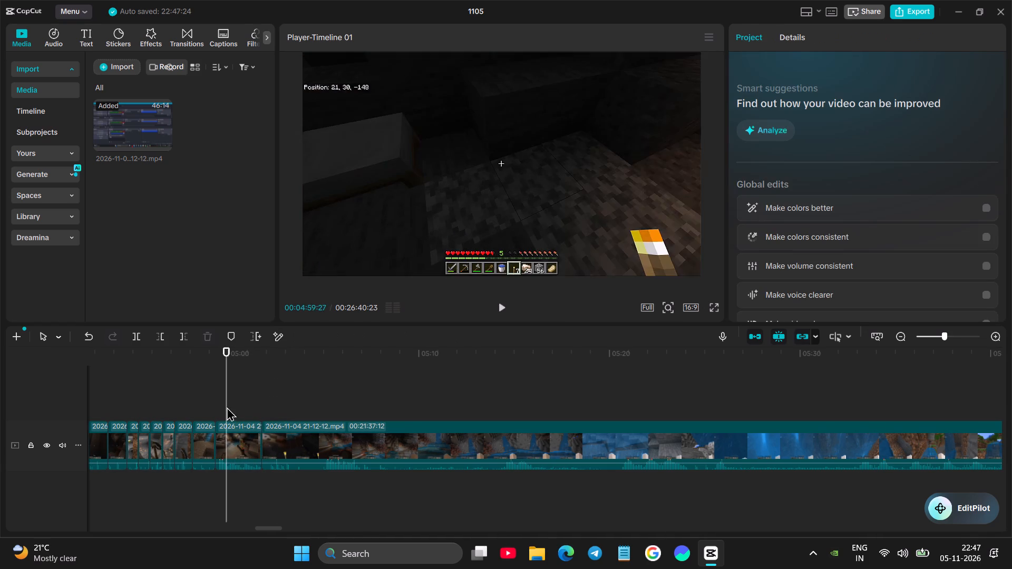
key("space")
left_click(236, 404)
key("space")
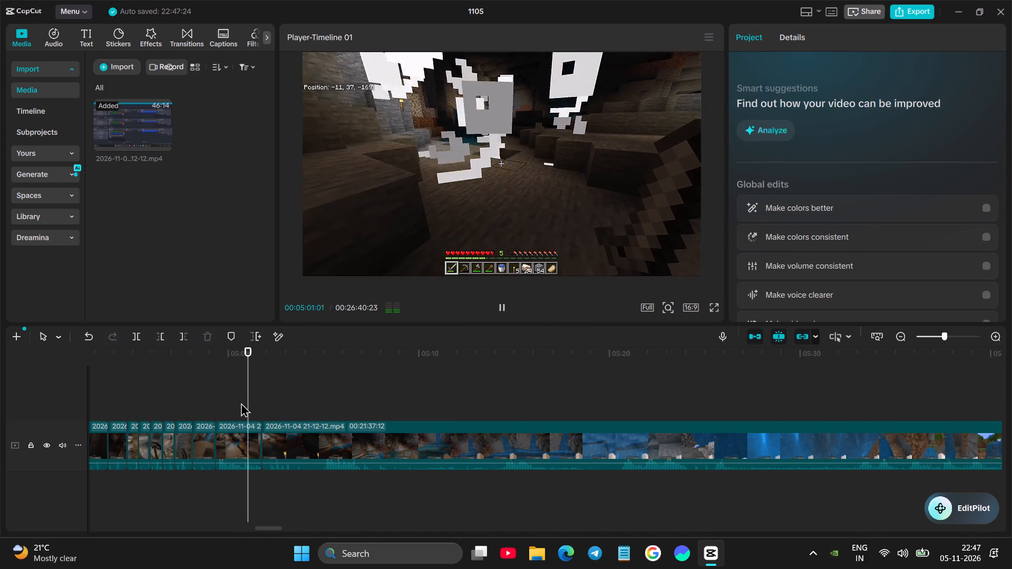
Split the long remaining clip just after the bed is broken, leaving it at a duration of 00:21:35:25, and replay the section.
left_click(288, 438)
key("space")
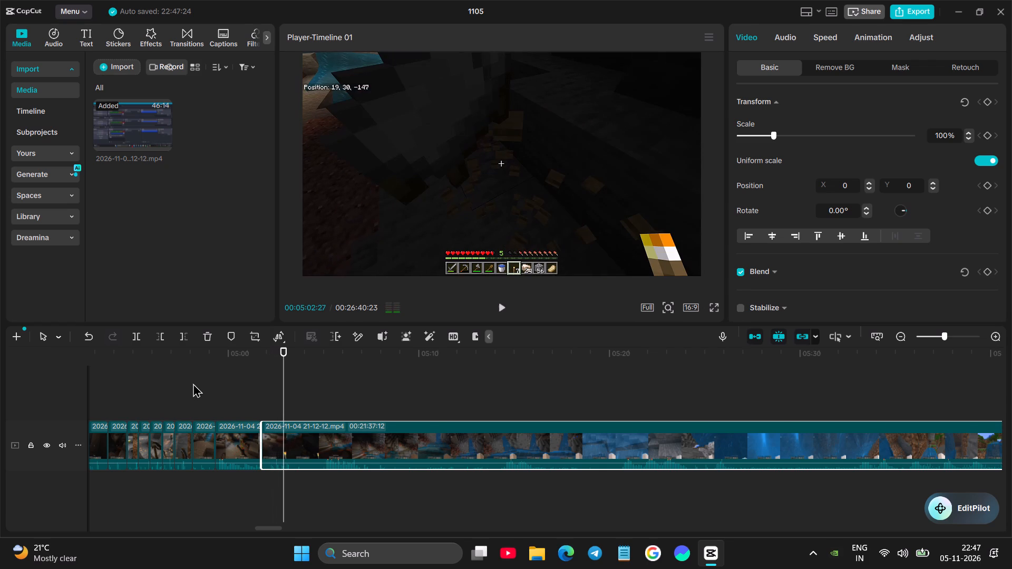
key("space")
key("space")
left_click(141, 338)
key("space")
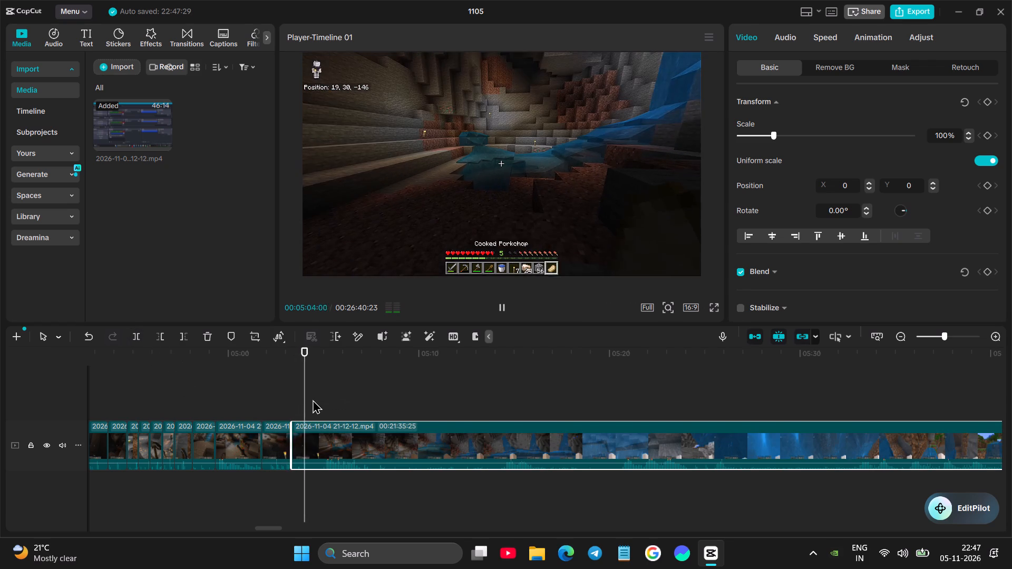
left_click(268, 391)
key("space")
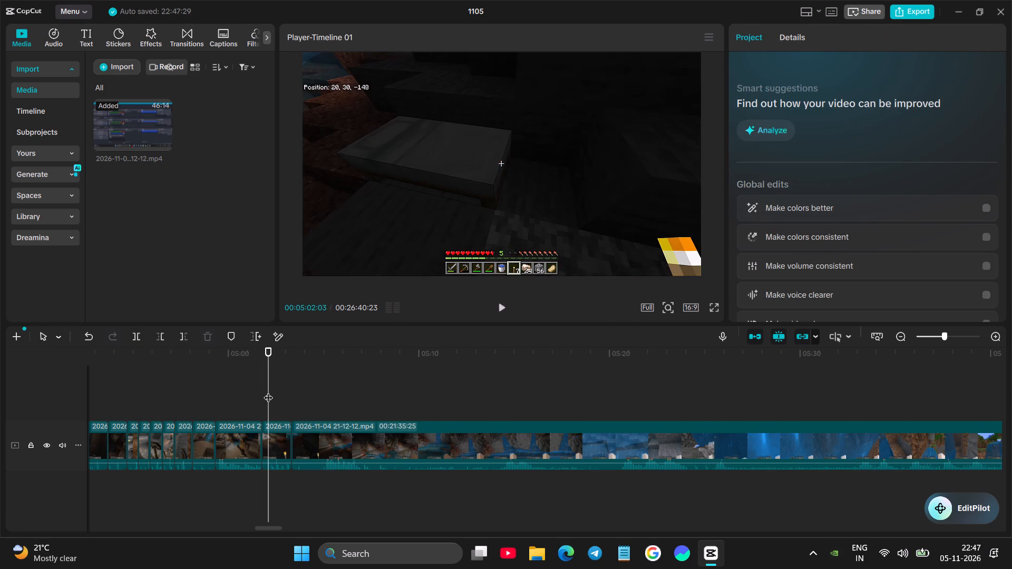
Cut the long remaining clip's start up to 00:05:10:12, where the player stands facing the cave waterfall.
key("space")
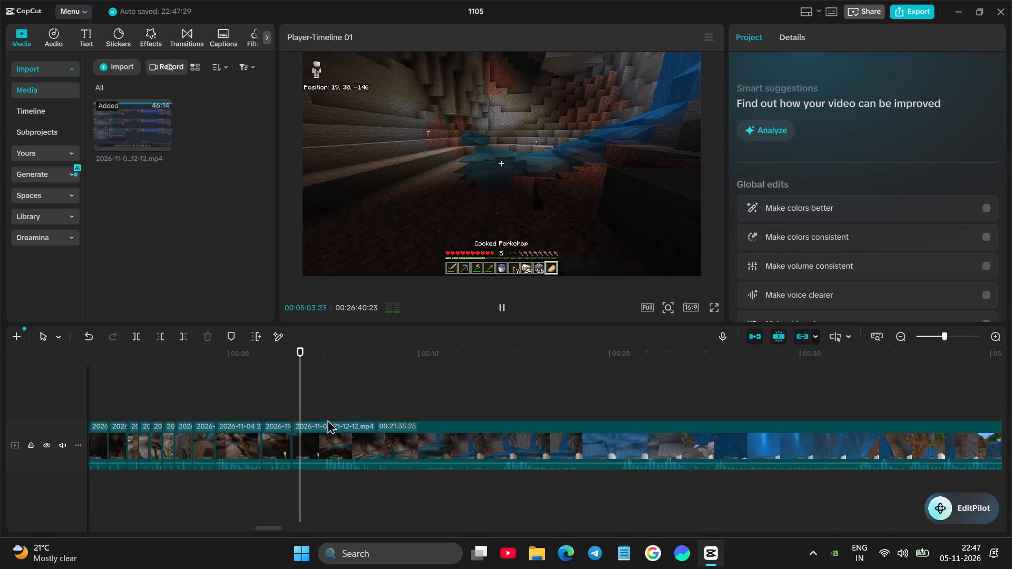
left_click(318, 391)
left_click_drag(318, 391, 336, 390)
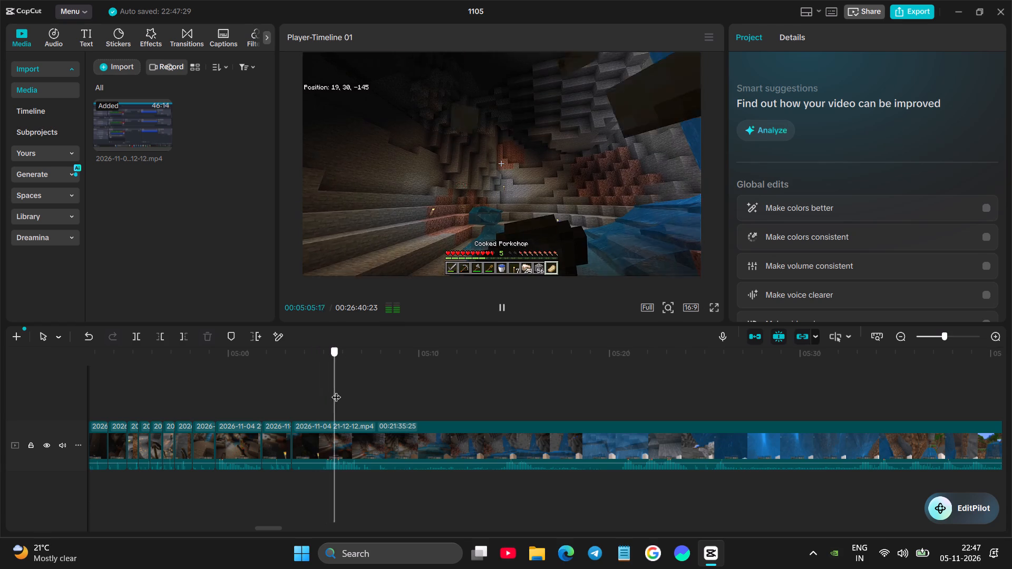
left_click_drag(336, 390, 446, 382)
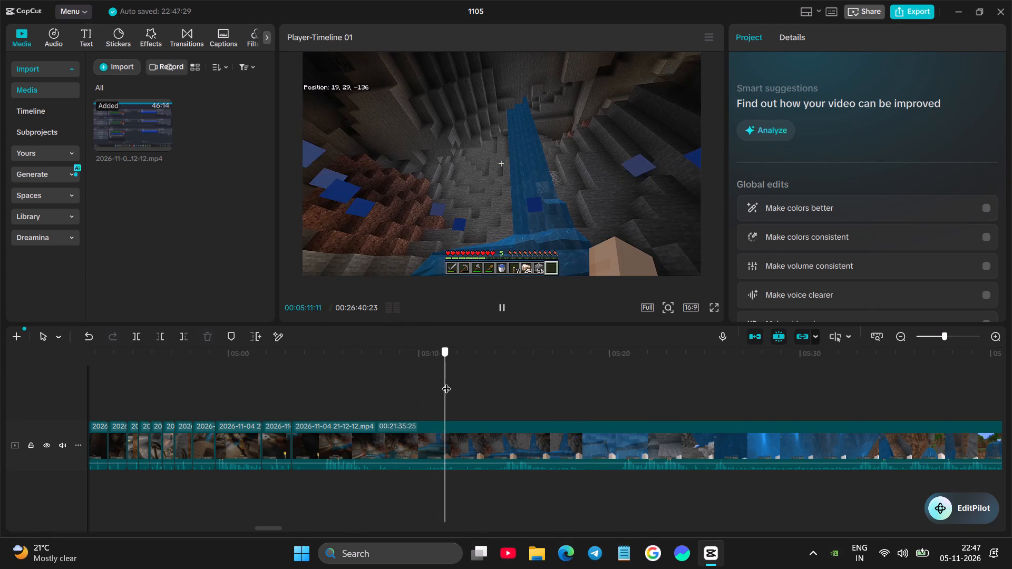
left_click_drag(446, 382, 426, 392)
left_click(423, 446)
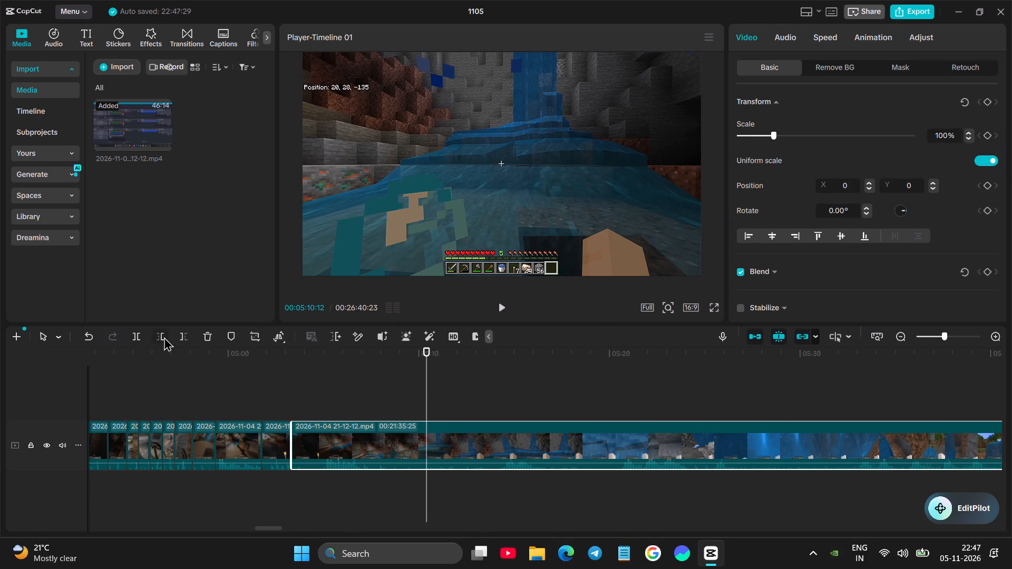
left_click(159, 337)
Replay the join and cut the long clip's start up to 00:05:17:16, where the player is on the stone beside the water column.
key("space")
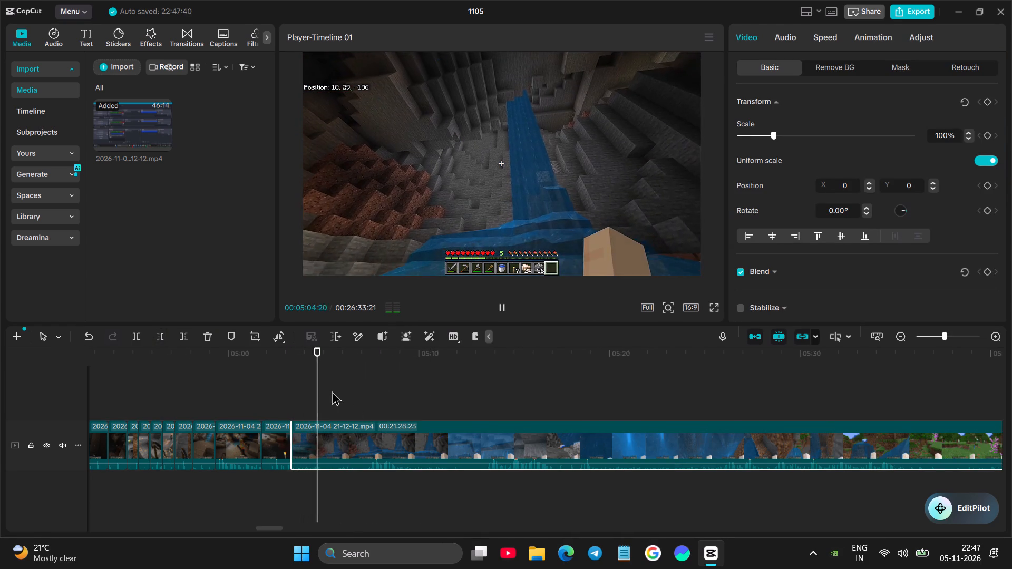
left_click(329, 390)
left_click_drag(329, 390, 431, 374)
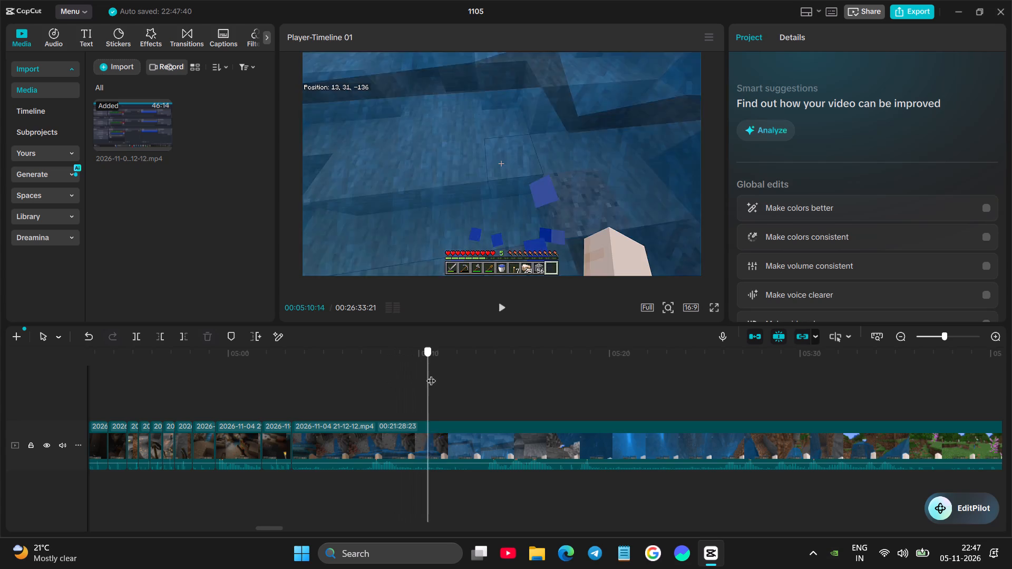
left_click_drag(431, 374, 534, 362)
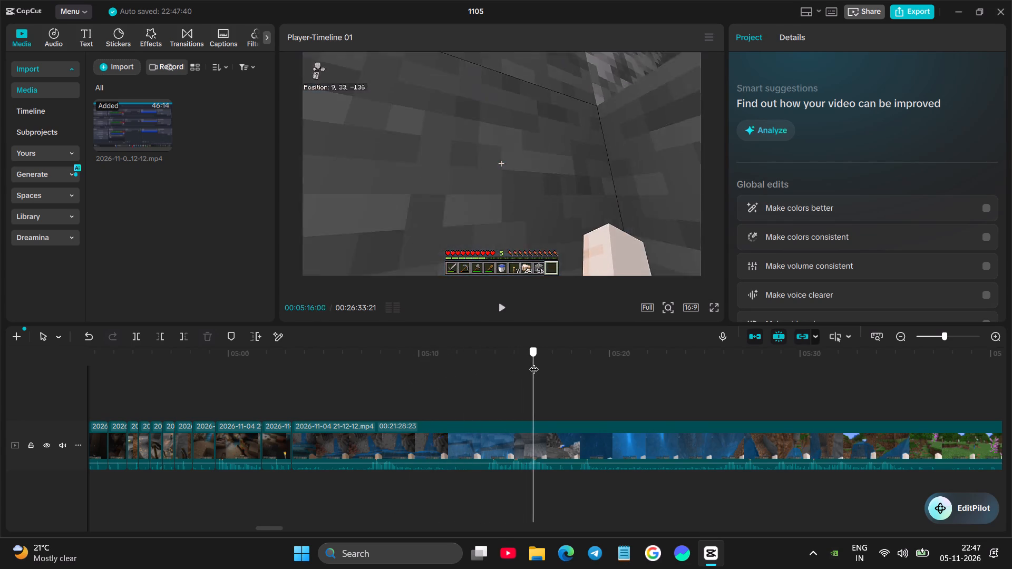
left_click_drag(534, 362, 562, 352)
left_click(506, 433)
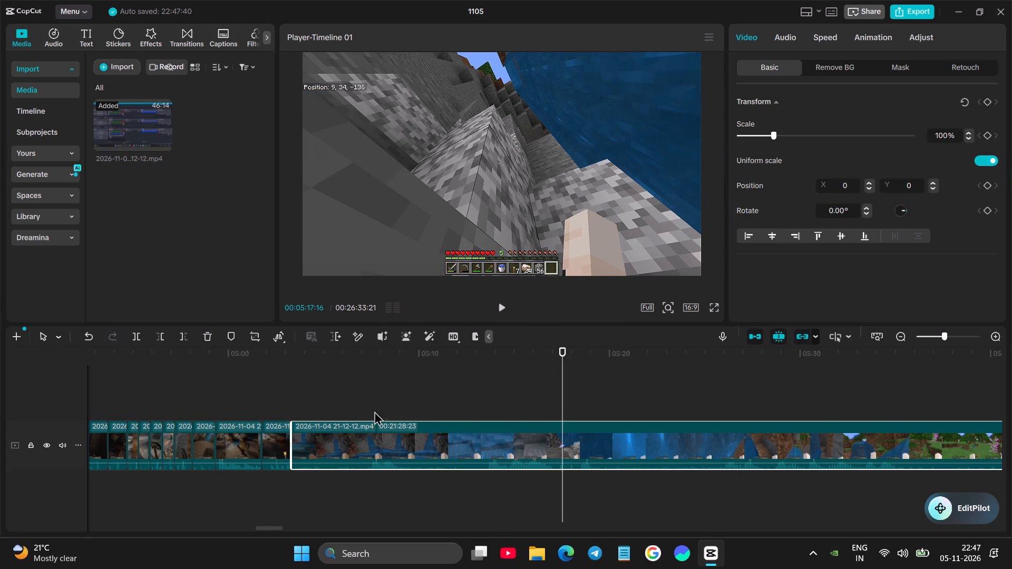
left_click(166, 340)
Play the swim up the water column and split the long clip partway up, leaving the remainder at 00:21:10:08.
key("space")
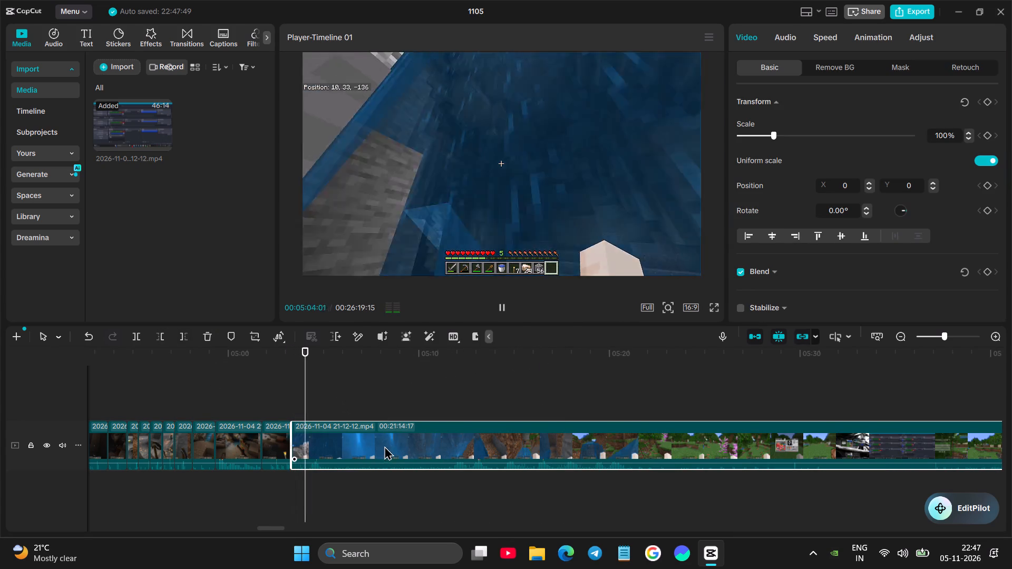
left_click(326, 393)
left_click_drag(326, 392, 368, 382)
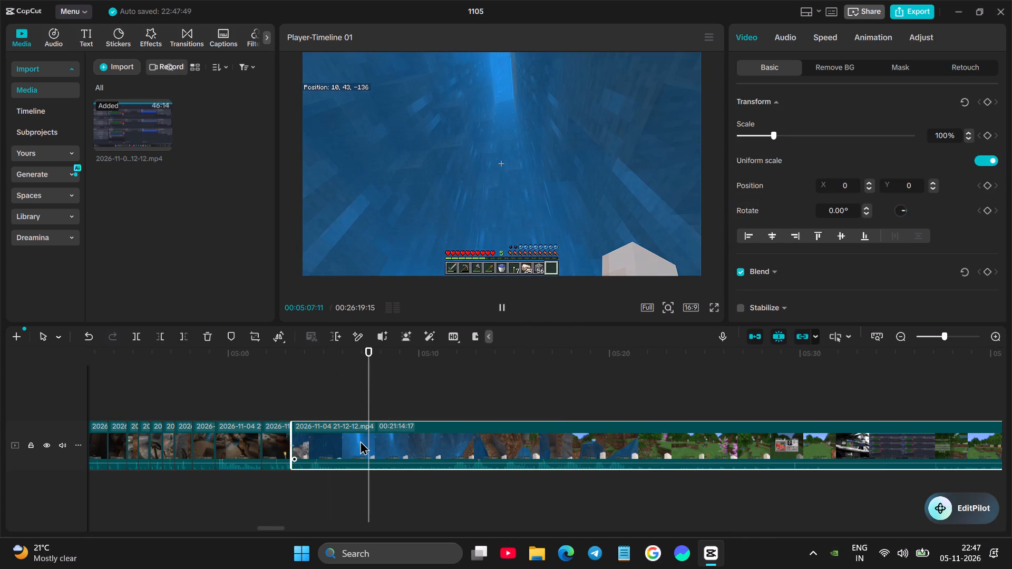
key("space")
key("space")
left_click(347, 430)
left_click(140, 338)
Set the short underwater ascent clip's speed to 1.4x and replay it.
left_click(337, 390)
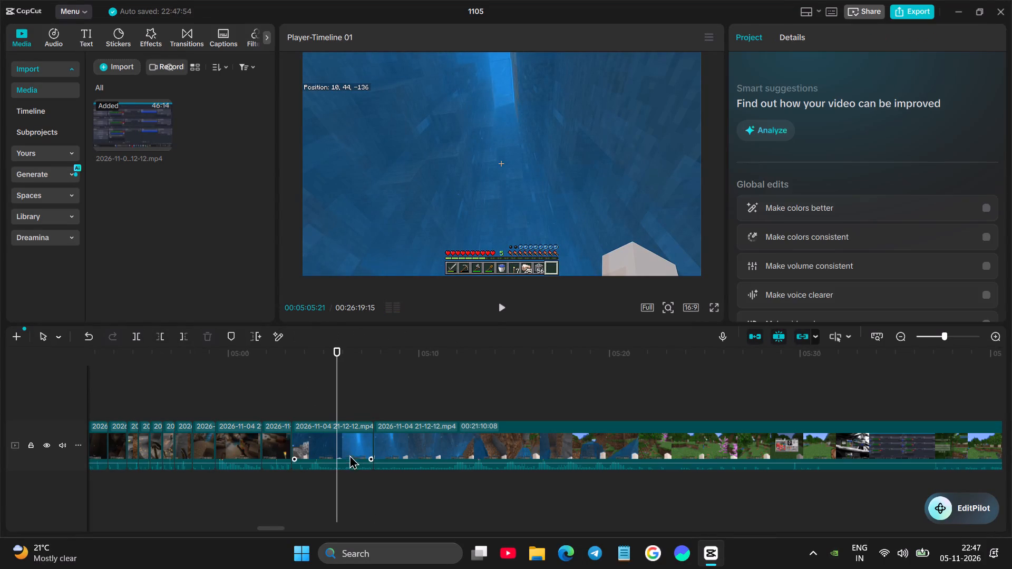
left_click(349, 457)
left_click(818, 35)
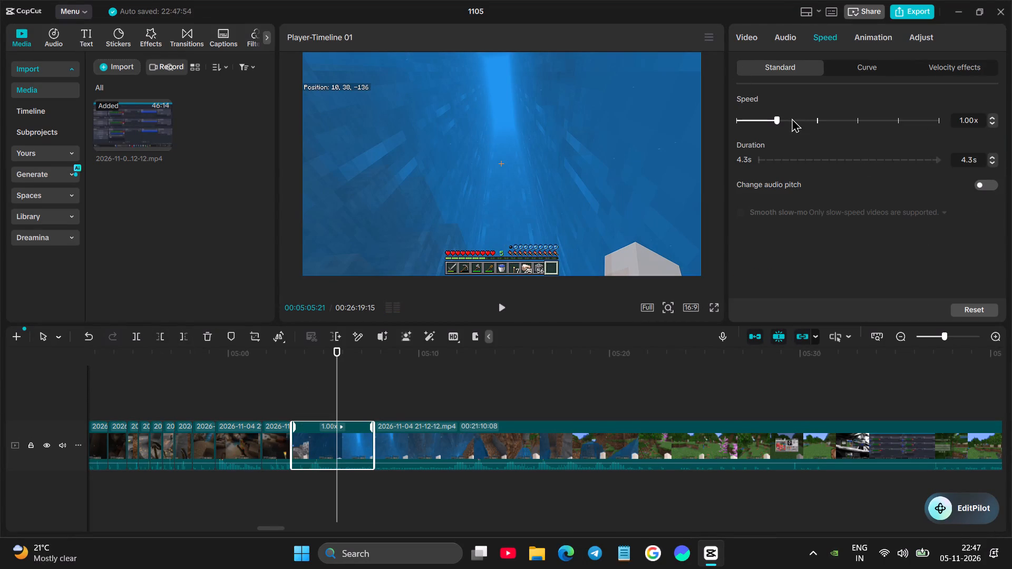
left_click(792, 118)
left_click(283, 397)
key("space")
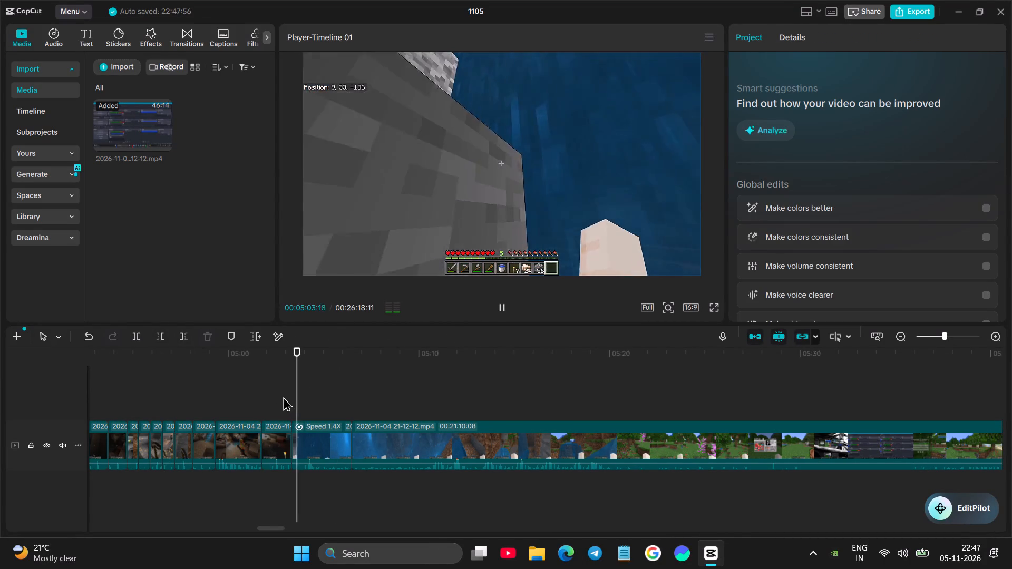
key("space")
Cut off the end of the 1.4x underwater clip from 00:05:05:14 onward.
left_click(333, 446)
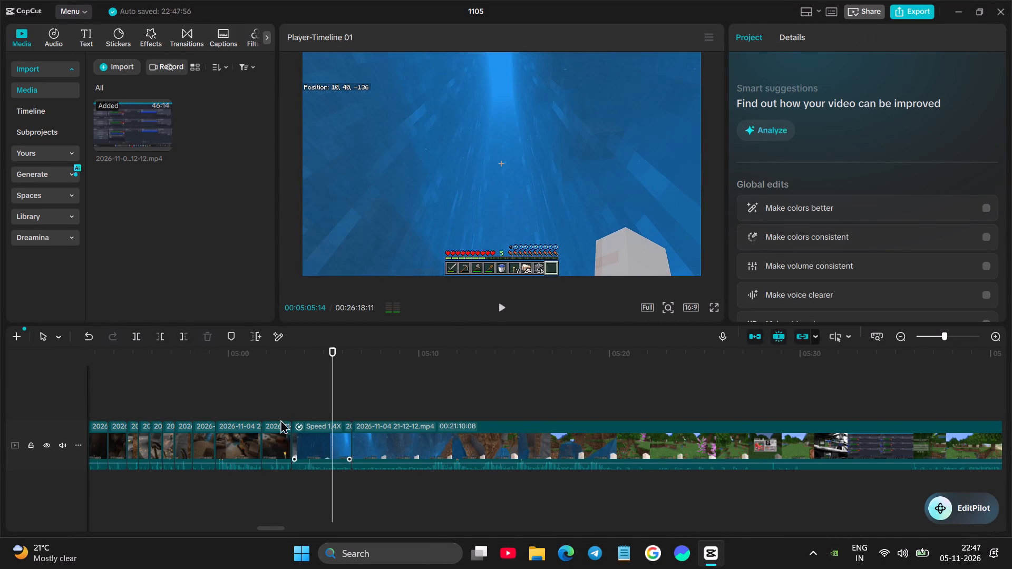
left_click(180, 337)
Cut the long remaining clip's start up to 00:05:12:13, where the player is at the dirt ledge near the surface.
key("space")
left_click(339, 406)
left_click_drag(339, 405, 364, 398)
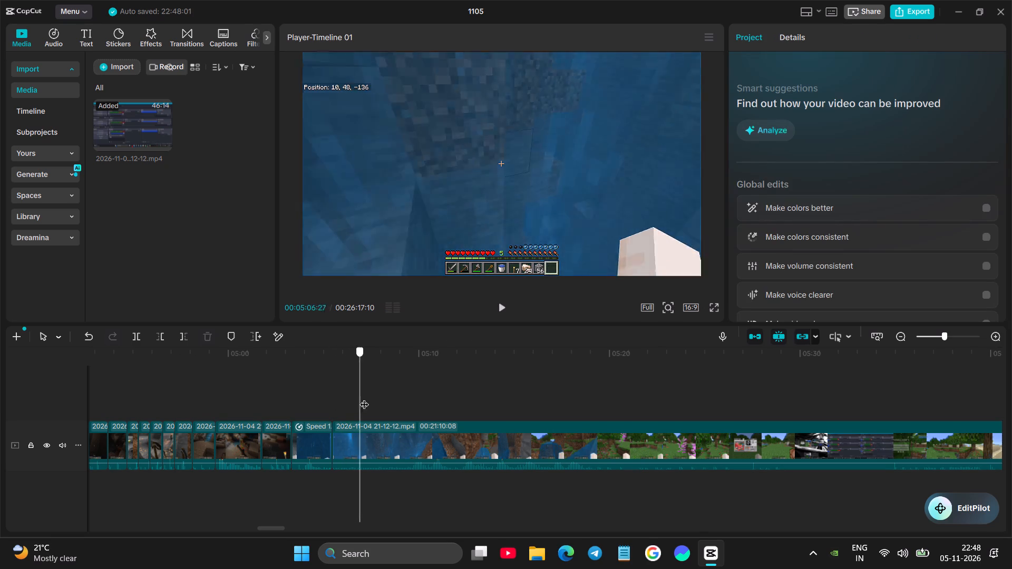
left_click_drag(364, 398, 437, 390)
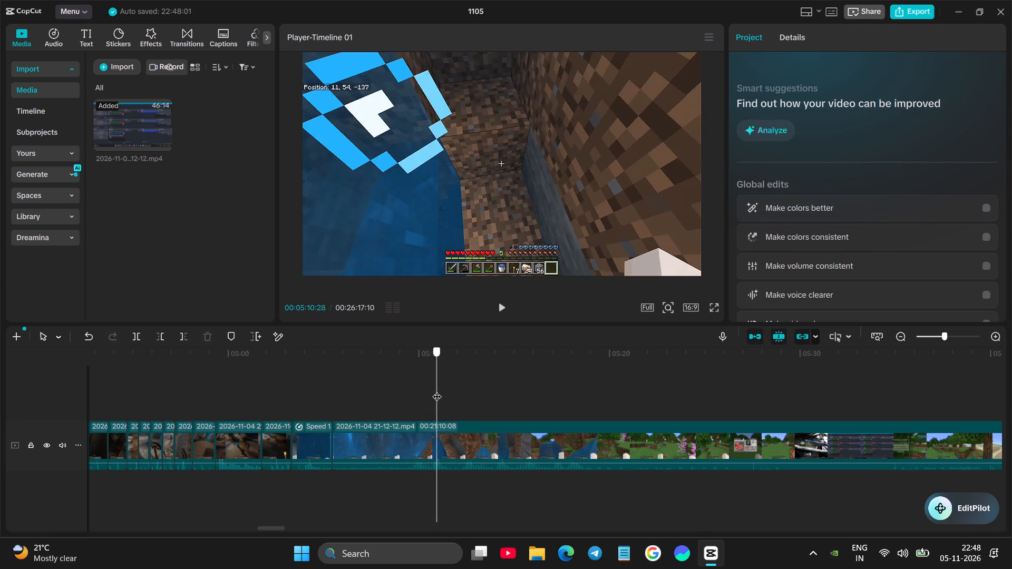
left_click_drag(437, 390, 465, 386)
left_click(430, 431)
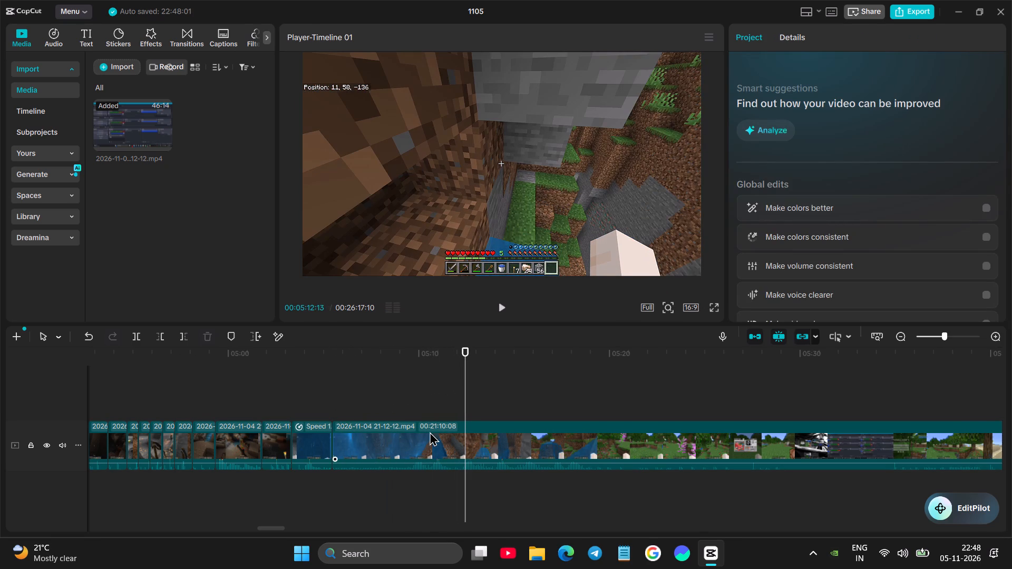
left_click(162, 339)
Replay the new join and split the long clip at 00:05:06:17, just after the dirt ledge beside the water.
left_click(303, 381)
key("space")
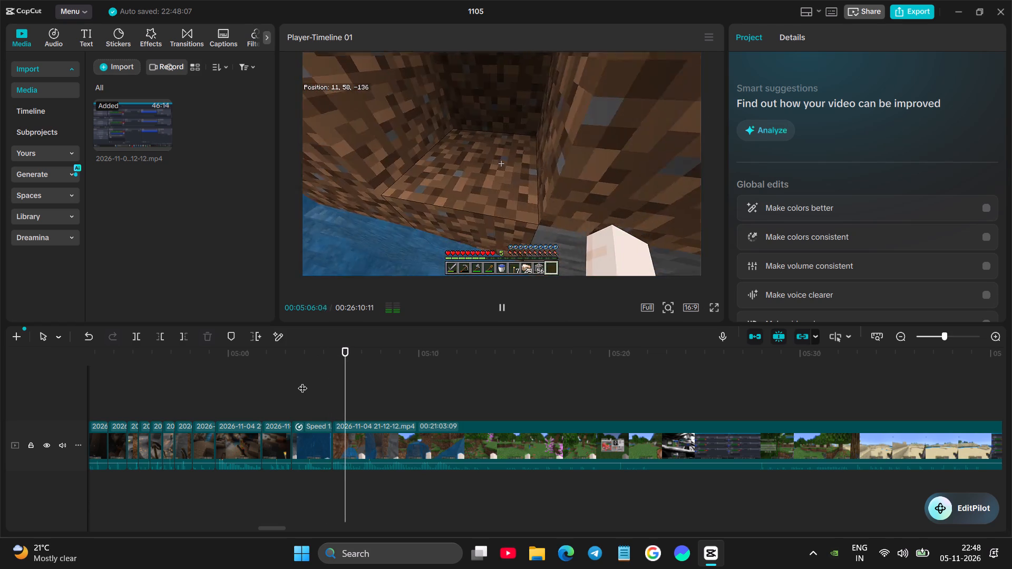
key("space")
key("space")
key("space")
left_click(398, 449)
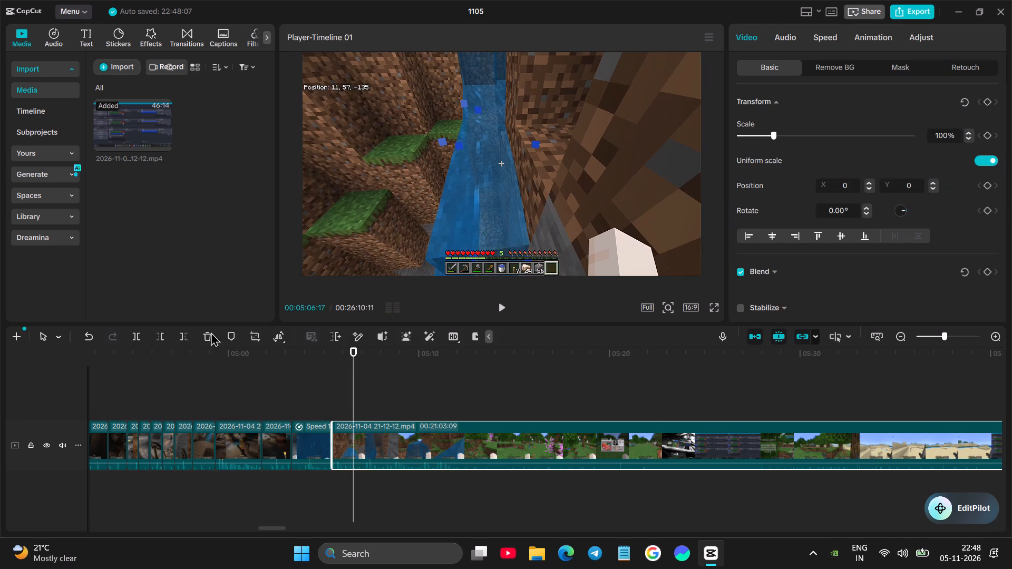
left_click(139, 337)
Slightly increase the speed of the short dirt-ledge clip and replay it together with the underwater clip.
key("space")
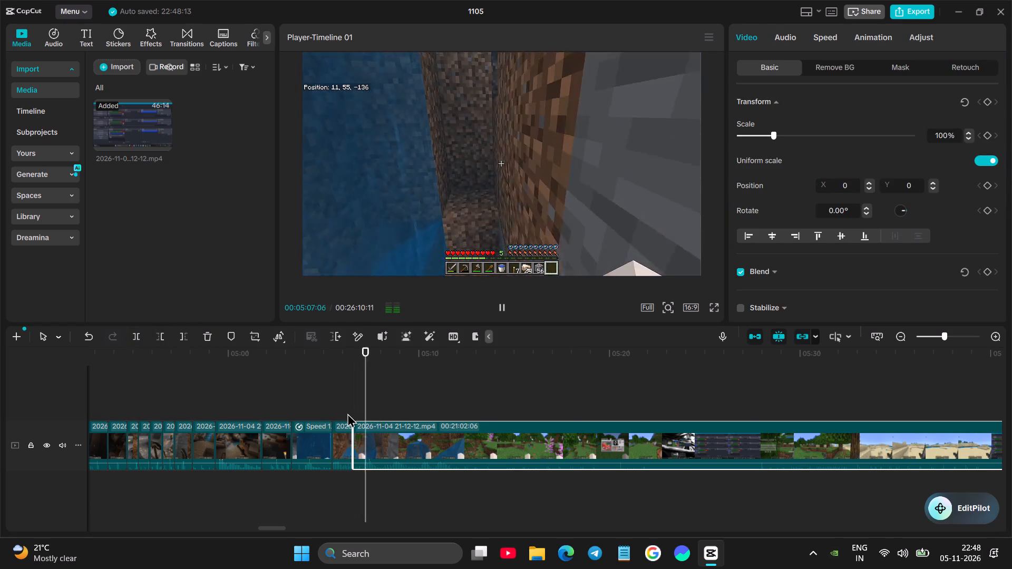
left_click(343, 413)
left_click(339, 438)
left_click(834, 40)
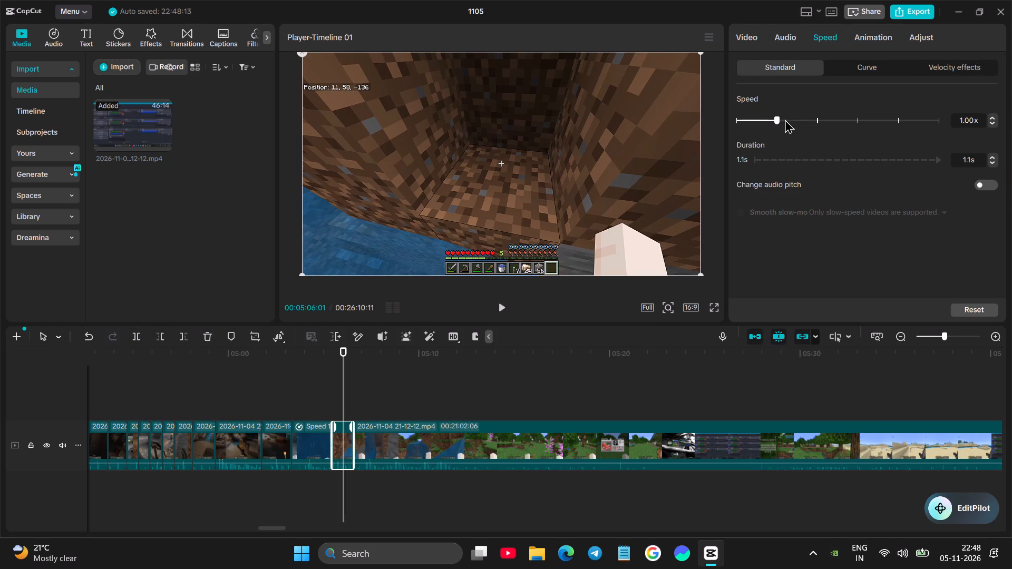
left_click(784, 120)
left_click(314, 407)
key("space")
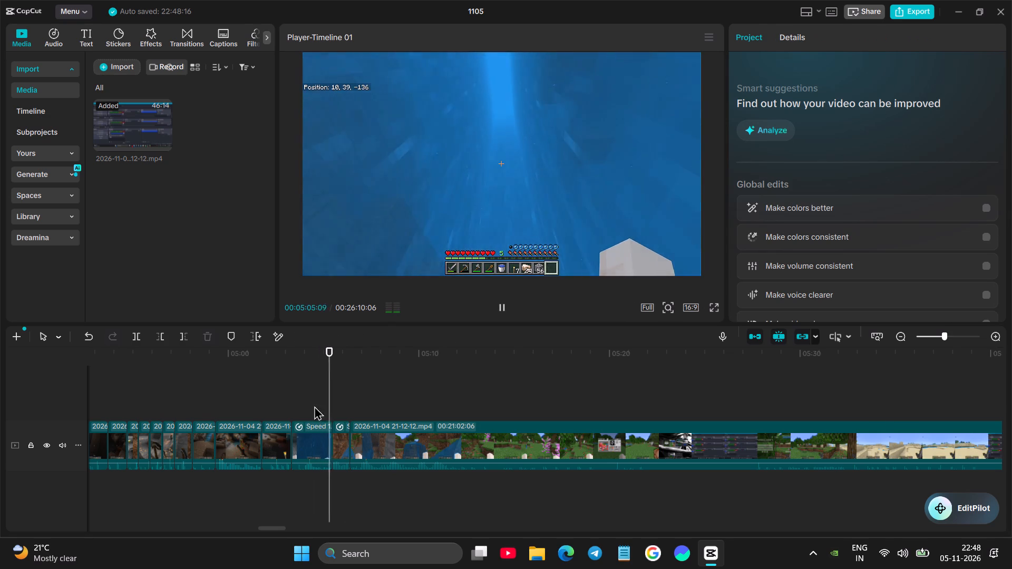
key("space")
Trim the end of the sped-up underwater clip slightly shorter and replay the join with the dirt-ledge clip.
left_click(310, 446)
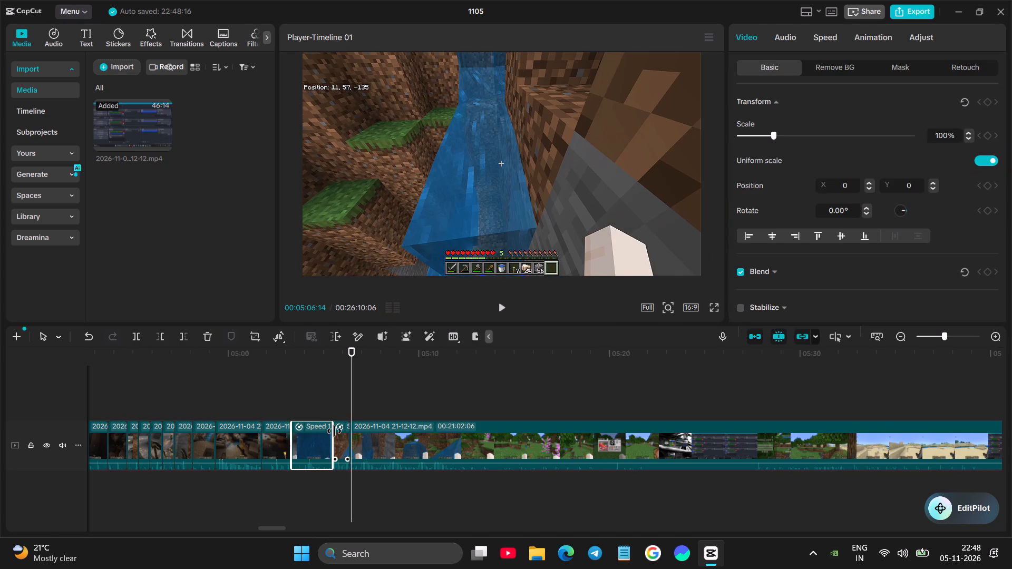
left_click_drag(334, 431, 325, 434)
left_click(317, 396)
key("space")
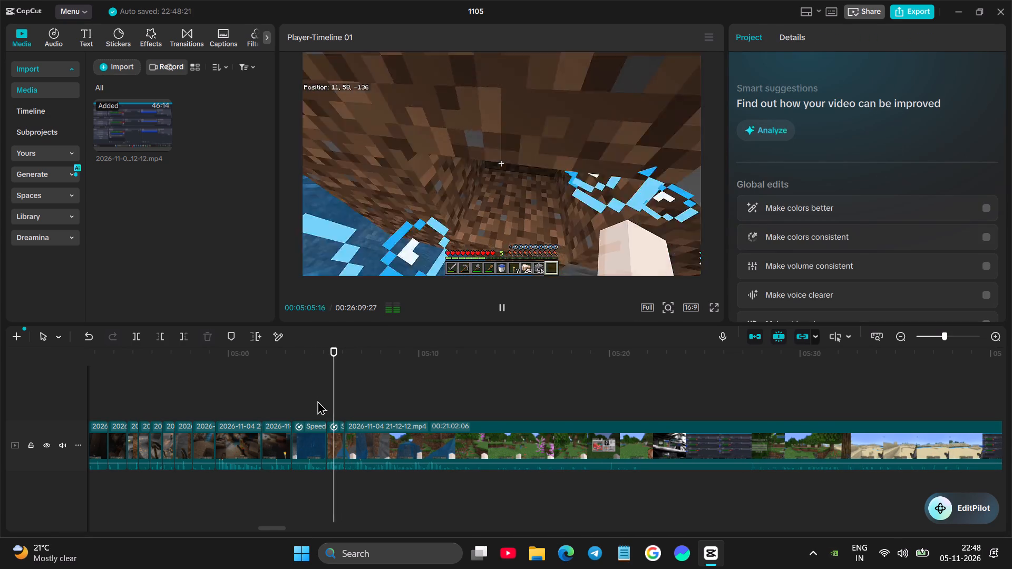
key("space")
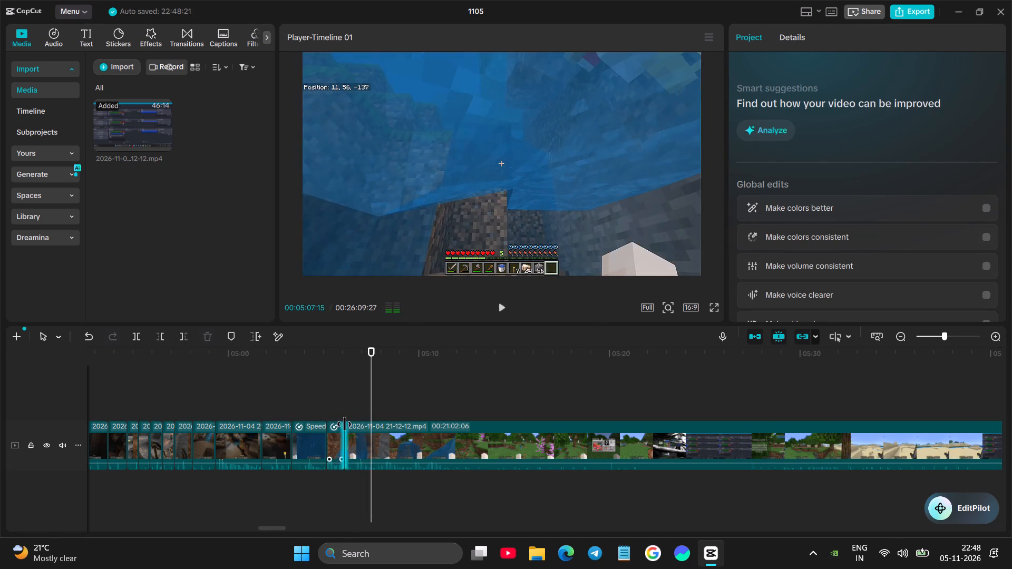
Cut the long remaining clip's start up to 00:05:13:09, where the player is on the grass by the birch tree.
key("space")
left_click(382, 399)
left_click_drag(382, 399, 435, 393)
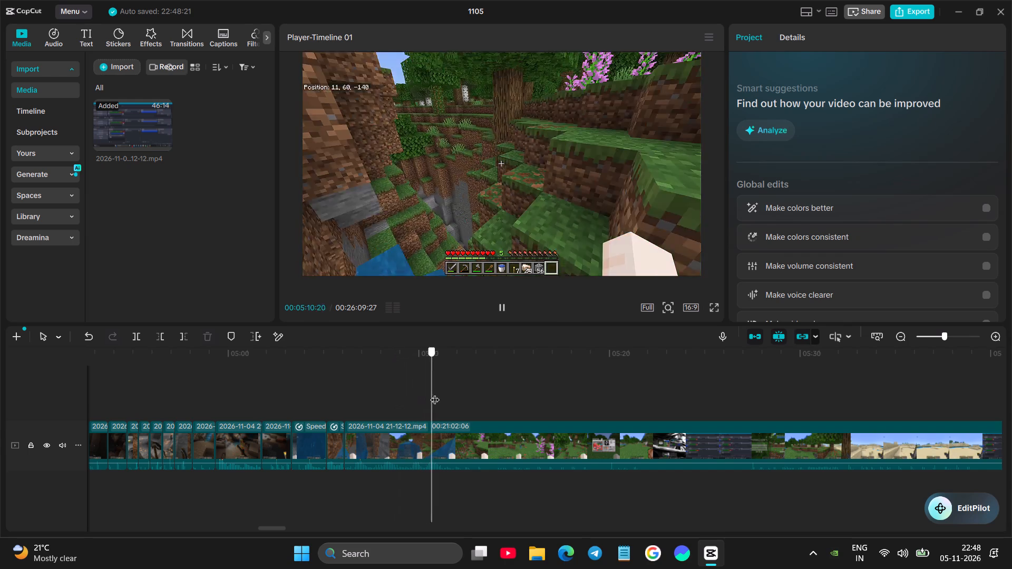
left_click_drag(435, 393, 482, 393)
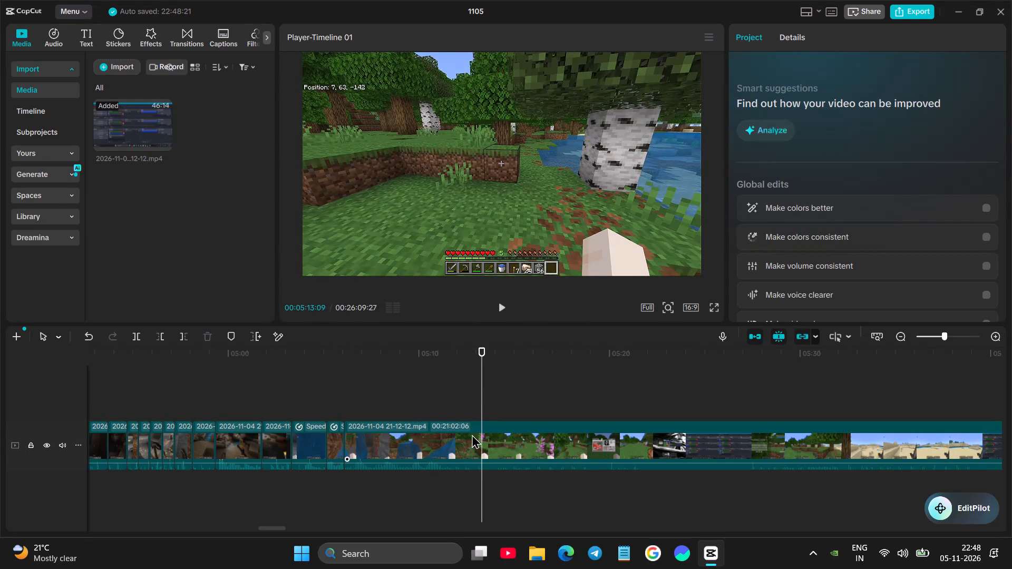
left_click(472, 434)
left_click(161, 333)
Replay the join into the forest and split the long clip as the player reaches the pink flowers, leaving the remainder at 00:20:53:11.
left_click(340, 383)
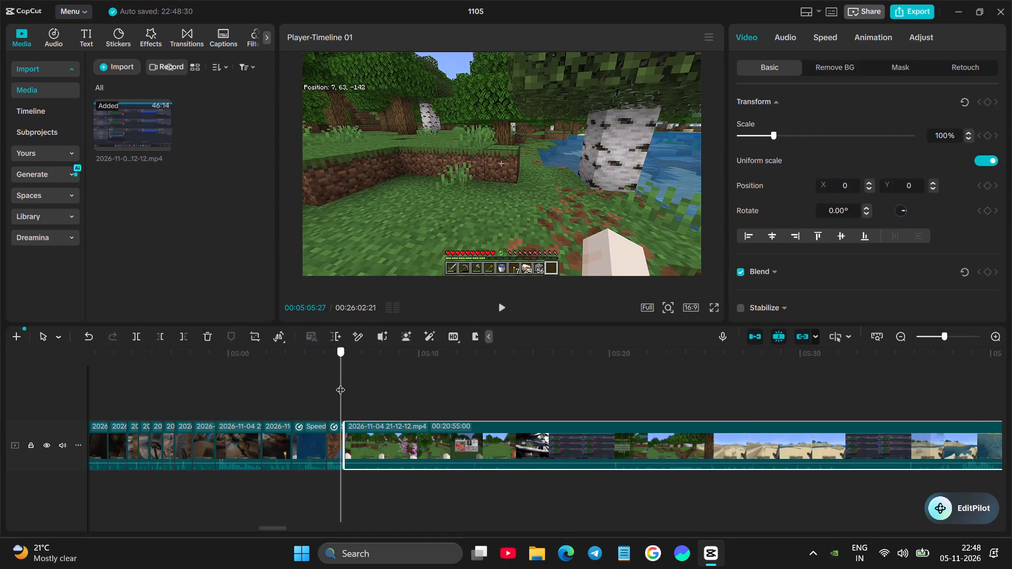
key("space")
left_click(315, 405)
key("space")
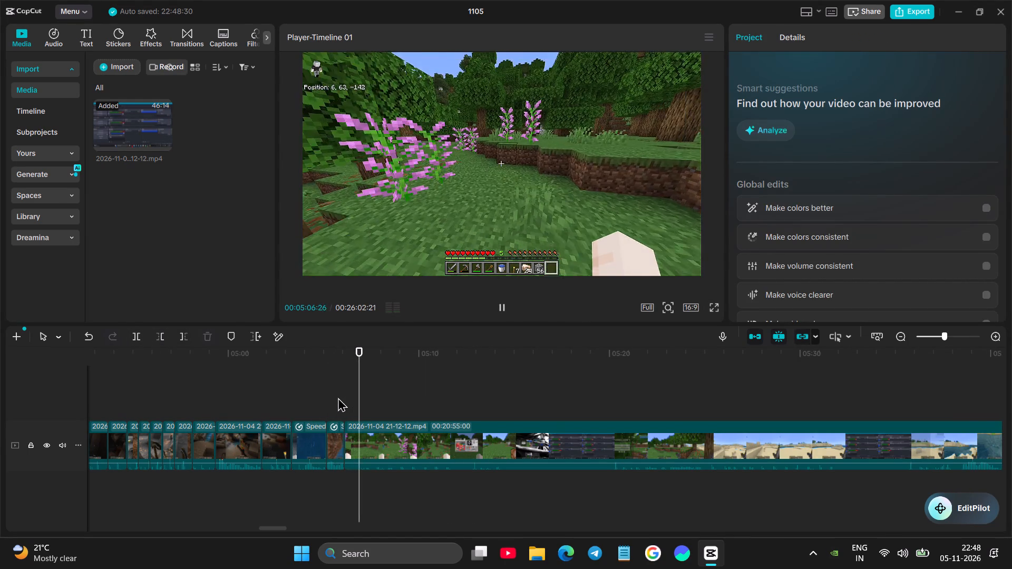
key("space")
left_click(343, 406)
key("space")
left_click(373, 442)
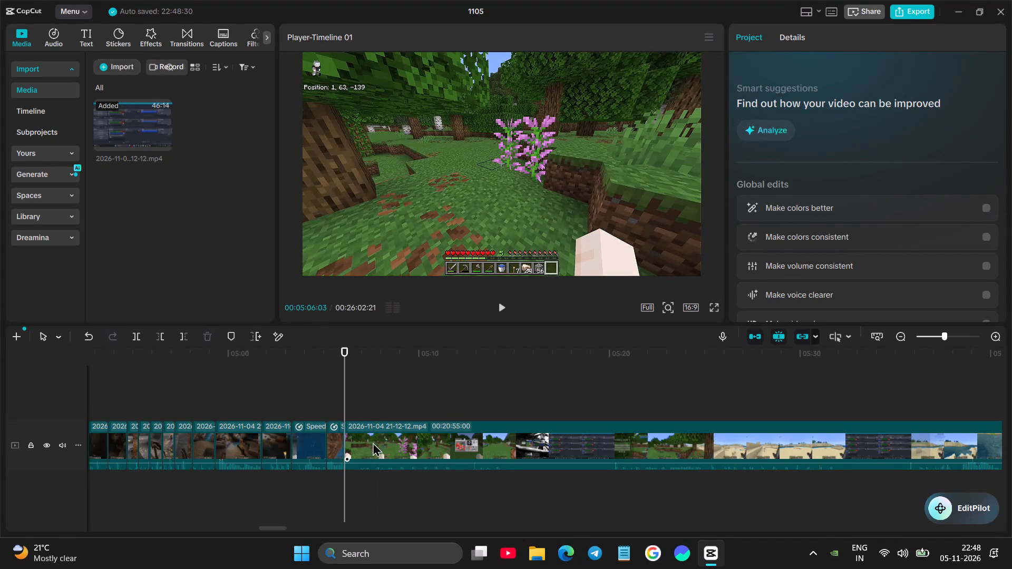
key("space")
key("space")
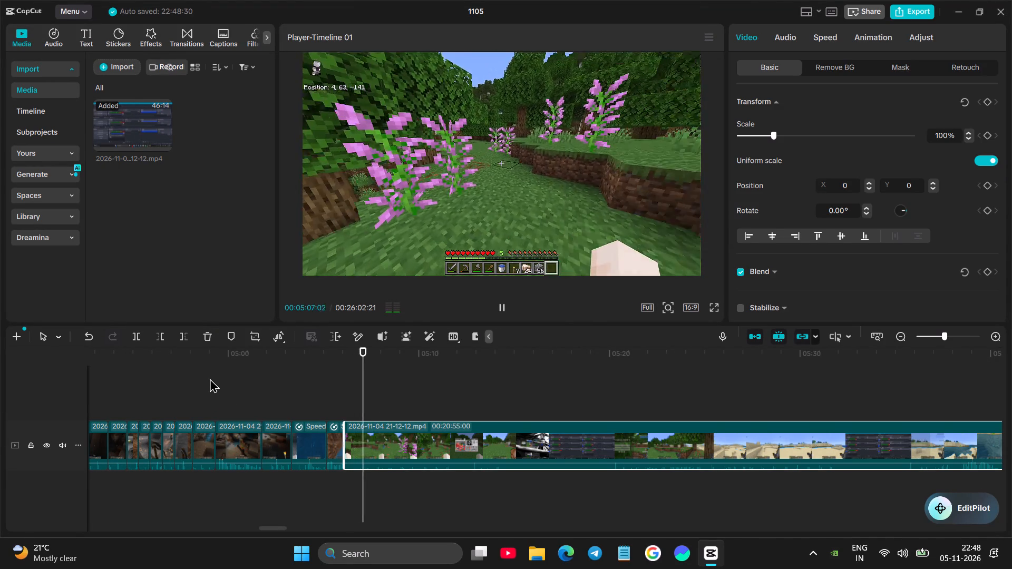
key("space")
key("space")
key("space")
left_click(139, 339)
Open the speed settings for the short forest clip and replay the footage around its split.
key("space")
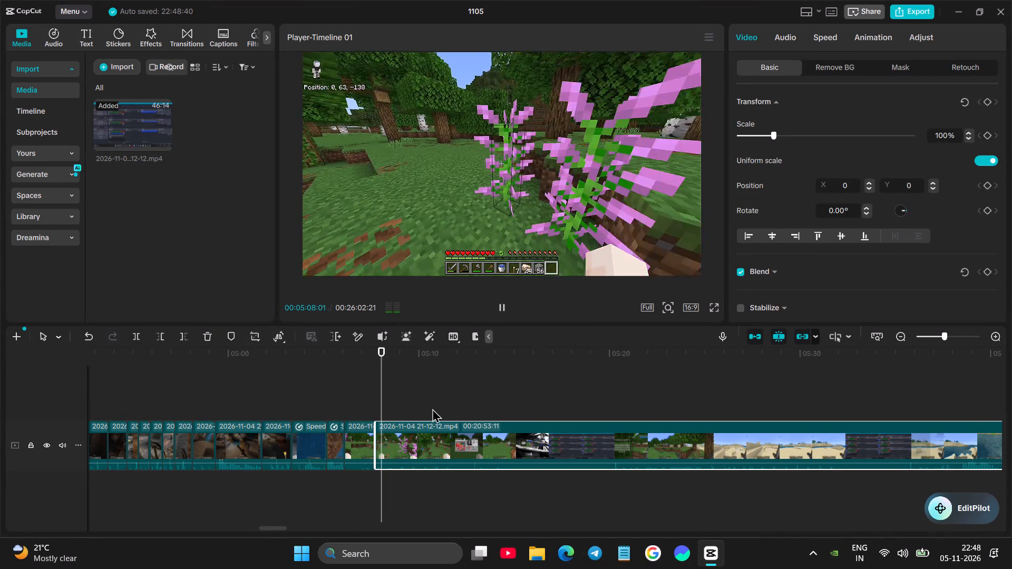
left_click(825, 34)
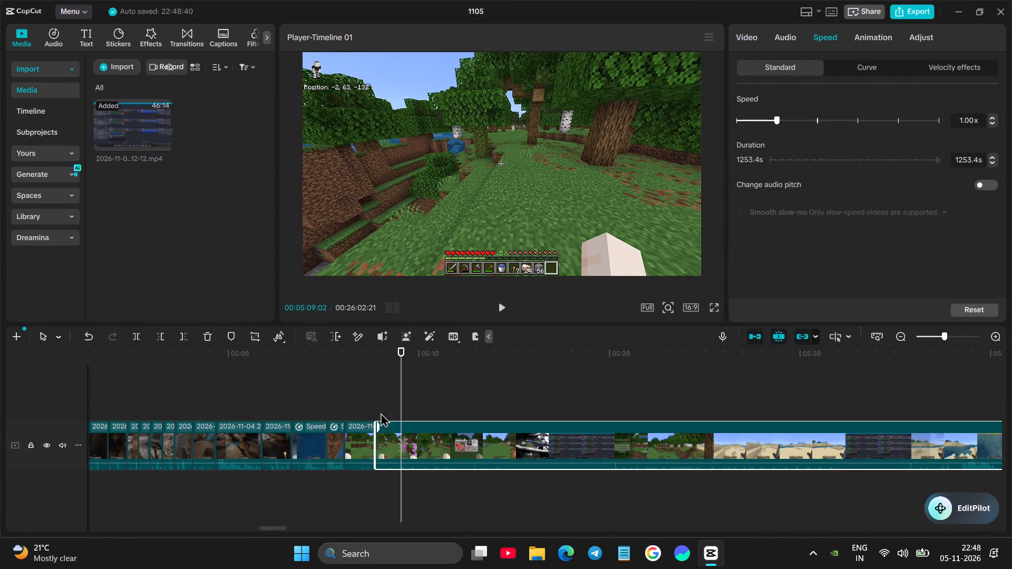
left_click(358, 436)
key("space")
left_click(348, 400)
key("space")
key("space")
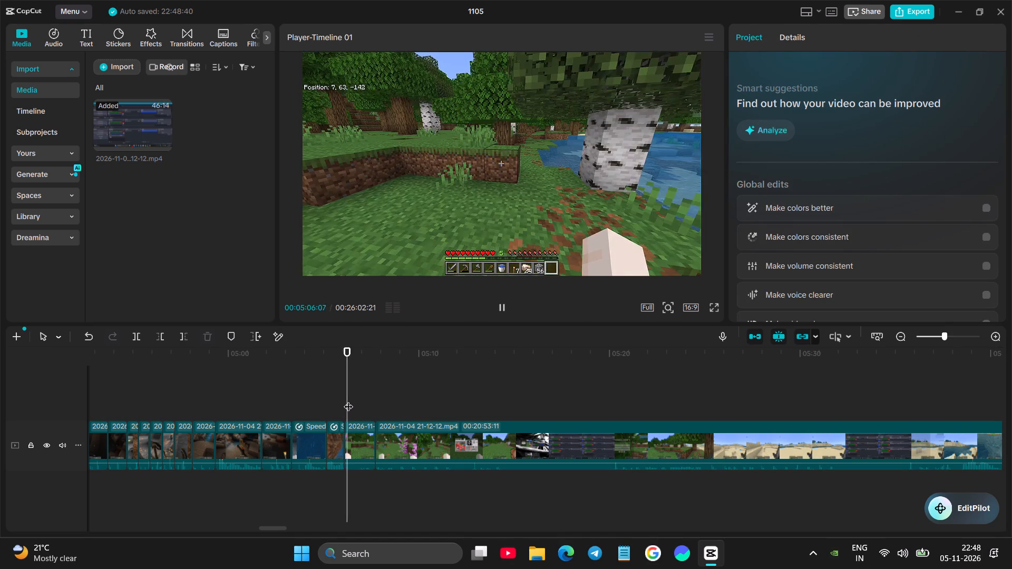
Cut the long remaining clip's start up to 00:06:28:24, where the player approaches the pig in the forest clearing.
left_click(392, 398)
left_click_drag(392, 398, 469, 381)
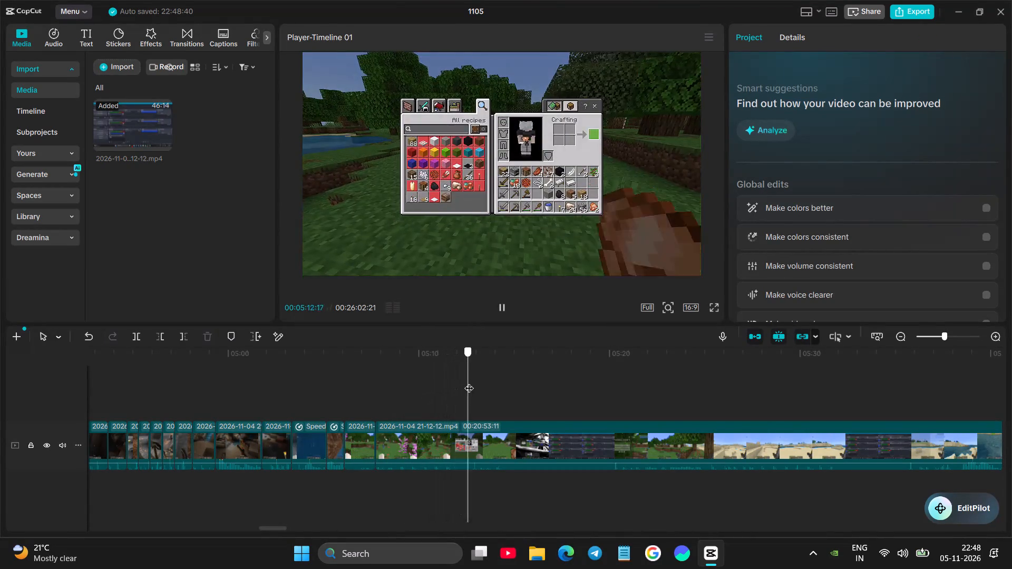
left_click_drag(469, 381, 596, 366)
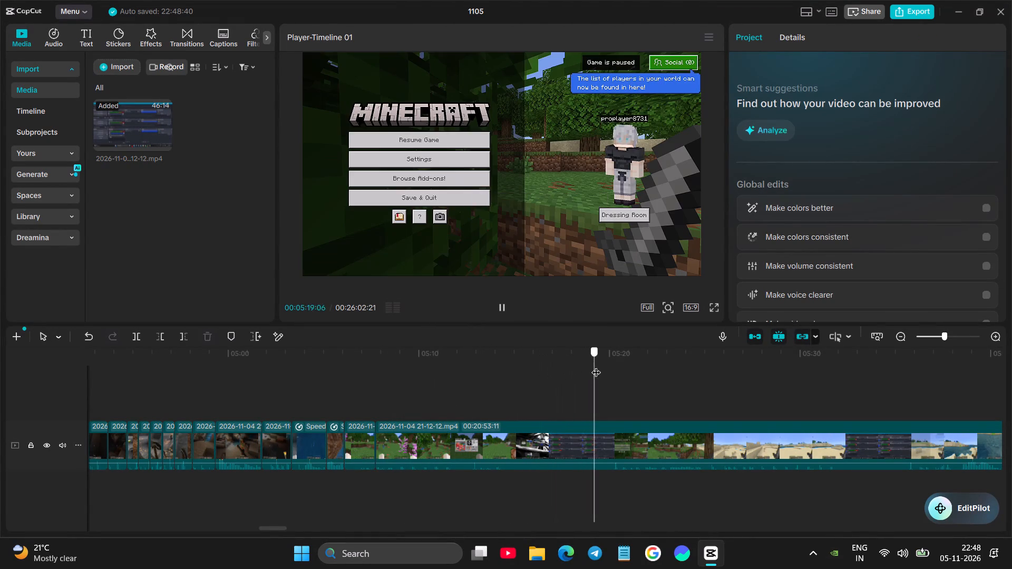
left_click_drag(596, 366, 691, 366)
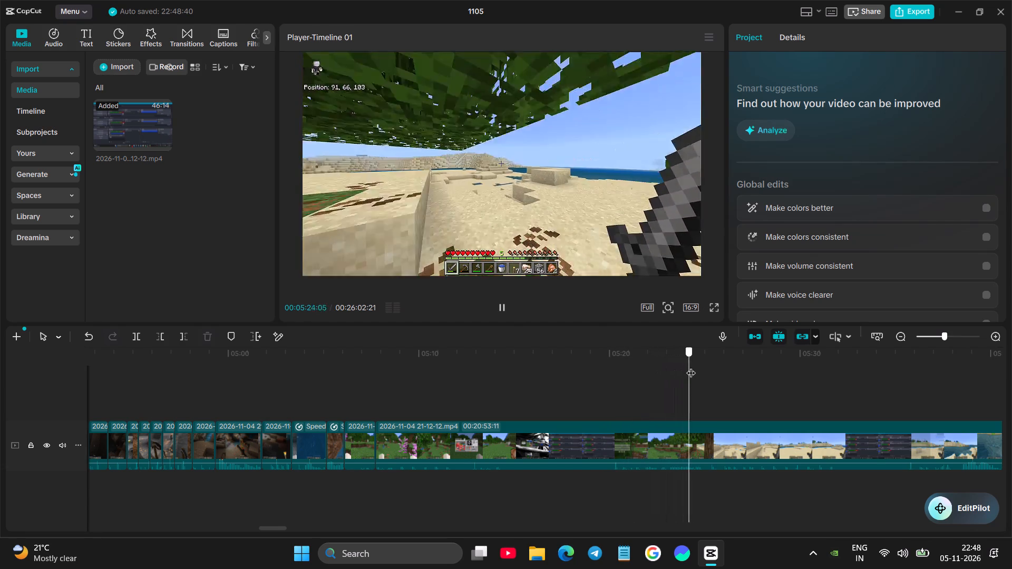
left_click_drag(691, 366, 861, 357)
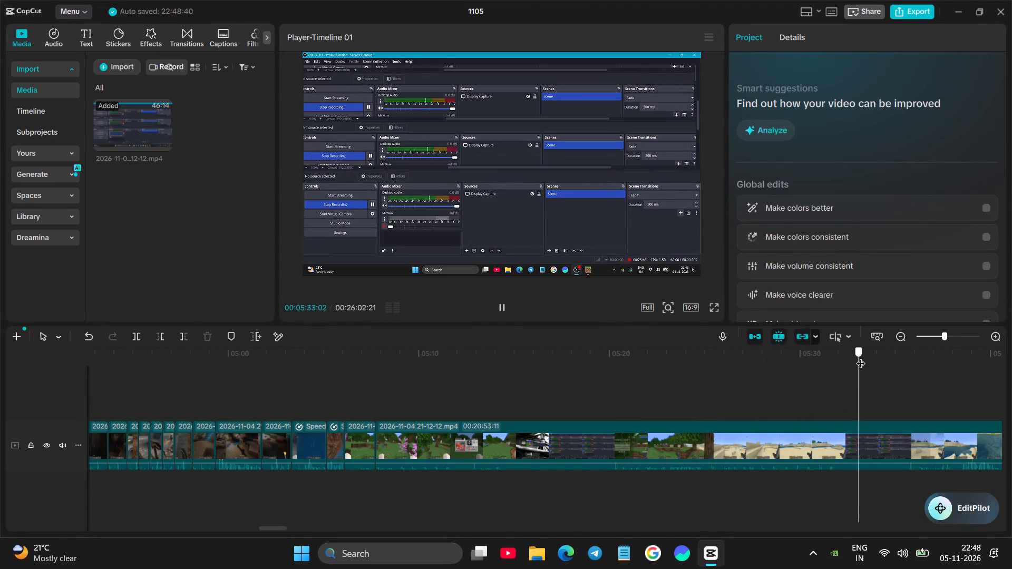
left_click_drag(861, 357, 918, 348)
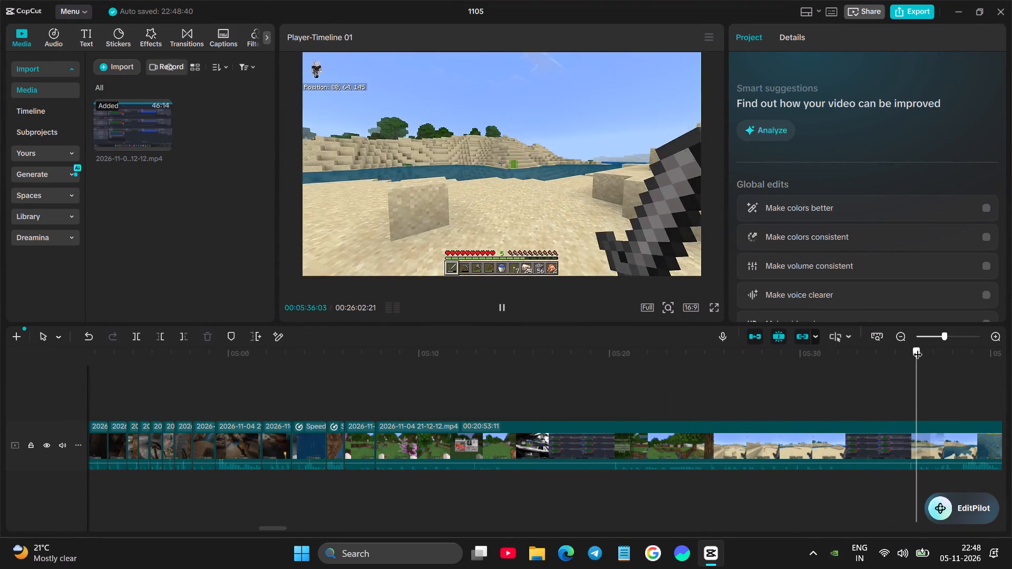
left_click_drag(918, 348, 1011, 337)
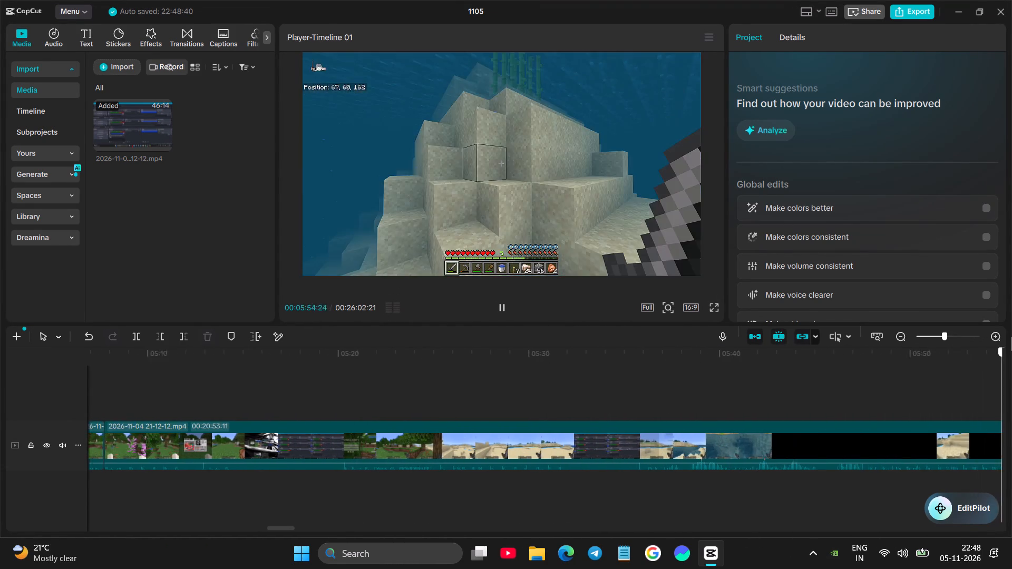
left_click_drag(1011, 337, 979, 331)
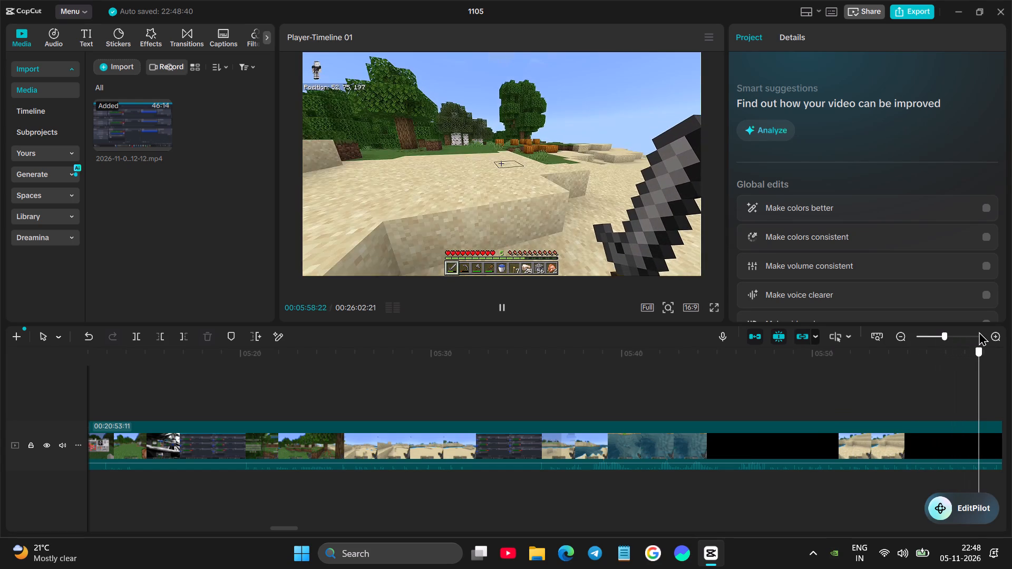
left_click_drag(979, 331, 898, 337)
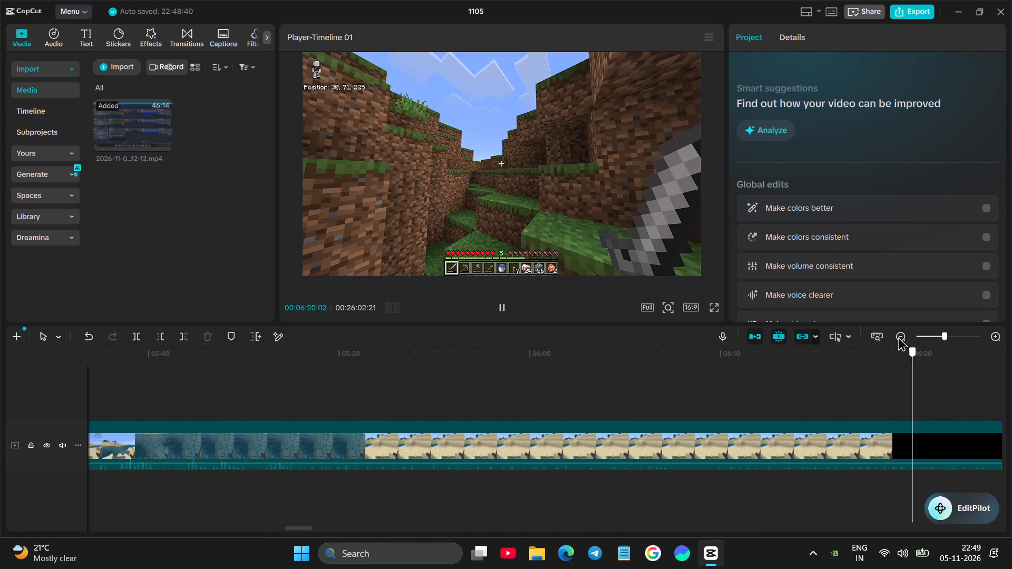
left_click_drag(898, 337, 699, 336)
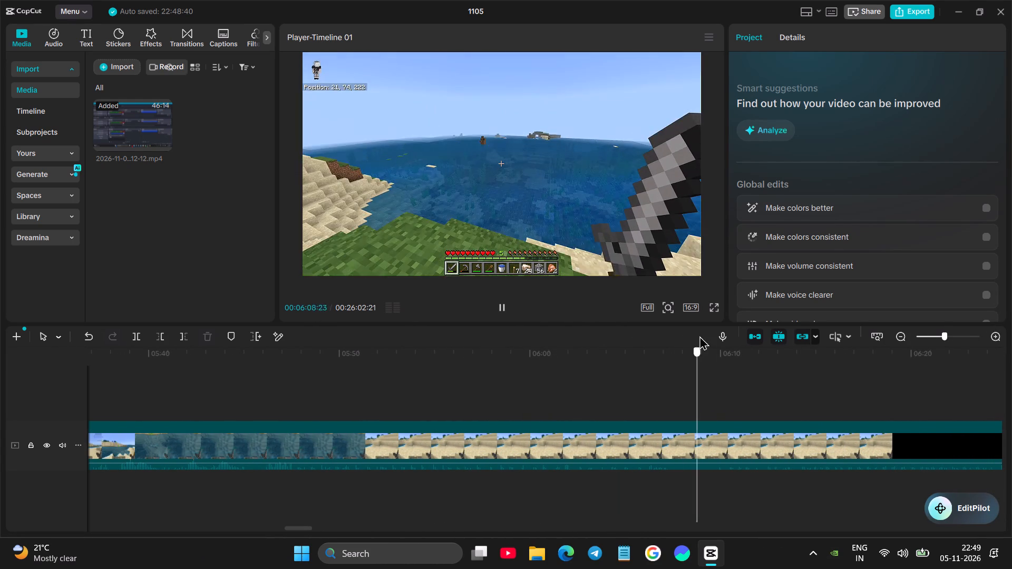
left_click_drag(699, 336, 850, 339)
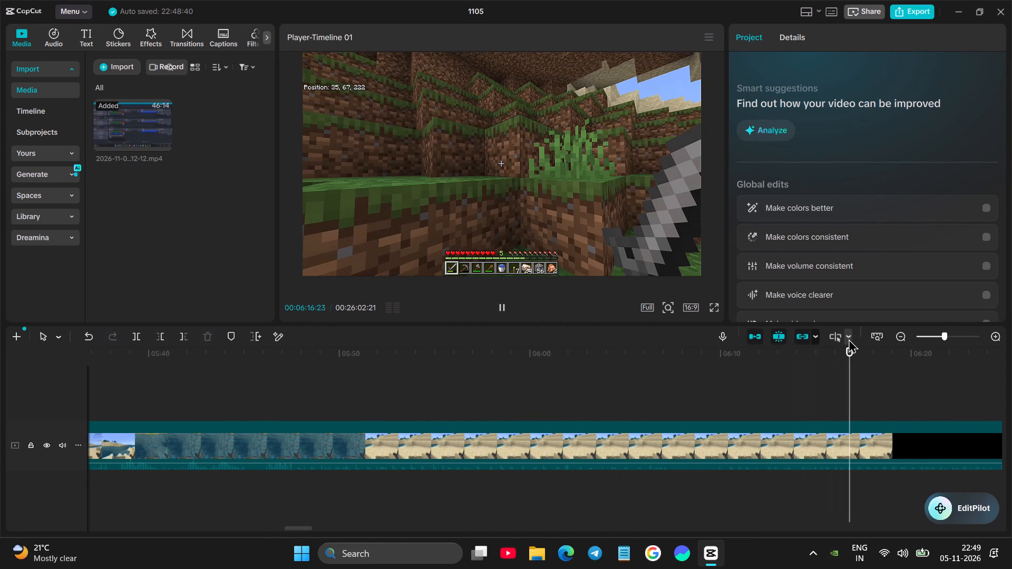
scroll(811, 359, "left", 3)
left_click_drag(261, 384, 322, 376)
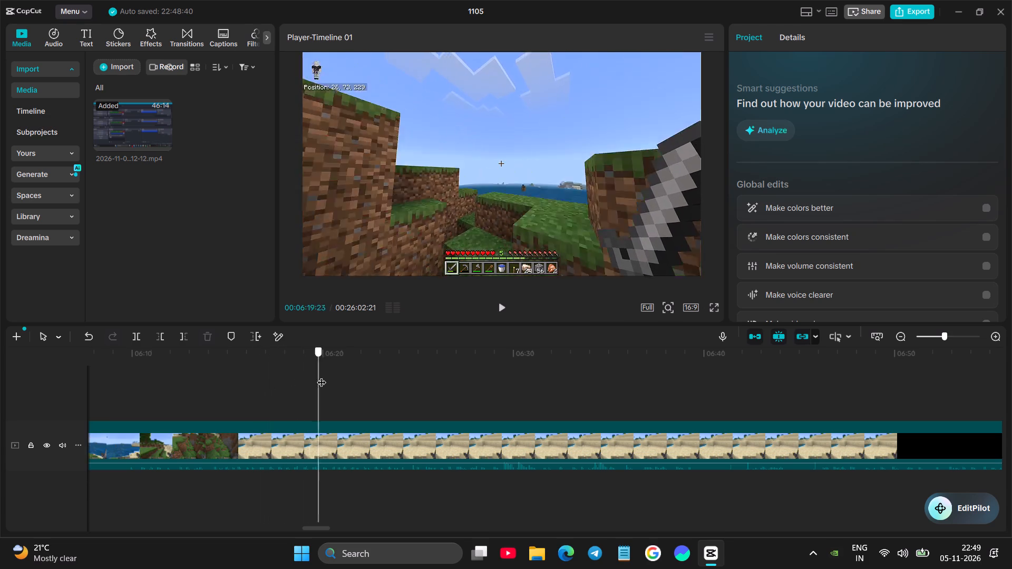
left_click_drag(322, 376, 480, 375)
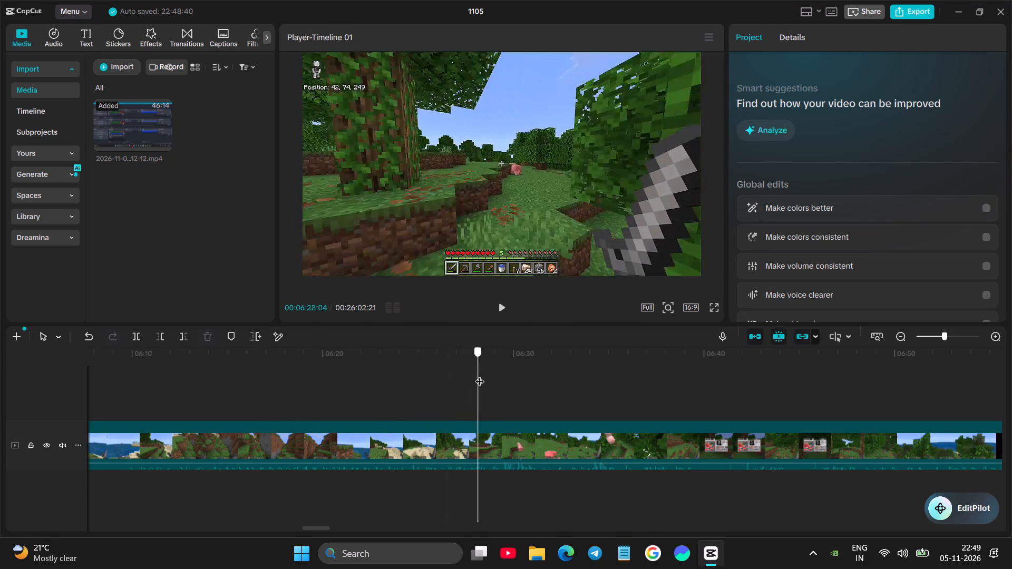
left_click_drag(480, 375, 491, 381)
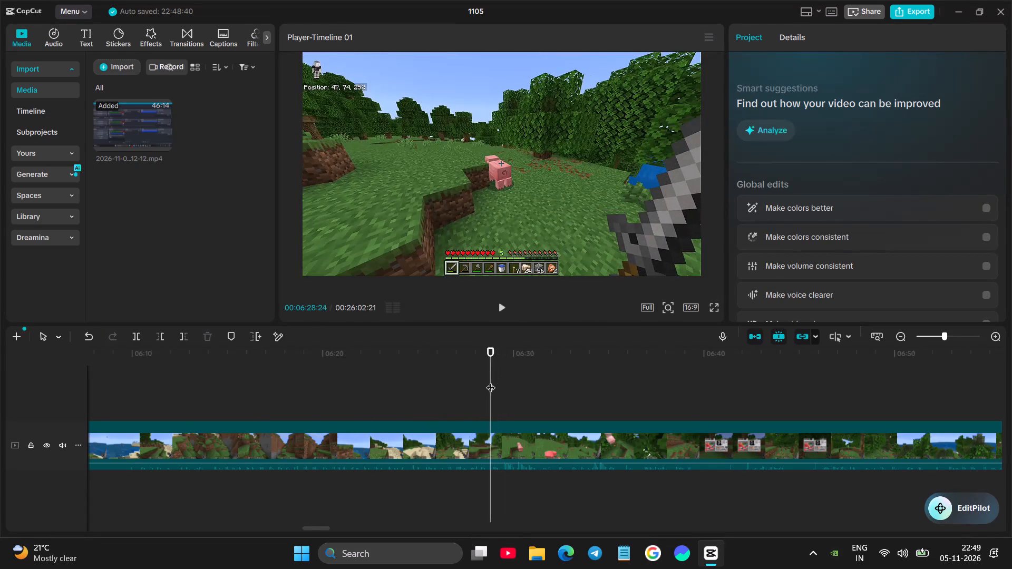
left_click_drag(491, 381, 491, 378)
left_click(478, 438)
left_click(158, 338)
Replay the join into the pig footage and split the long clip at 00:05:08:21, as the player hits the pig.
scroll(347, 385, "right", 1)
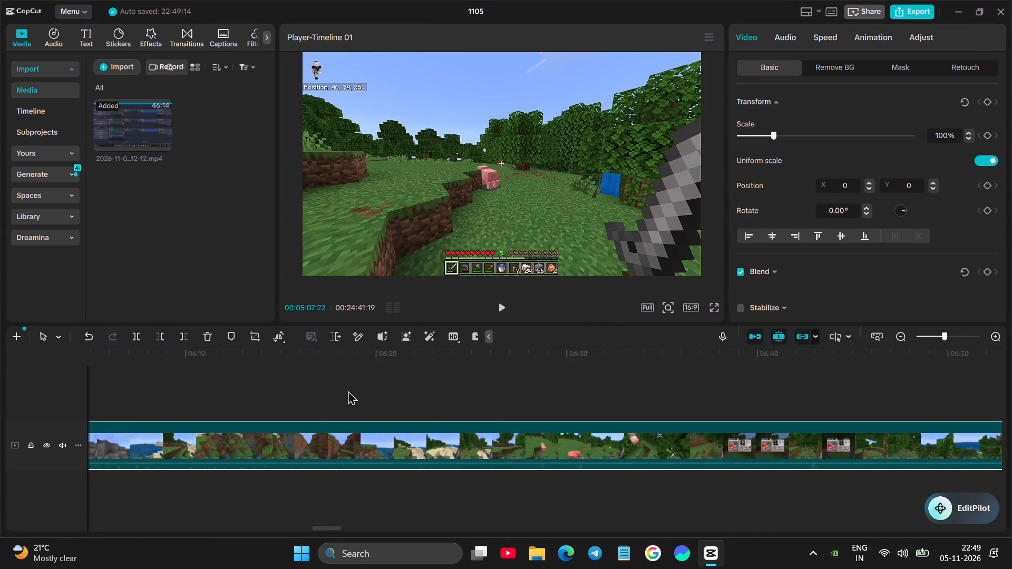
scroll(348, 390, "right", 5)
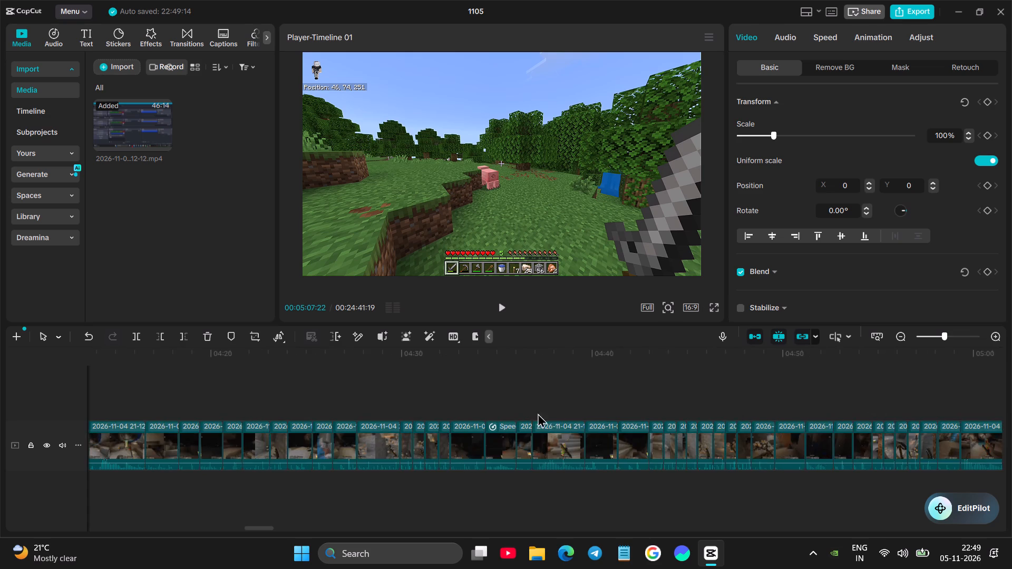
scroll(565, 410, "left", 2)
left_click(629, 388)
key("space")
key("space")
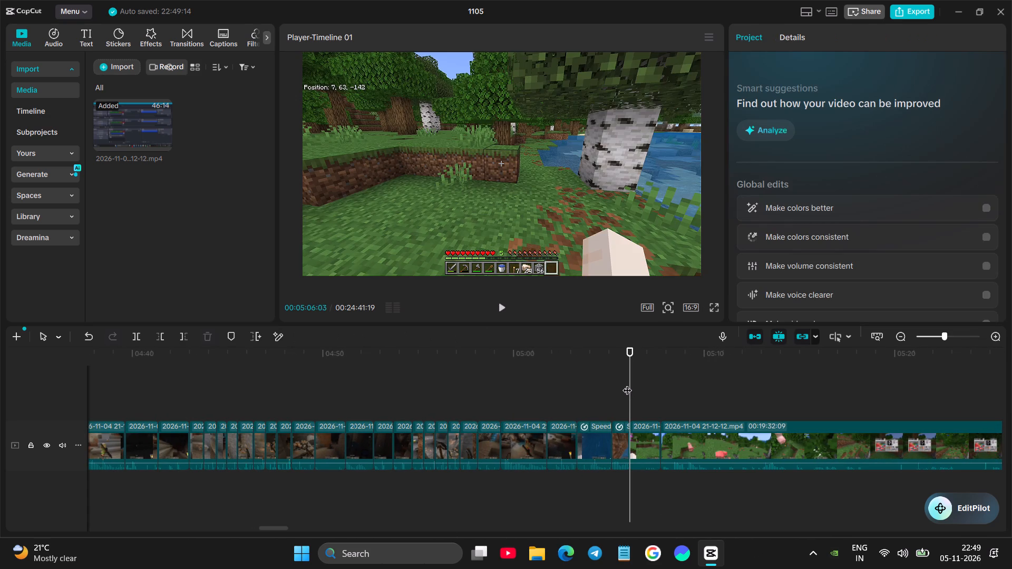
key("space")
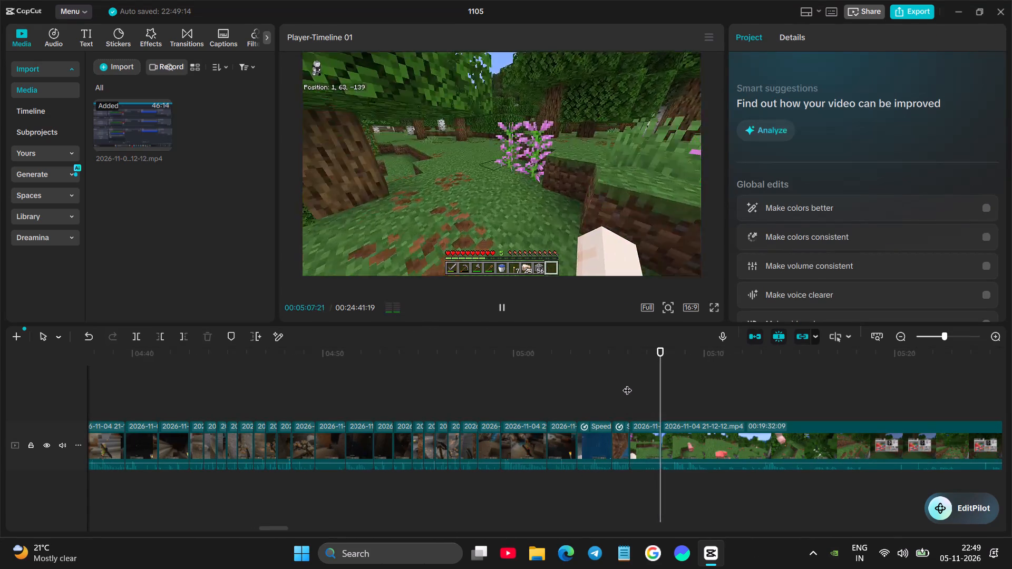
key("space")
key("space")
key("space")
left_click(689, 444)
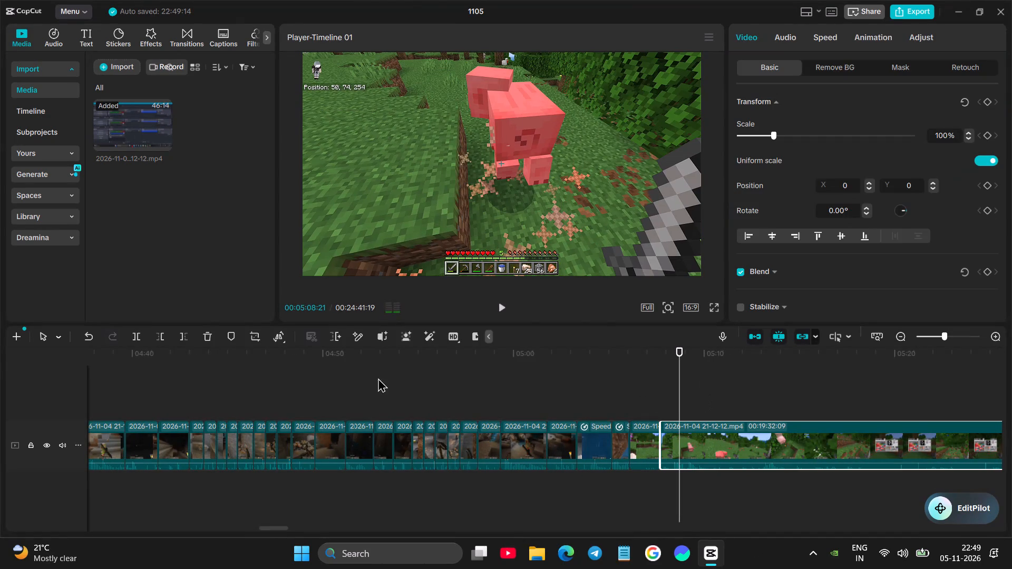
left_click(137, 337)
Trim the start of the remaining clip up to 00:05:08:29, before the next hit on the pig.
key("space")
key("space")
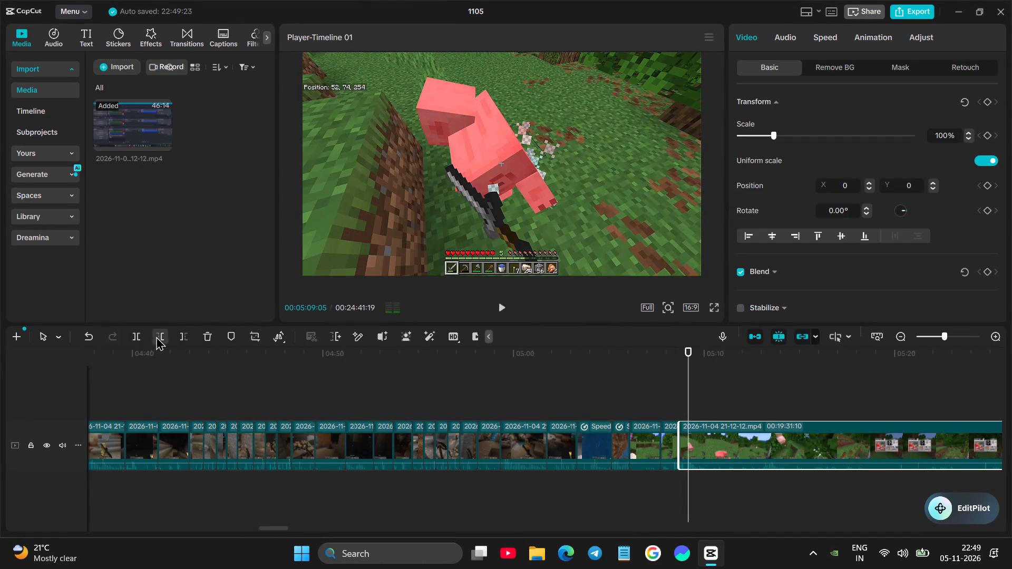
left_click_drag(688, 367, 680, 376)
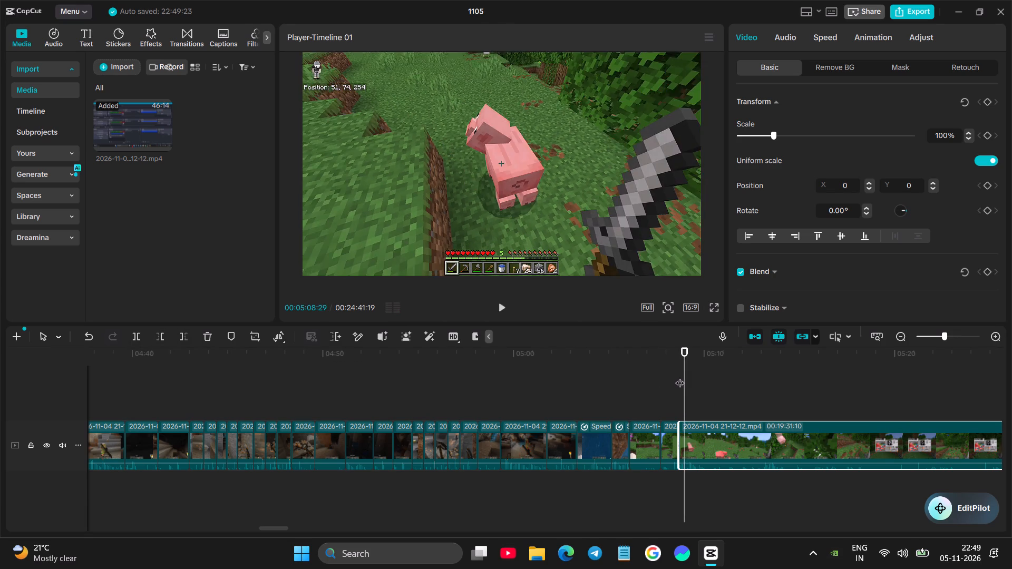
left_click_drag(680, 376, 684, 376)
left_click(158, 337)
Replay the trimmed pig join and split the long clip at 00:05:09:18, with the struck pig just ahead.
left_click(641, 403)
key("space")
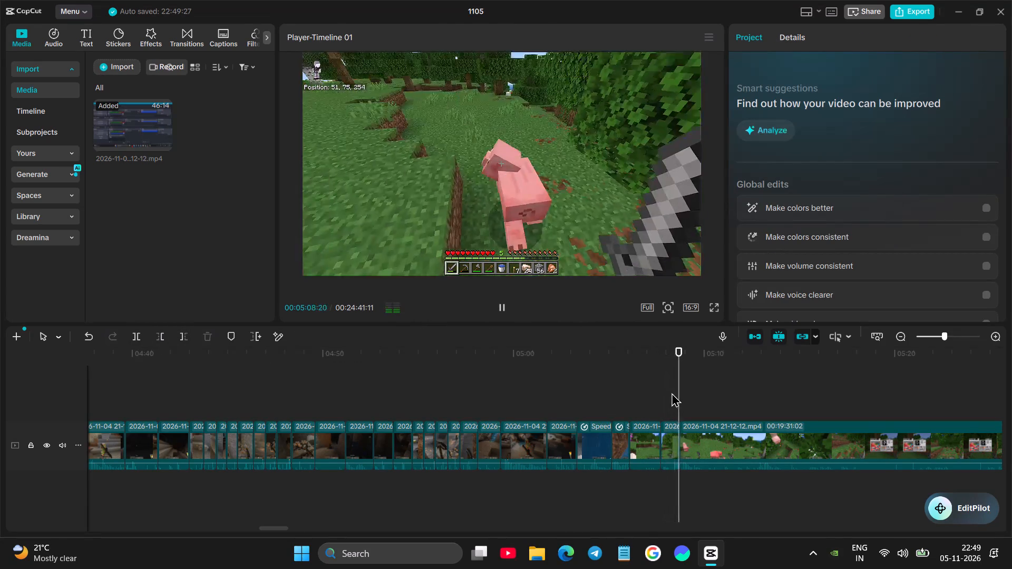
key("space")
left_click(736, 440)
key("space")
key("space")
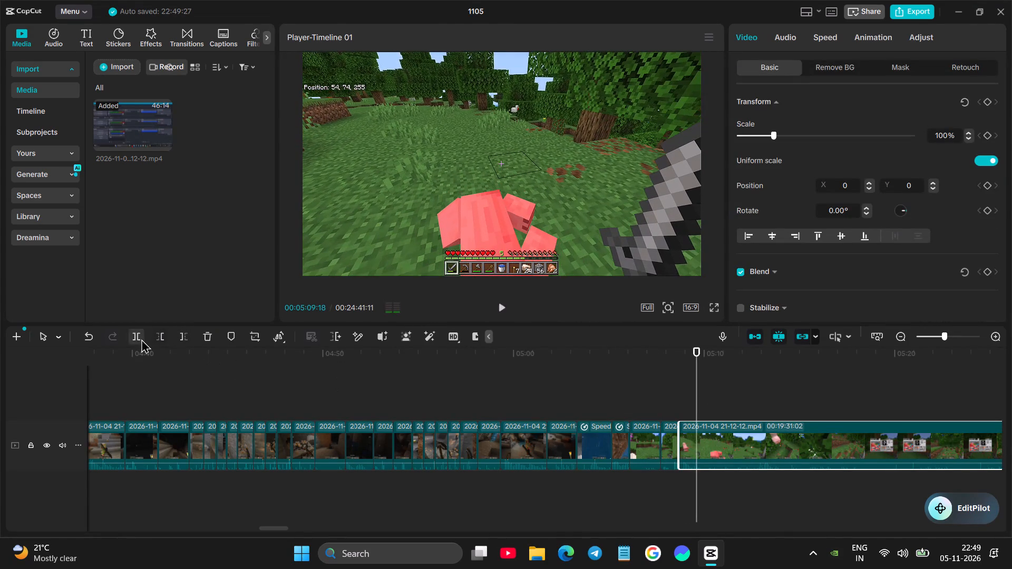
left_click(141, 339)
Cut the start of the remaining clip up to 00:05:12:16, where the player reaches the white chicken.
key("space")
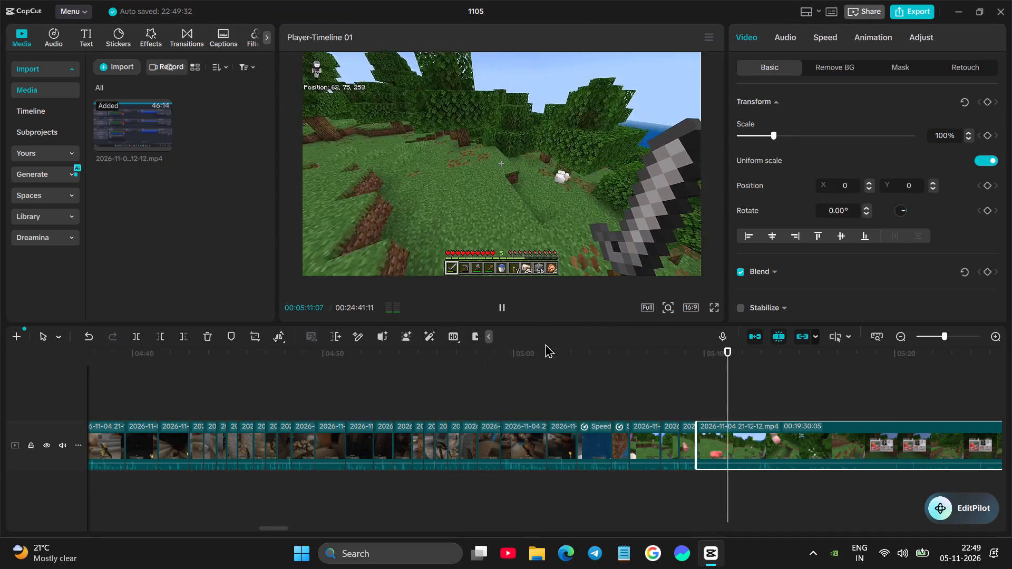
key("space")
key("space")
key("space")
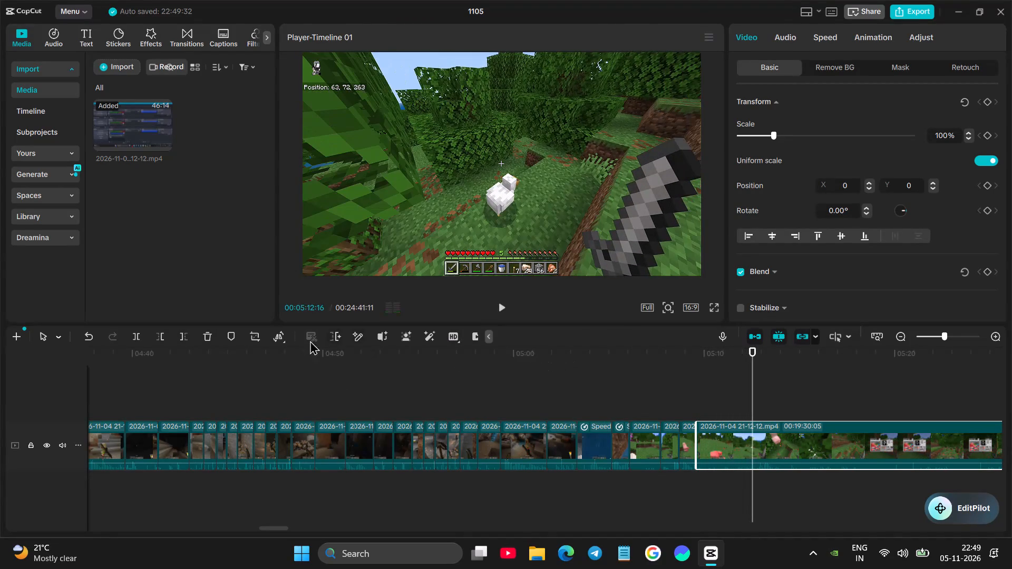
left_click(159, 338)
Play the chicken attack and split the long clip just after it, leaving the remainder at 00:19:26:10.
key("space")
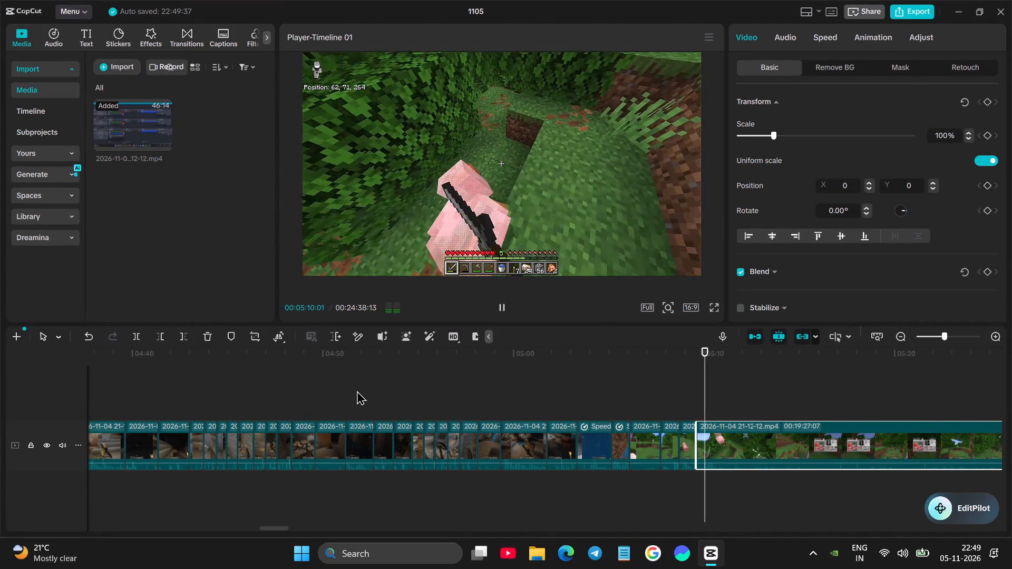
key("space")
left_click(132, 336)
Cut the start of the remaining clip up to 00:06:08:03, where the player stands over the iron ore on the stone shore.
key("space")
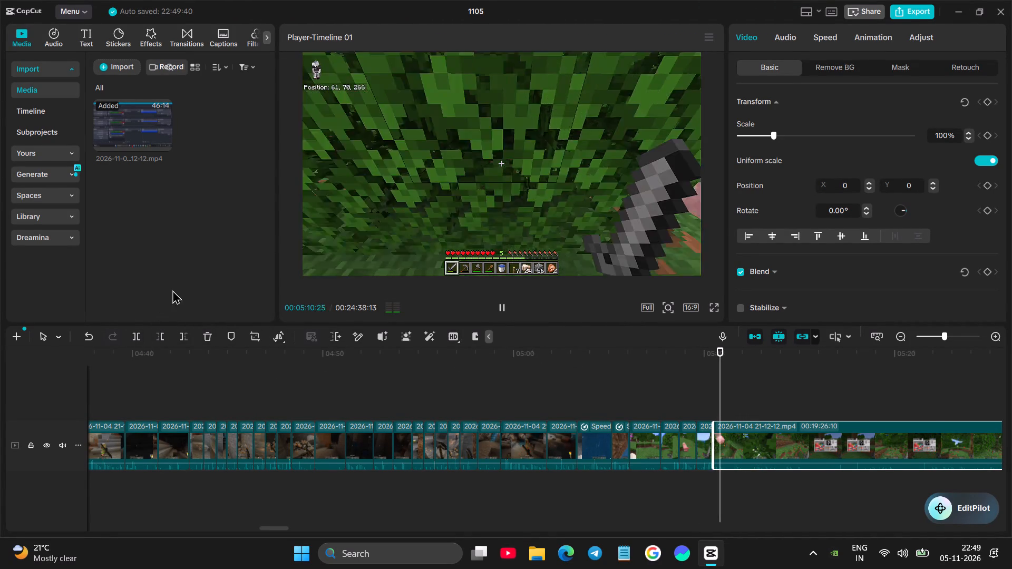
scroll(194, 280, "left", 2)
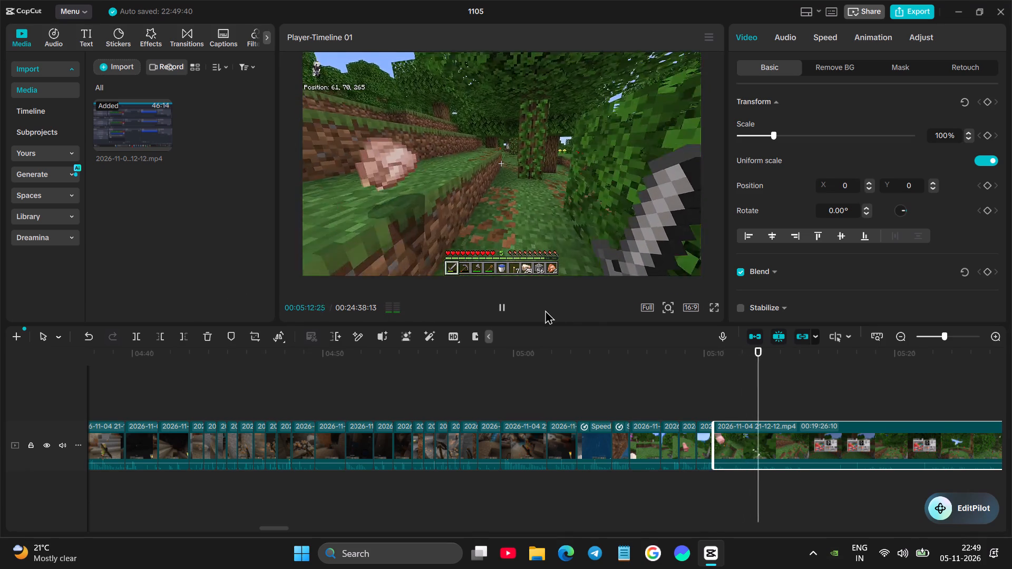
scroll(545, 310, "left", 1)
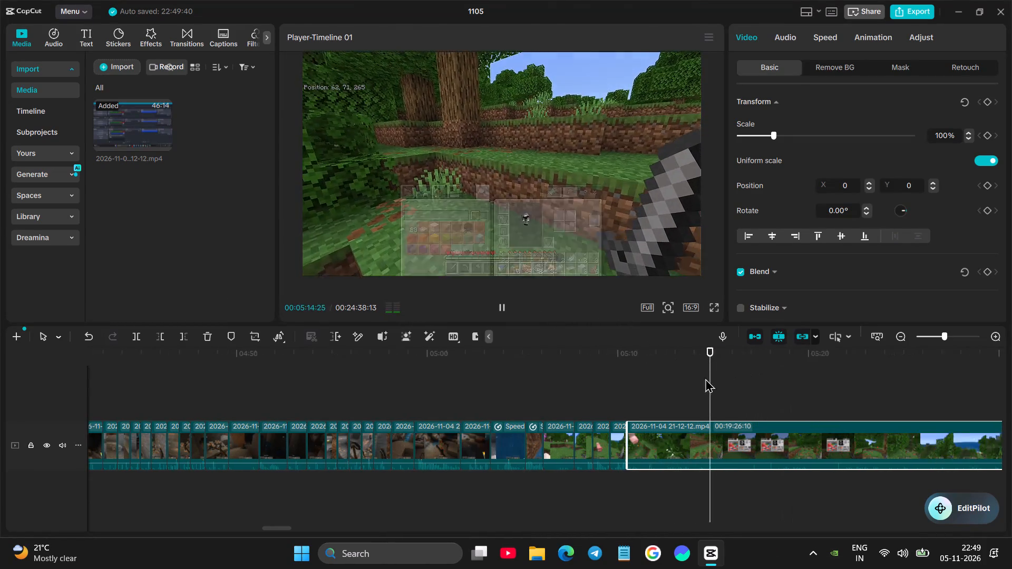
scroll(705, 378, "left", 1)
scroll(571, 389, "left", 1)
left_click_drag(266, 385, 279, 383)
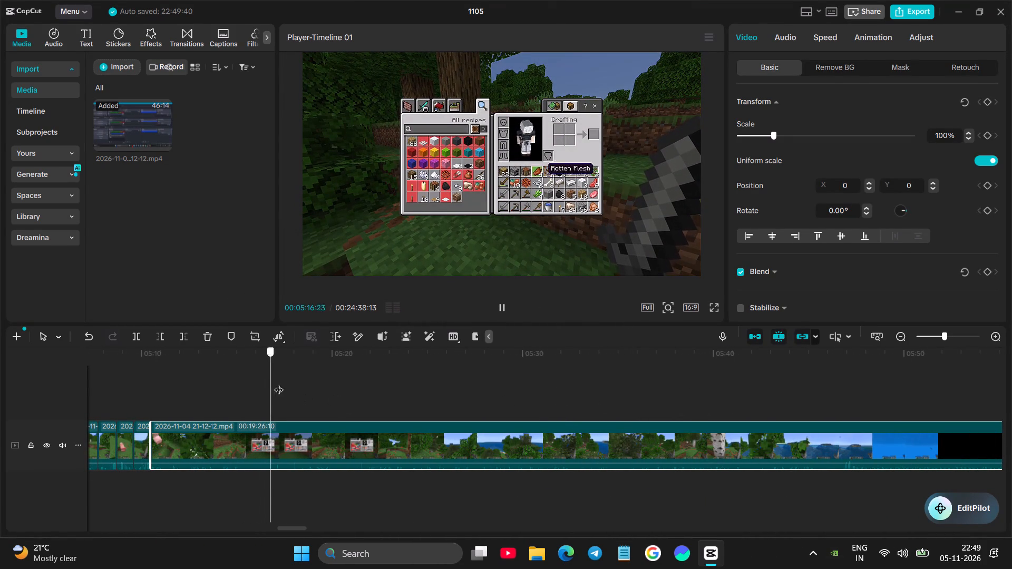
left_click_drag(279, 383, 436, 376)
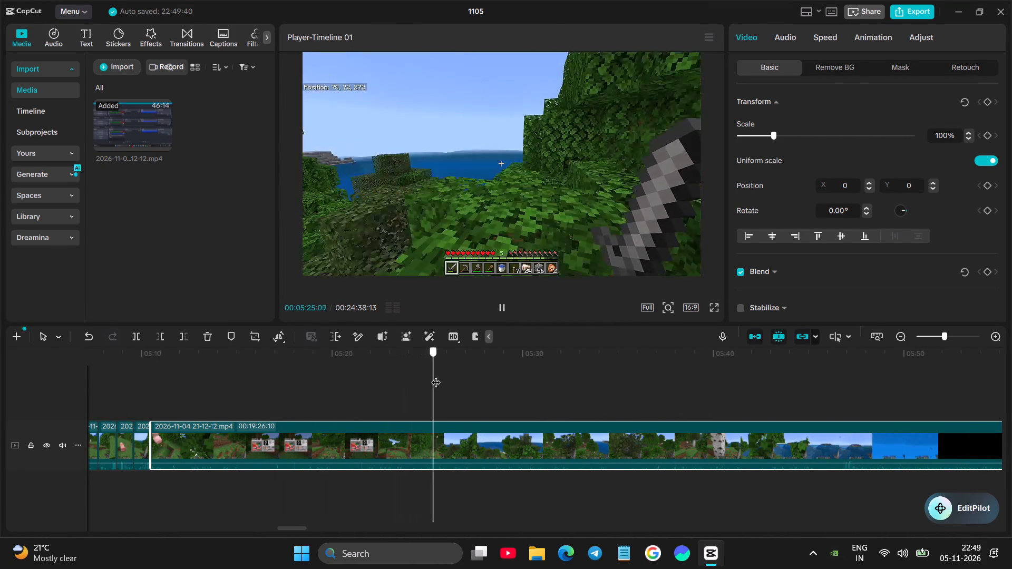
left_click_drag(436, 376, 610, 372)
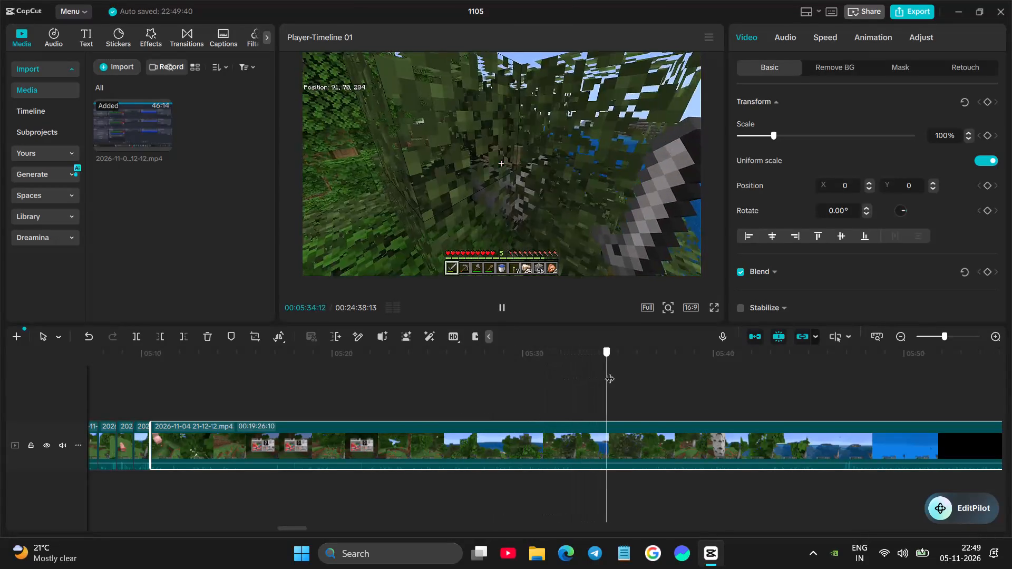
left_click_drag(610, 372, 751, 378)
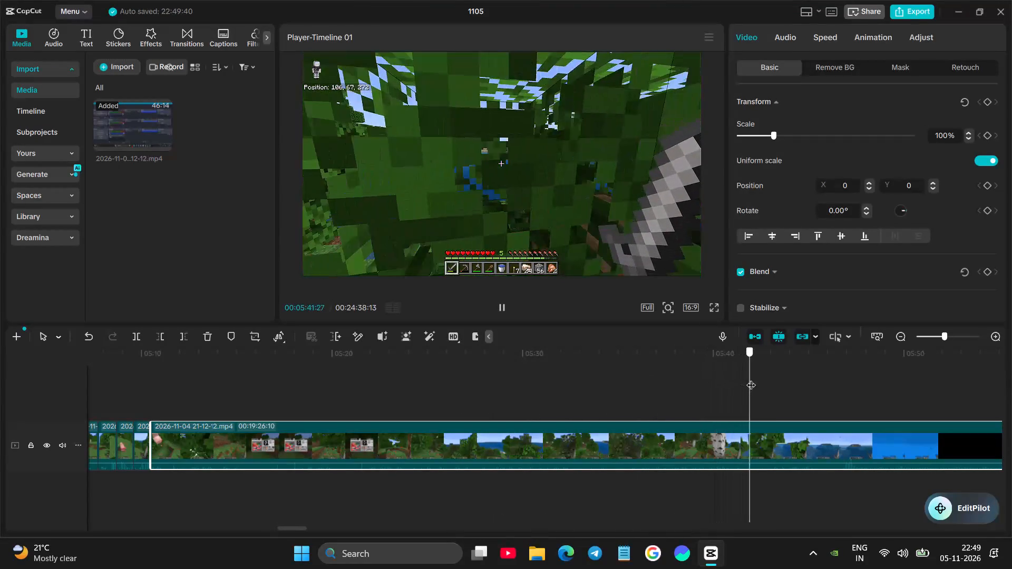
left_click_drag(751, 378, 865, 382)
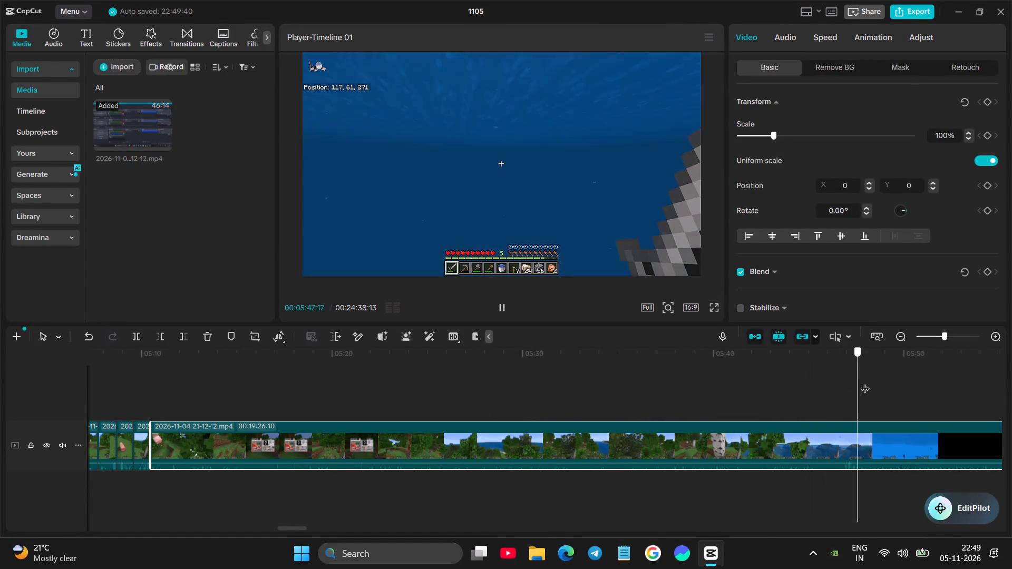
left_click_drag(865, 382, 918, 382)
scroll(897, 385, "left", 3)
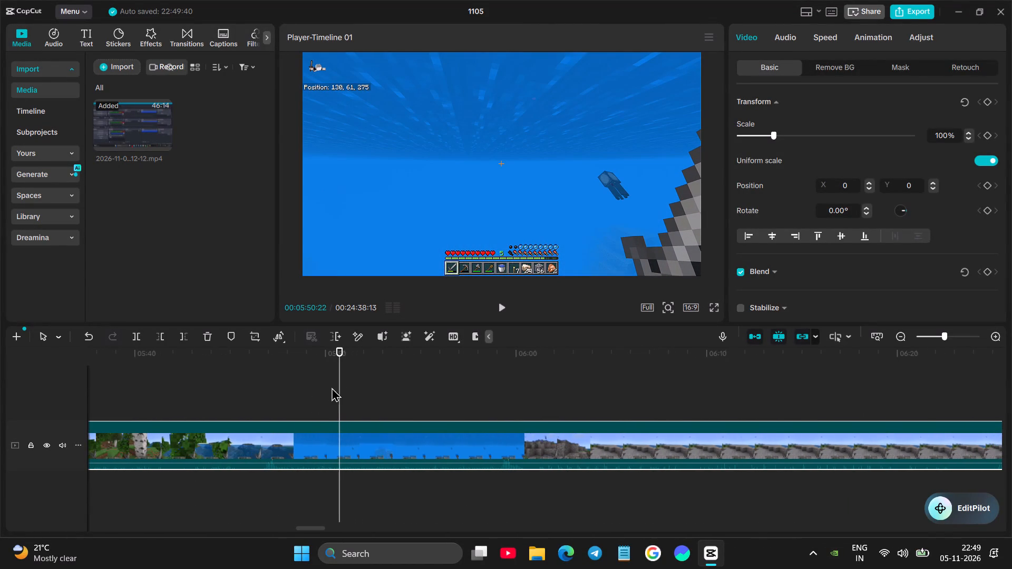
left_click_drag(343, 380, 511, 372)
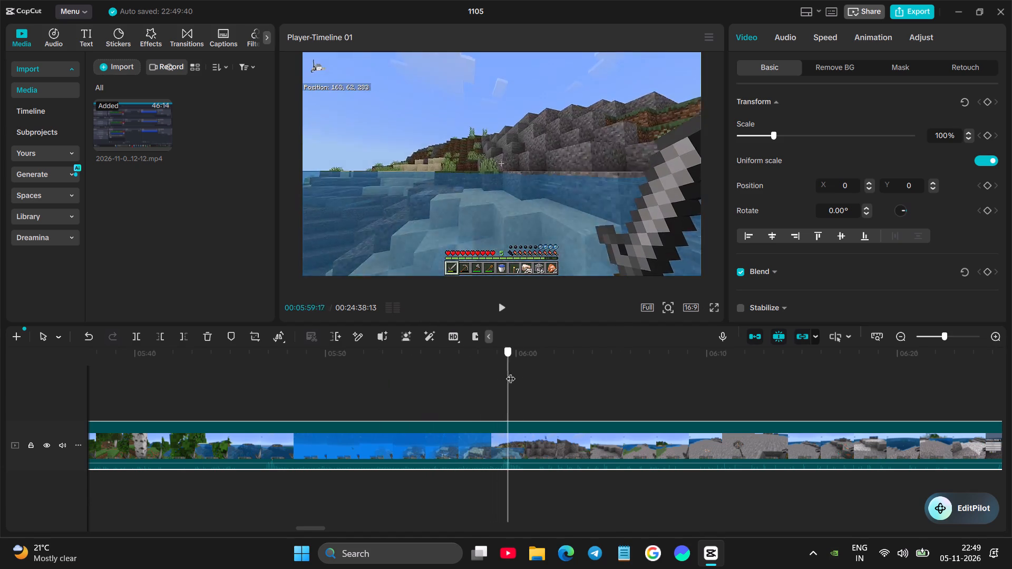
left_click_drag(511, 372, 674, 369)
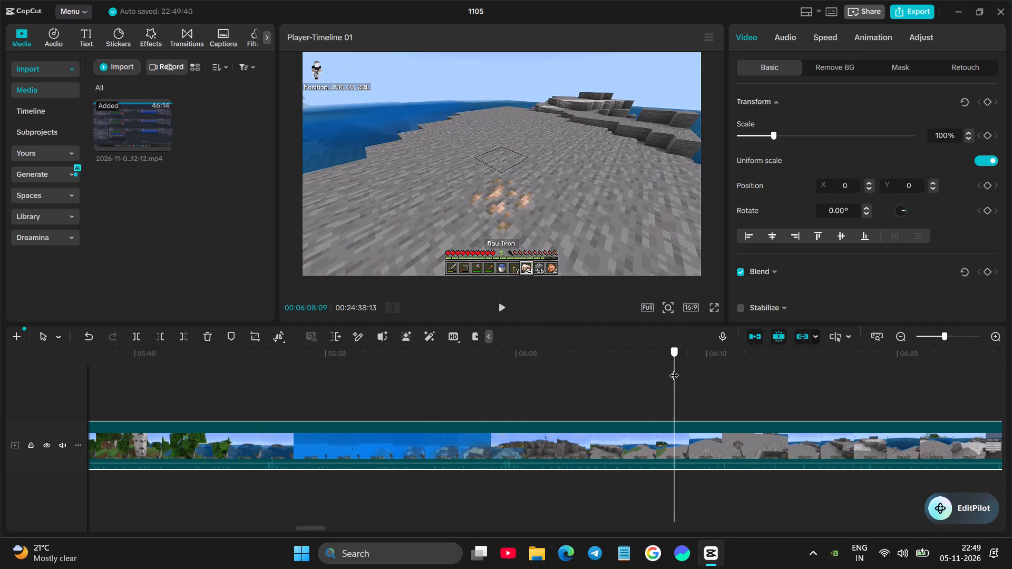
left_click_drag(674, 369, 670, 370)
left_click(651, 440)
left_click(169, 339)
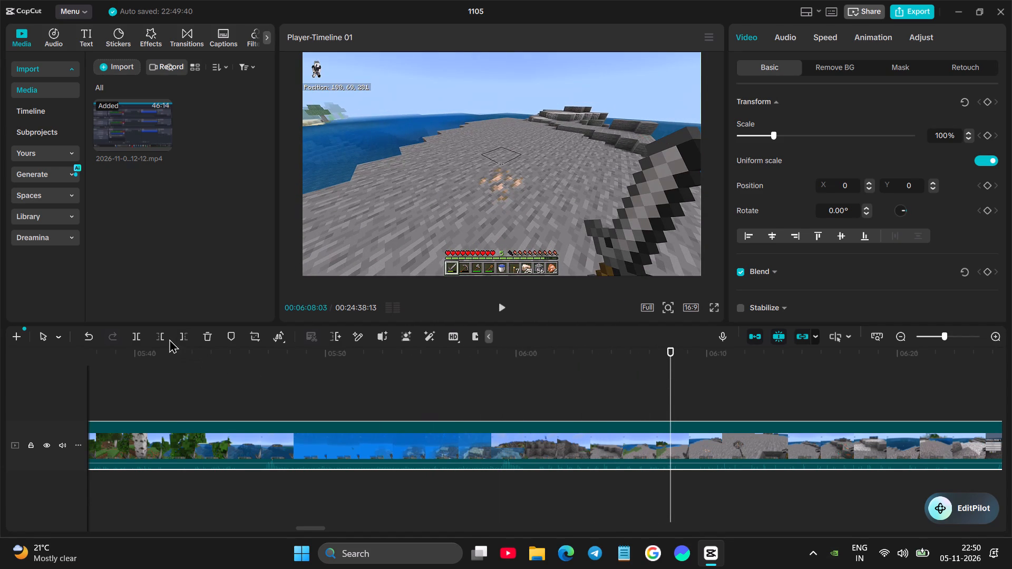
left_click(163, 338)
Play the iron ore approach and trim the clip's start up to 00:05:12:02, with the stone pickaxe over the ore.
scroll(346, 418, "down", 13, "ctrl")
scroll(354, 415, "right", 2)
key("space")
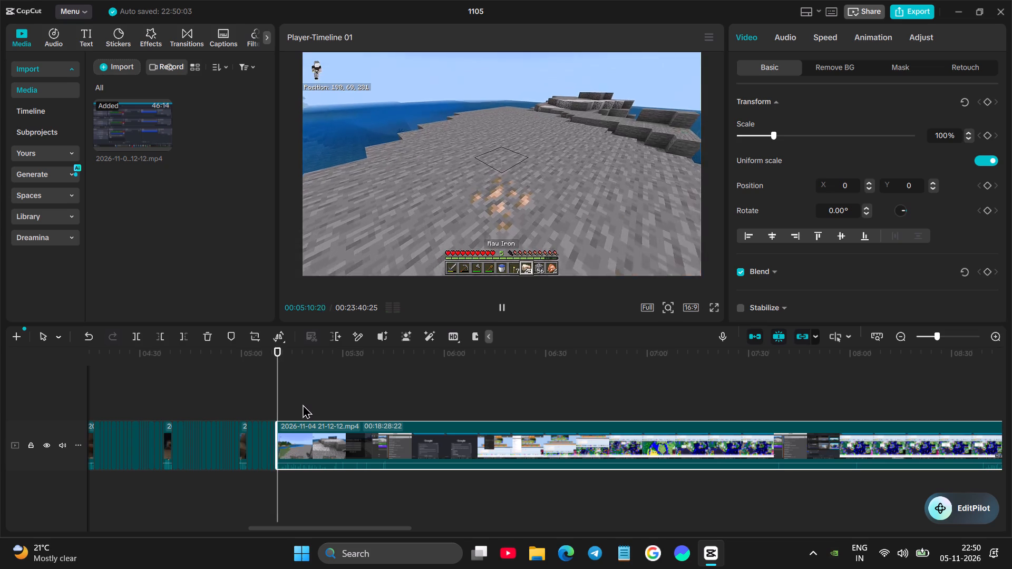
scroll(283, 427, "up", 9, "ctrl")
key("space")
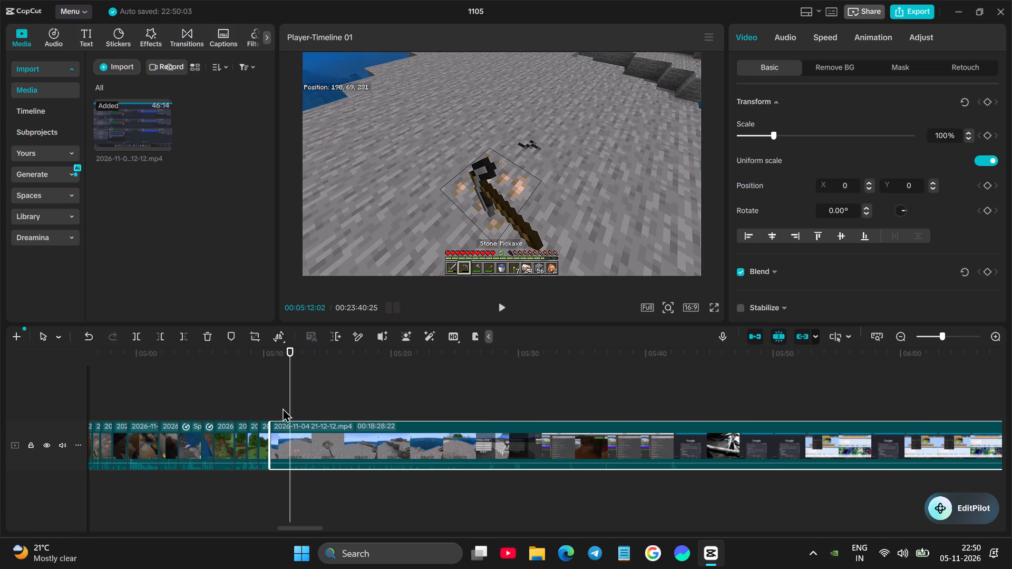
left_click(292, 426)
left_click(164, 341)
Play the ore mining, split the long clip at 00:05:12:07 as the block breaks, and replay the mining shot.
key("space")
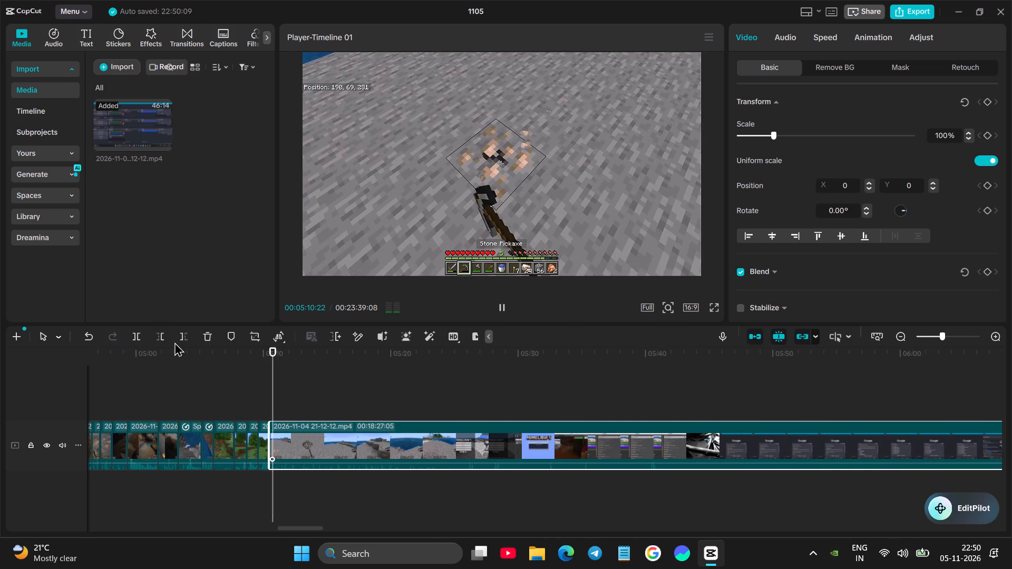
key("space")
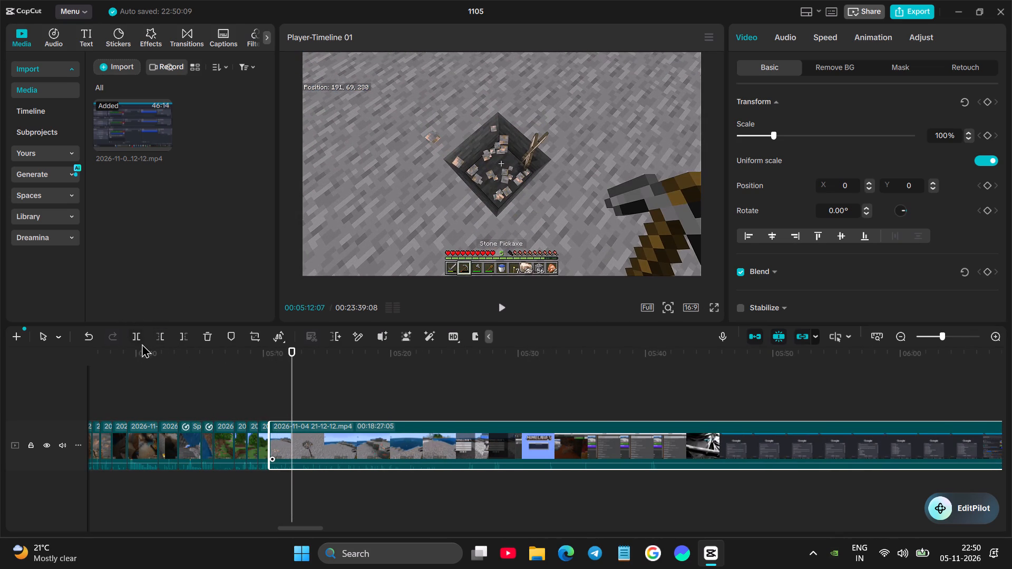
left_click(143, 340)
key("space")
left_click(259, 384)
key("space")
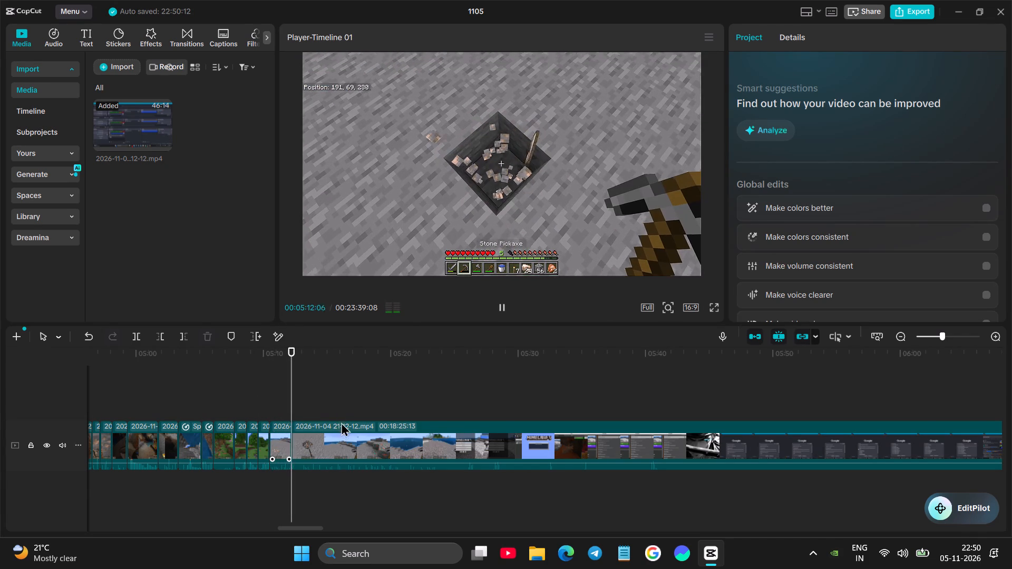
key("space")
Scan the remaining clip through the pause menu, world settings and seed-map browsing footage for where gameplay resumes.
left_click(335, 438)
key("space")
left_click(306, 385)
left_click_drag(306, 385, 317, 382)
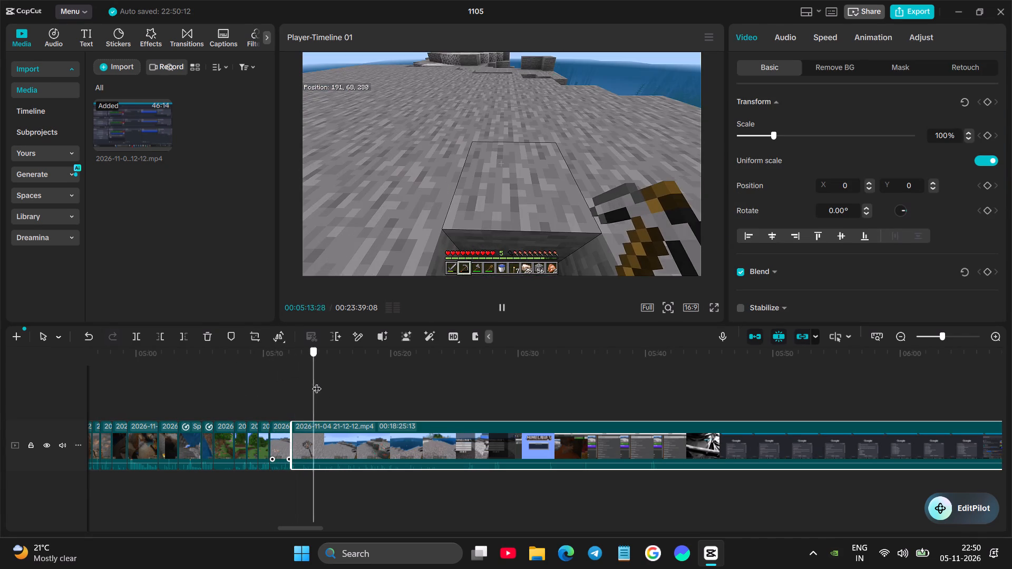
left_click_drag(317, 382, 483, 363)
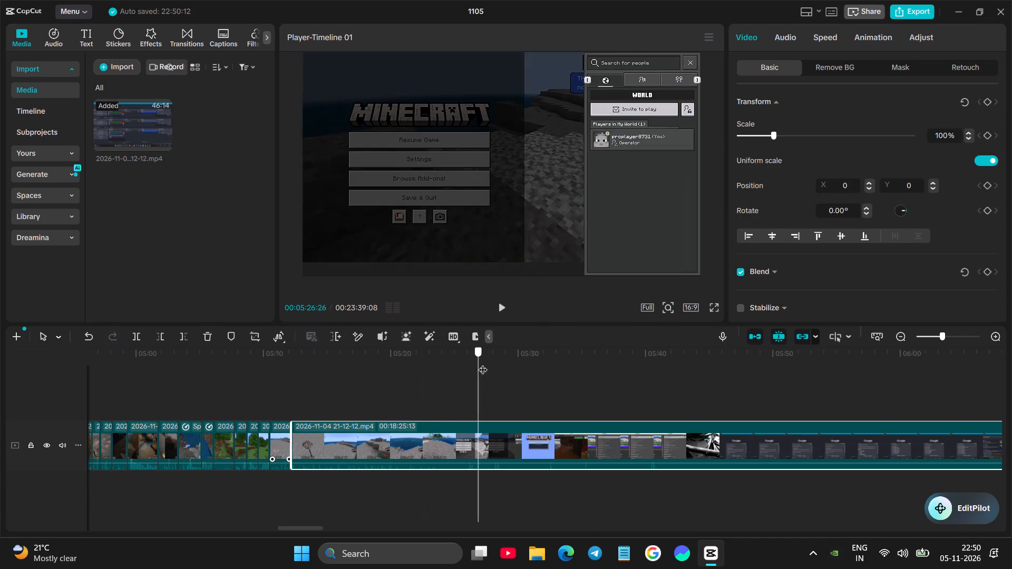
left_click_drag(483, 363, 638, 370)
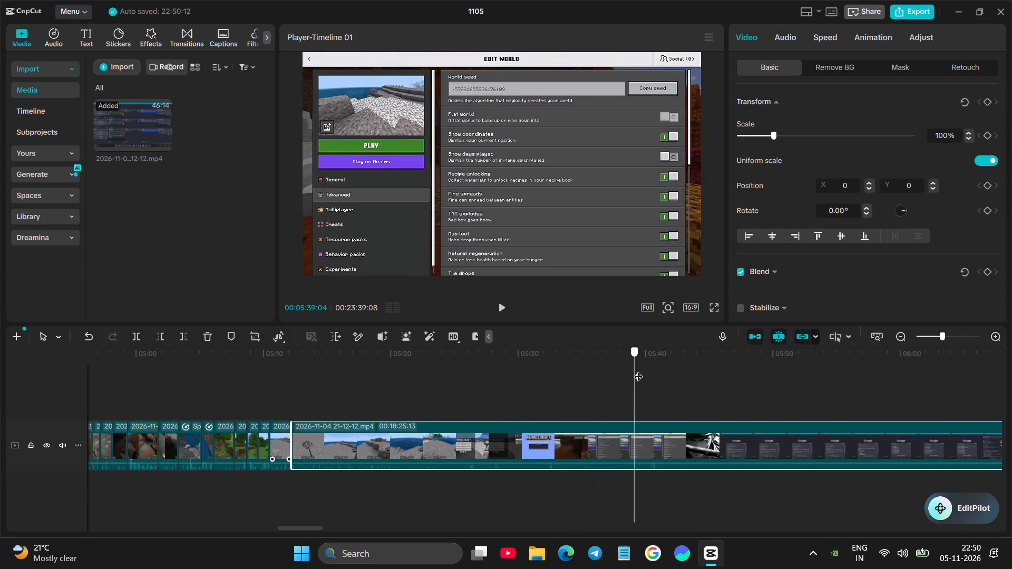
left_click_drag(638, 370, 834, 359)
scroll(711, 382, "left", 3)
left_click(258, 388)
left_click_drag(258, 388, 720, 355)
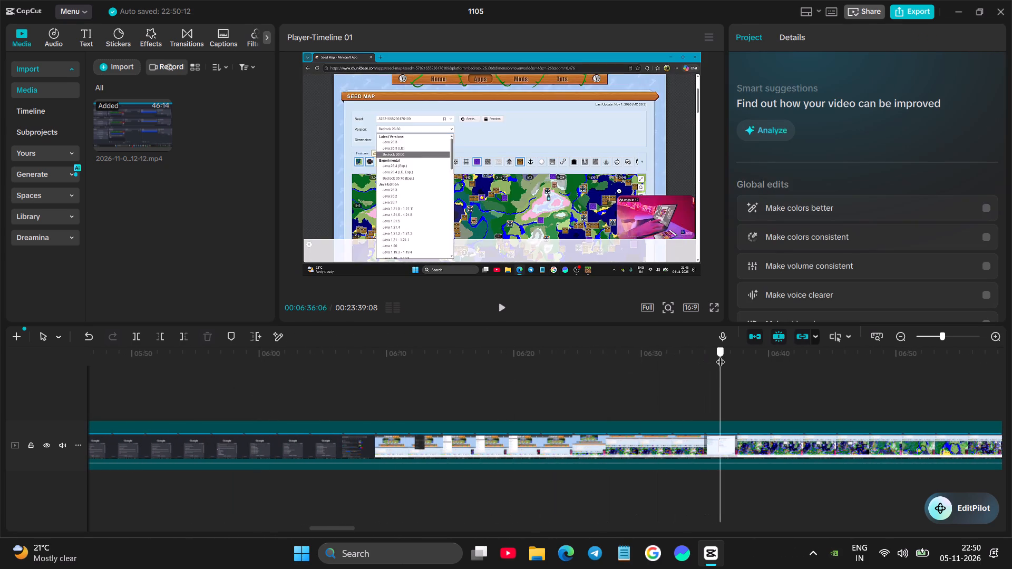
scroll(718, 363, "left", 3)
left_click(375, 377)
left_click_drag(374, 377, 813, 349)
scroll(746, 362, "left", 1)
left_click(521, 388)
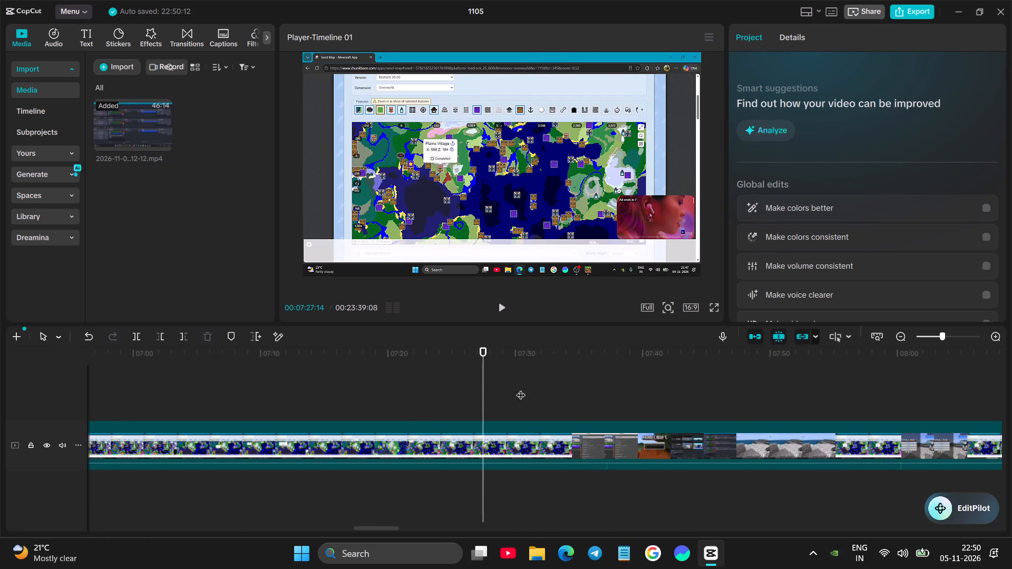
left_click_drag(521, 388, 726, 358)
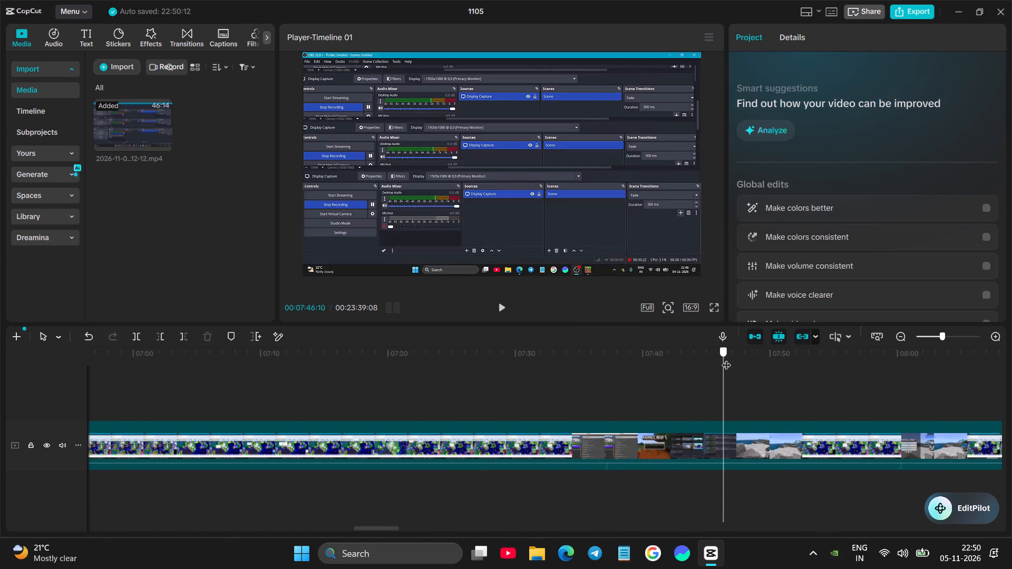
left_click_drag(726, 358, 838, 340)
scroll(767, 354, "left", 1)
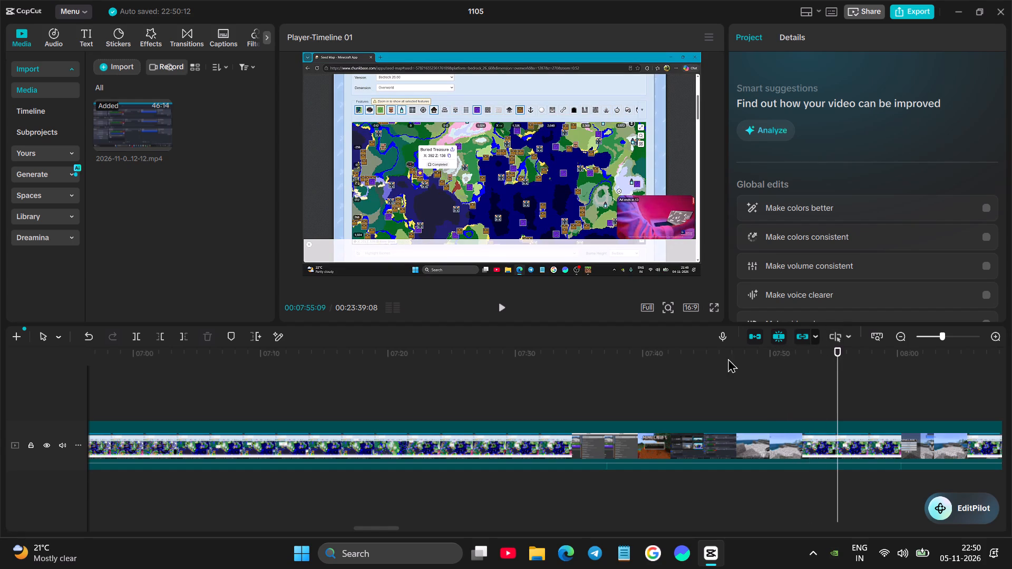
scroll(728, 358, "left", 2)
left_click(420, 395)
left_click_drag(420, 395, 372, 398)
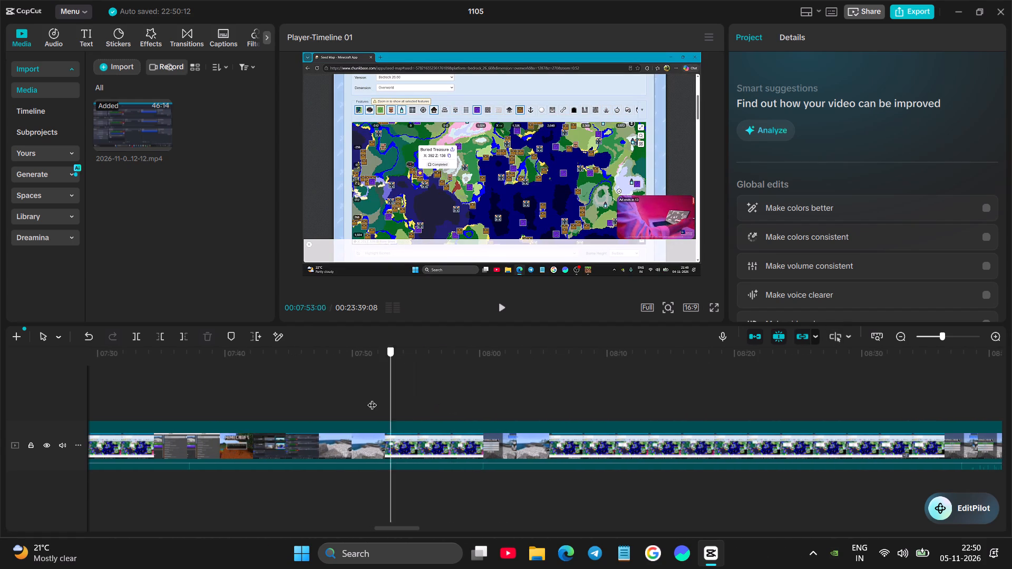
left_click_drag(372, 398, 303, 391)
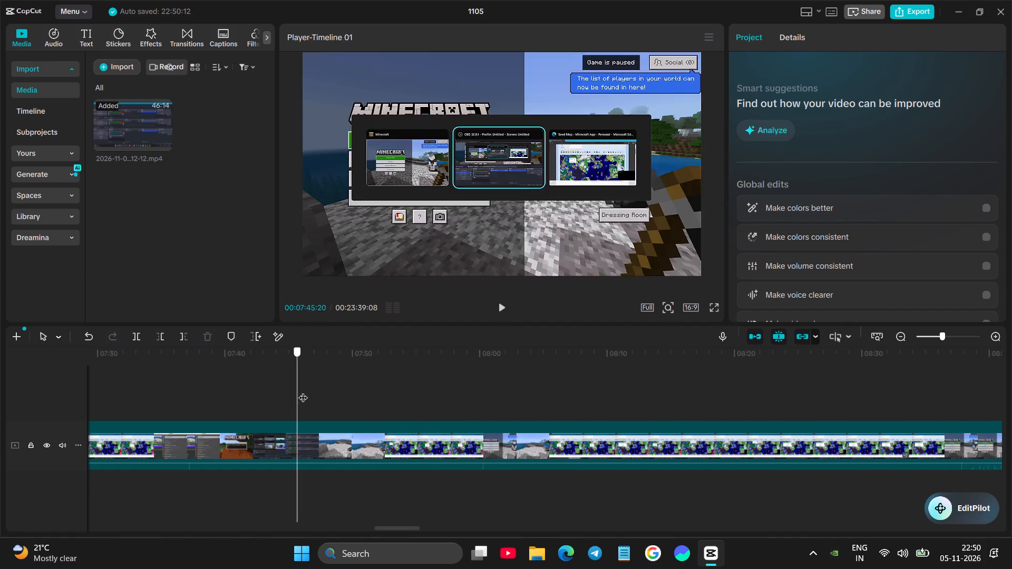
left_click_drag(303, 391, 600, 346)
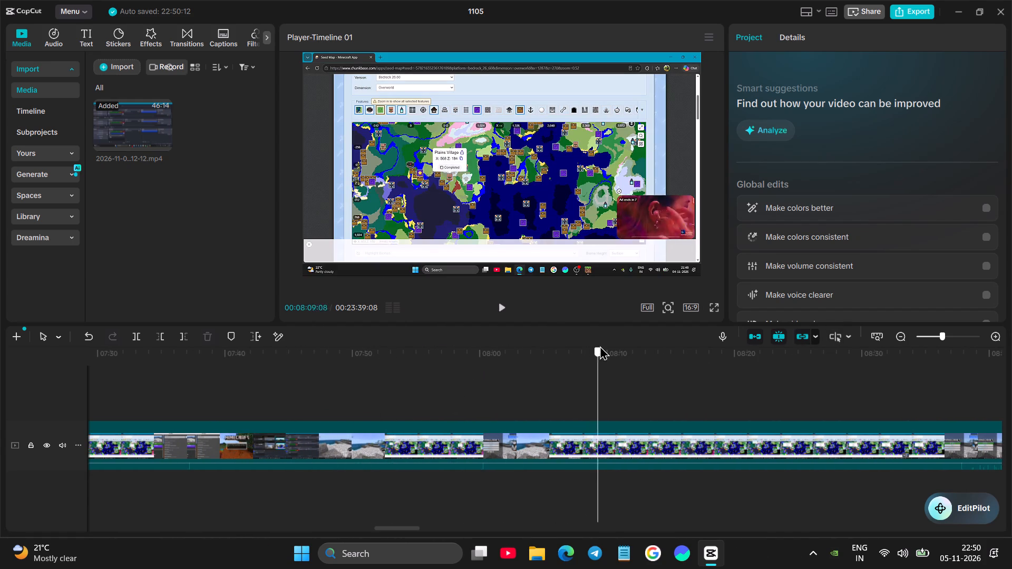
left_click_drag(600, 346, 790, 310)
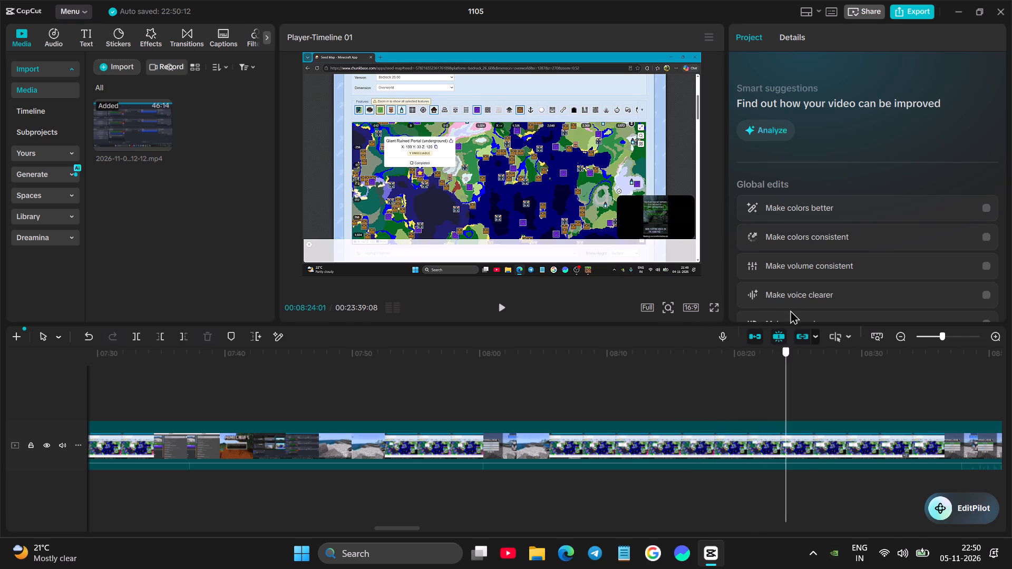
left_click_drag(790, 310, 814, 306)
Cut the start of the remaining clip up to 00:09:18:03, where the player crosses the sandy beach toward the water.
scroll(717, 328, "left", 5)
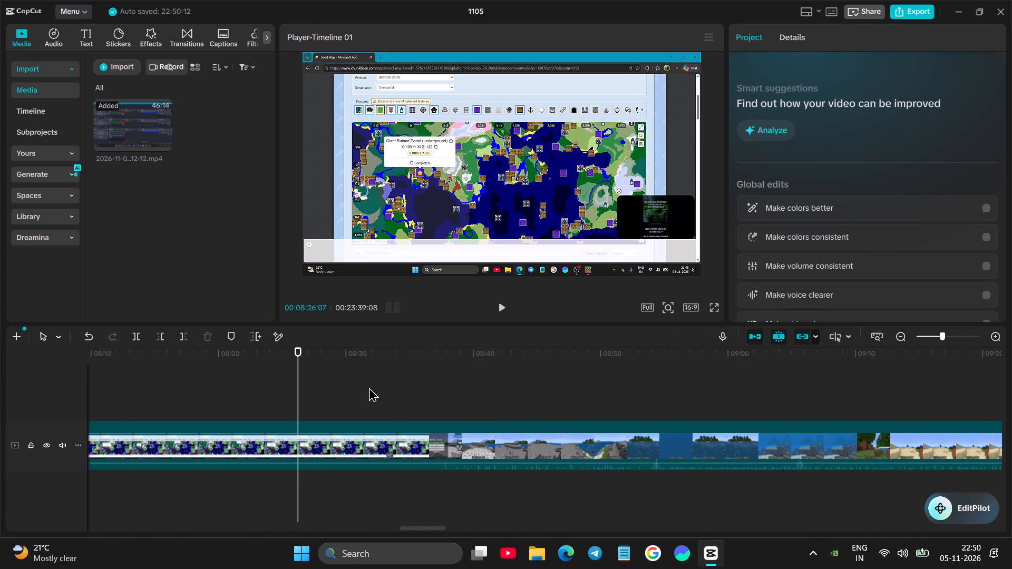
left_click(369, 387)
left_click_drag(369, 387, 562, 359)
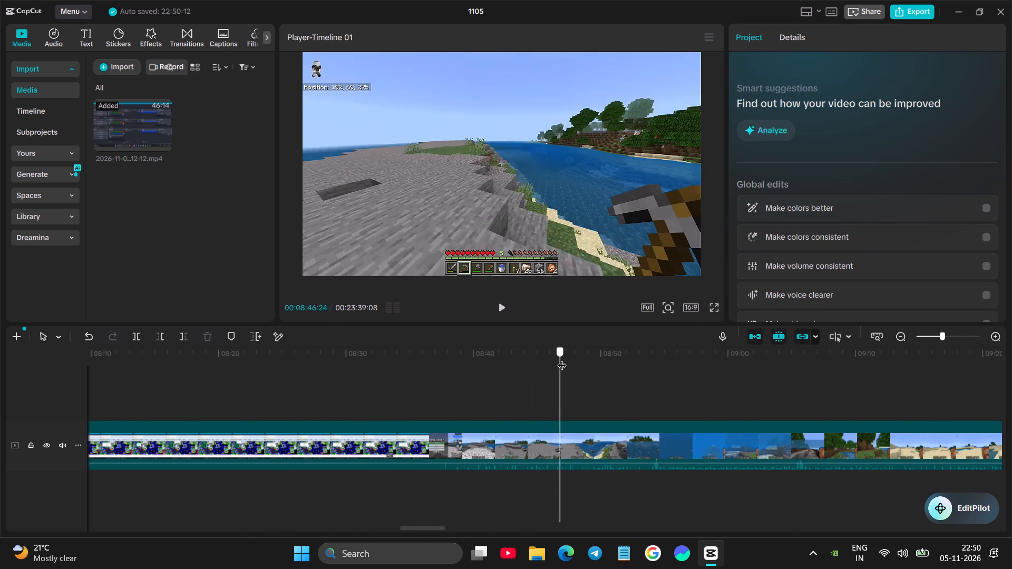
left_click_drag(562, 359, 577, 357)
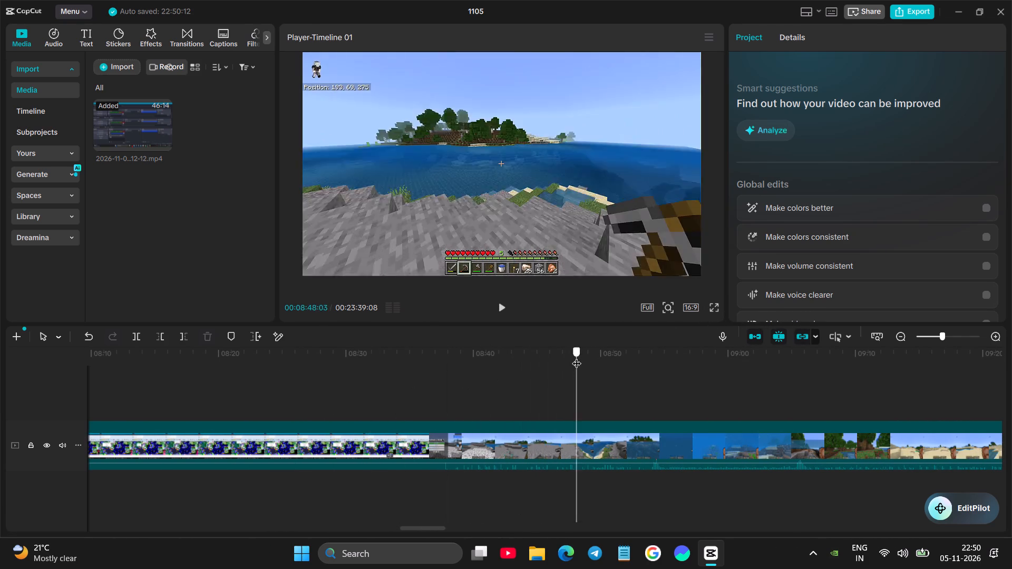
left_click_drag(577, 357, 750, 316)
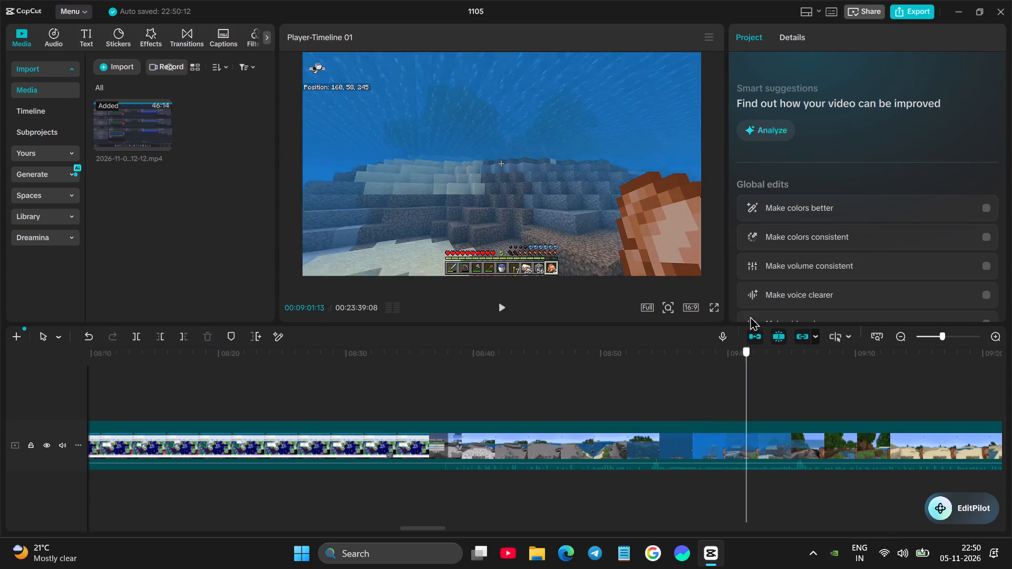
left_click_drag(750, 316, 904, 311)
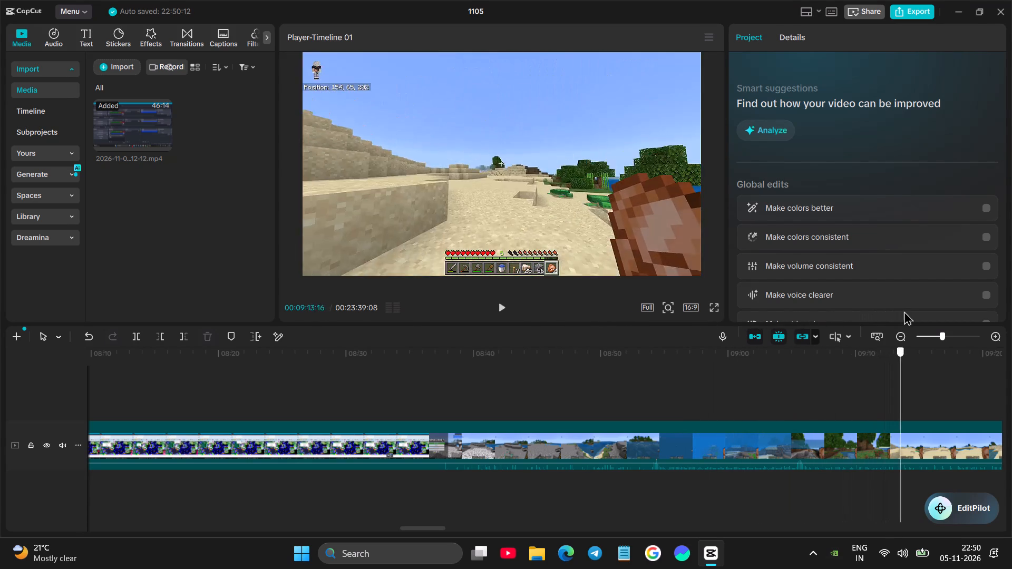
left_click_drag(904, 311, 931, 310)
scroll(582, 354, "left", 4)
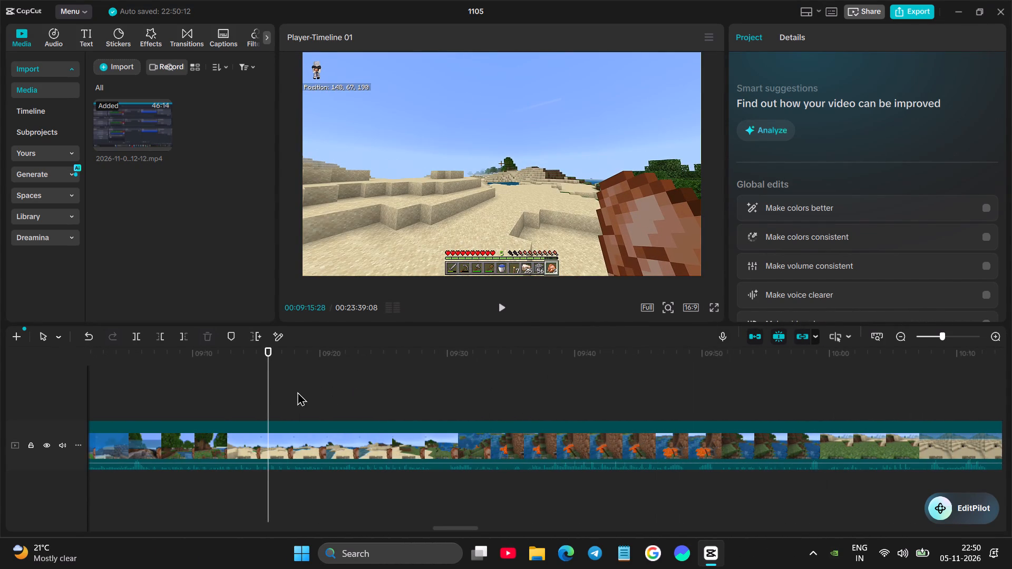
left_click(279, 393)
left_click_drag(279, 393, 296, 381)
left_click(291, 450)
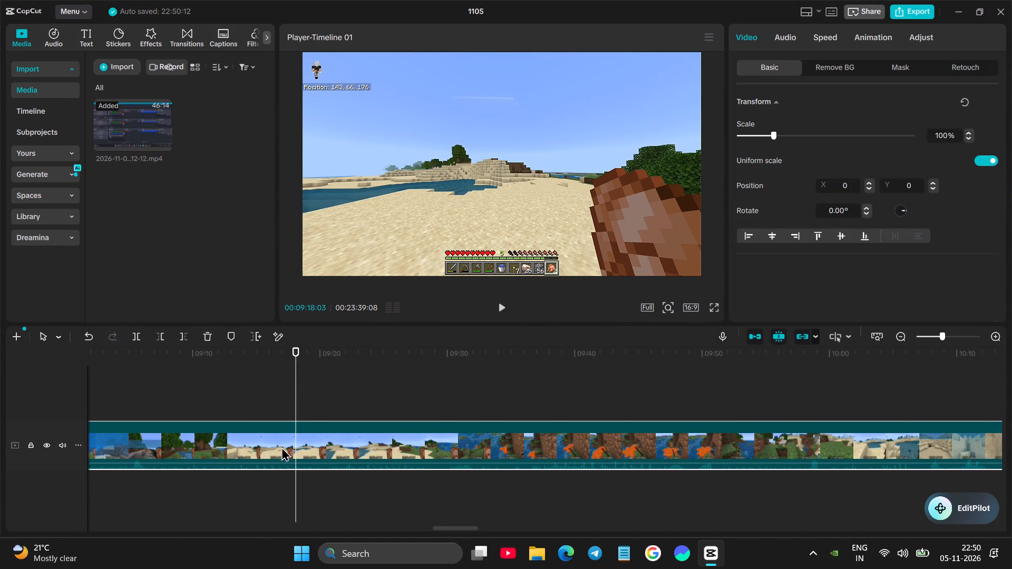
left_click(161, 338)
Play the opening of the beach shot and split the long clip at 00:05:14:05.
scroll(243, 351, "right", 1)
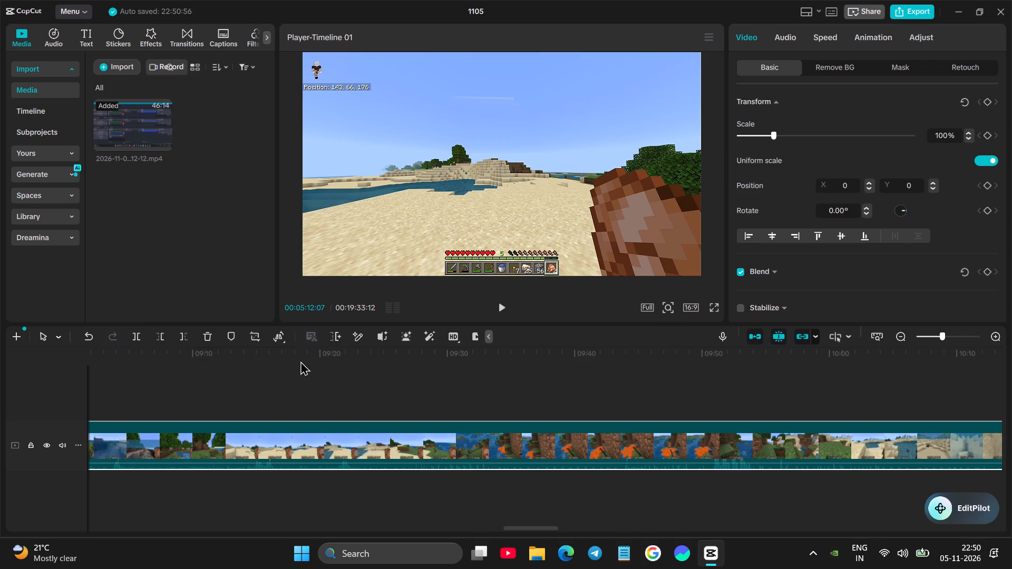
scroll(300, 361, "right", 10)
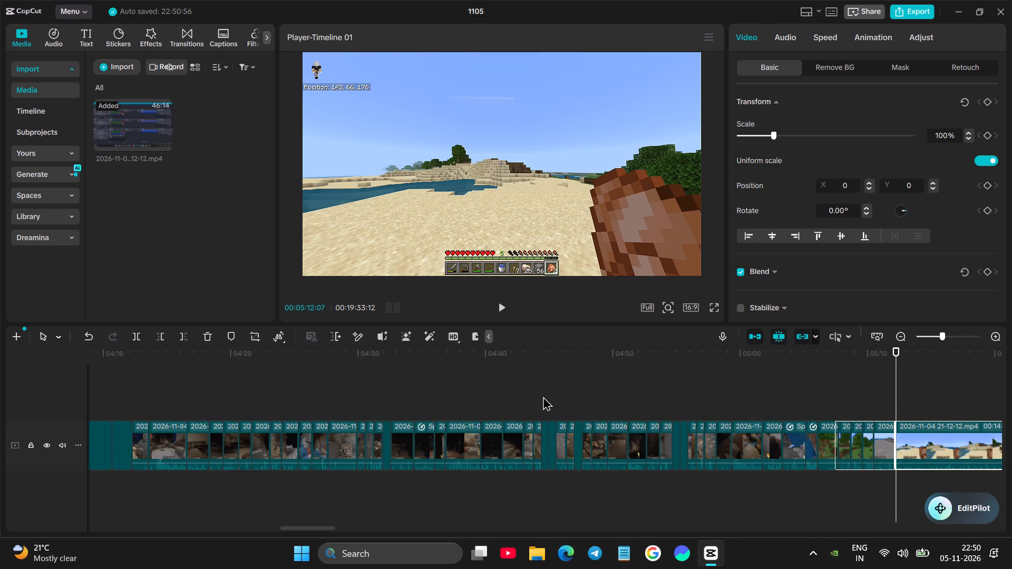
scroll(543, 396, "left", 1)
key("space")
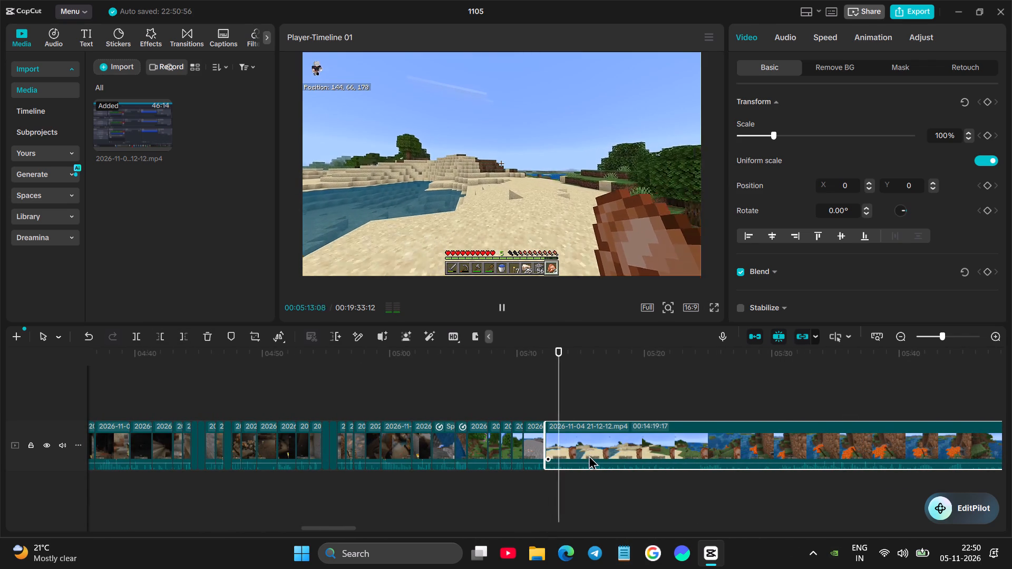
key("space")
left_click(591, 454)
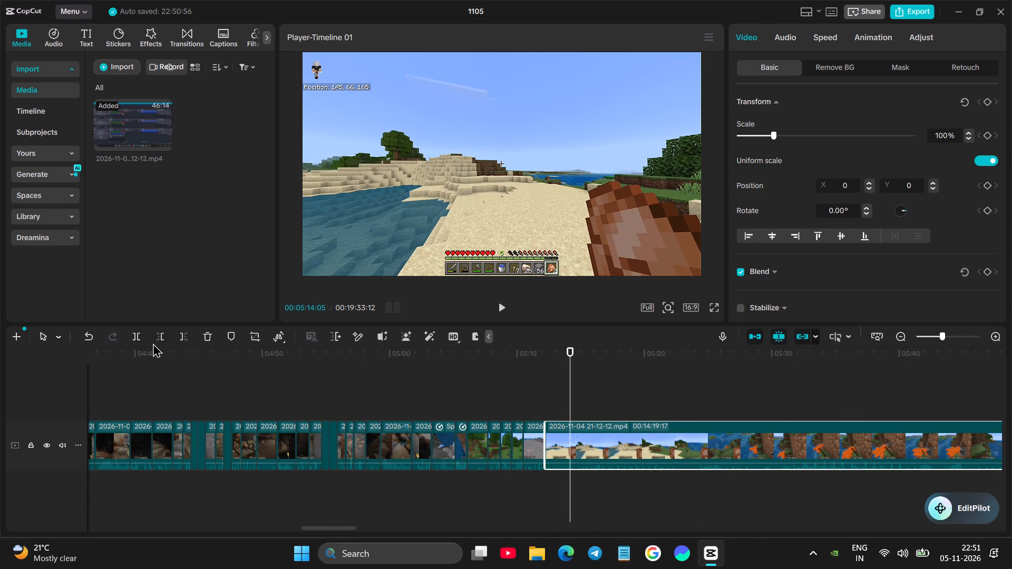
left_click(133, 340)
Scan the footage after the split through the beach, lava and sand-wall scenes up to the pause screen.
left_click(521, 404)
key("space")
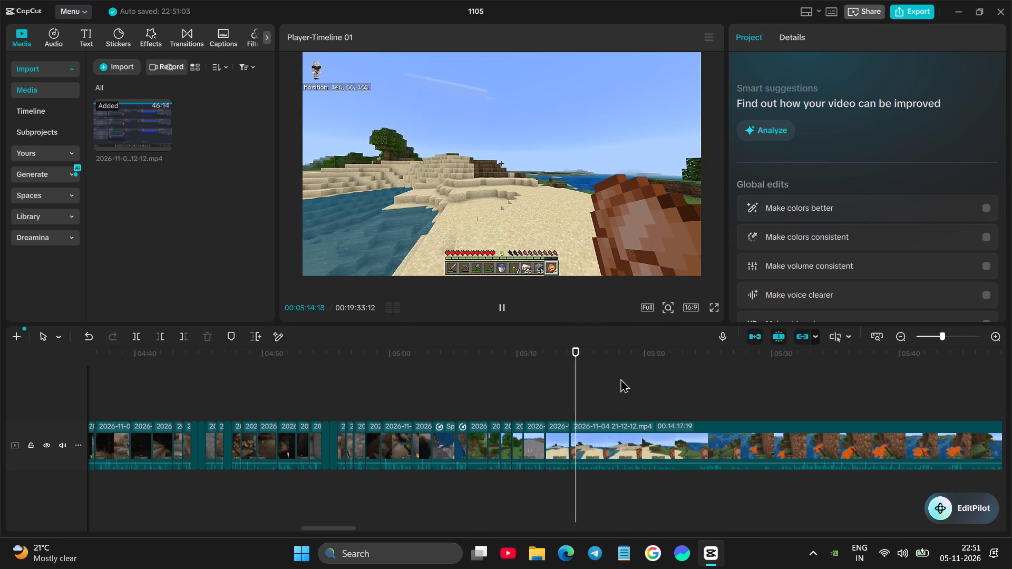
left_click(578, 388)
left_click_drag(578, 388, 627, 382)
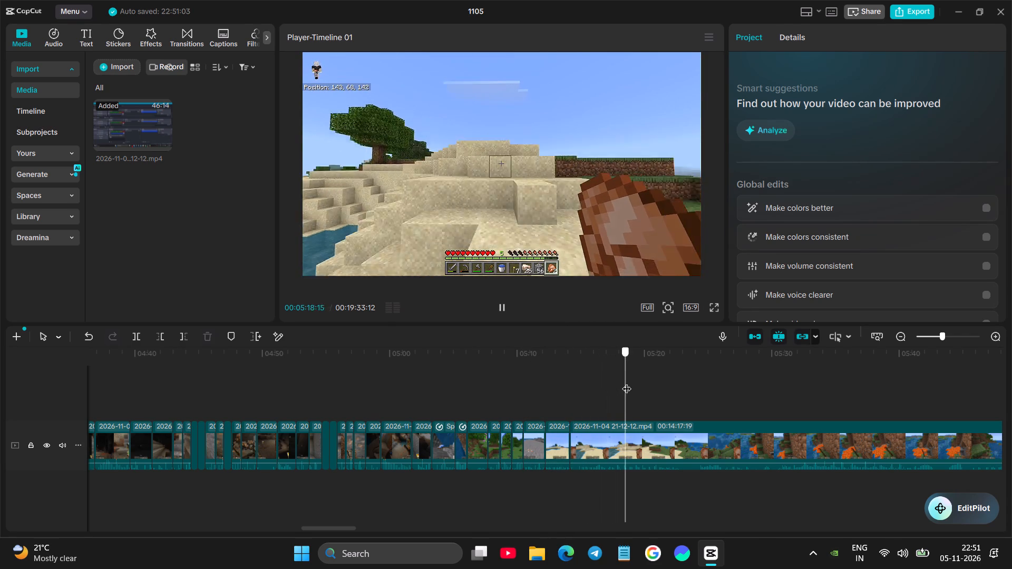
left_click_drag(627, 382, 748, 373)
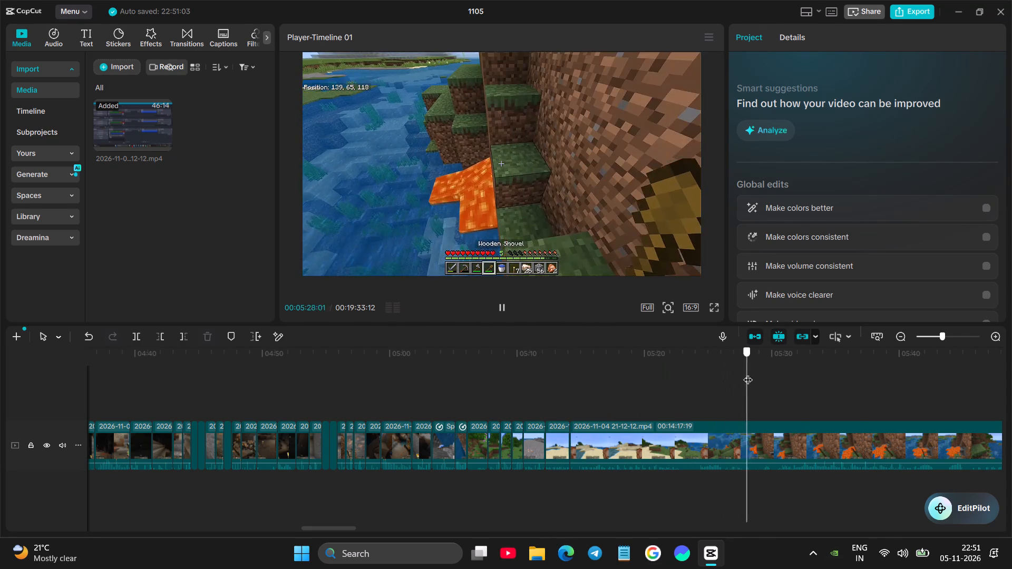
left_click_drag(748, 373, 941, 360)
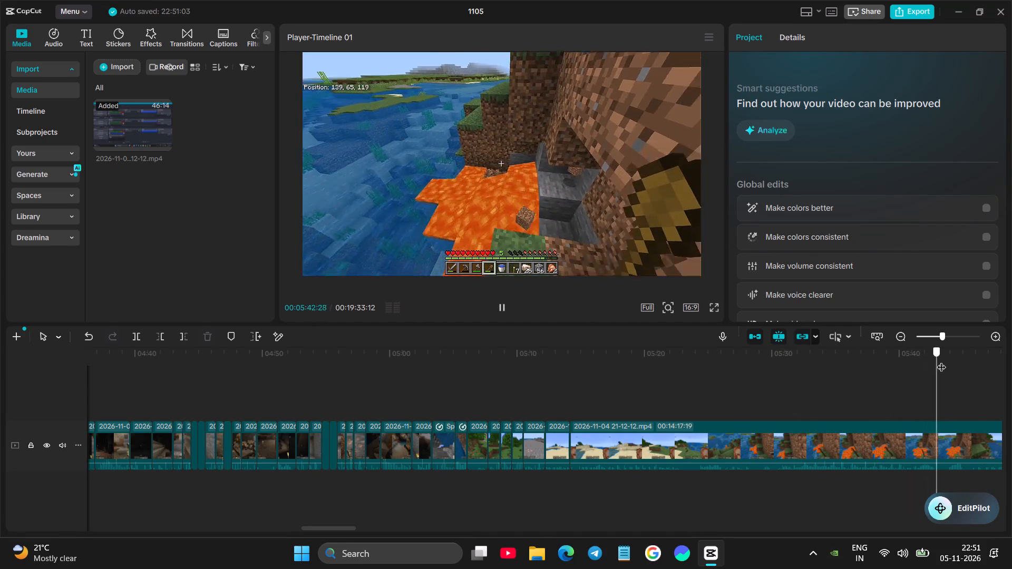
left_click_drag(941, 360, 558, 375)
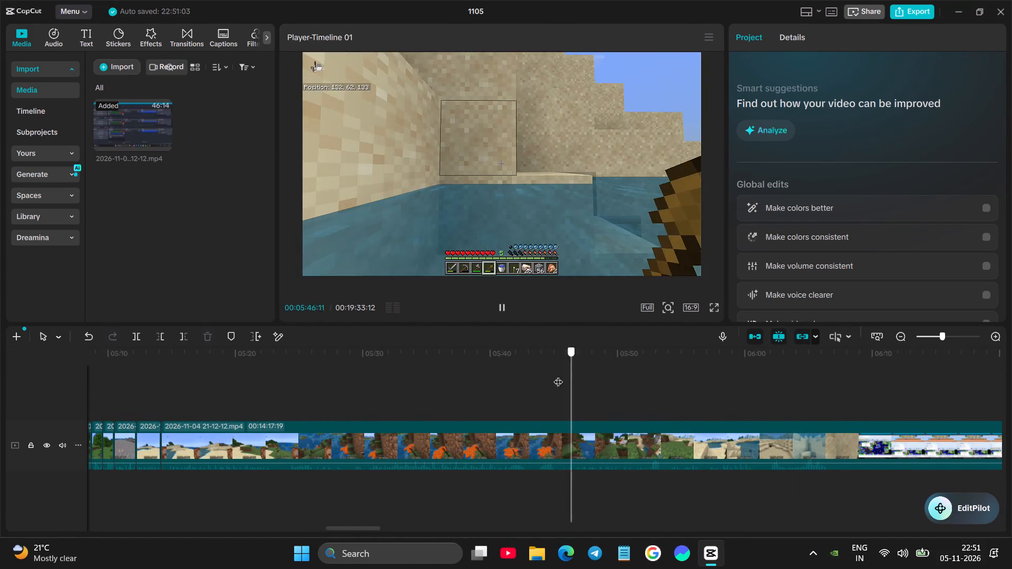
left_click_drag(558, 375, 598, 354)
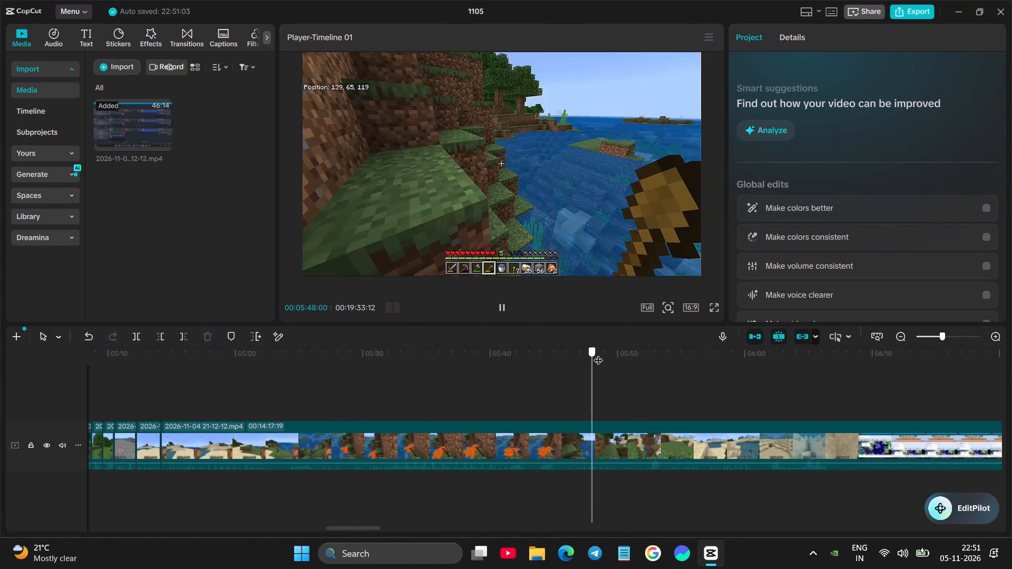
left_click_drag(598, 354, 609, 367)
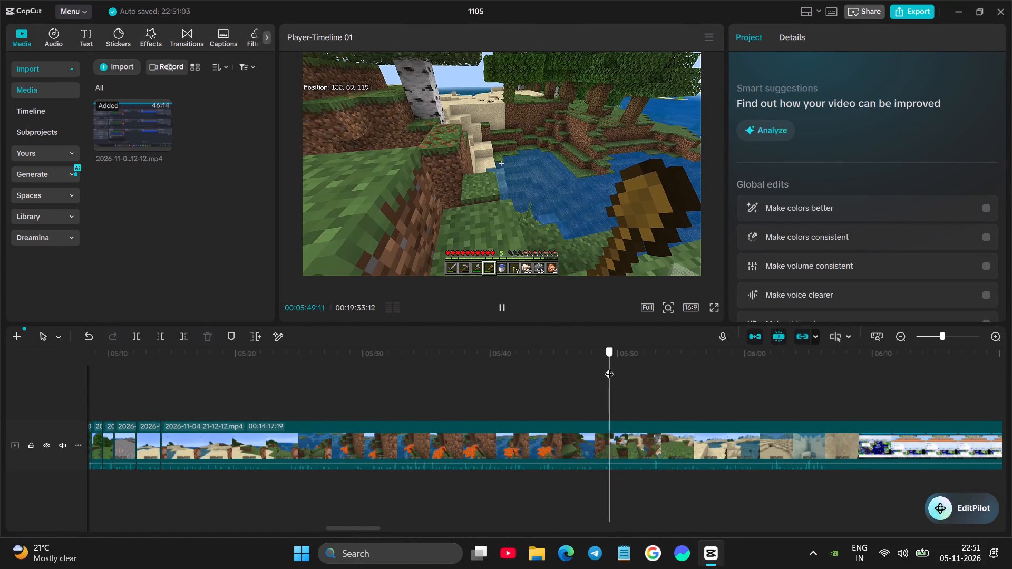
left_click_drag(609, 367, 604, 372)
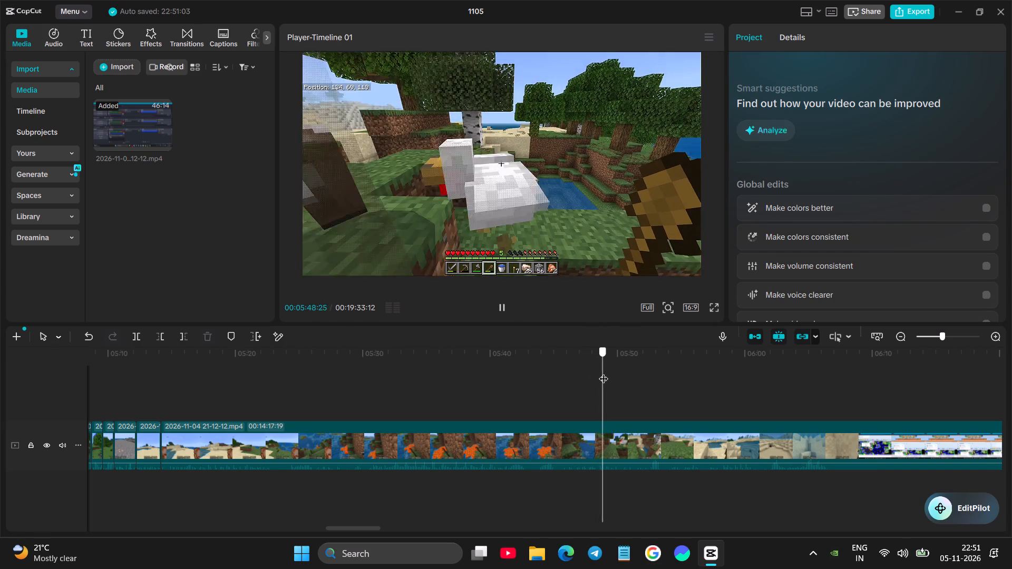
left_click_drag(604, 372, 684, 356)
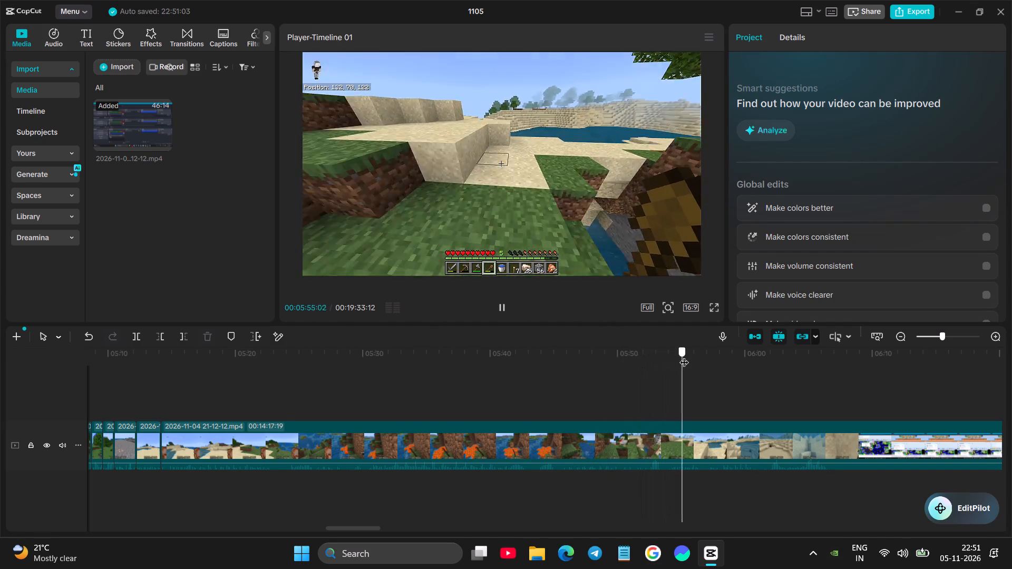
left_click_drag(684, 356, 816, 347)
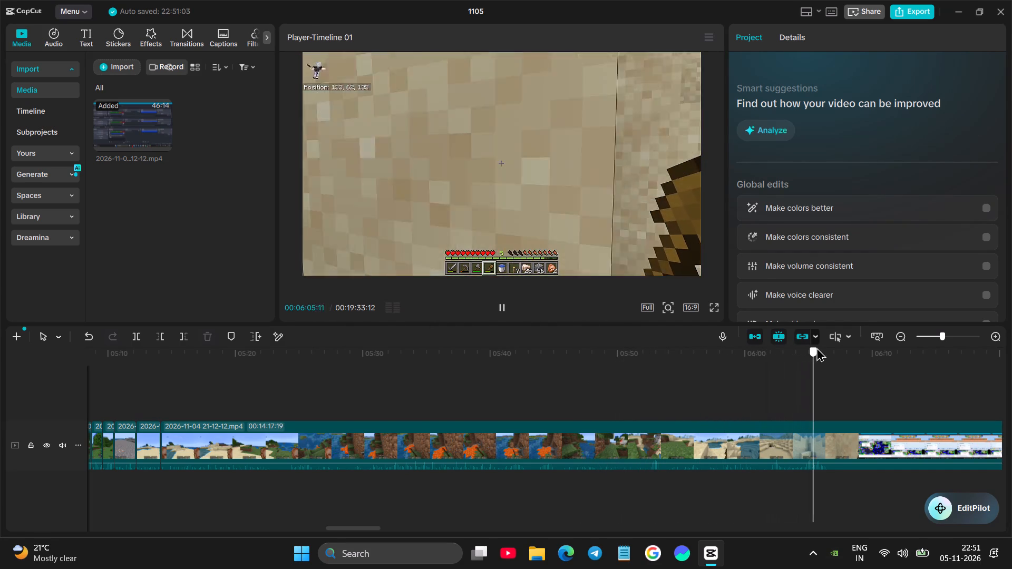
left_click_drag(816, 347, 846, 347)
scroll(765, 366, "left", 4)
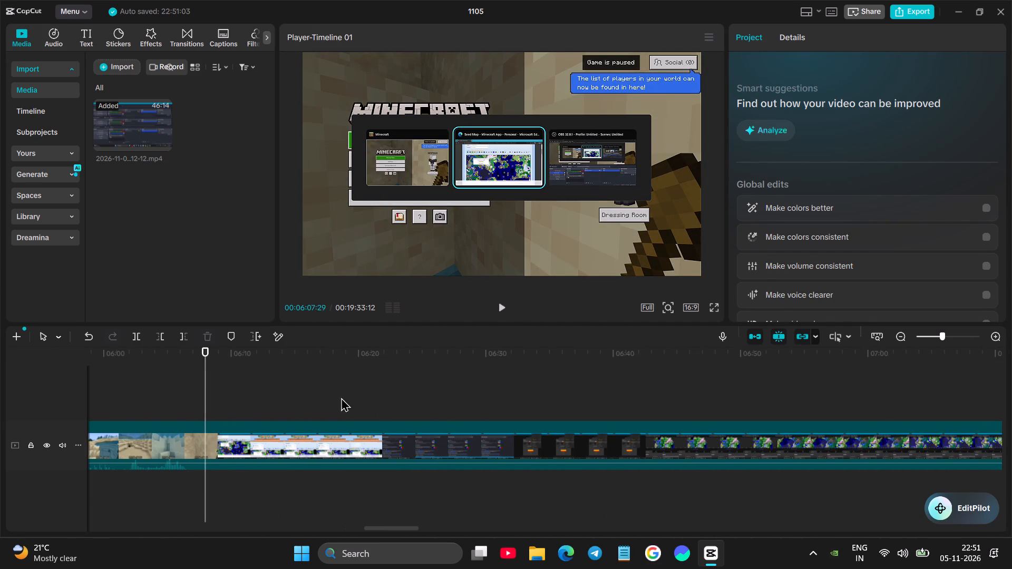
Cut the start of the long clip past the seed-map browsing, up to about 00:07:48, where gameplay resumes beside the sand wall.
left_click(303, 397)
left_click_drag(303, 397, 556, 371)
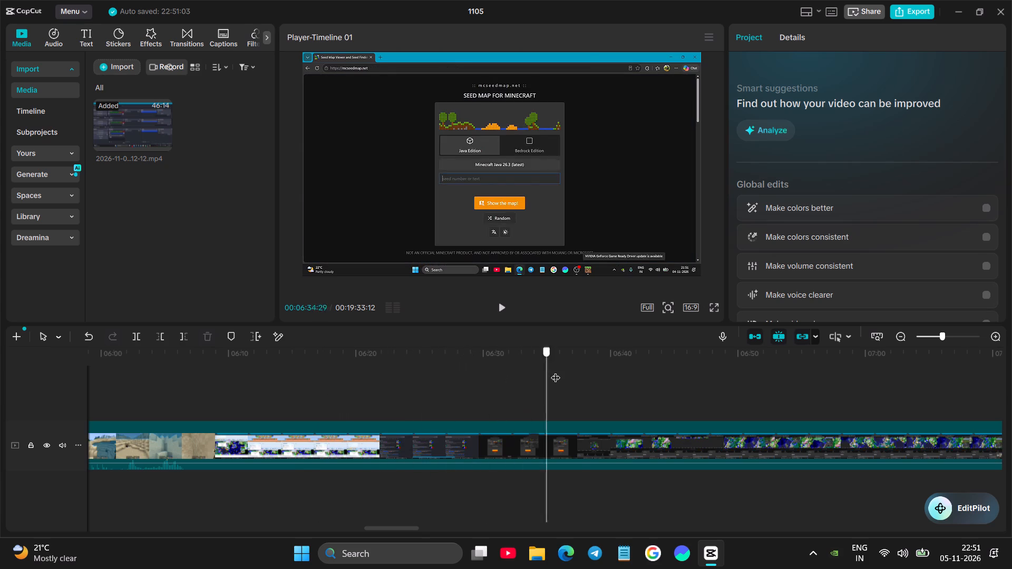
left_click_drag(556, 371, 698, 370)
scroll(687, 375, "left", 3)
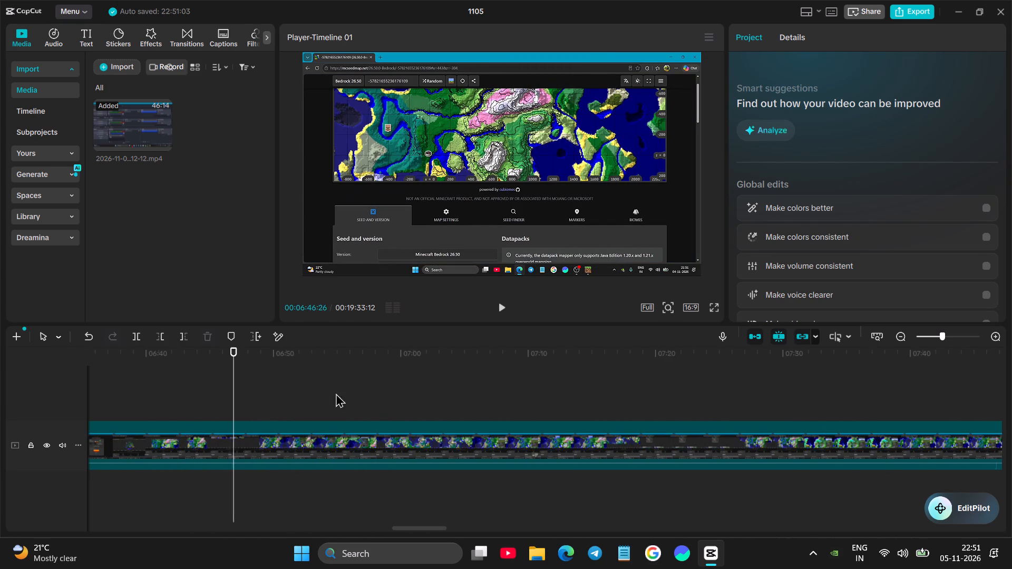
left_click(316, 393)
left_click_drag(315, 393, 659, 370)
scroll(652, 372, "left", 4)
left_click_drag(180, 391, 184, 391)
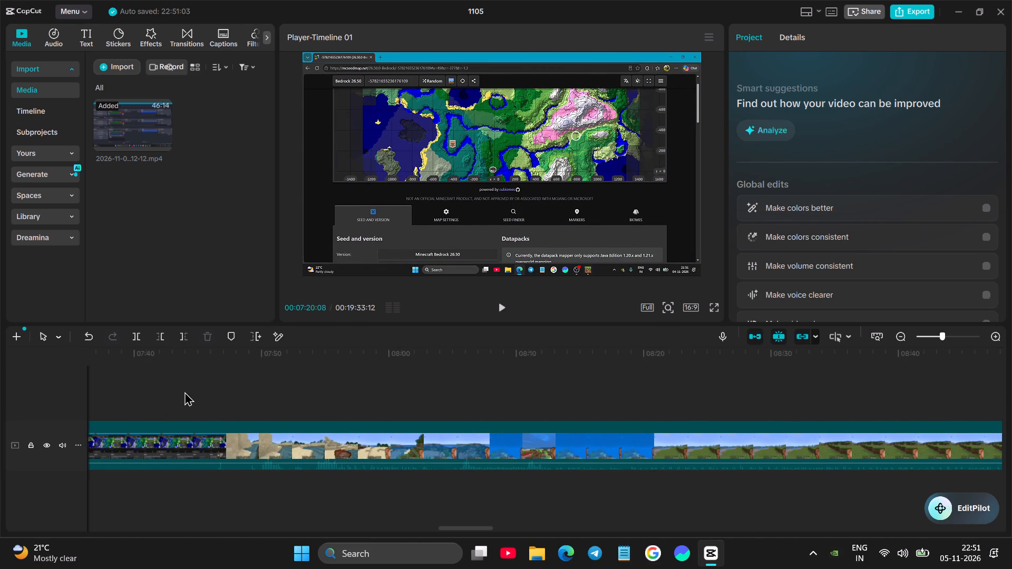
left_click_drag(184, 391, 186, 391)
left_click(236, 411)
left_click(252, 448)
left_click(161, 339)
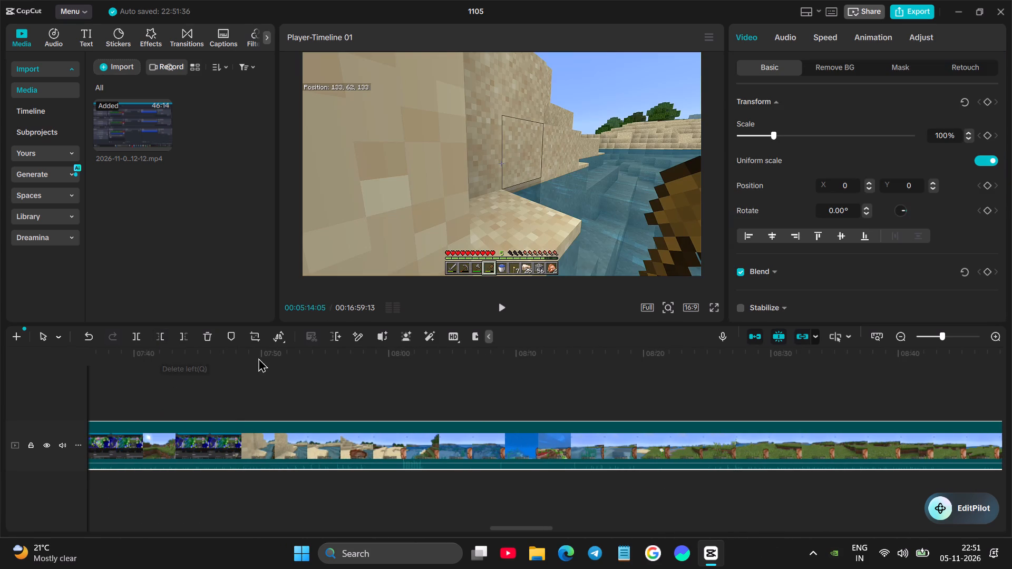
scroll(263, 358, "right", 5)
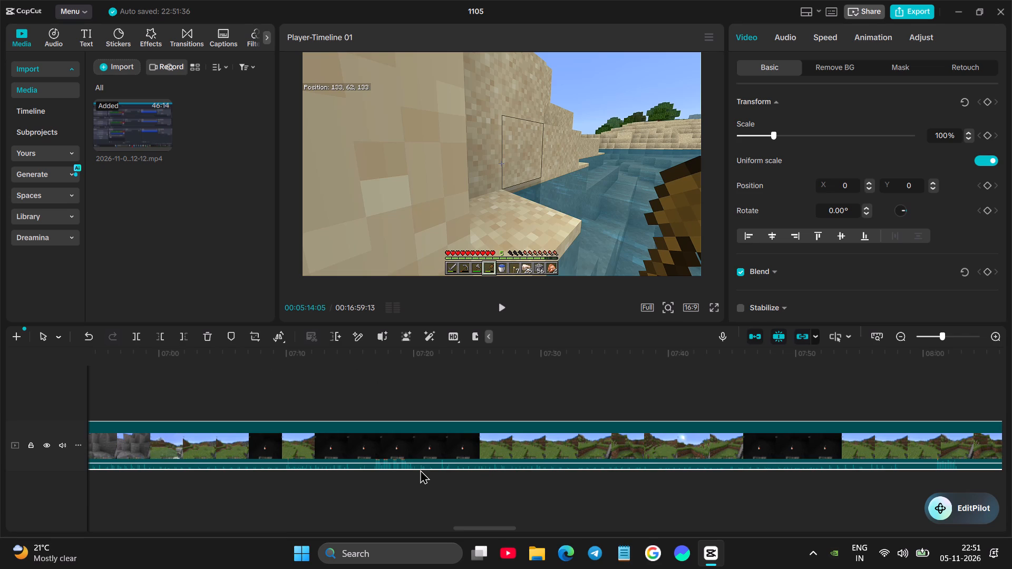
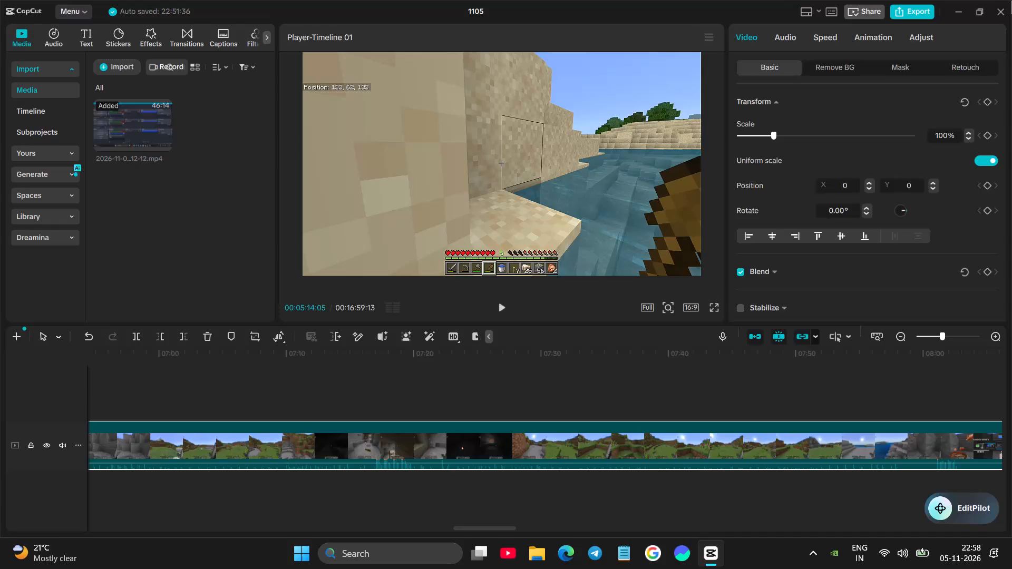
Cut the start of the long clip past the beach and grassland travel, up to 00:06:17:08, where the player reaches the sheep.
key("space")
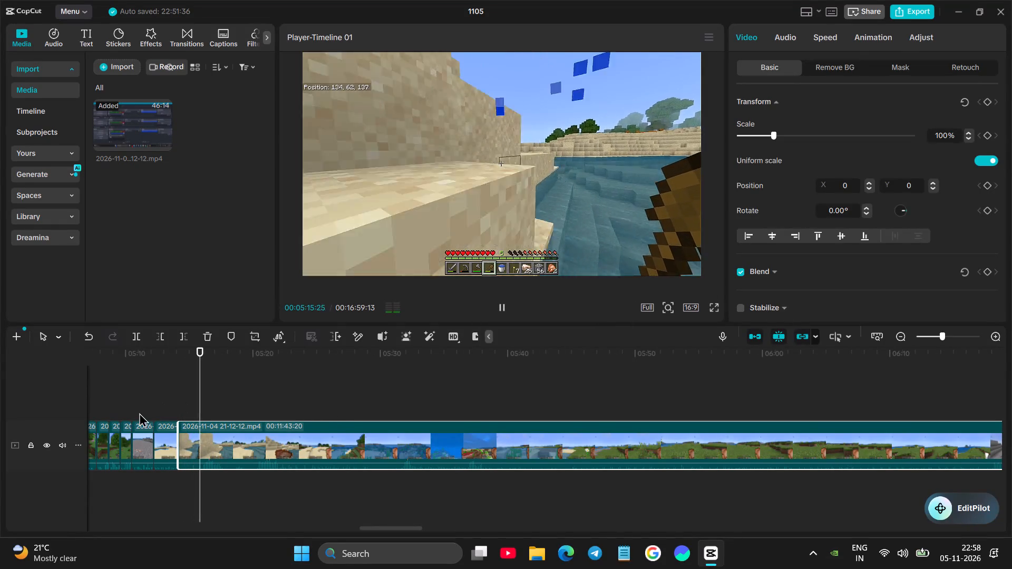
left_click(144, 396)
key("space")
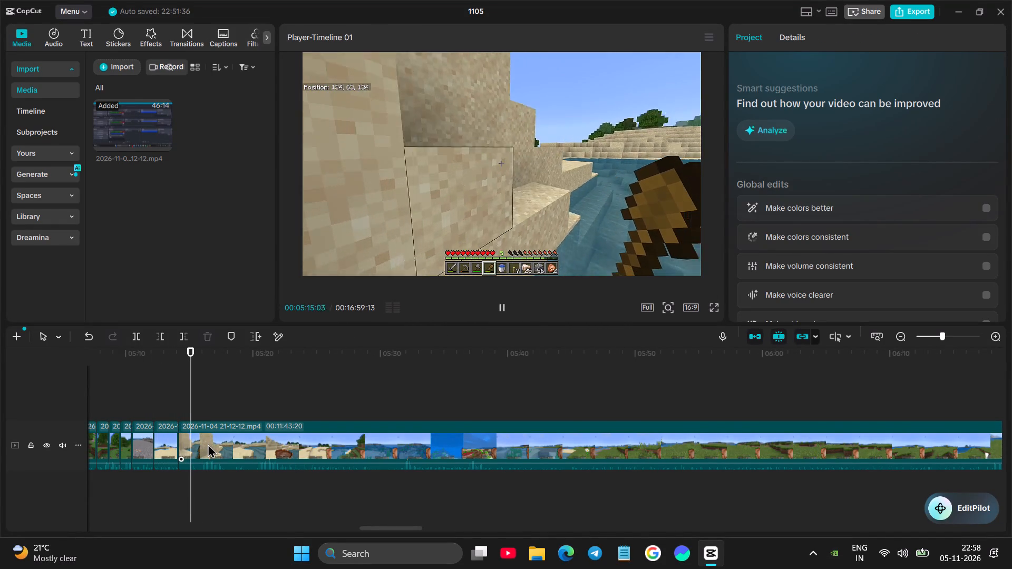
left_click(215, 406)
left_click_drag(215, 406, 343, 399)
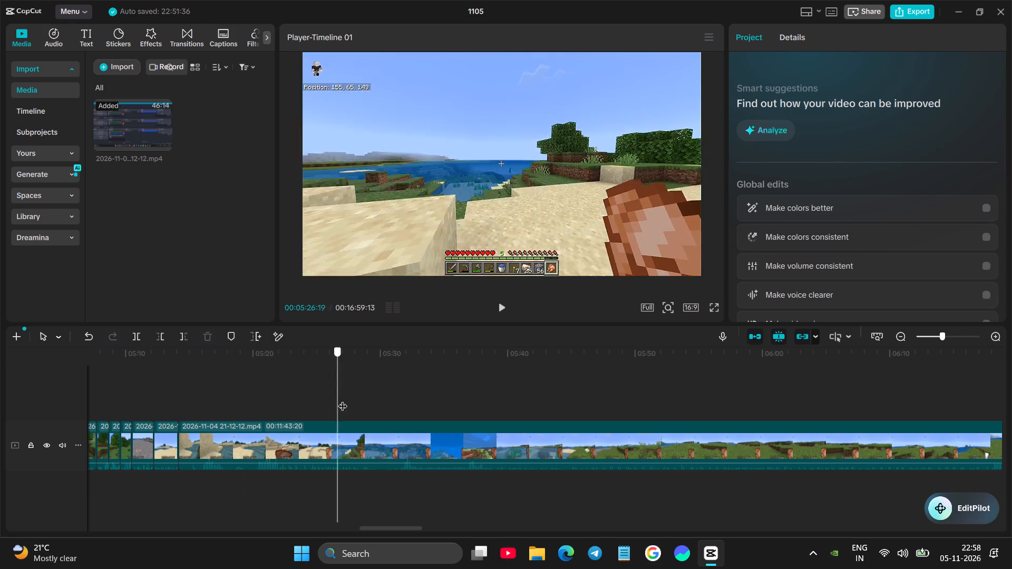
left_click_drag(343, 399, 588, 377)
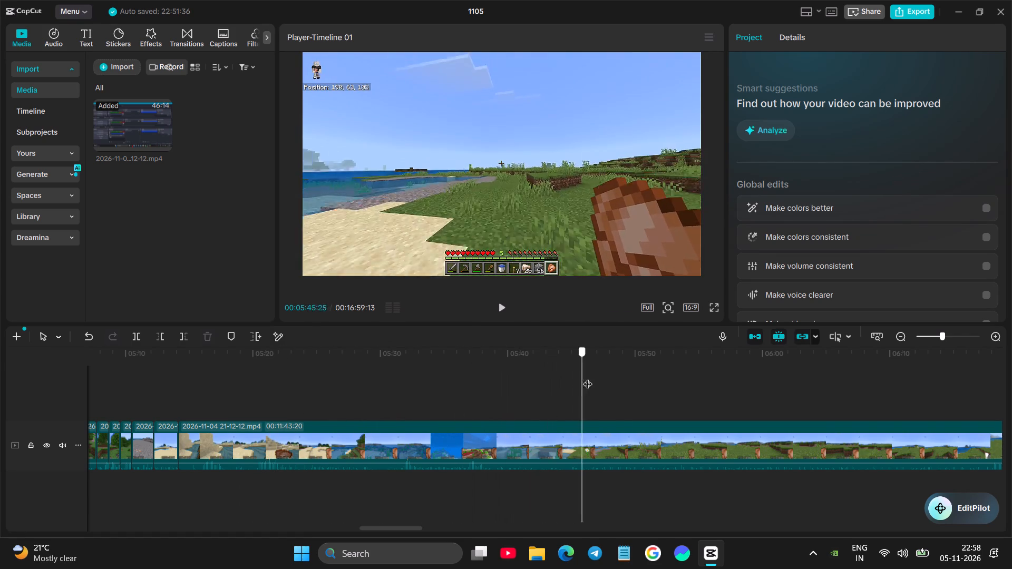
left_click_drag(588, 377, 872, 362)
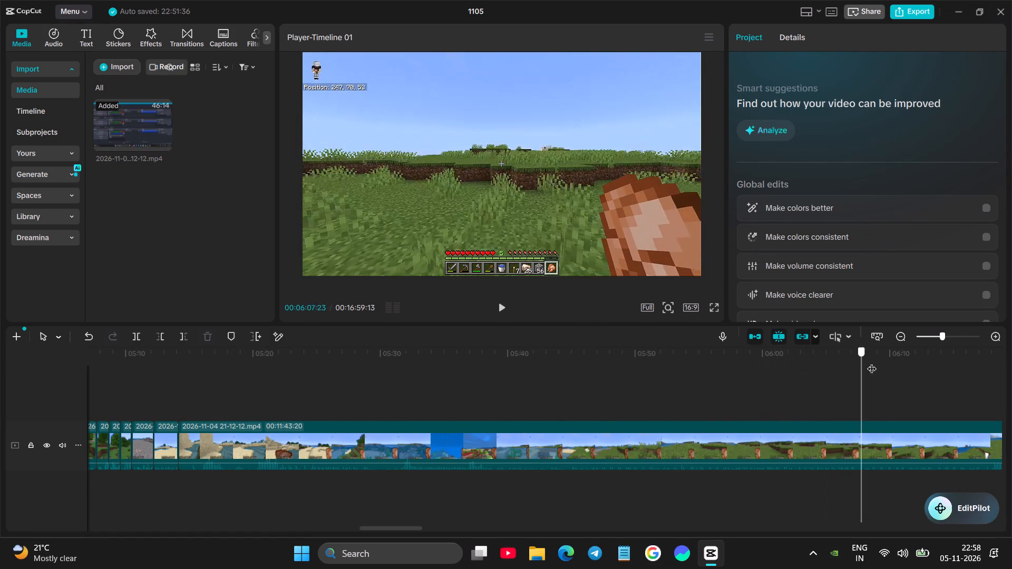
left_click_drag(872, 362, 937, 356)
scroll(671, 392, "left", 2)
right_click_drag(365, 420, 411, 410)
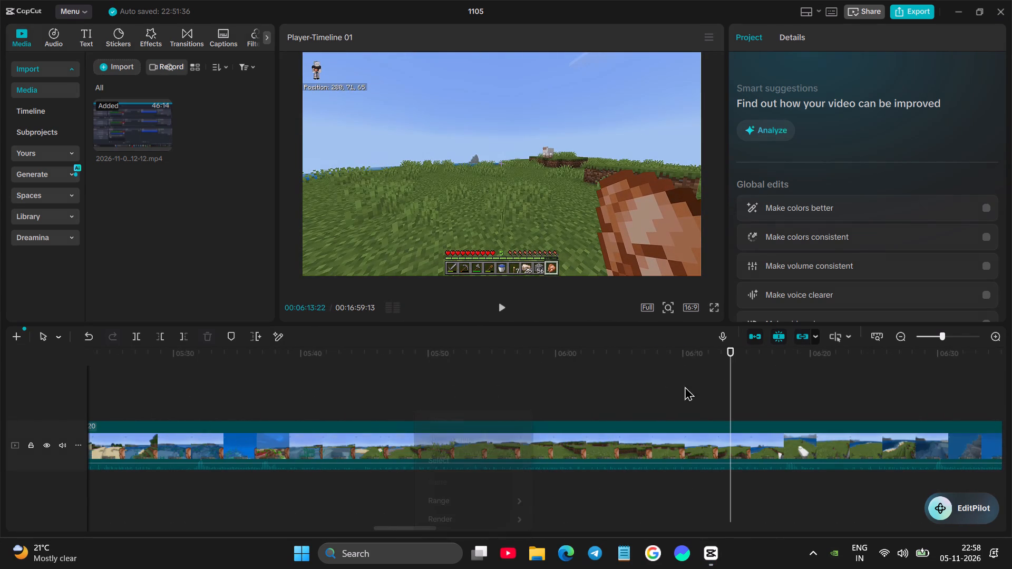
left_click(737, 385)
left_click_drag(737, 385, 779, 379)
left_click(715, 386)
left_click_drag(722, 386, 729, 385)
left_click(725, 385)
left_click_drag(725, 385, 811, 378)
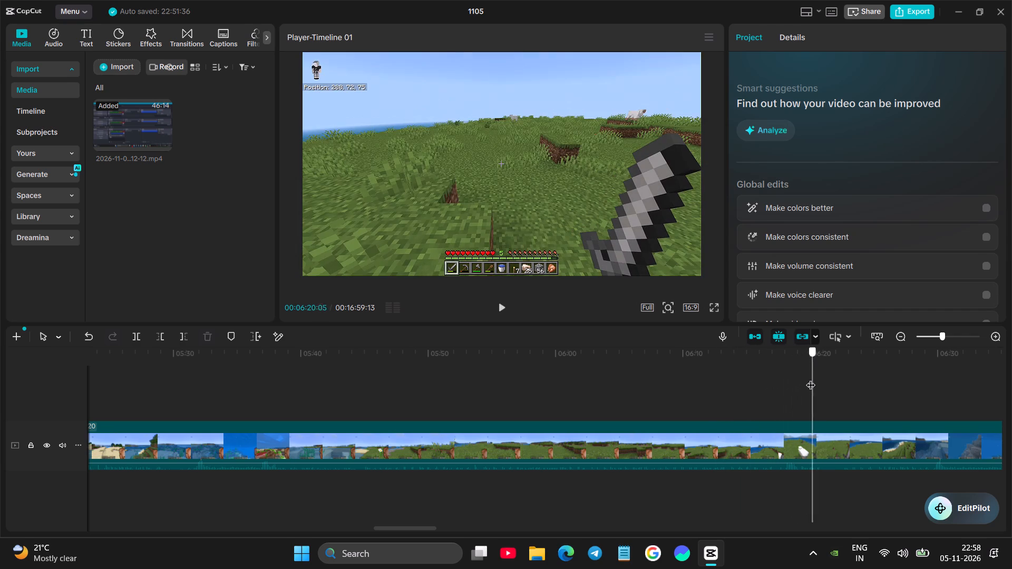
left_click_drag(811, 378, 775, 396)
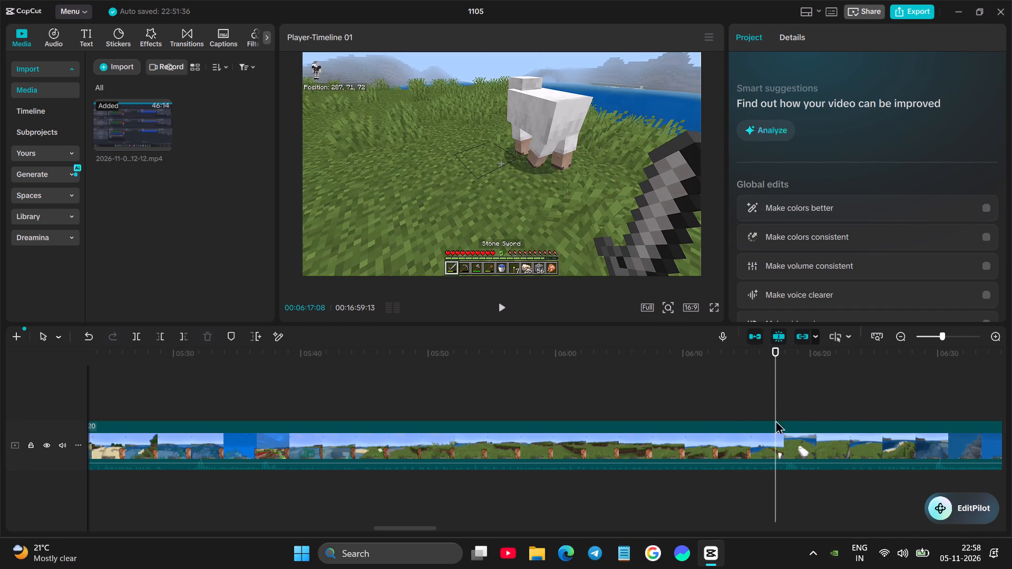
left_click(773, 442)
left_click(158, 336)
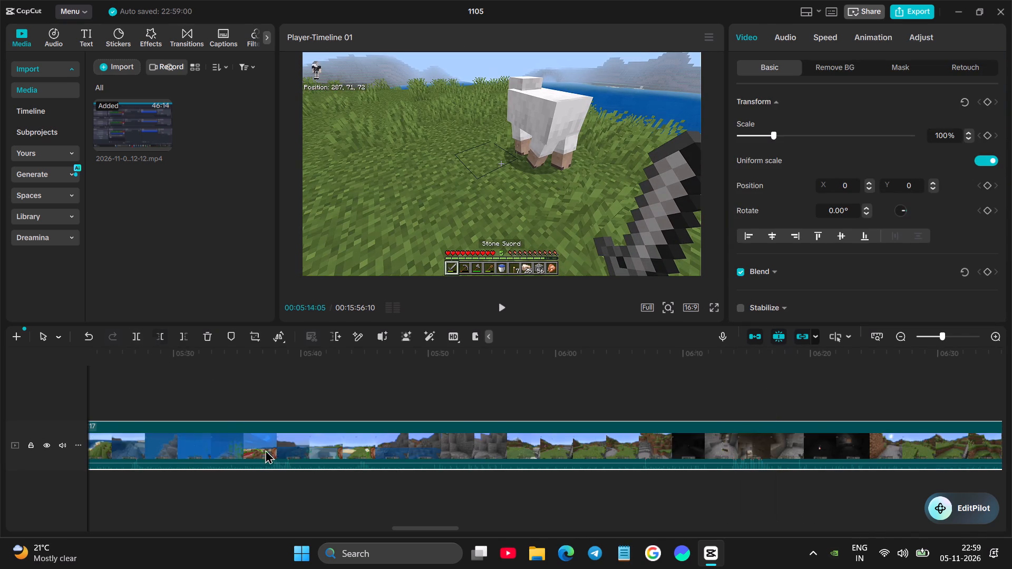
Play the opening of the sheep shot and split the long clip at 00:05:15:25.
scroll(266, 453, "right", 2)
key("space")
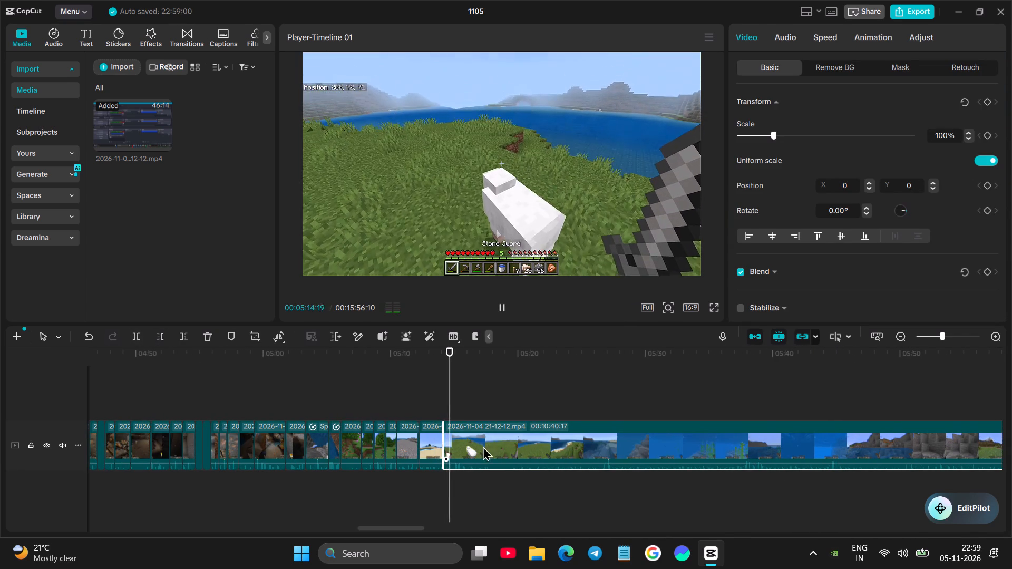
key("space")
left_click(507, 451)
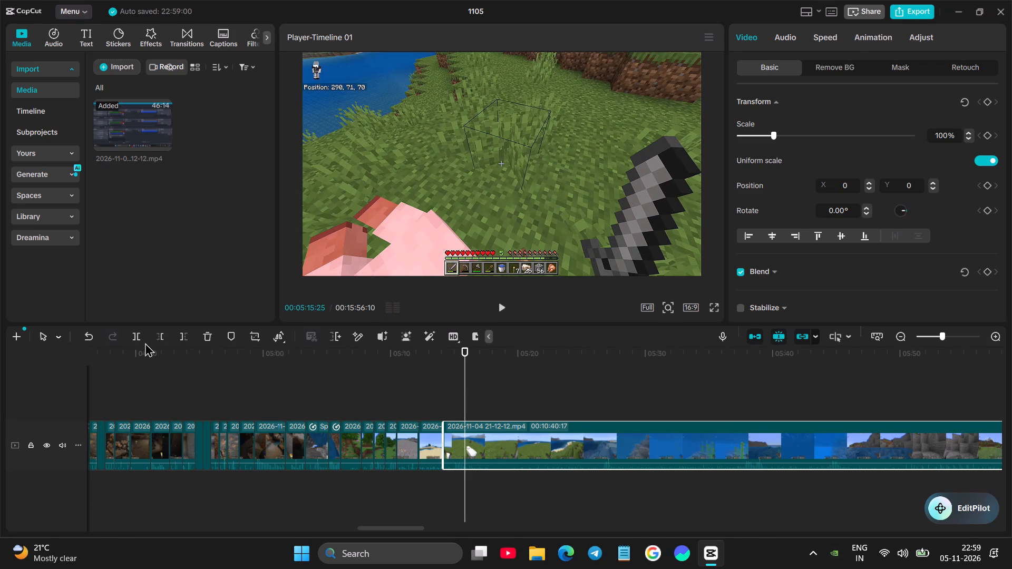
left_click(144, 341)
left_click(140, 339)
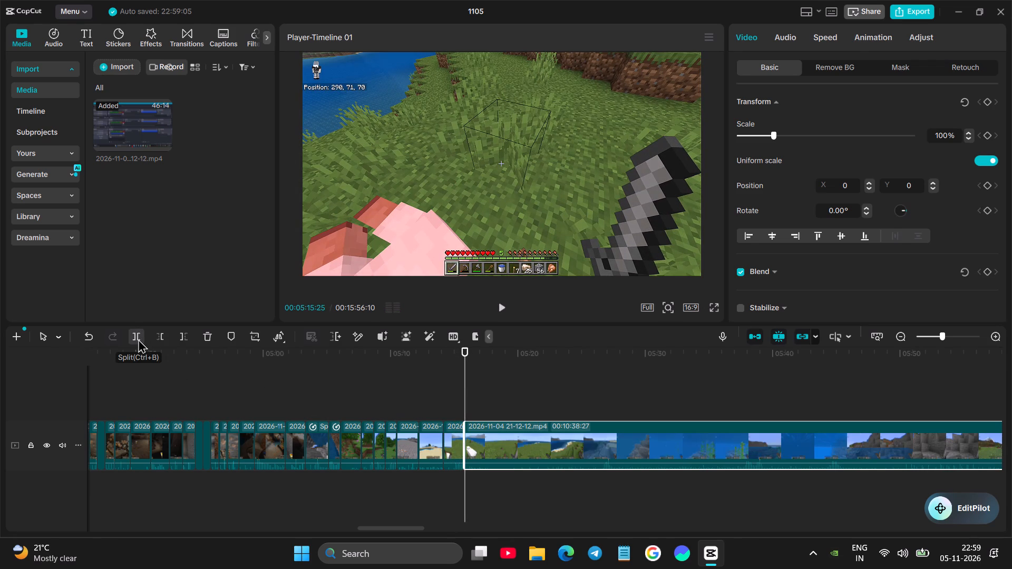
Scan the footage after the split through the underwater, valley and cave scenes up to the recording-software screens.
key("space")
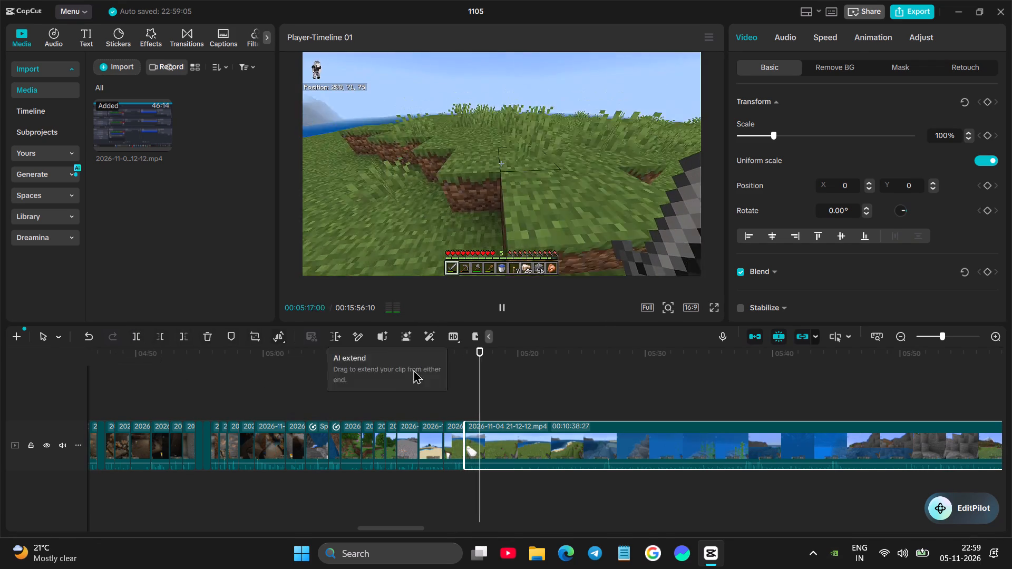
left_click(491, 396)
left_click_drag(491, 396, 672, 381)
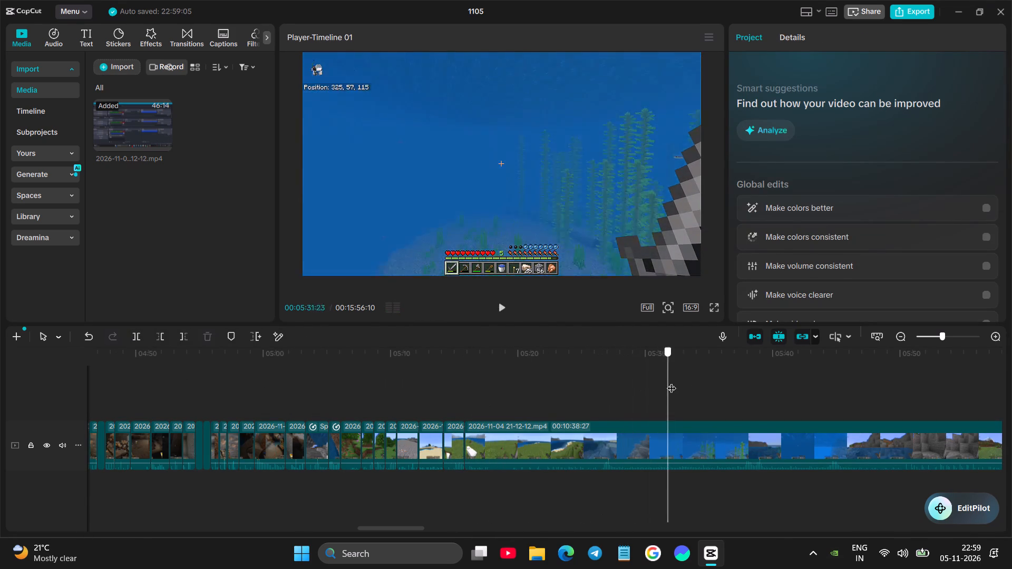
left_click_drag(672, 381, 831, 372)
scroll(637, 422, "left", 2)
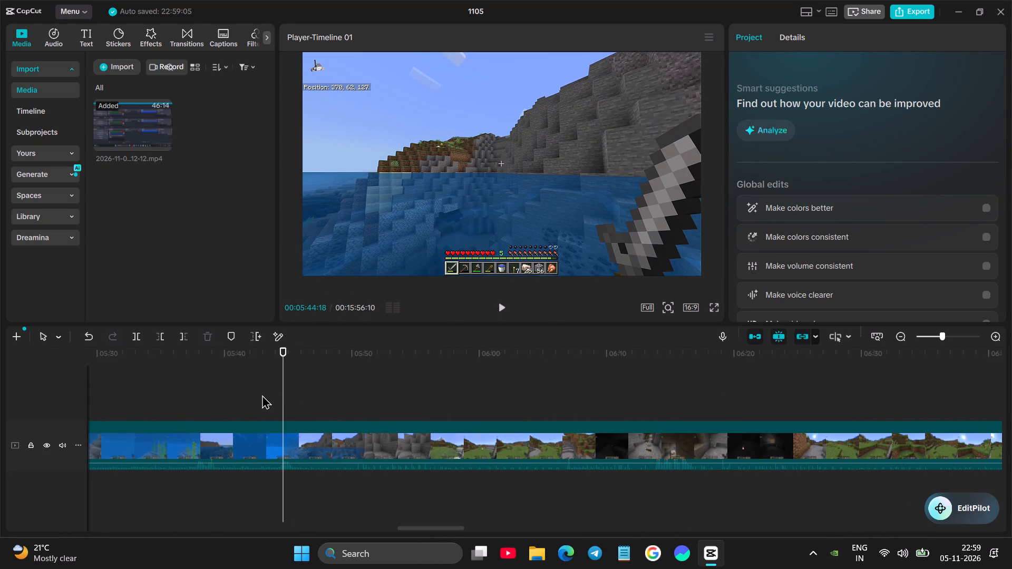
left_click(277, 392)
left_click_drag(280, 392, 535, 382)
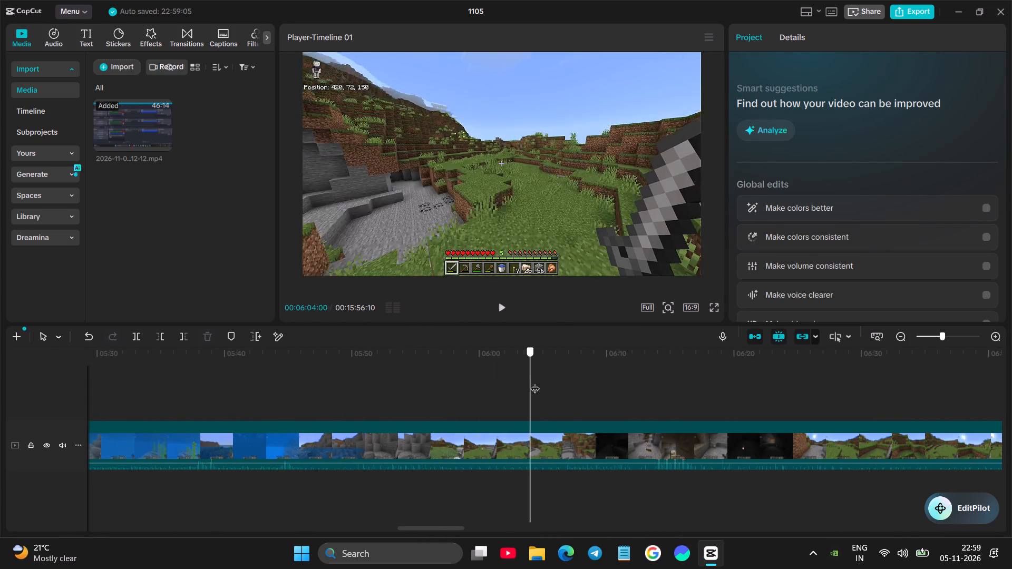
left_click_drag(535, 382, 786, 376)
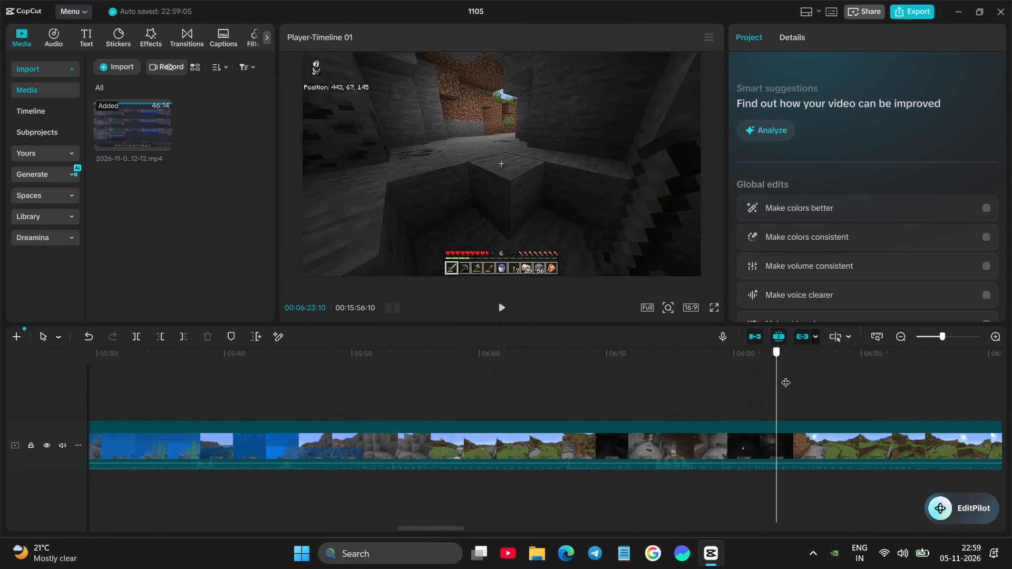
left_click_drag(786, 376, 918, 359)
scroll(740, 397, "left", 1)
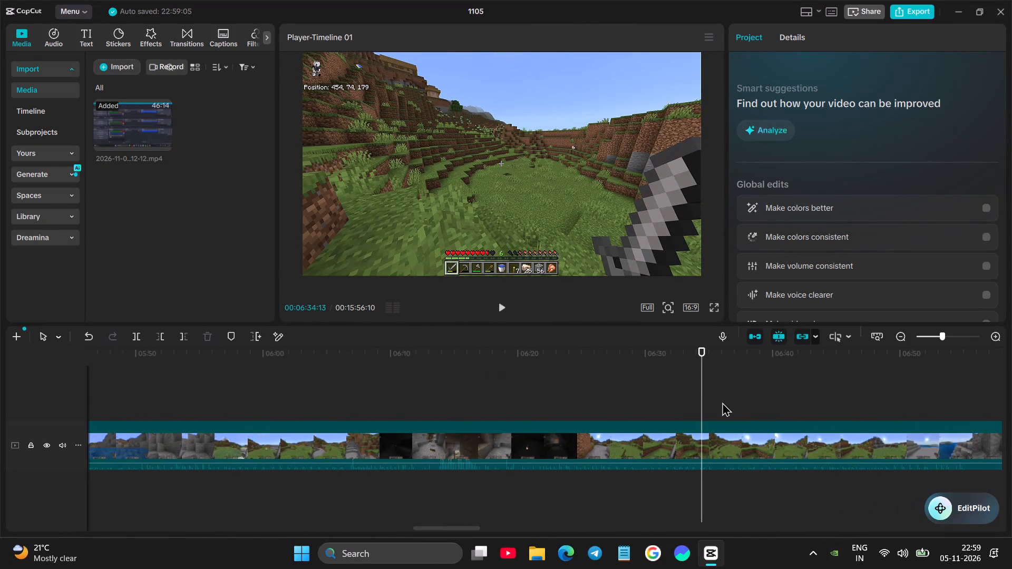
scroll(722, 402, "left", 1)
left_click(697, 399)
left_click_drag(699, 398, 697, 397)
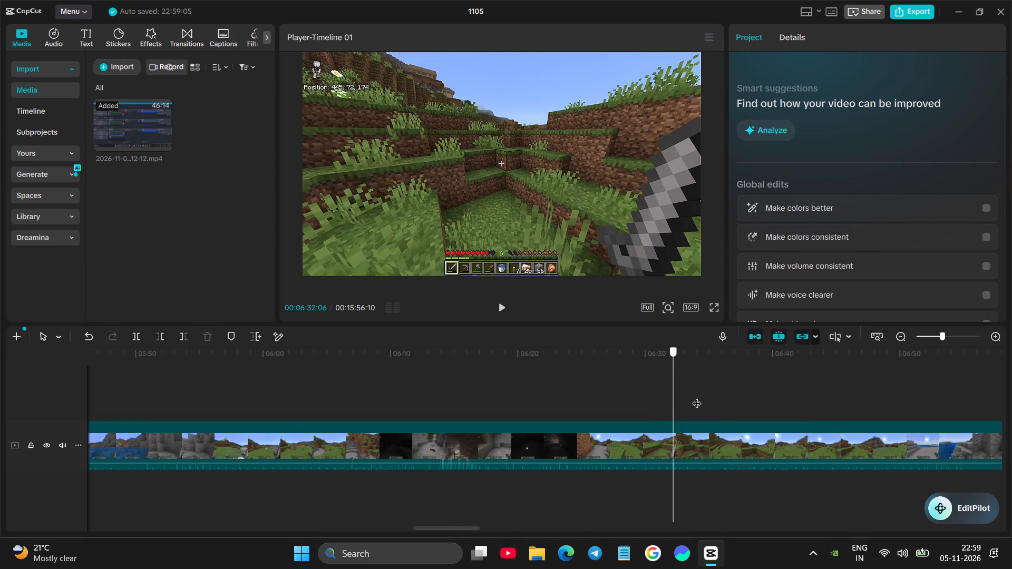
left_click_drag(697, 397, 897, 368)
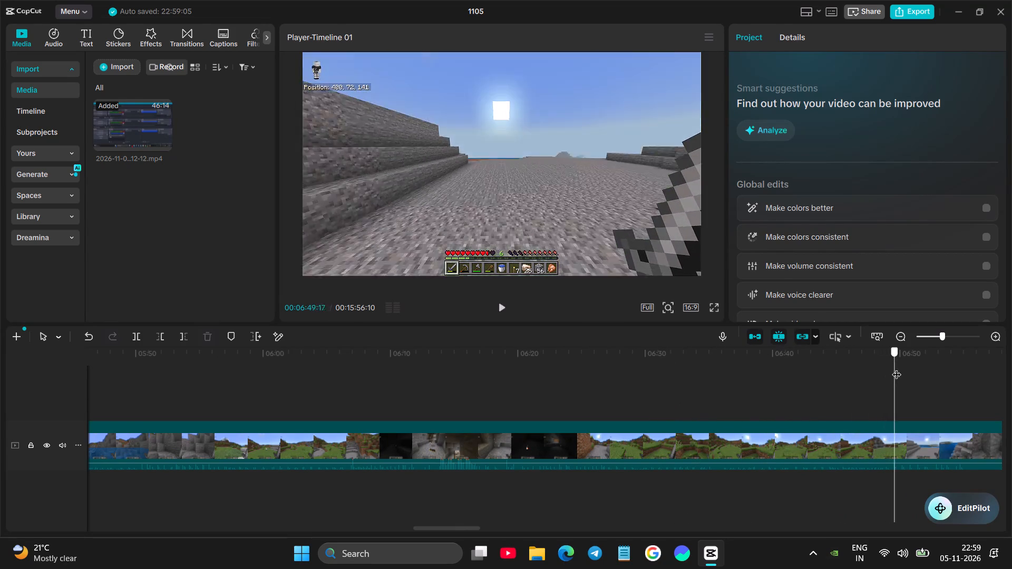
left_click_drag(897, 368, 995, 361)
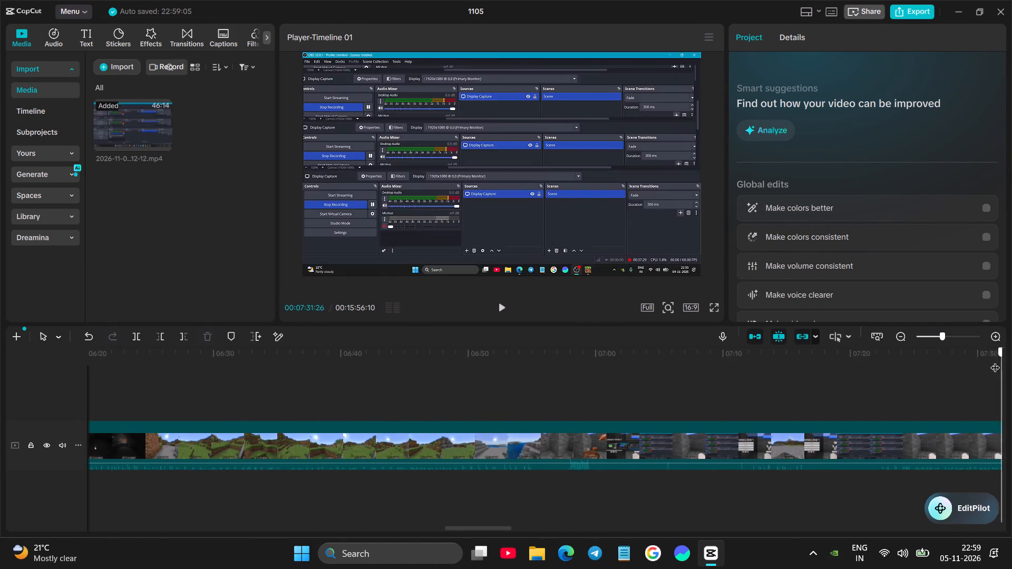
left_click_drag(995, 361, 974, 369)
scroll(786, 395, "left", 2)
Cut the start of the long clip past the recording-software screens, up to 00:07:12:08, where gameplay resumes beside the stone wall.
left_click(683, 404)
left_click_drag(683, 404, 764, 390)
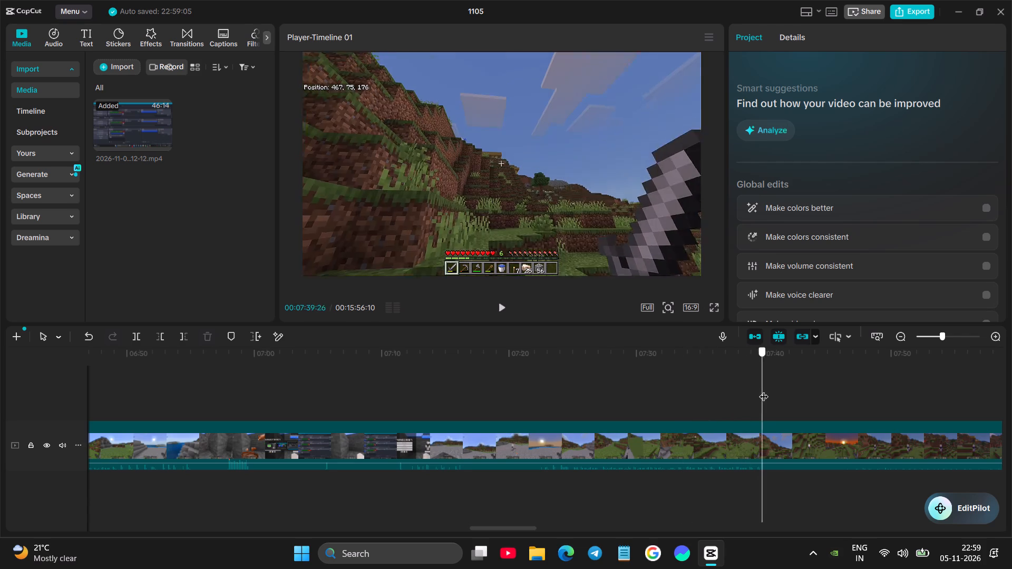
left_click_drag(764, 390, 551, 414)
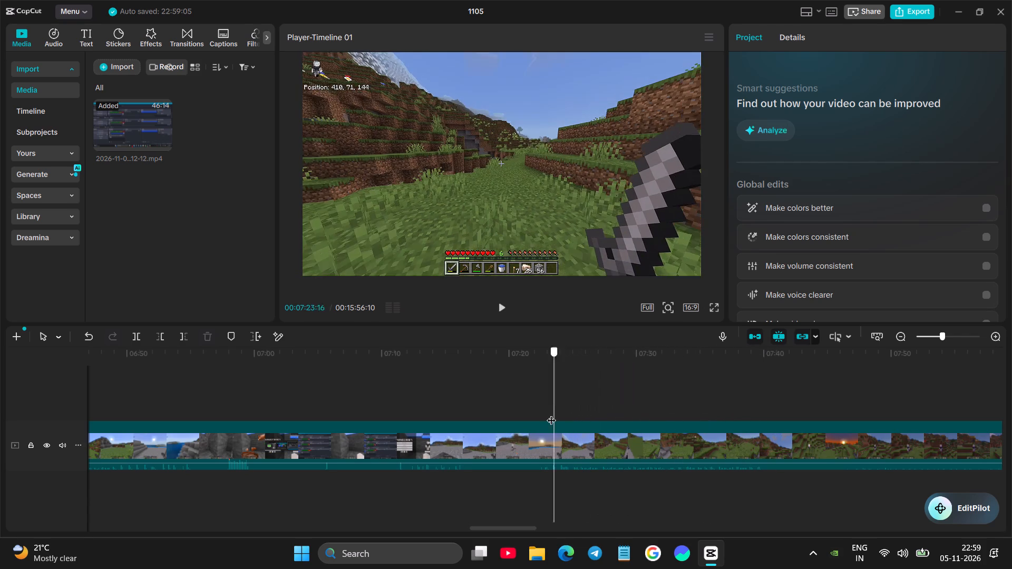
left_click_drag(551, 414, 463, 420)
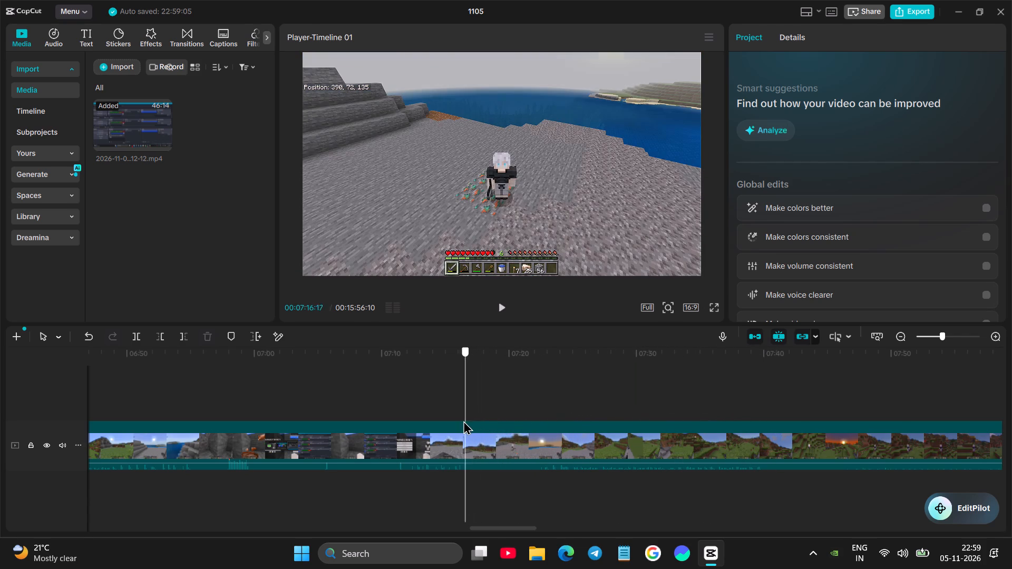
left_click_drag(463, 420, 379, 420)
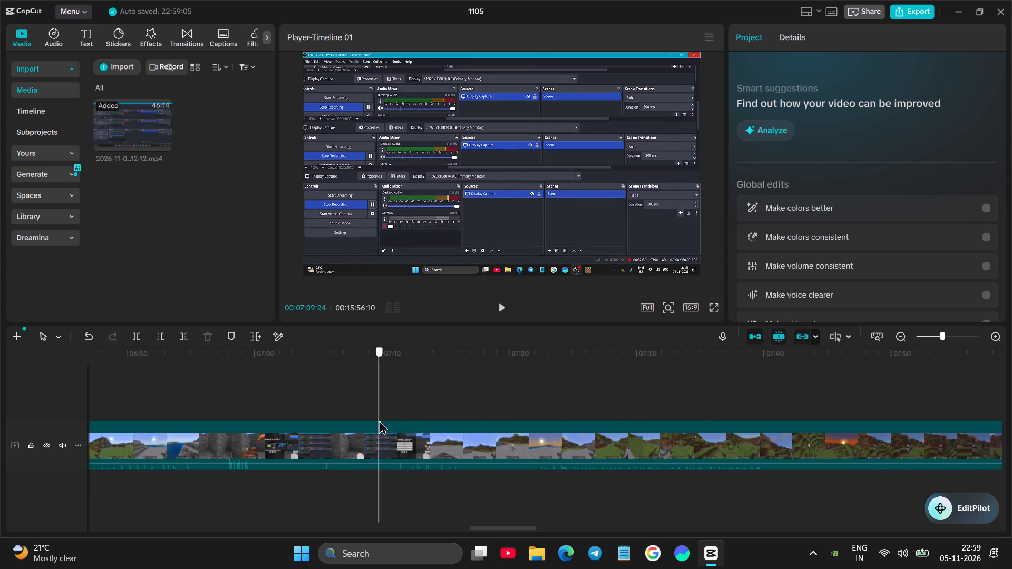
left_click_drag(379, 420, 411, 410)
left_click(421, 449)
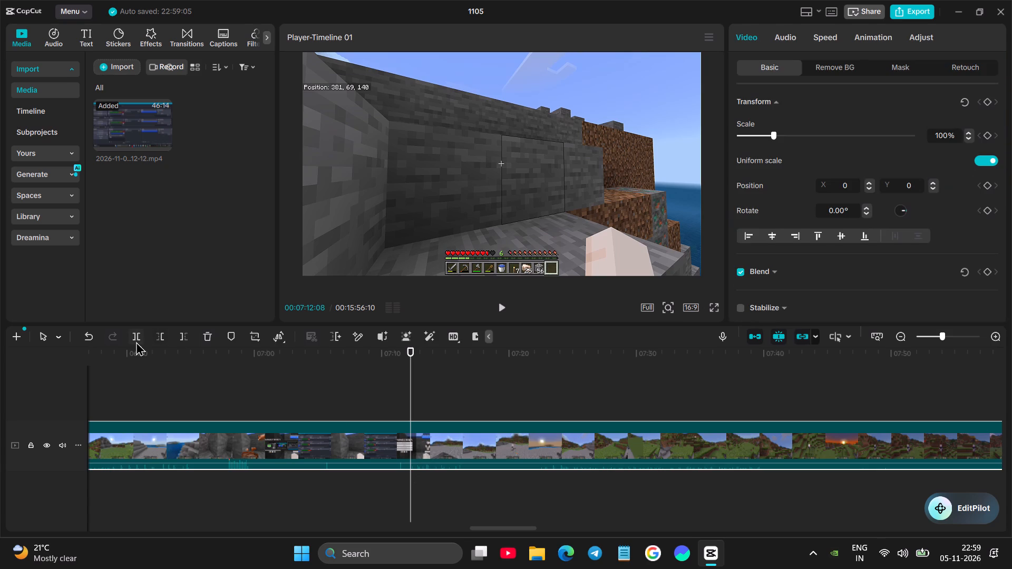
left_click(155, 337)
Play the opening of the stone plateau shot and split the long clip at 00:05:20:26, in the third-person view.
scroll(153, 421, "right", 3)
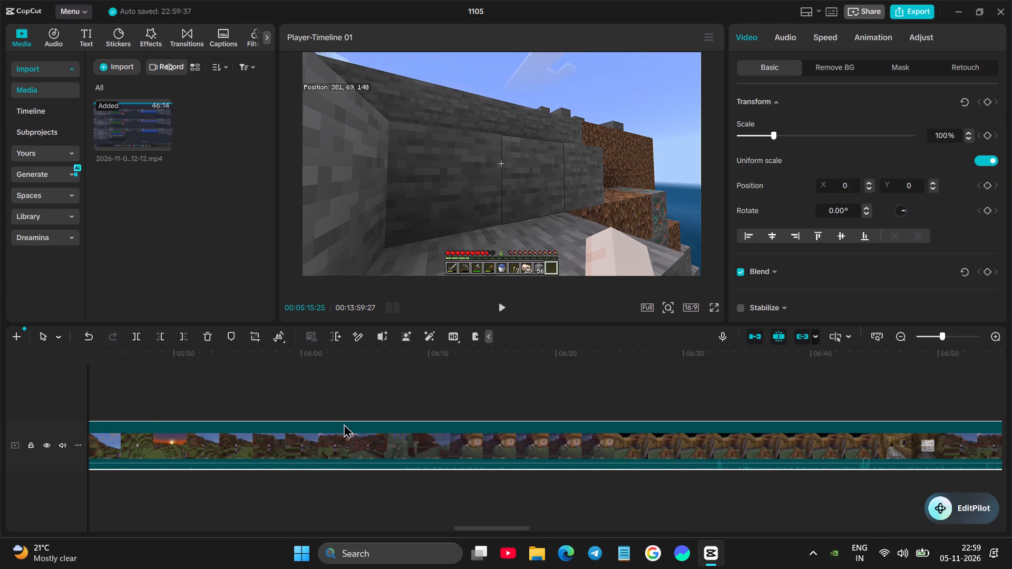
scroll(344, 424, "right", 3)
left_click(717, 396)
key("space")
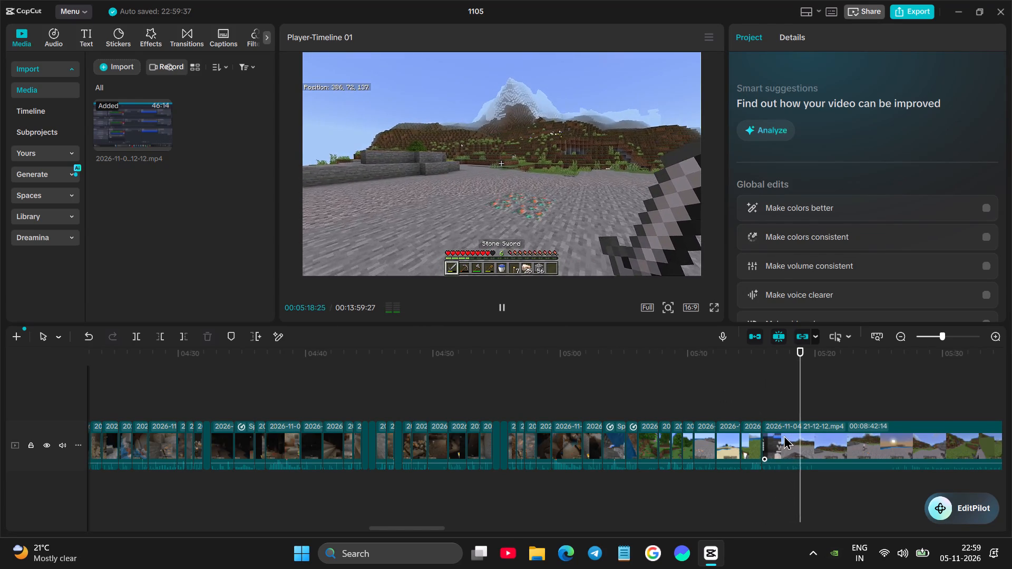
key("space")
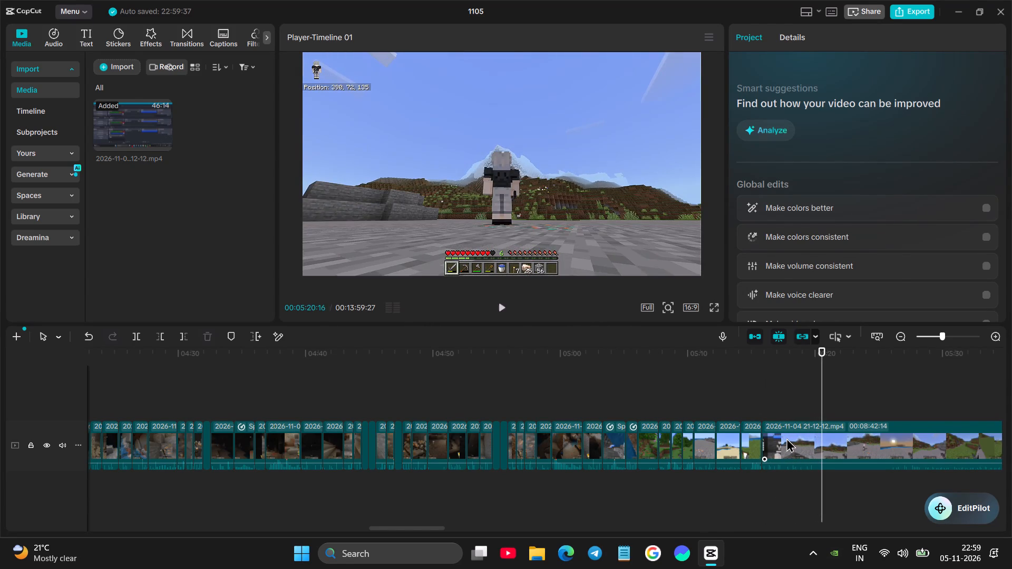
key("space")
key("space")
left_click(787, 438)
left_click(141, 337)
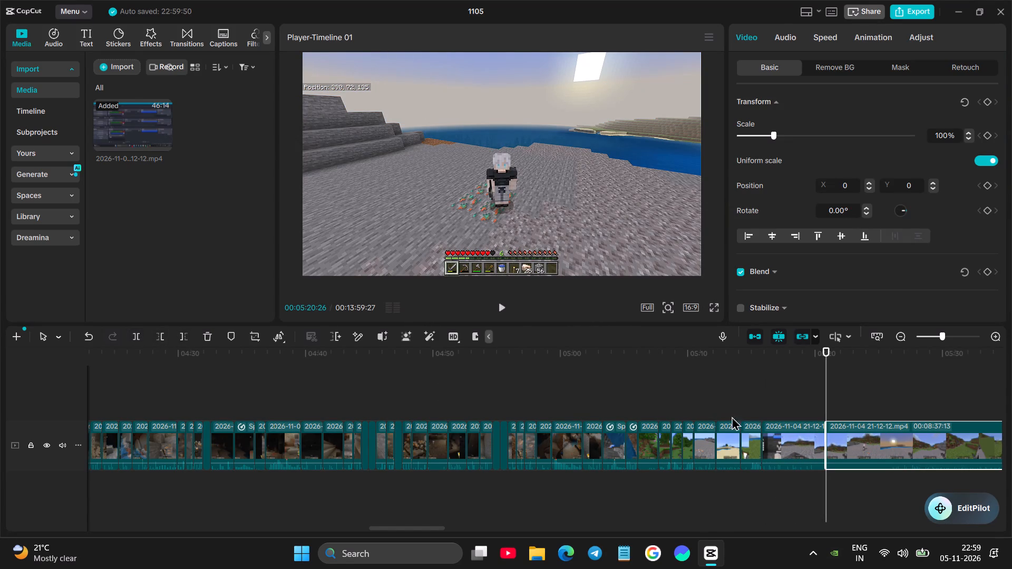
Speed up the short stone plateau clip before the new split to about 1.3x.
left_click(782, 413)
left_click(789, 438)
left_click(819, 31)
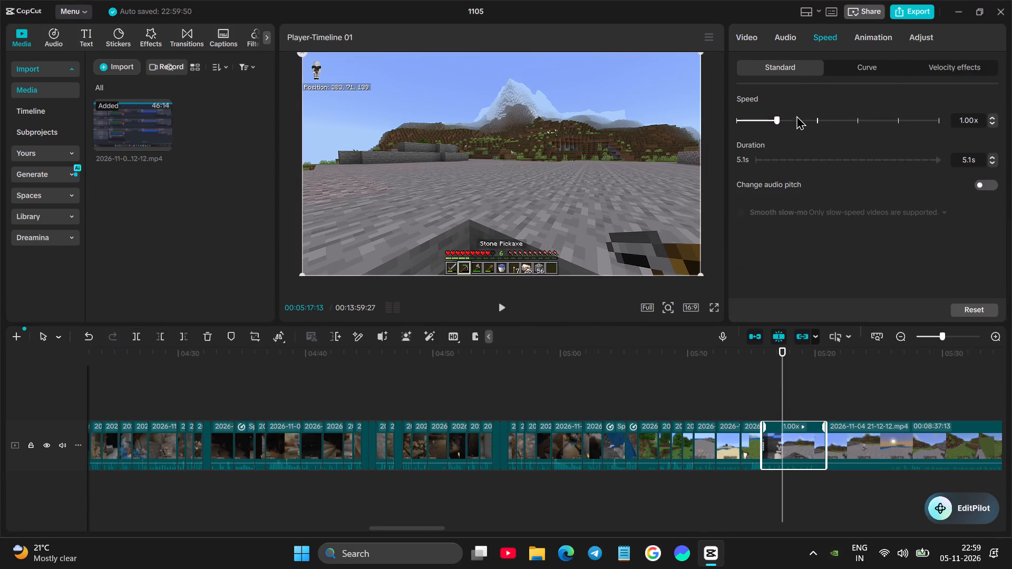
left_click(791, 120)
left_click(747, 379)
Play the sped-up plateau clip and cut off its end from 00:05:18:17.
key("space")
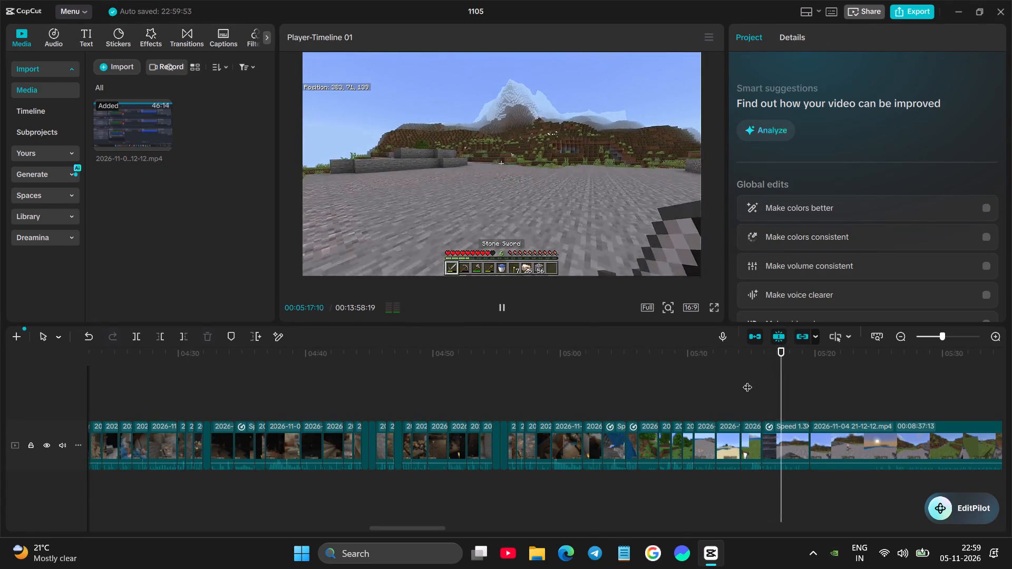
key("space")
left_click(800, 446)
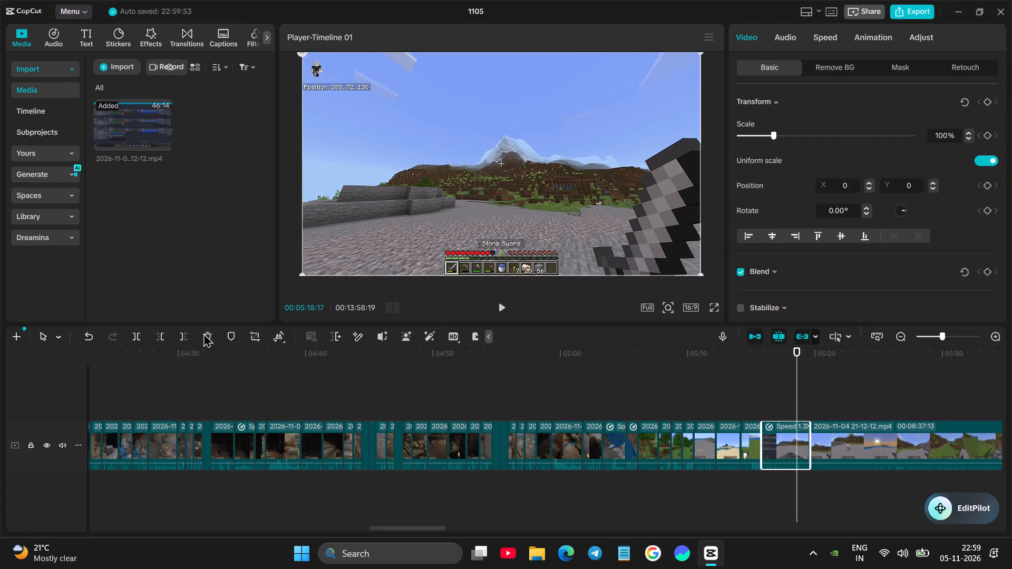
left_click(184, 335)
Play on from 00:05:18:17 and split the long clip at 00:05:24:17, where the grass beside the stone plateau begins.
key("space")
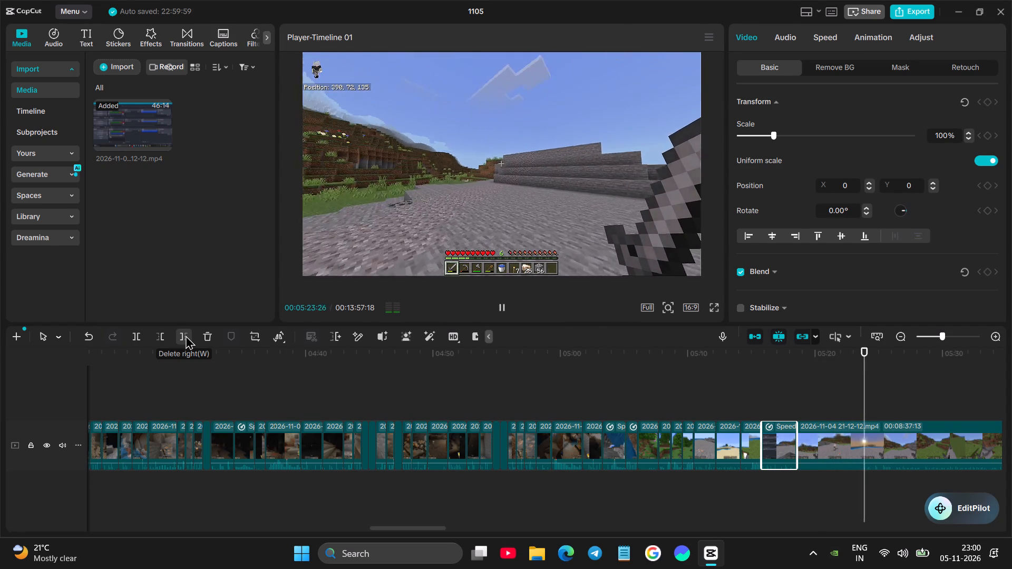
key("space")
left_click(138, 335)
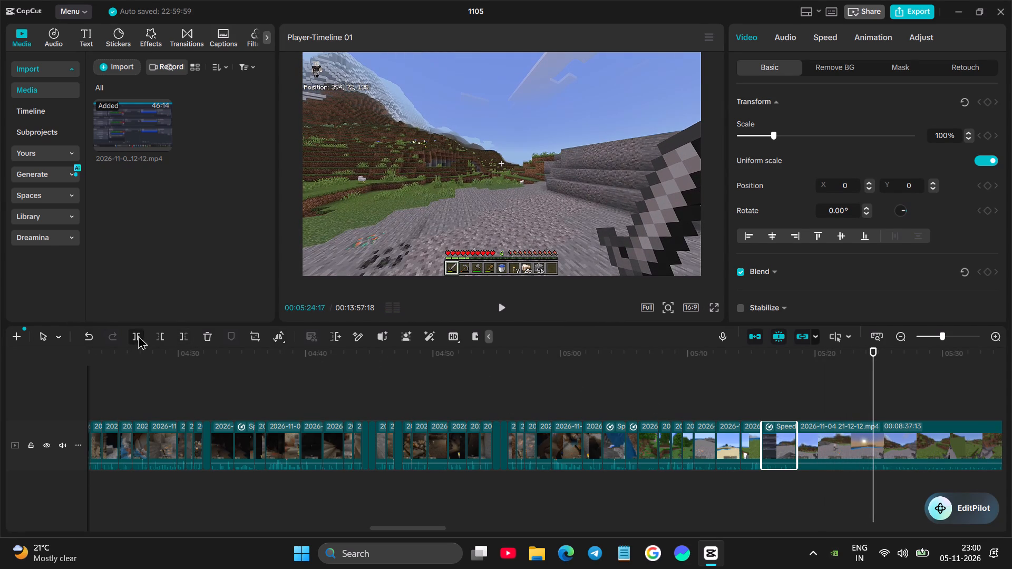
Speed up the plateau clip between 00:05:18:17 and the new split to about 1.2x.
scroll(607, 431, "left", 1)
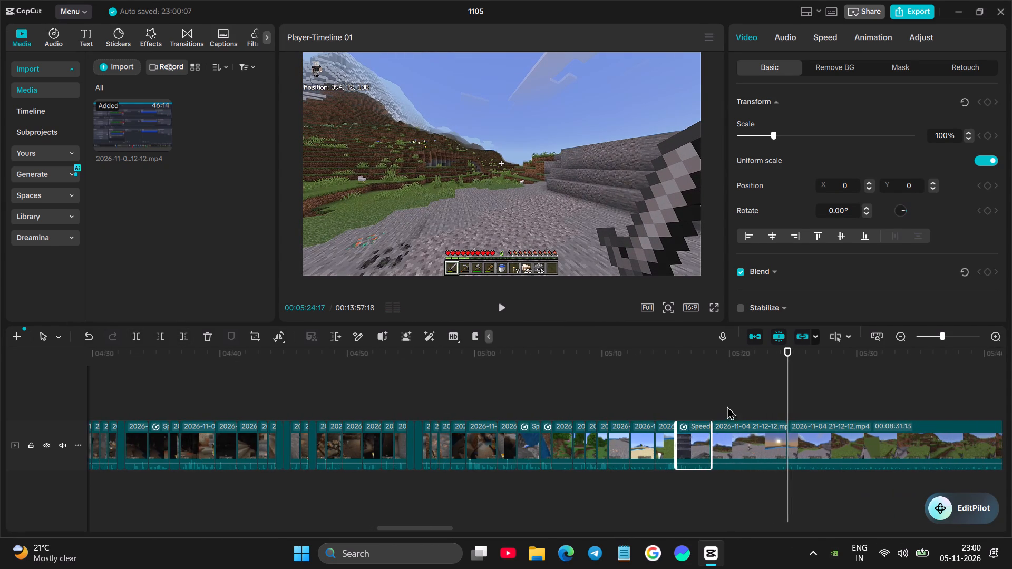
left_click(731, 403)
left_click(745, 439)
key("space")
key("space")
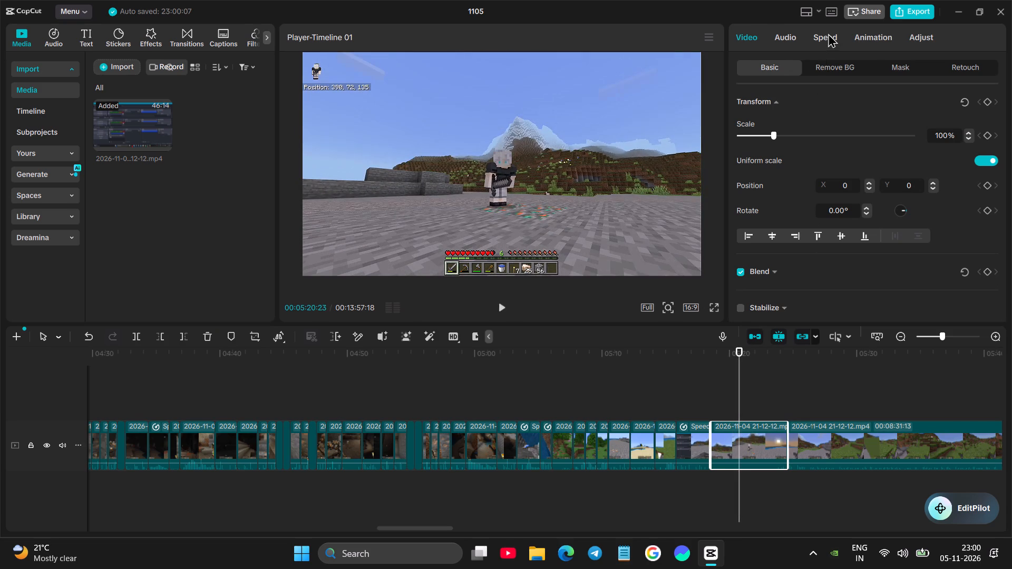
left_click(828, 33)
left_click(785, 123)
left_click(714, 404)
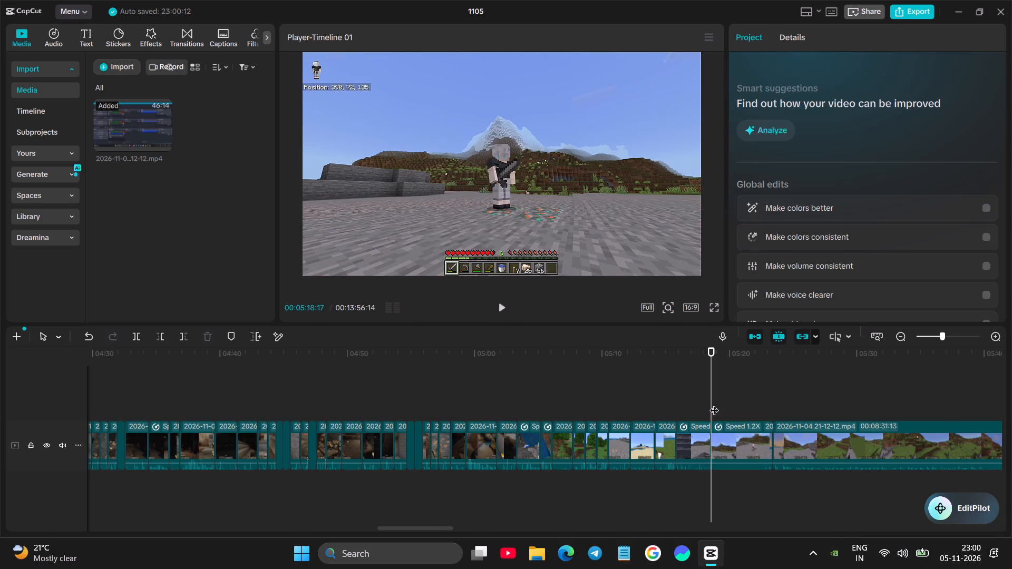
Play the 1.2x plateau clip and trim a little over one second off its start.
key("space")
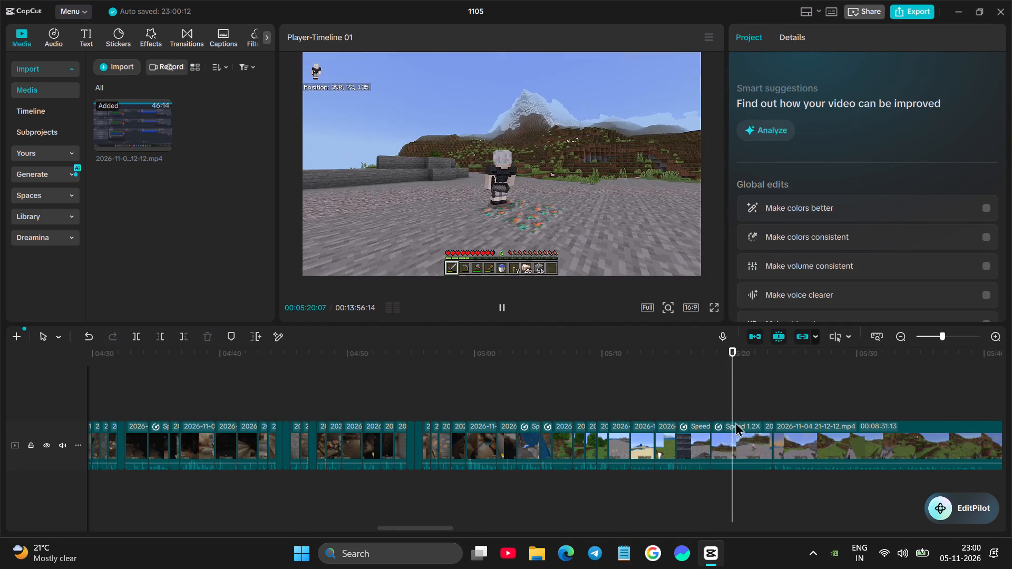
key("space")
left_click(736, 433)
left_click_drag(713, 427, 722, 410)
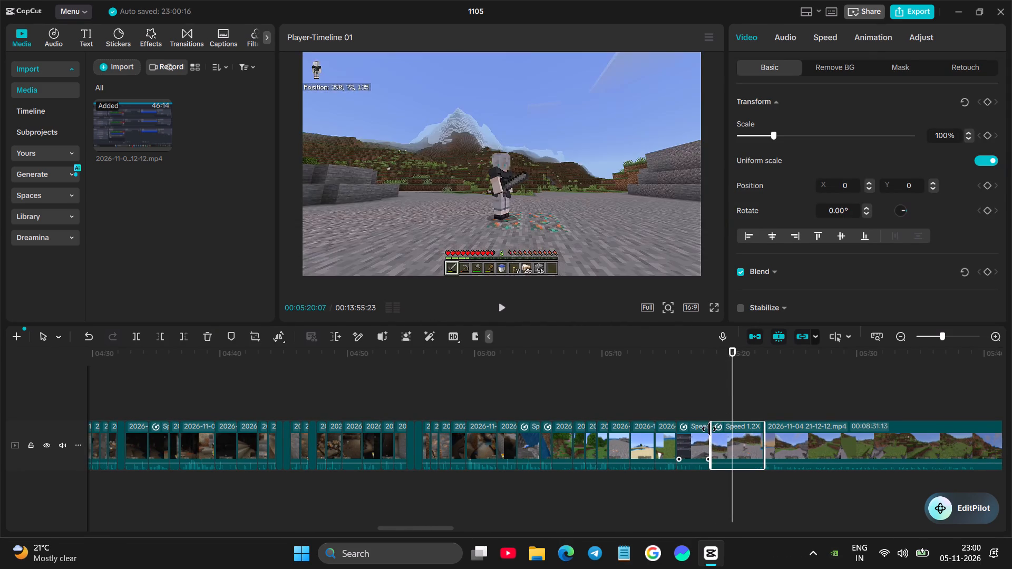
left_click_drag(709, 429, 719, 416)
Review the walk into the grassland and cut the start of the long clip up to 00:05:33:22, beside the flowers.
left_click(707, 390)
key("space")
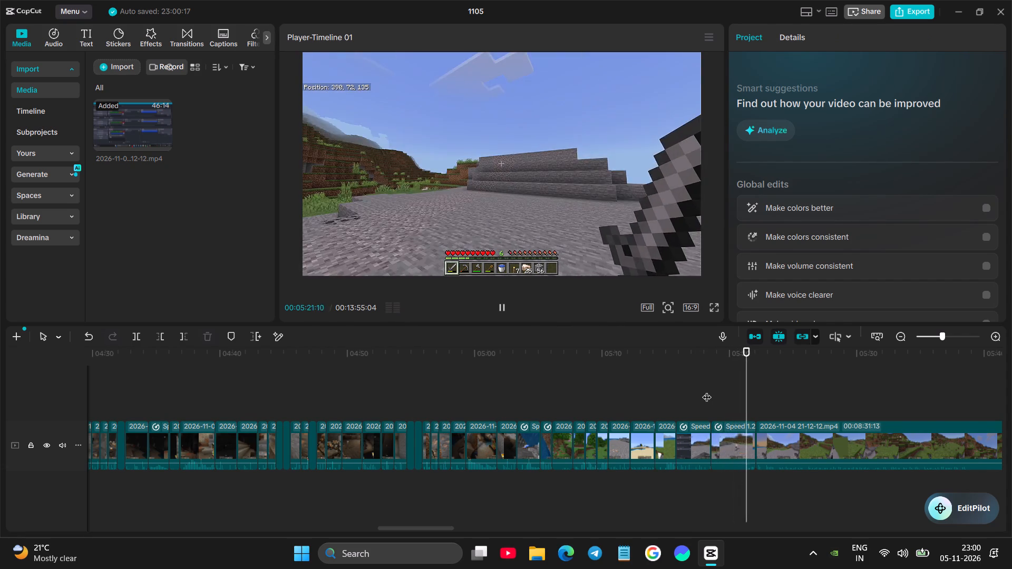
left_click(766, 401)
left_click_drag(766, 399, 769, 398)
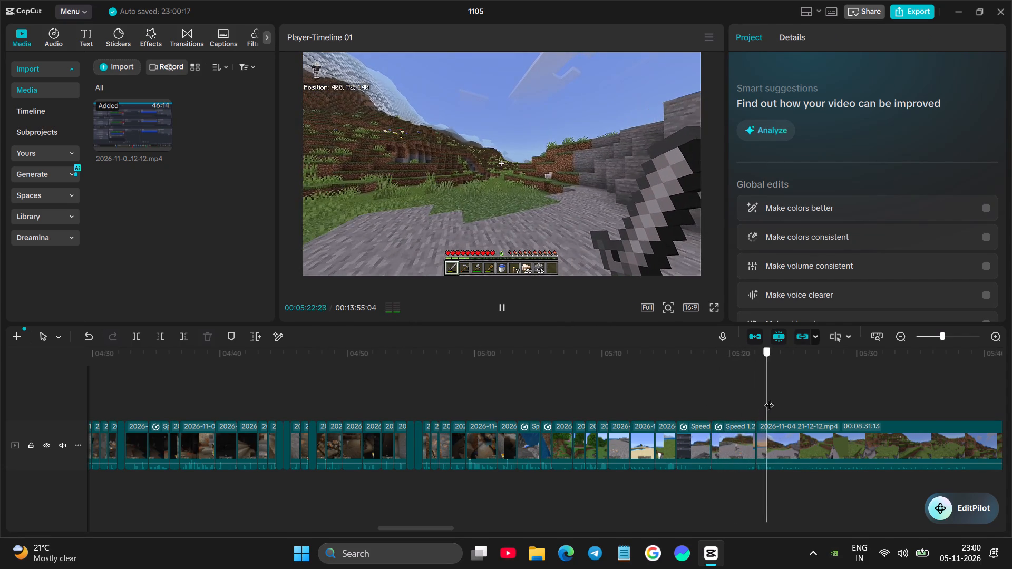
left_click_drag(769, 398, 898, 375)
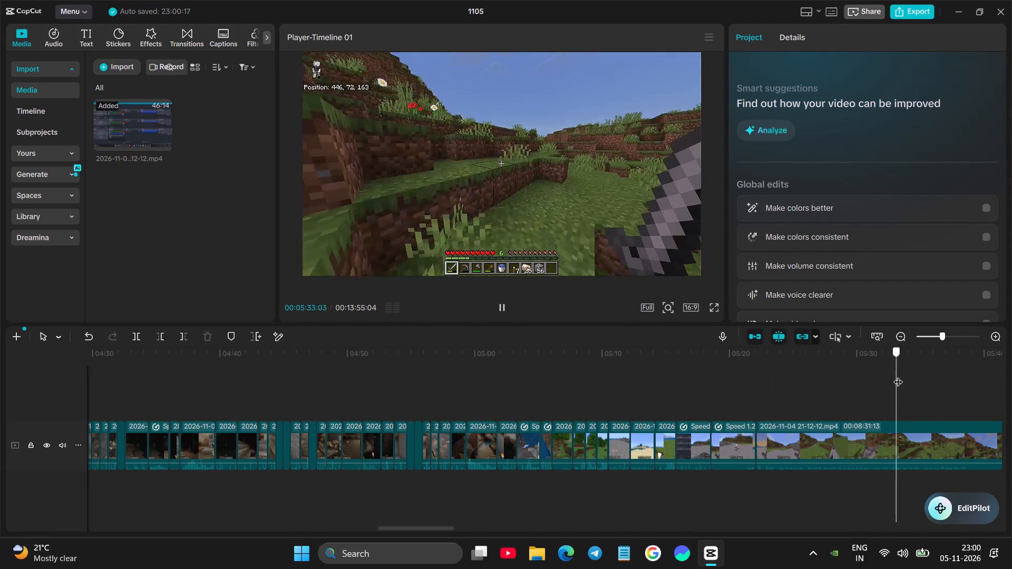
left_click_drag(898, 375, 971, 370)
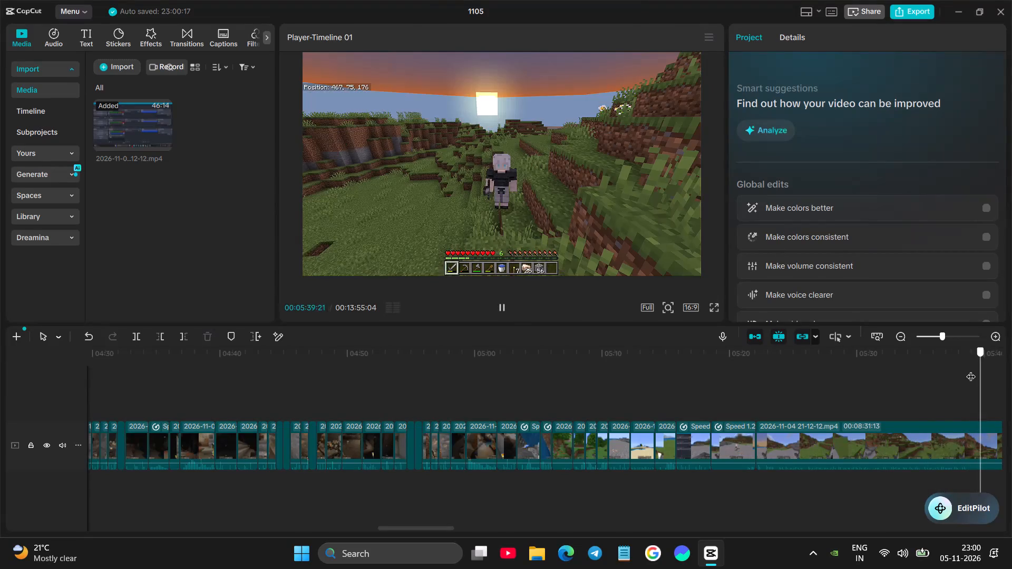
left_click_drag(971, 370, 909, 383)
left_click(906, 387)
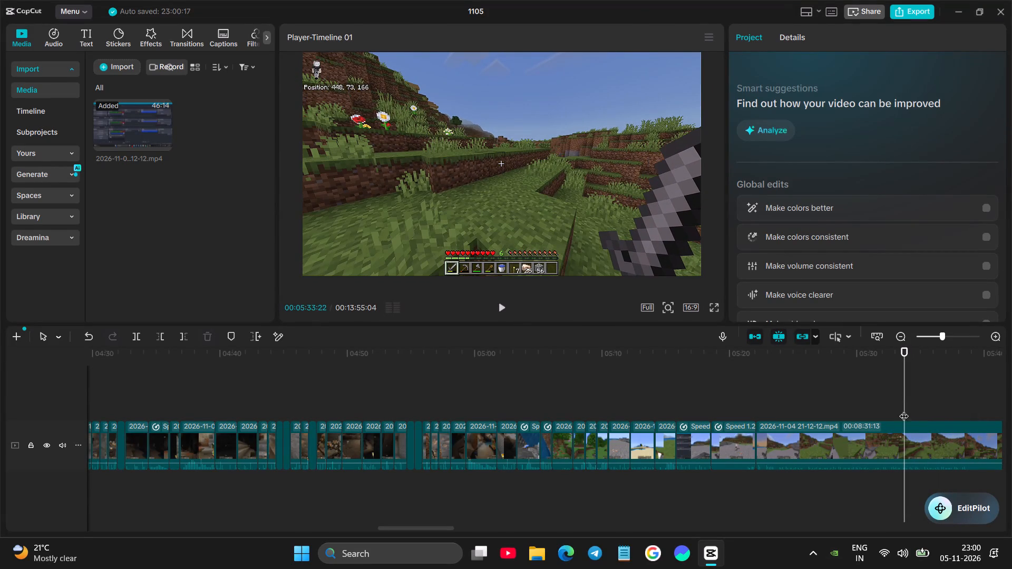
left_click(899, 430)
left_click(160, 335)
Play the grassy hillside walk and split the long clip at about 00:05:27:26, in the third-person view.
key("space")
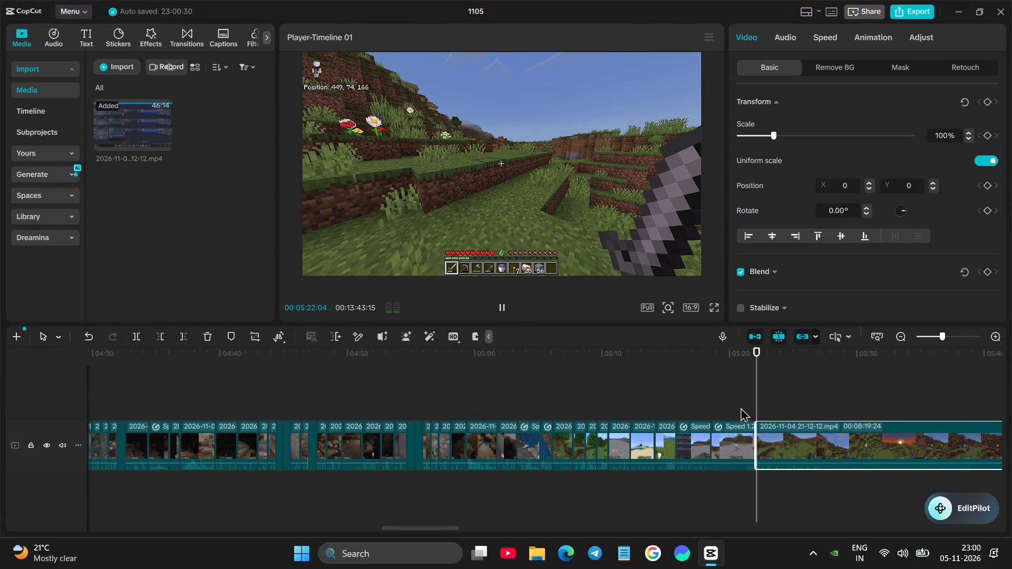
scroll(741, 408, "left", 1)
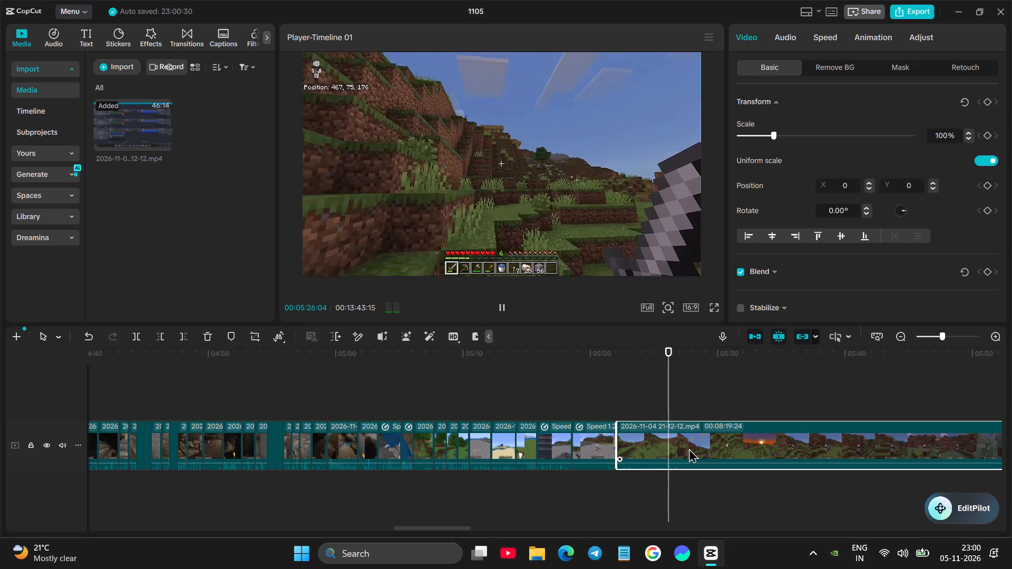
key("space")
left_click(683, 447)
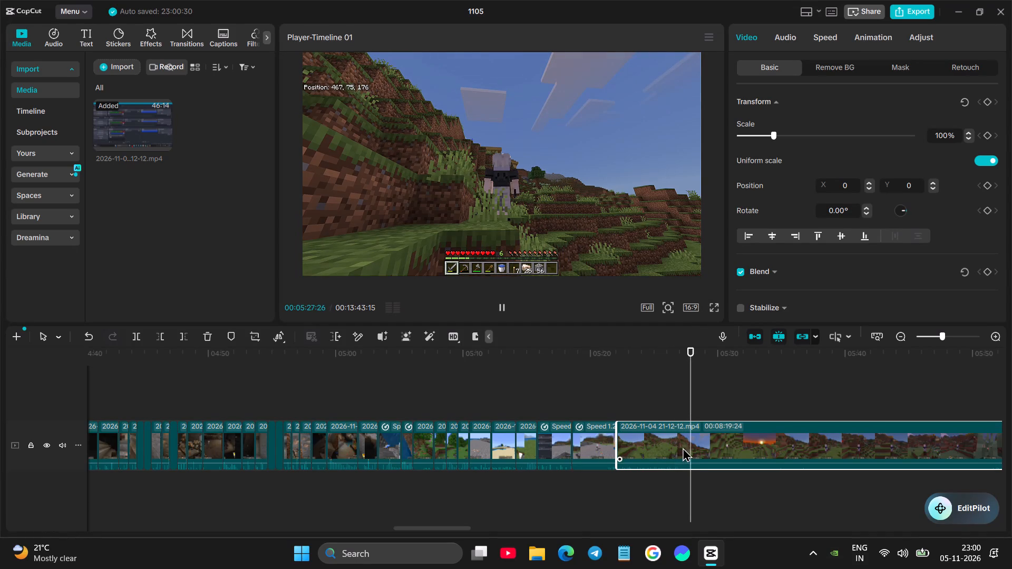
left_click(133, 334)
Set the speed of the grassy hillside clip before the new split to 1.26x.
left_click(630, 404)
left_click(639, 419)
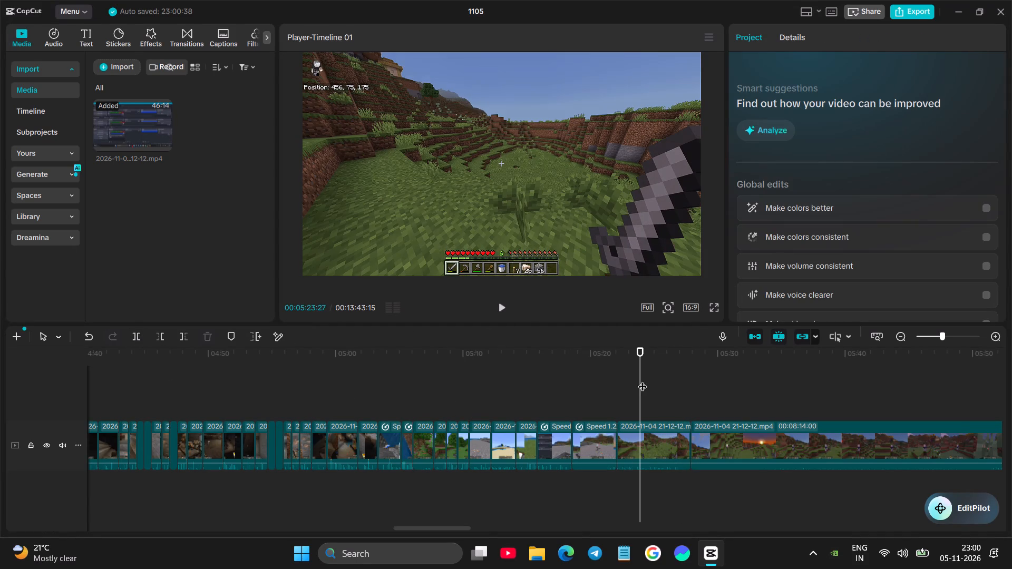
left_click(647, 429)
left_click(823, 41)
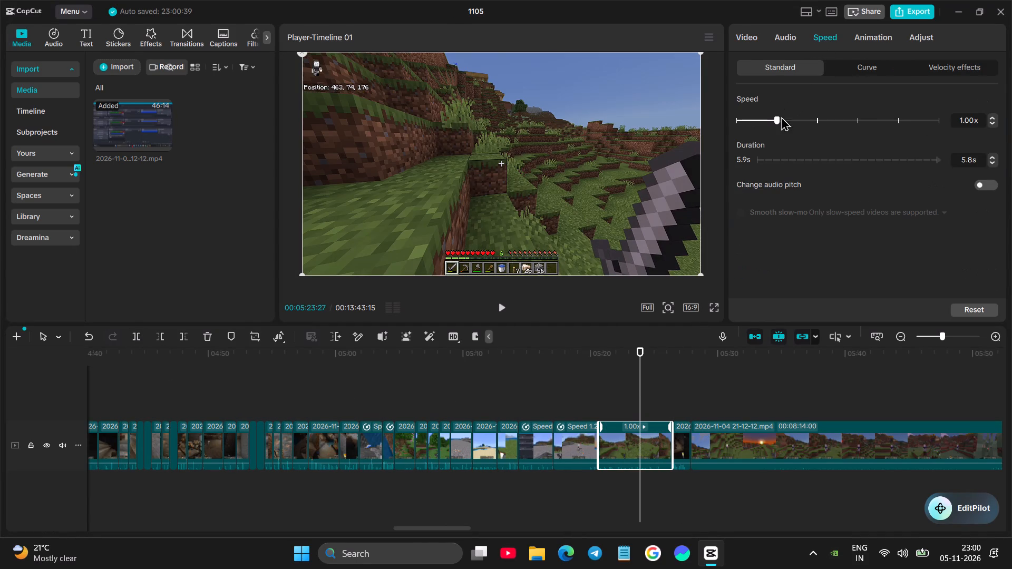
left_click(786, 119)
Trim about one second off the start of the 1.26x hillside clip.
left_click_drag(600, 429, 601, 423)
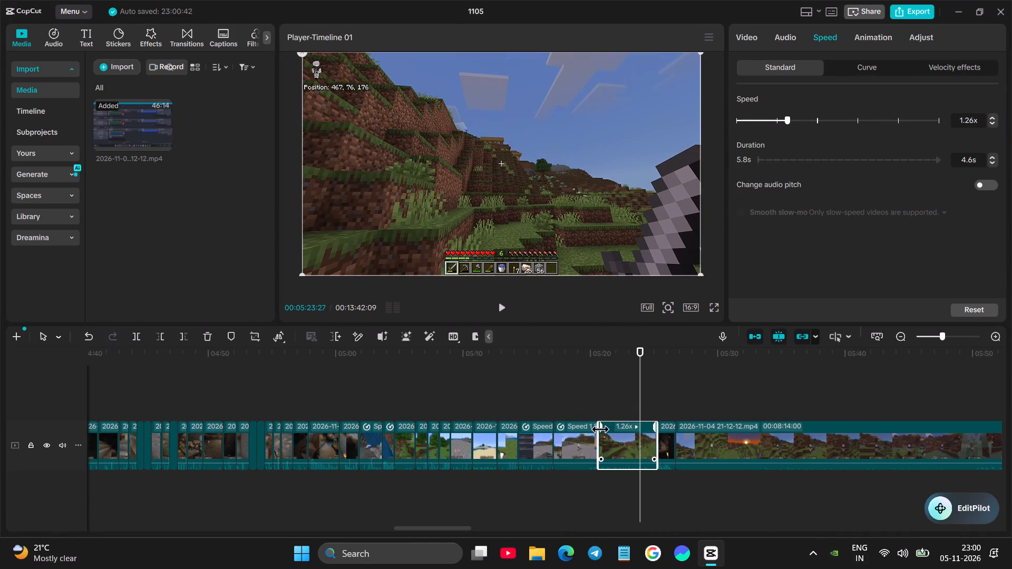
left_click(597, 430)
left_click(617, 434)
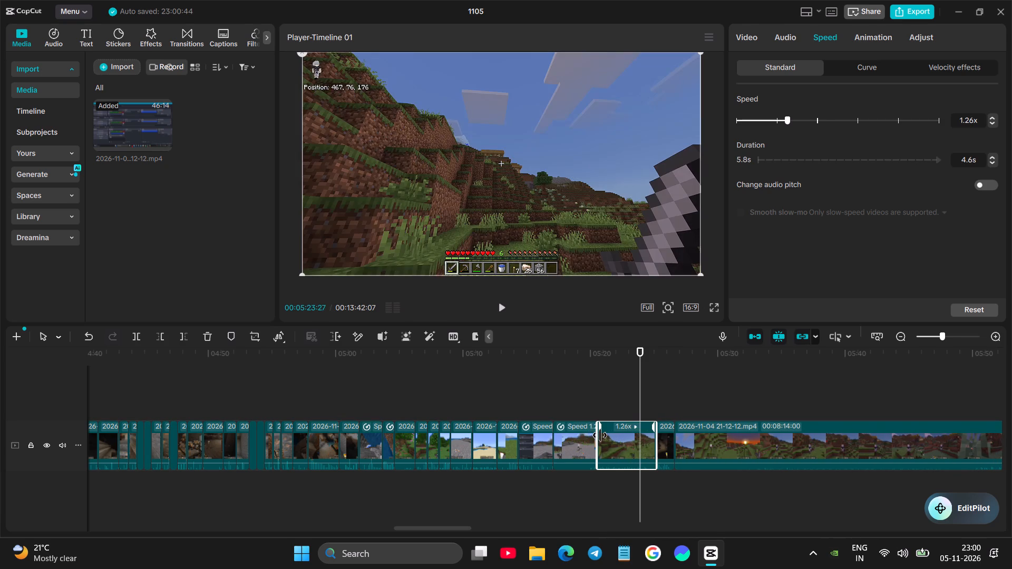
left_click_drag(600, 435, 612, 431)
Play the sped-up hillside clip and delete the short dark cave clip directly after it.
left_click(605, 400)
left_click(585, 395)
key("space")
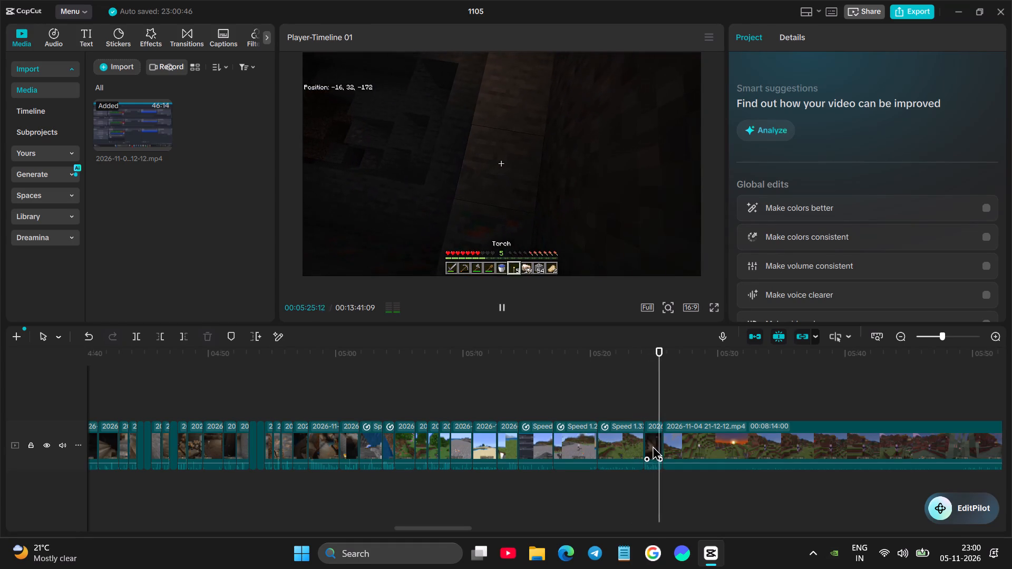
key("space")
left_click(657, 447)
key("BackSpace")
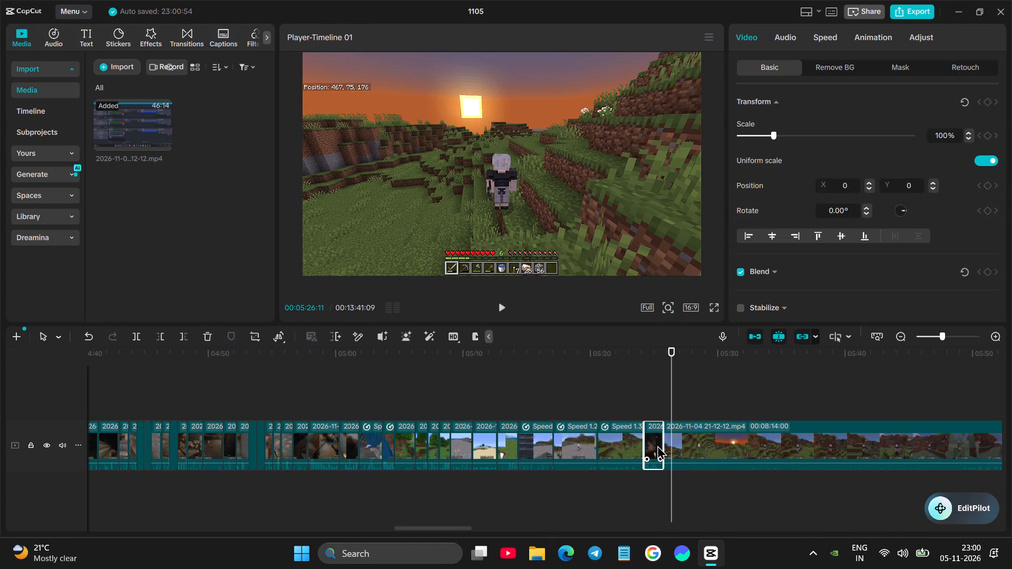
Replay the hillside footage around the sunset view and split the long clip at 00:05:27:25.
left_click(627, 404)
key("space")
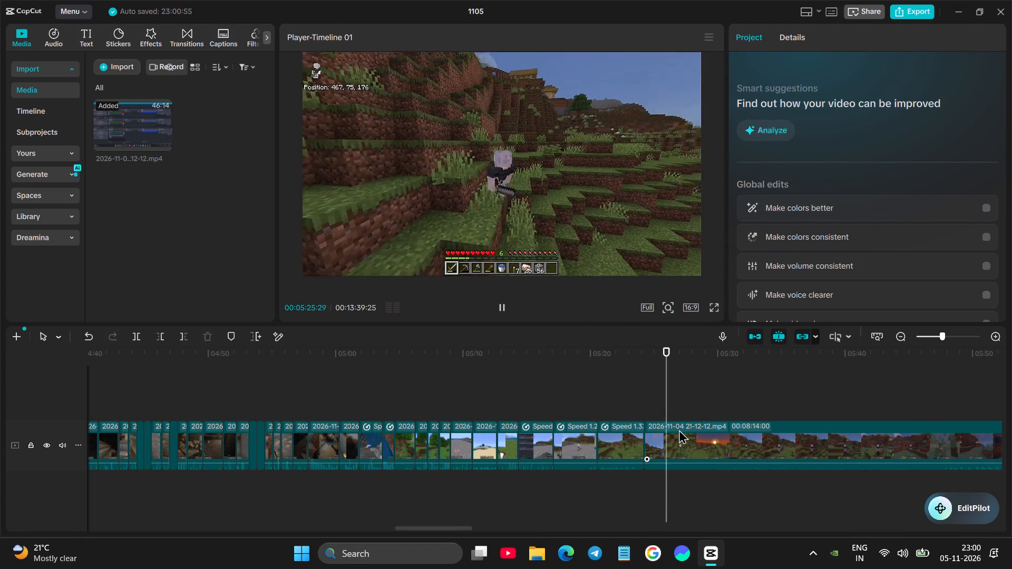
key("space")
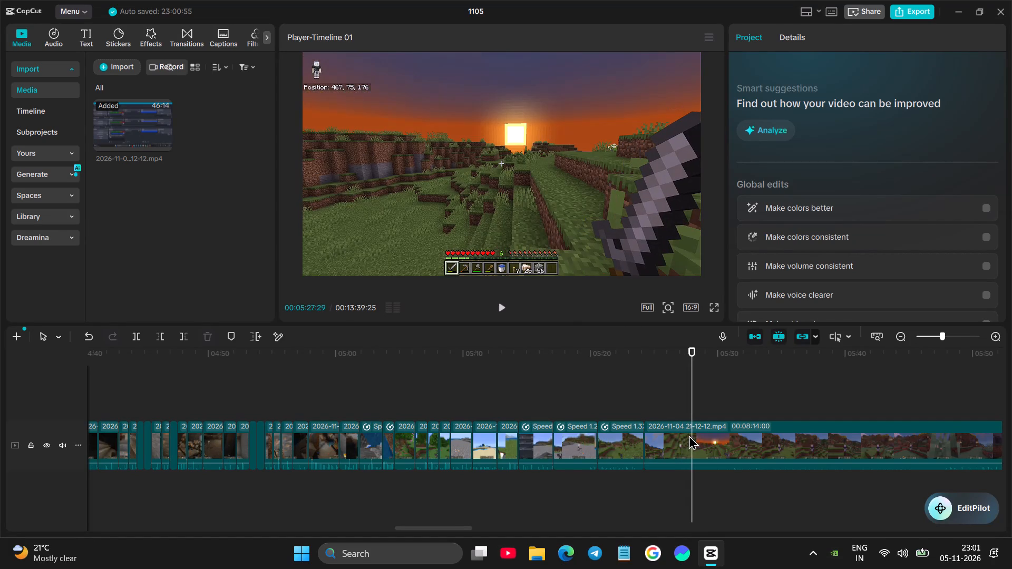
left_click_drag(693, 398, 688, 399)
key("space")
key("space")
key("space")
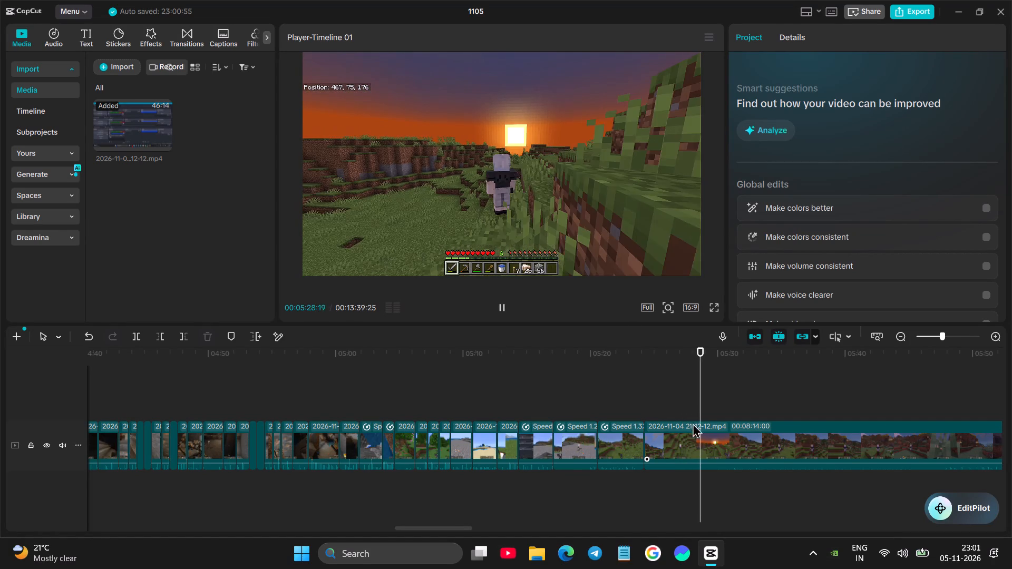
left_click(683, 401)
key("space")
key("space")
left_click(686, 445)
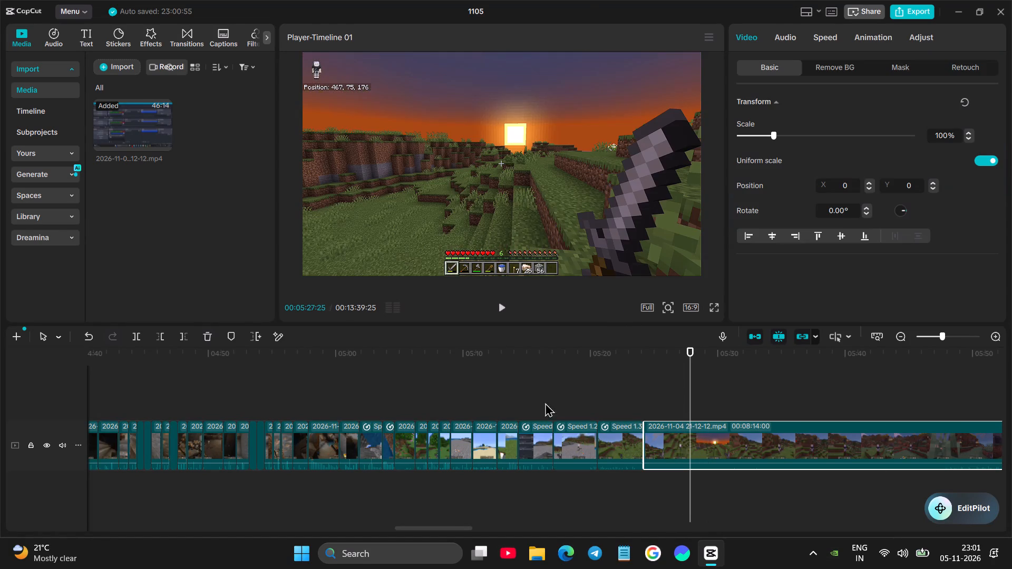
left_click(135, 332)
Extend the start of the long sunset clip back by about 14 frames at the new split.
left_click(683, 434)
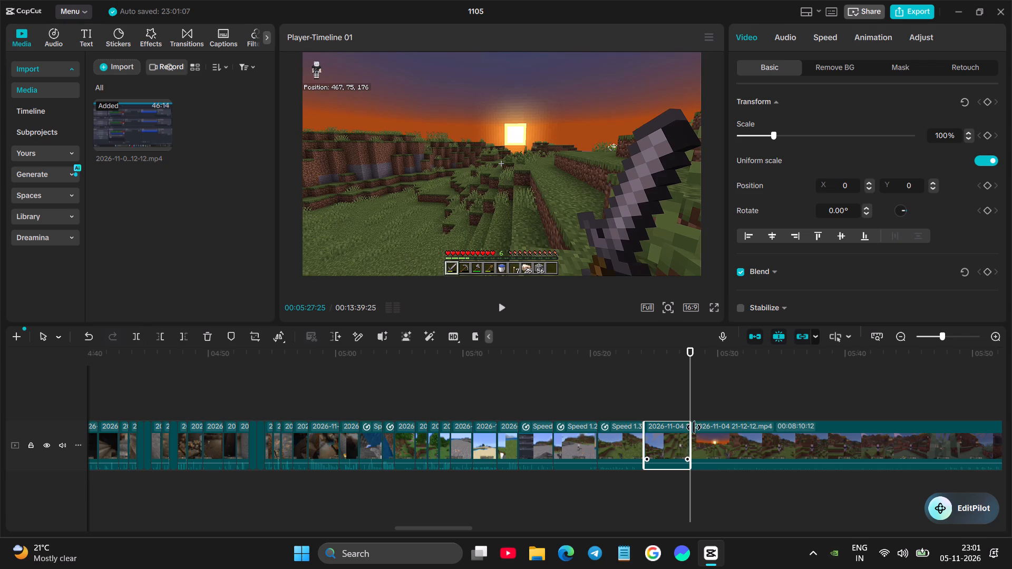
left_click_drag(694, 427, 688, 427)
Review the sunset hillside walk and cut about 12 seconds off the long clip's start, up to the approach to the village houses.
left_click(655, 390)
key("space")
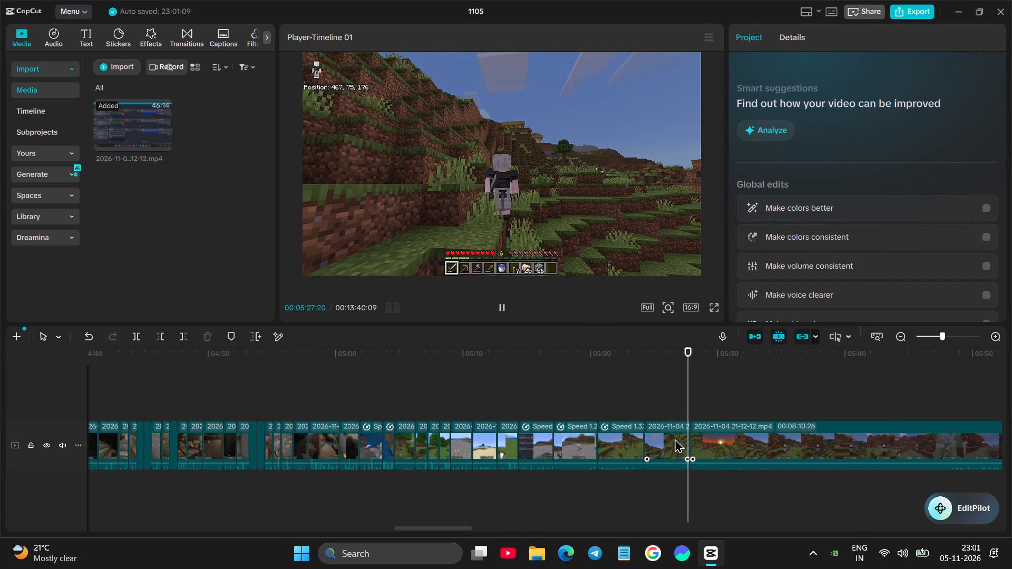
scroll(680, 430, "left", 1)
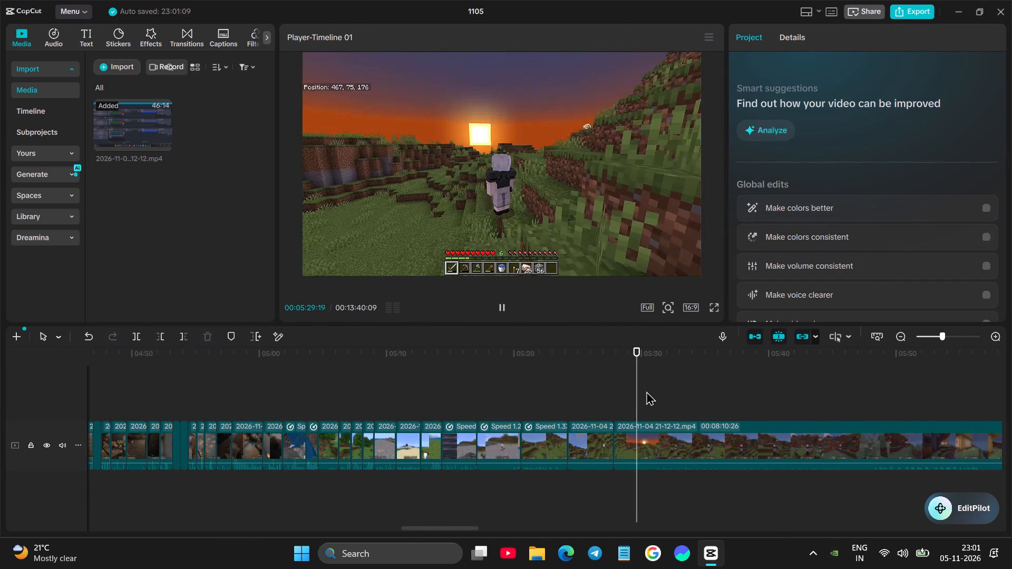
left_click(646, 391)
left_click_drag(646, 391, 681, 389)
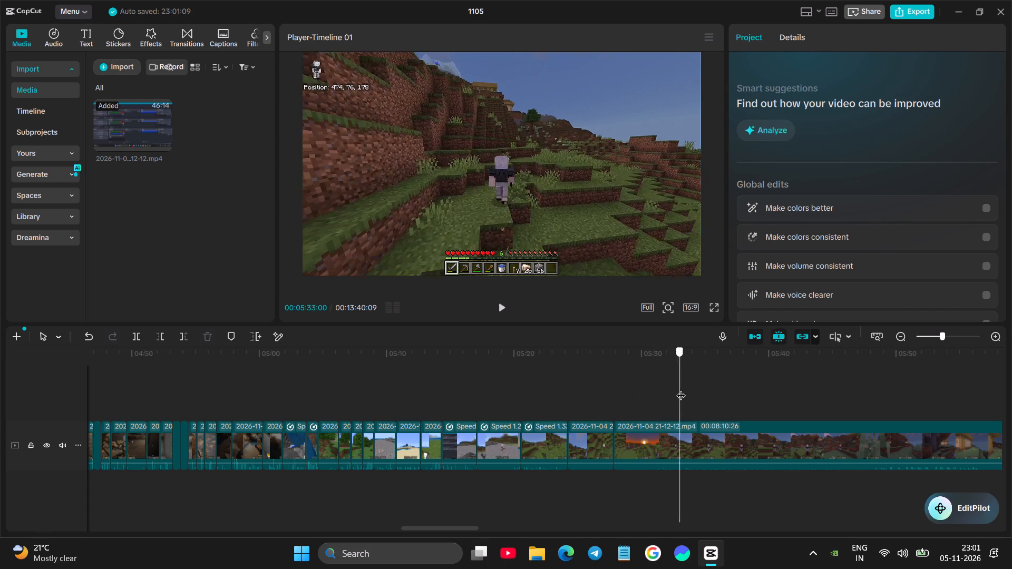
left_click_drag(681, 389, 795, 361)
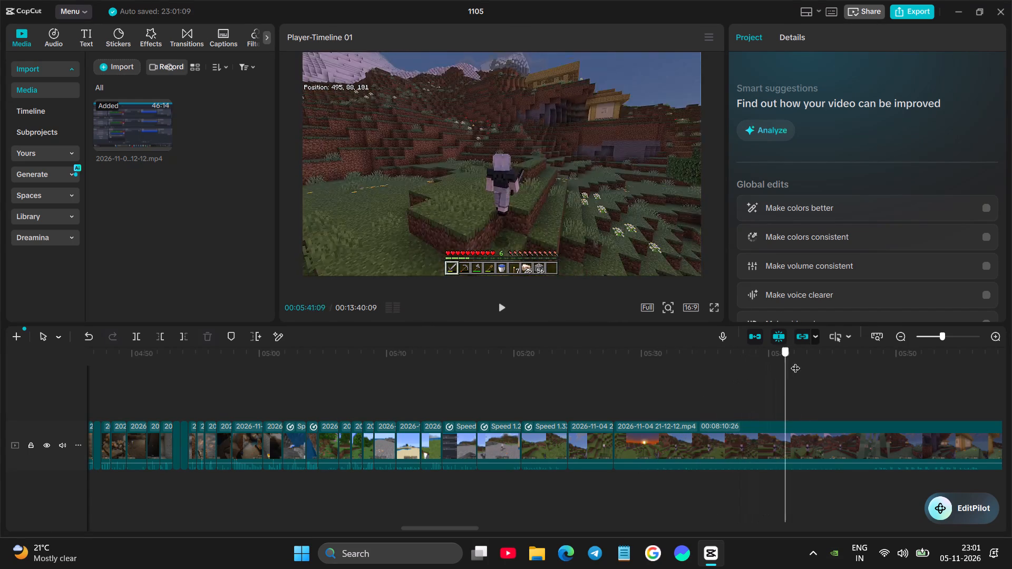
left_click_drag(795, 361, 766, 369)
left_click(754, 427)
left_click(162, 333)
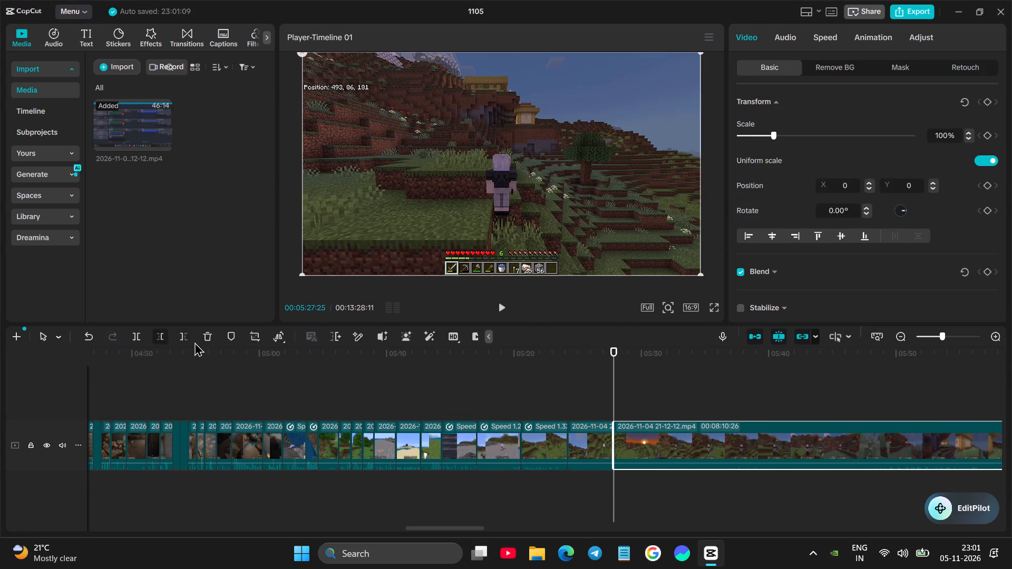
Play across the new cut and remove about two more seconds from the start of the long village-approach clip.
left_click(596, 389)
key("space")
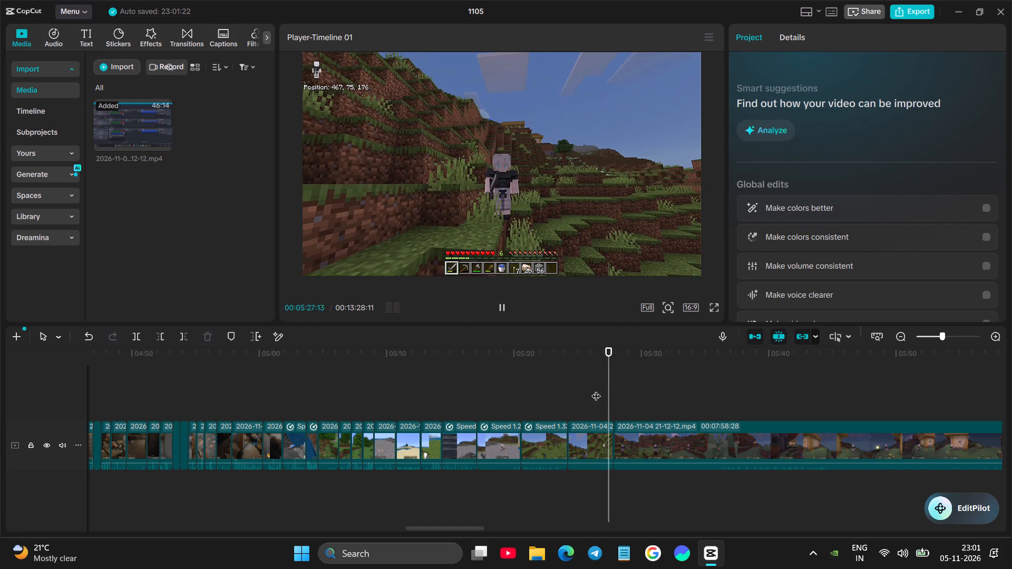
scroll(596, 389, "left", 1)
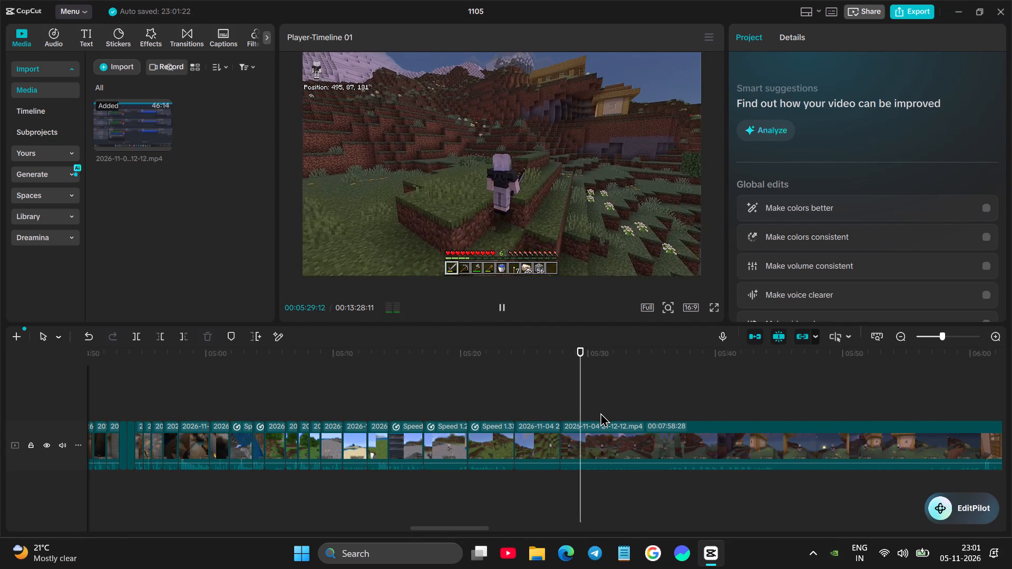
key("space")
left_click(600, 435)
left_click(163, 342)
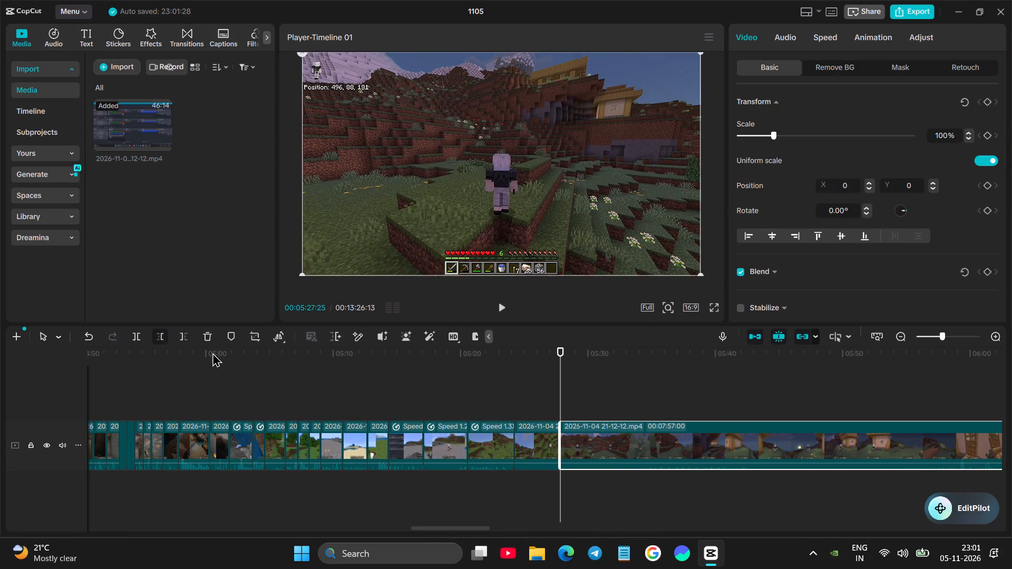
Split off the first 3.7 seconds of the long village-approach clip and set that piece's speed to 1.19x.
key("space")
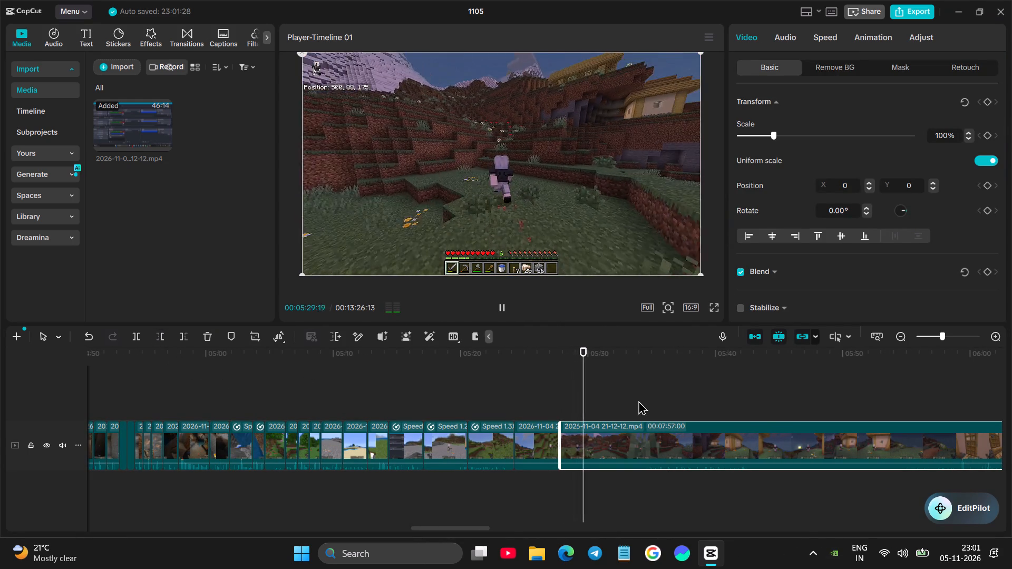
key("space")
left_click_drag(644, 451, 639, 450)
left_click(135, 335)
left_click(568, 397)
left_click(580, 440)
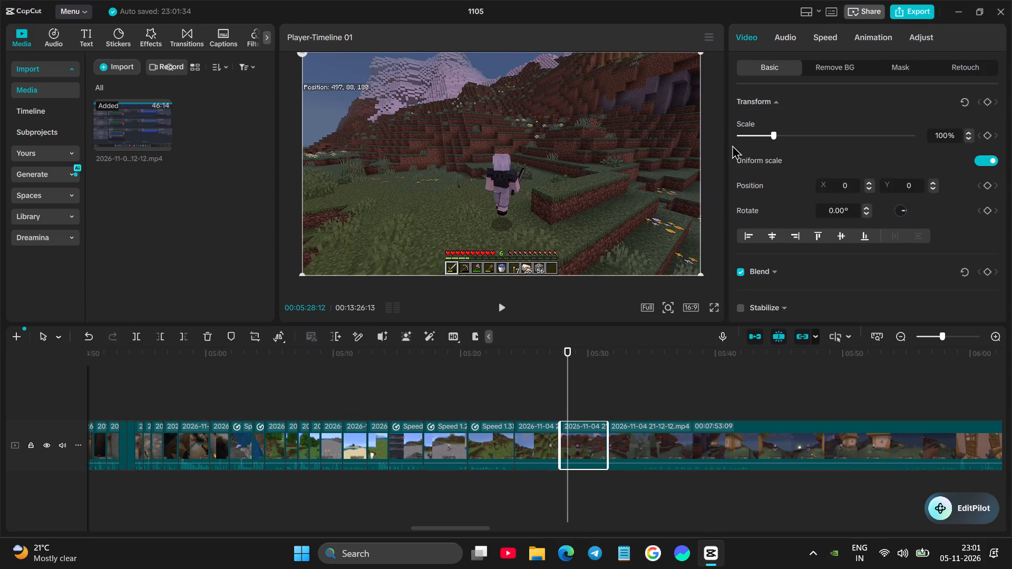
left_click(827, 34)
left_click(785, 121)
Replay the cut before the 1.19x piece and trim about 17 frames off the end of the hillside clip preceding it.
left_click(517, 388)
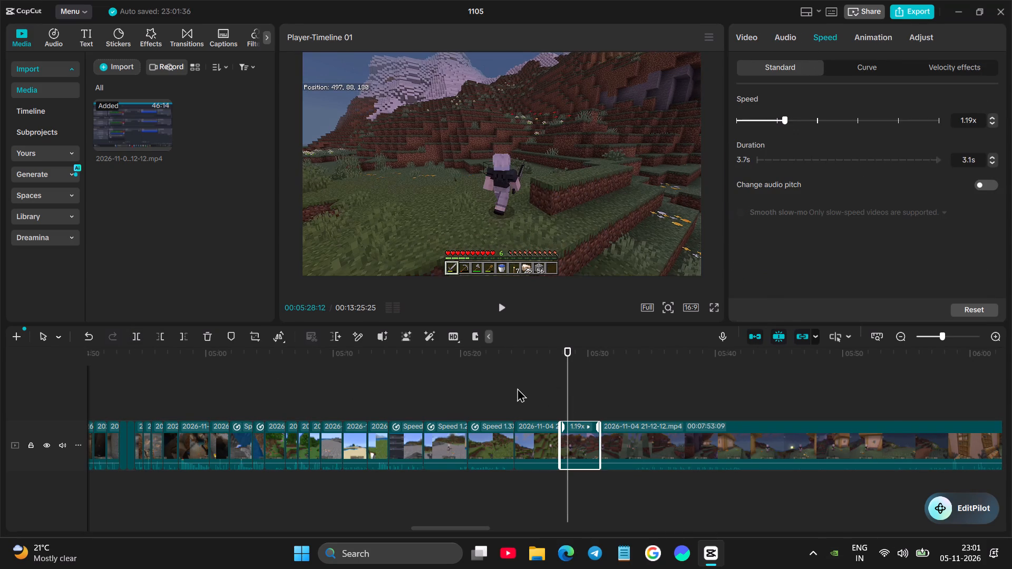
key("space")
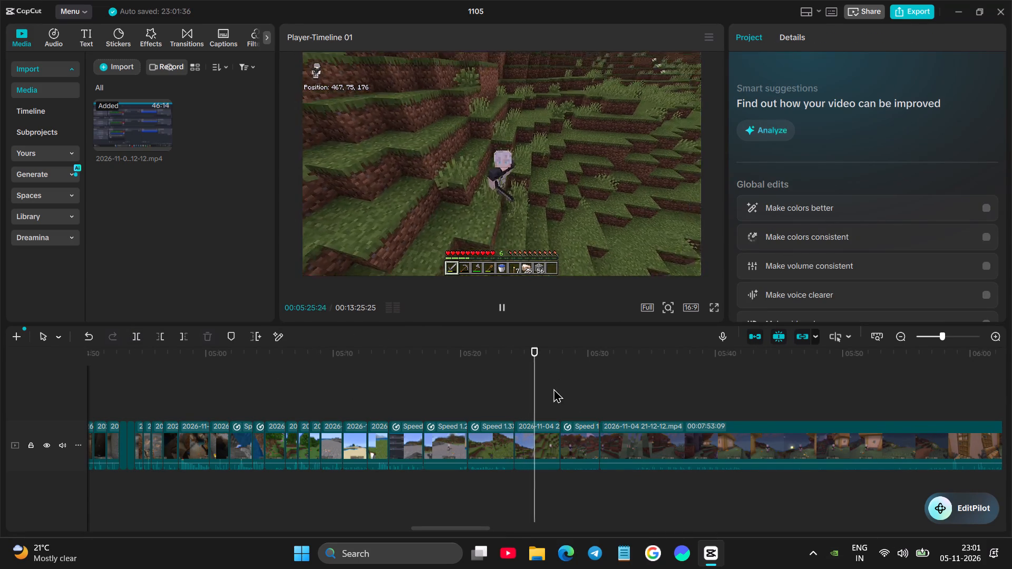
left_click(553, 388)
key("space")
left_click(550, 435)
left_click_drag(558, 426, 552, 427)
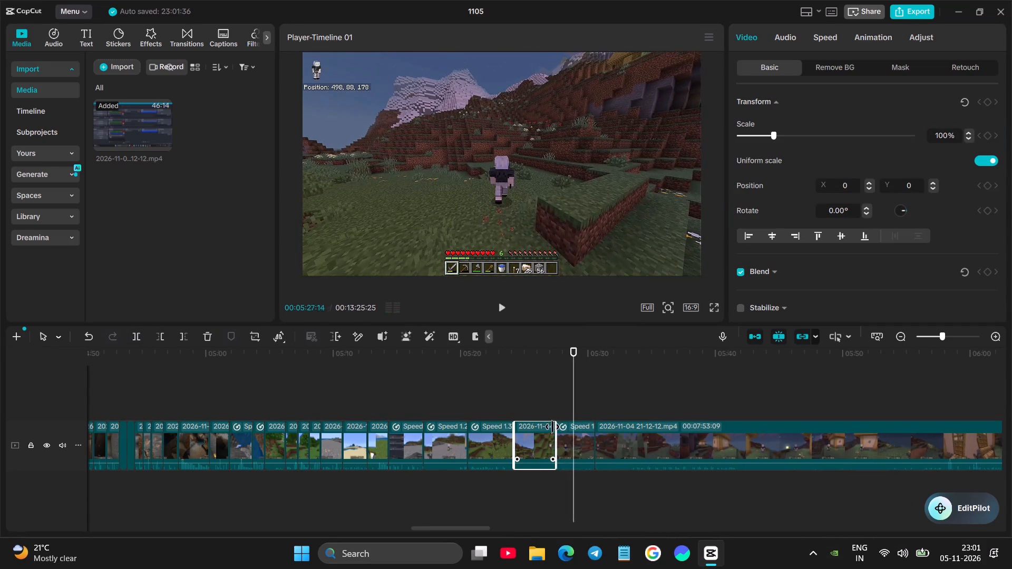
left_click_drag(552, 427, 551, 427)
Review the climb and cut about 8.4 seconds off the long clip's start, up to the approach to the house at 00:05:38:23.
left_click(549, 399)
key("space")
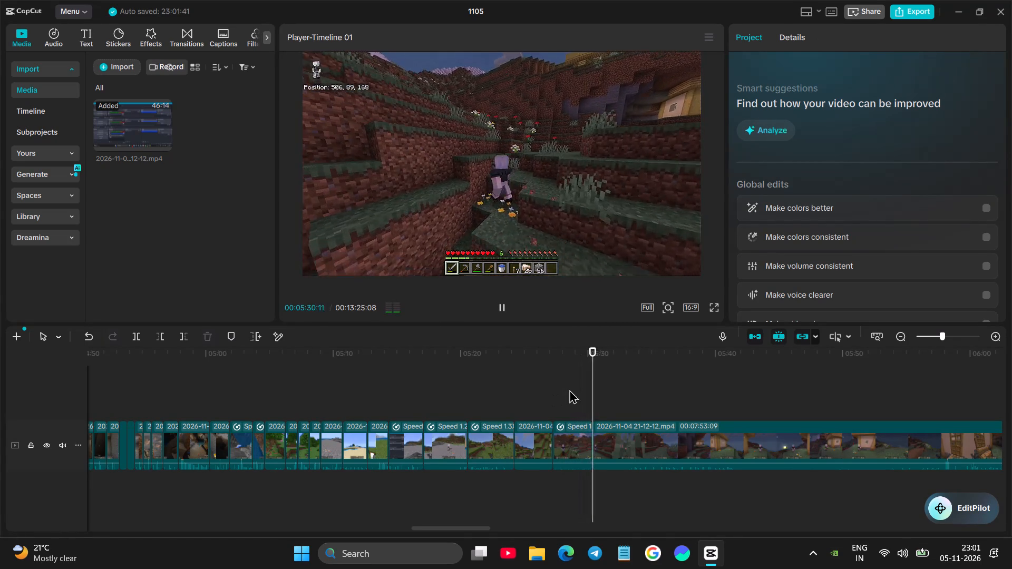
left_click(604, 395)
left_click_drag(607, 392, 649, 379)
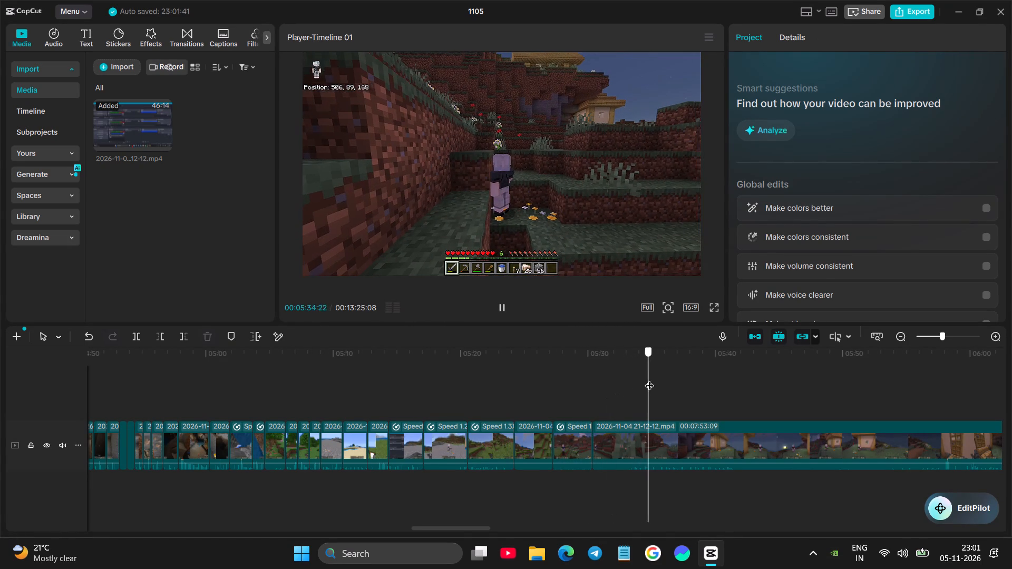
left_click_drag(649, 379, 720, 369)
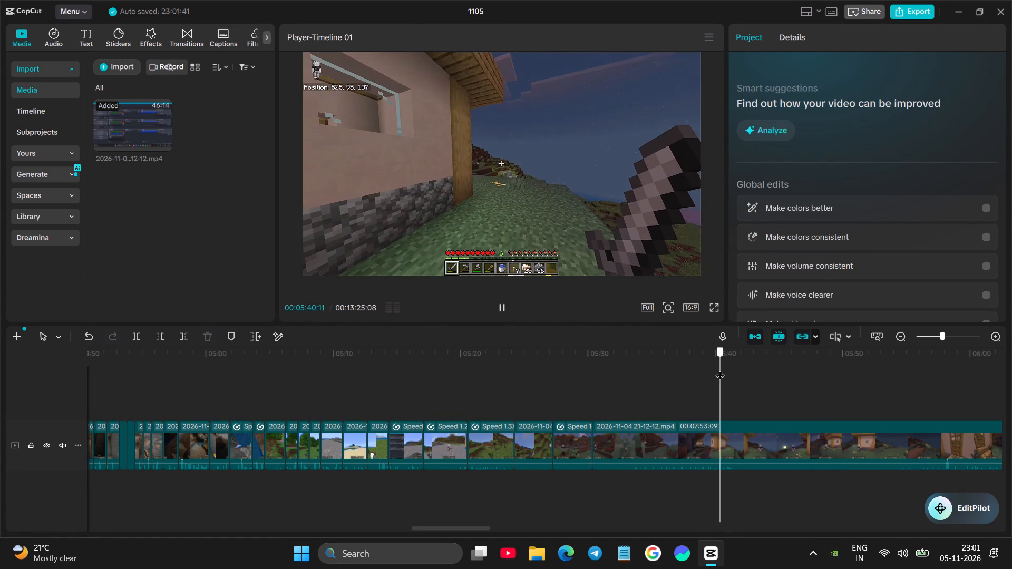
left_click_drag(720, 369, 714, 372)
left_click(700, 421)
left_click(716, 446)
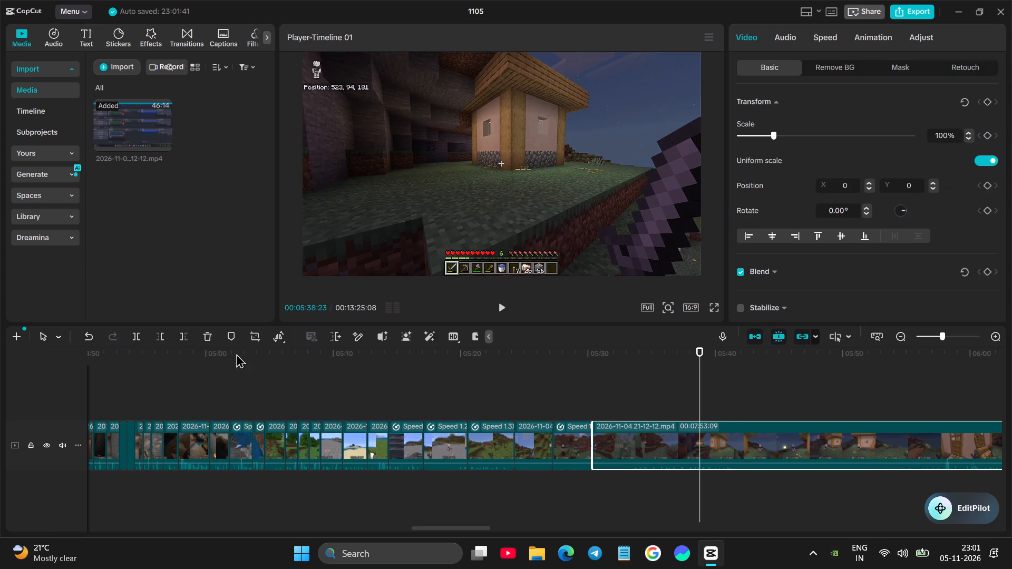
left_click(161, 339)
Play across the new cut and trim another 25 frames off the long clip's start.
key("space")
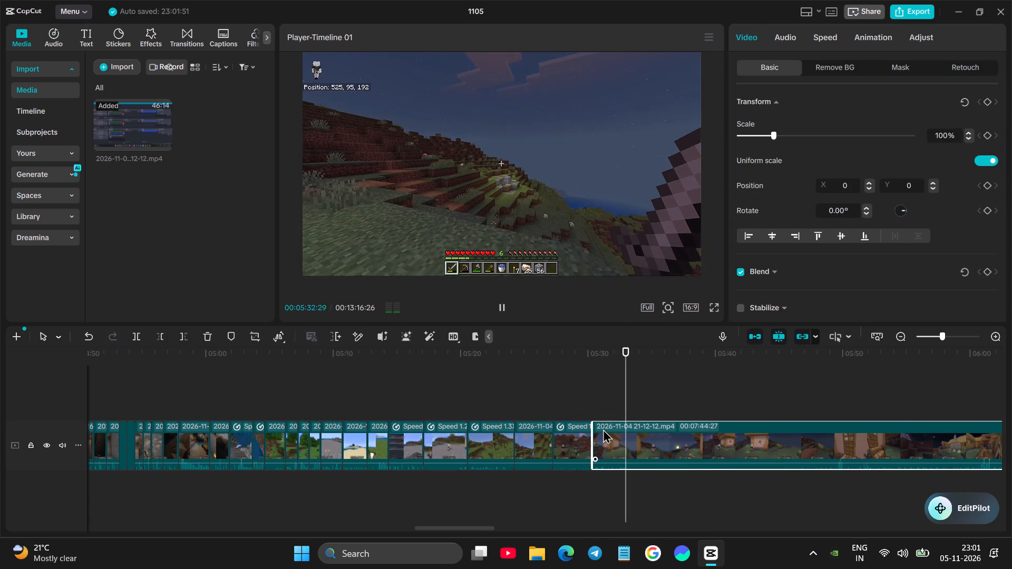
left_click_drag(593, 430, 604, 424)
Split the long clip at 00:05:32:16 and remove about 25 frames from the start of the later part.
left_click(591, 406)
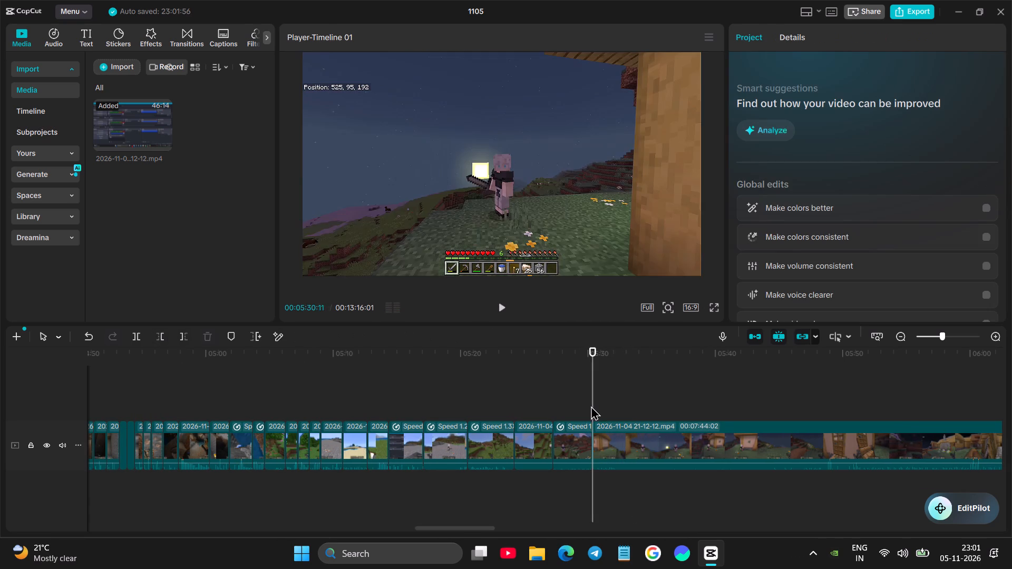
key("space")
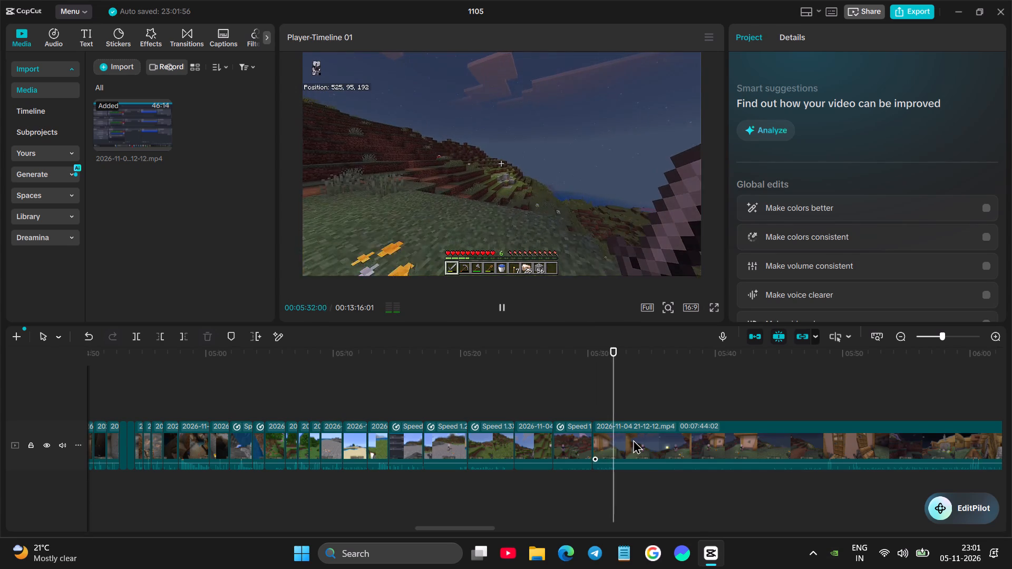
key("space")
left_click(645, 453)
left_click(140, 340)
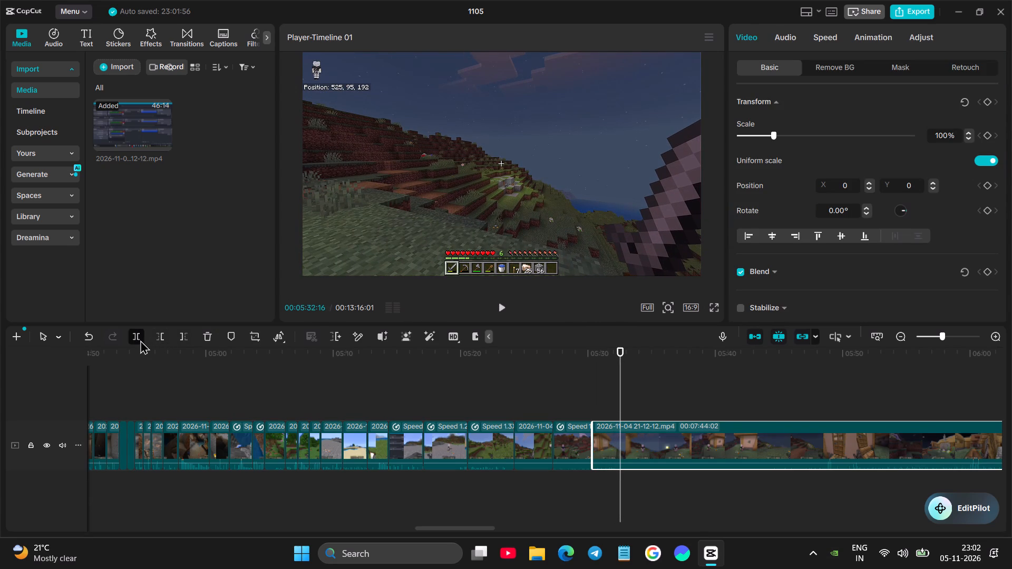
key("space")
key("space")
left_click(159, 338)
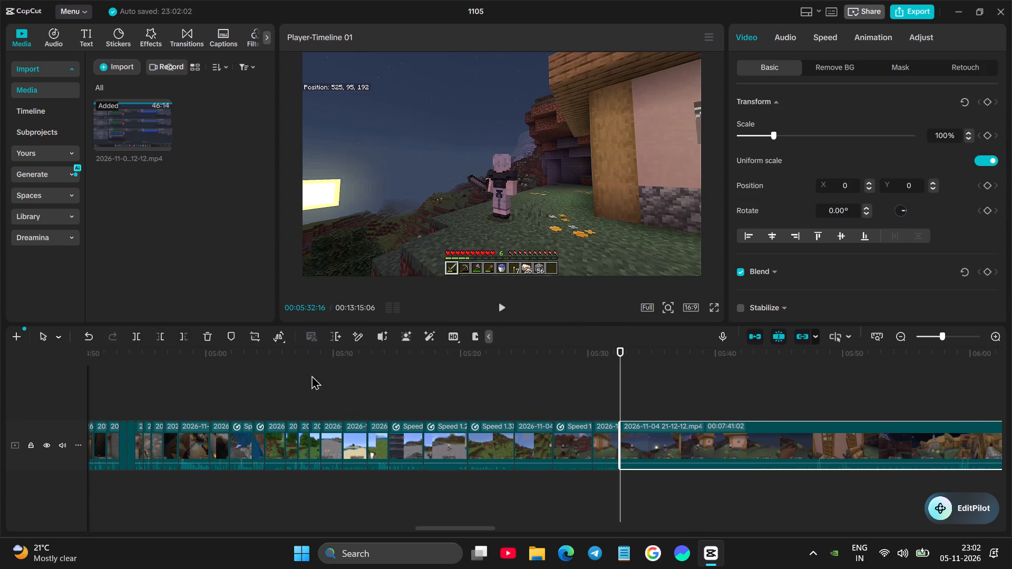
Split the long clip outside the pink-walled house and cut about 7 seconds off the later part's start, up to the house door.
key("space")
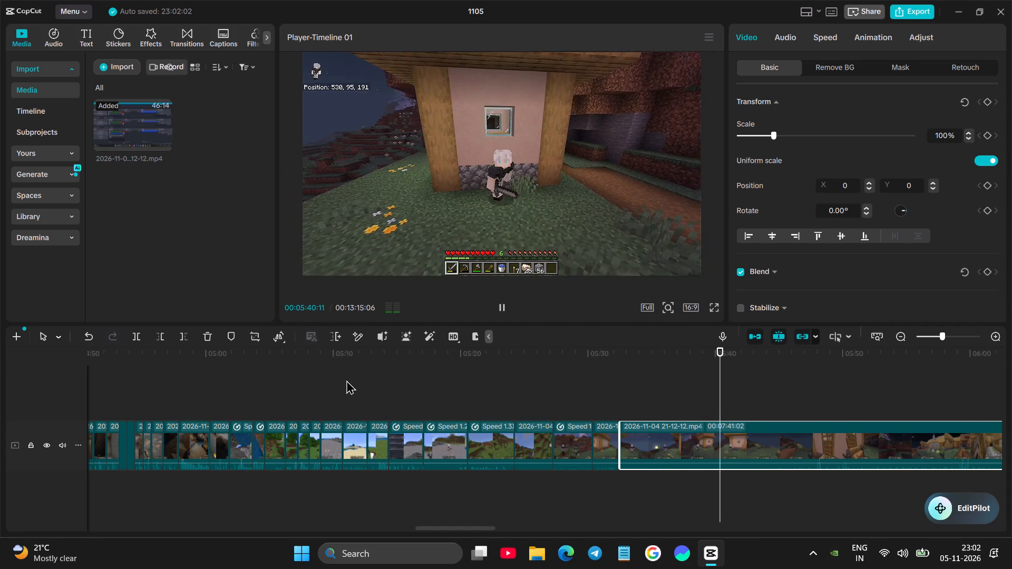
key("space")
left_click(134, 335)
key("space")
scroll(464, 404, "left", 1)
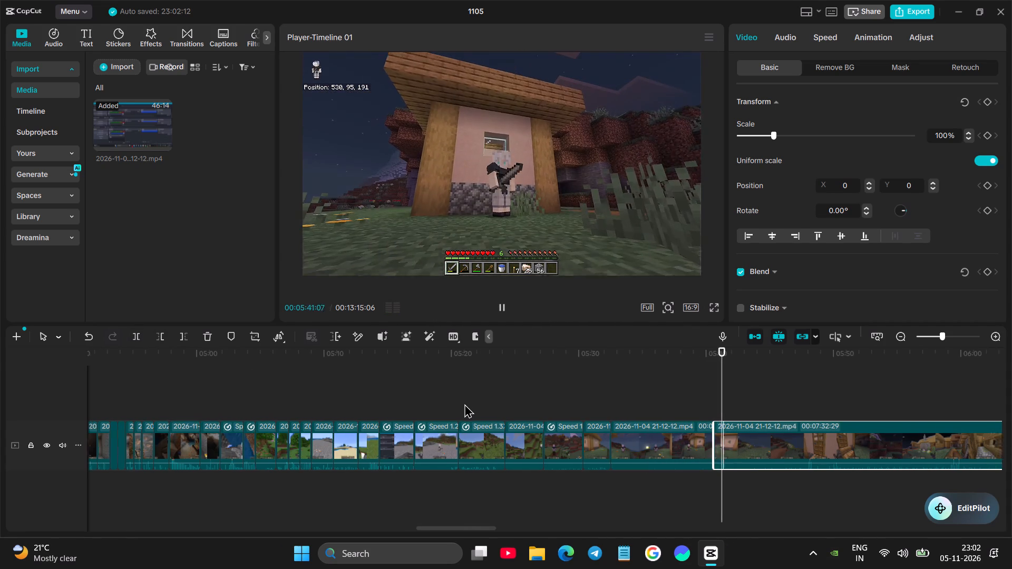
scroll(464, 404, "left", 1)
left_click(531, 384)
left_click_drag(531, 384, 576, 381)
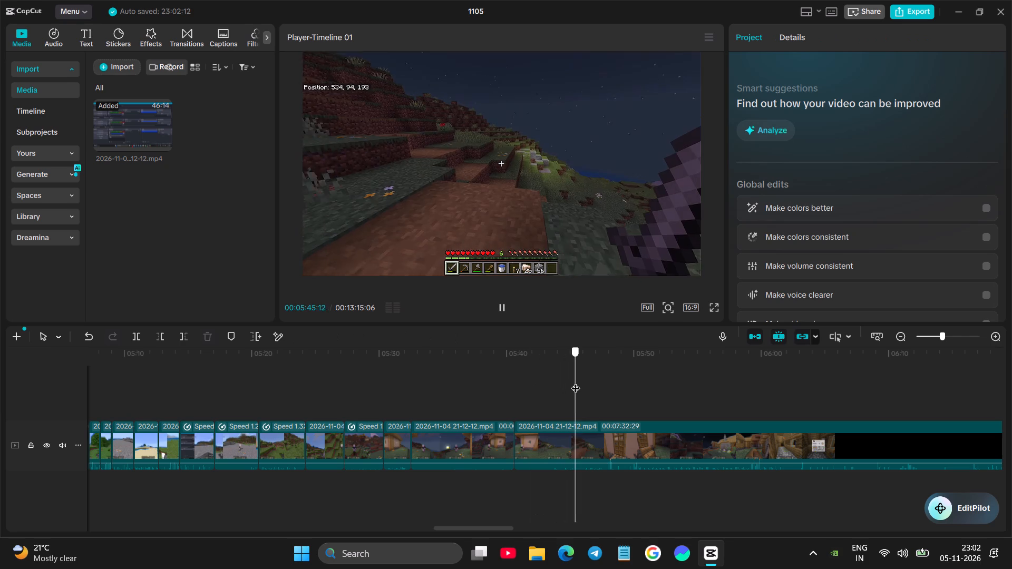
left_click_drag(576, 381, 609, 378)
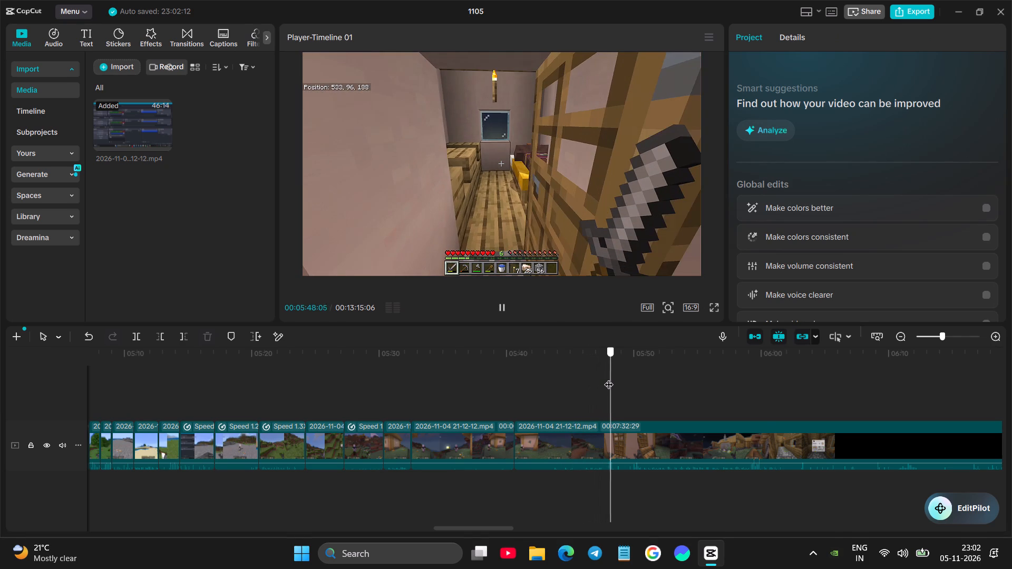
left_click_drag(609, 378, 607, 380)
left_click(606, 397)
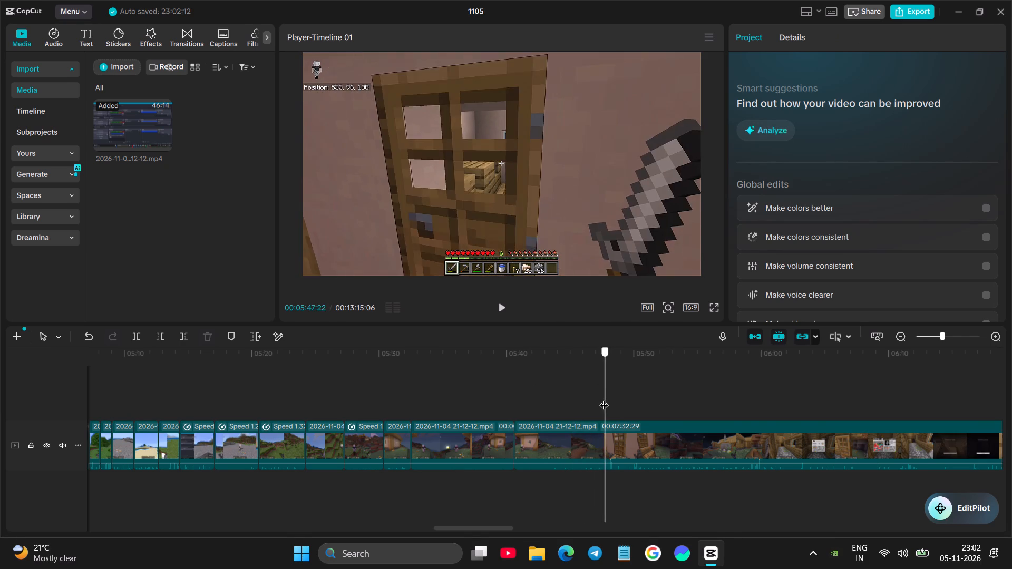
left_click(588, 438)
left_click(161, 336)
Split the long clip at 00:05:42:27 and set the short house-doorway piece before the split to 1.15x speed.
key("space")
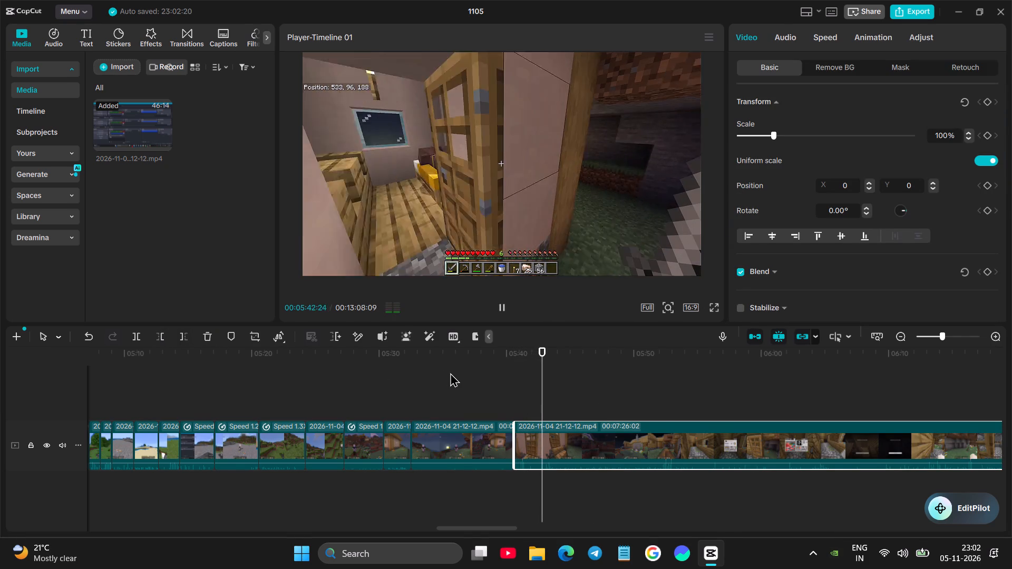
key("space")
left_click(575, 429)
left_click(141, 341)
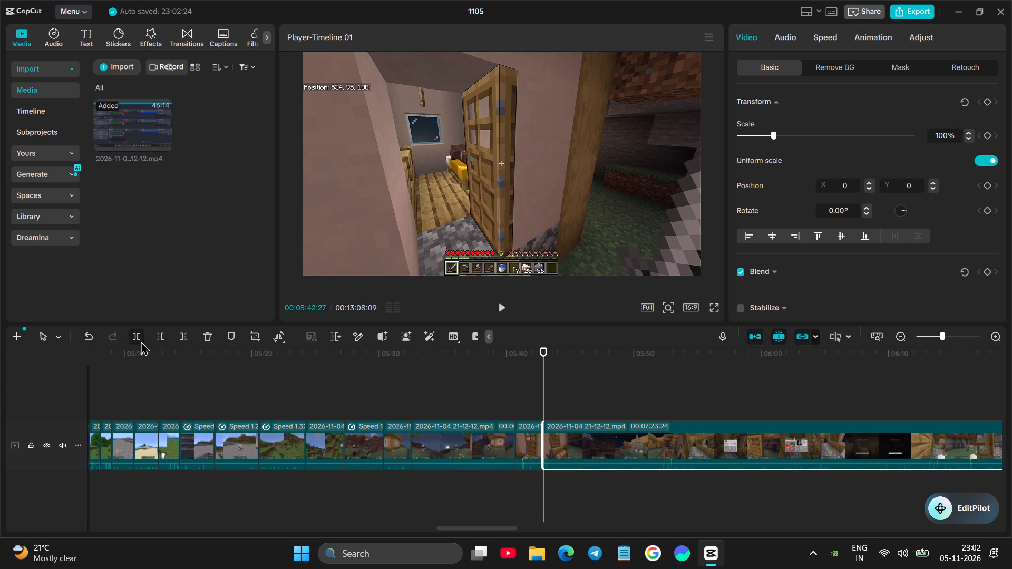
key("space")
right_click(530, 414)
left_click(527, 412)
left_click(528, 428)
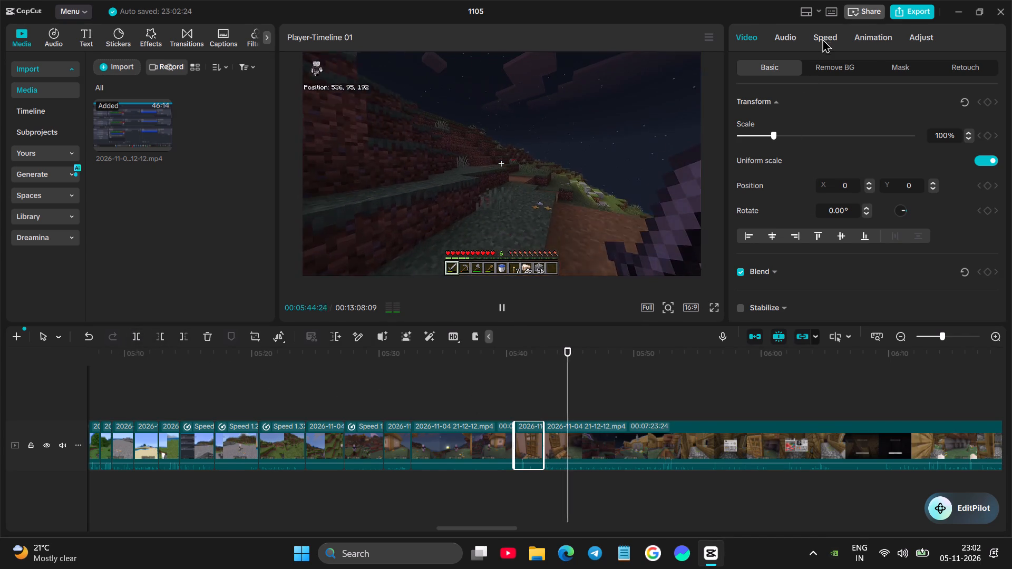
left_click(828, 35)
left_click(783, 120)
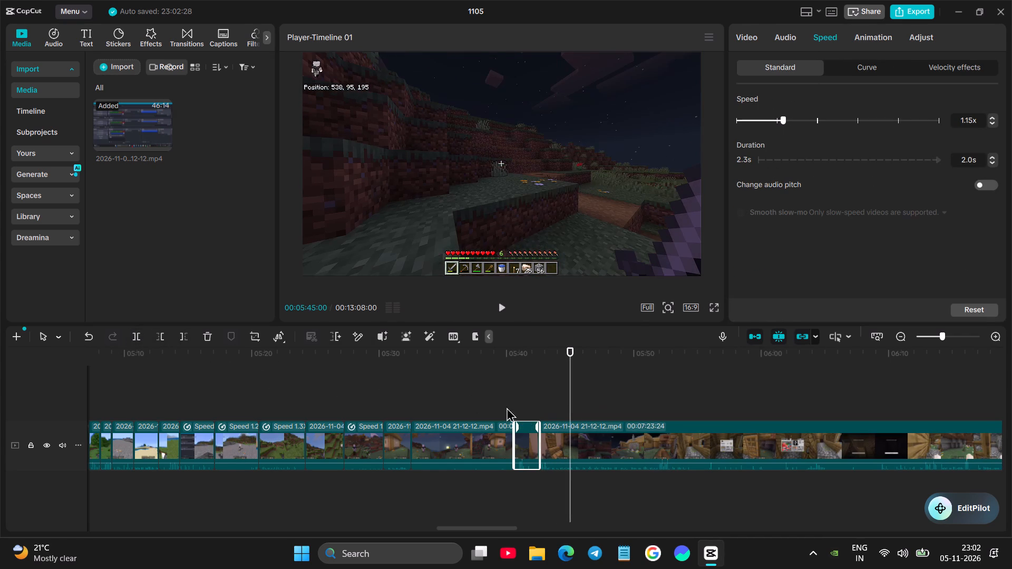
Review the night walk and cut about 9 seconds off the long clip's start, up to the wooden house entrance at 00:05:51:22.
left_click(497, 406)
key("space")
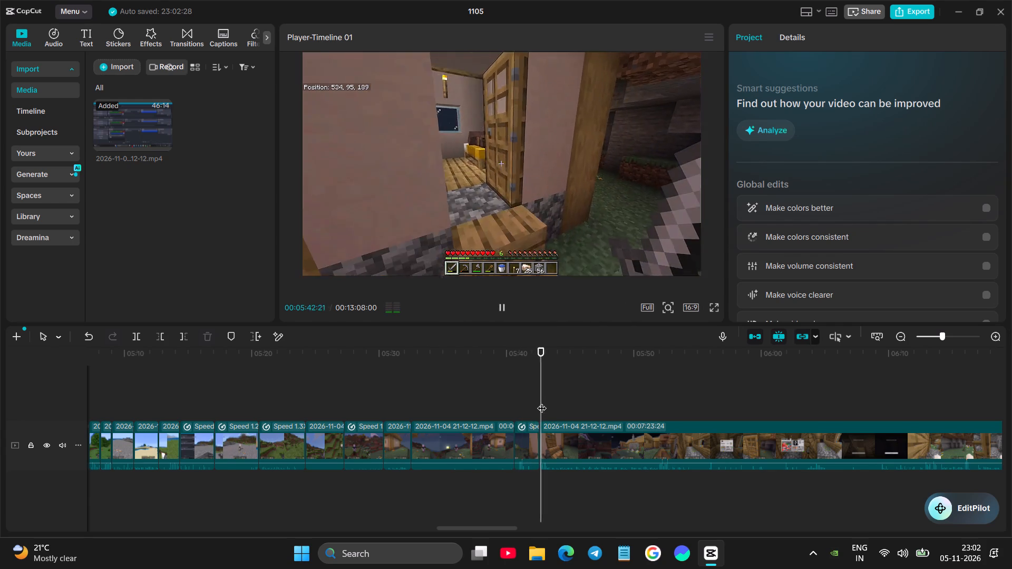
left_click(541, 400)
left_click_drag(541, 400, 565, 381)
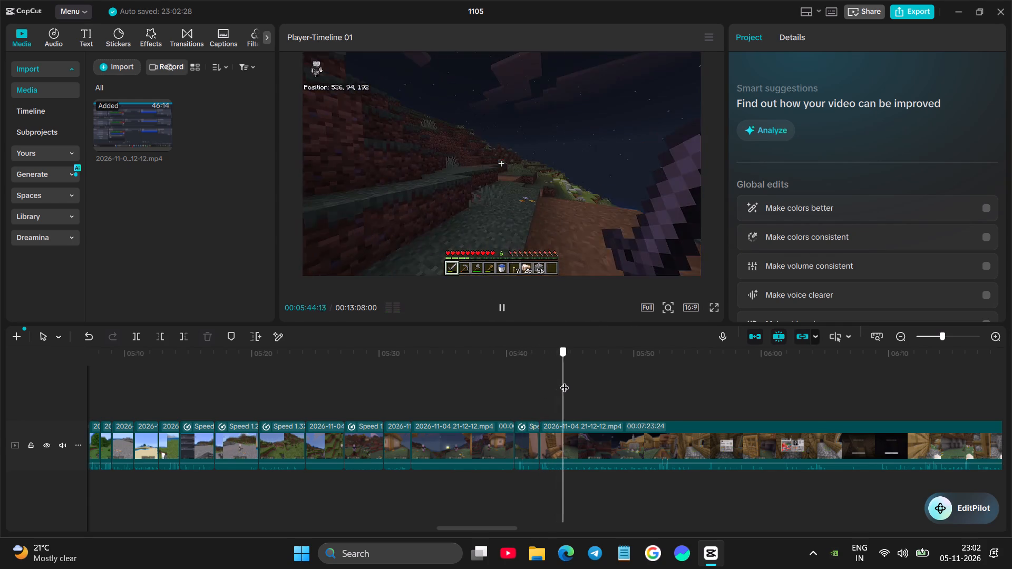
left_click_drag(565, 381, 626, 374)
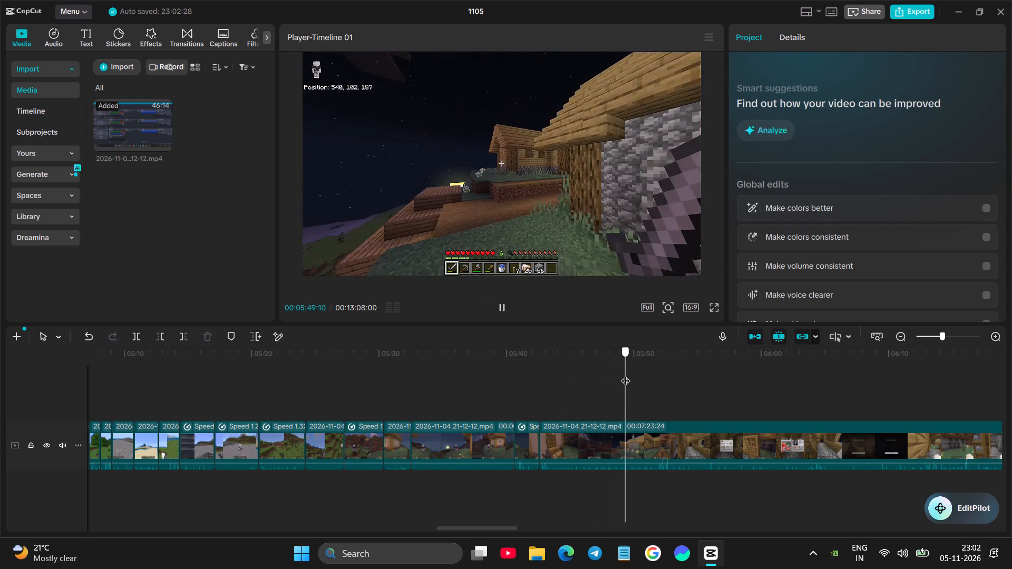
left_click_drag(626, 374, 661, 374)
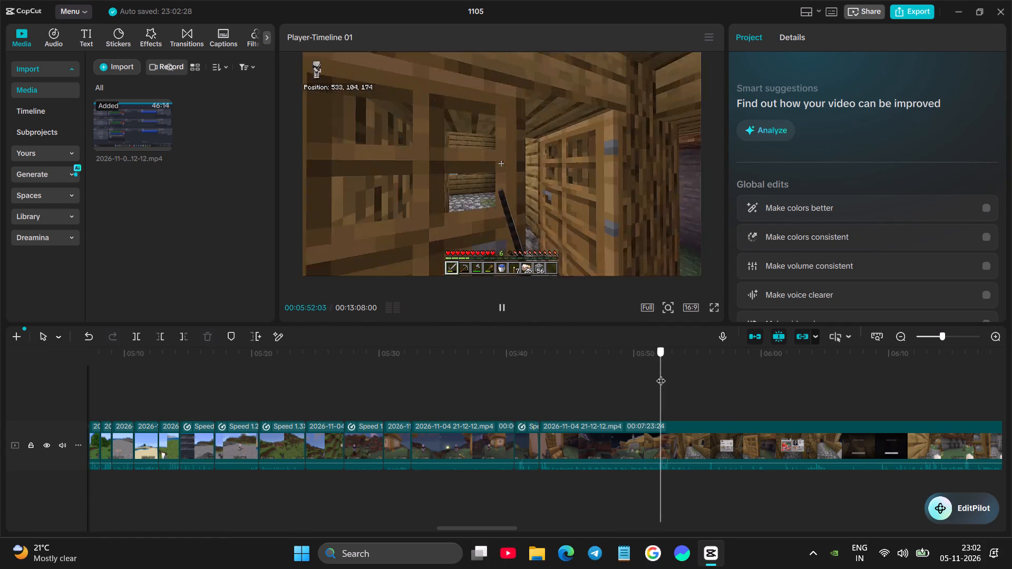
left_click_drag(661, 374, 656, 378)
left_click(651, 437)
left_click(162, 335)
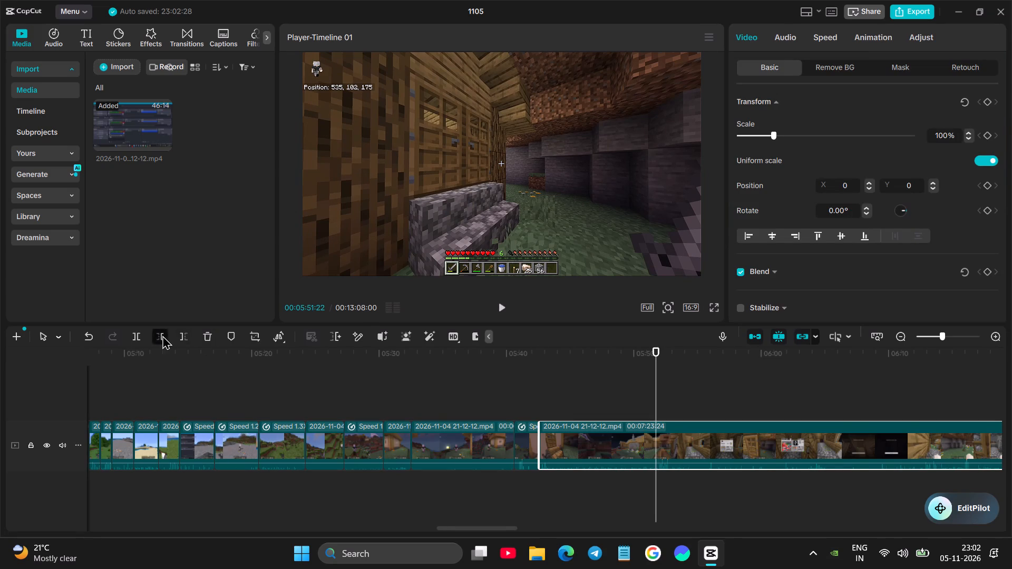
Replay the entry into the wooden house and split the long clip at 00:05:44:13, inside before the smithing table.
key("space")
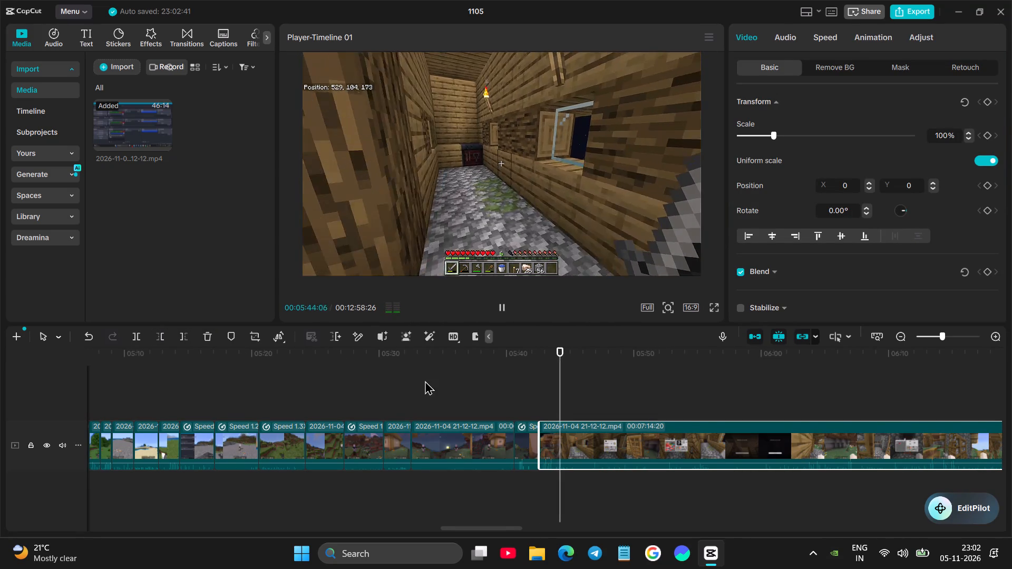
key("space")
key("space")
key("space")
key("space")
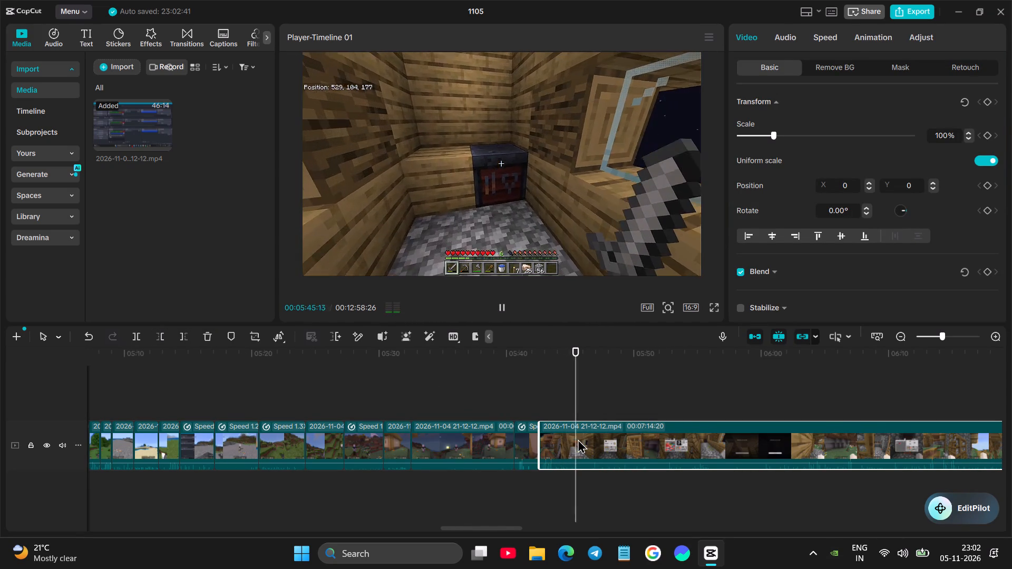
left_click(578, 439)
left_click(542, 405)
left_click(559, 432)
key("space")
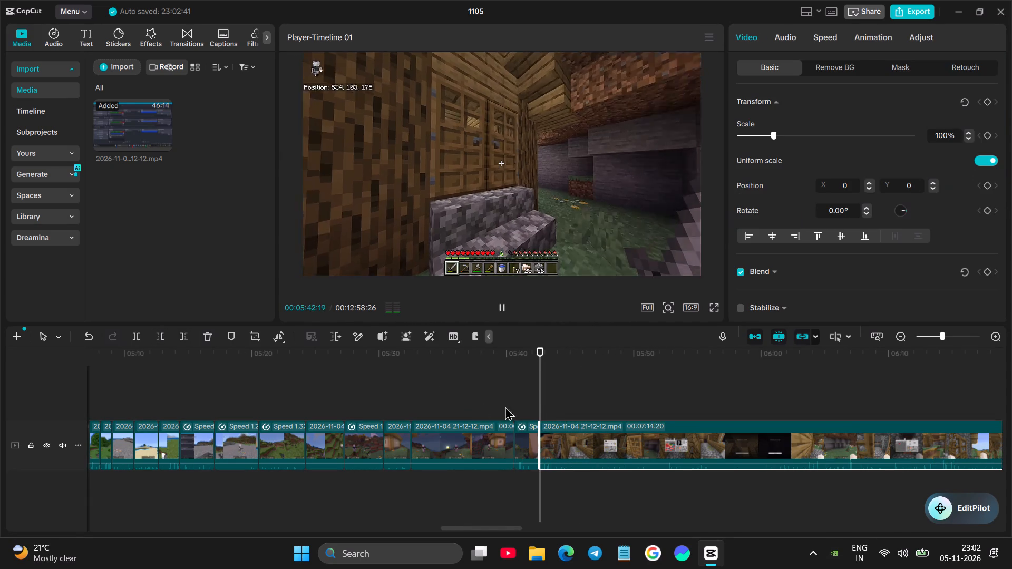
key("space")
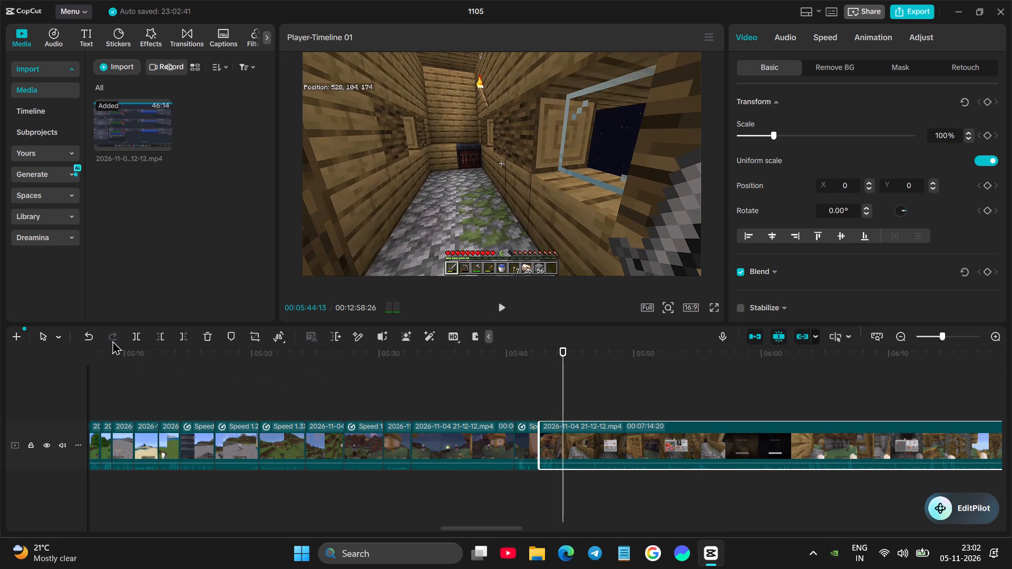
left_click(133, 336)
Review the wooden house visit and cut about 8 seconds off the long clip's start, up to the crafting inventory at 00:05:52:13.
key("space")
left_click(569, 386)
left_click_drag(569, 386, 582, 384)
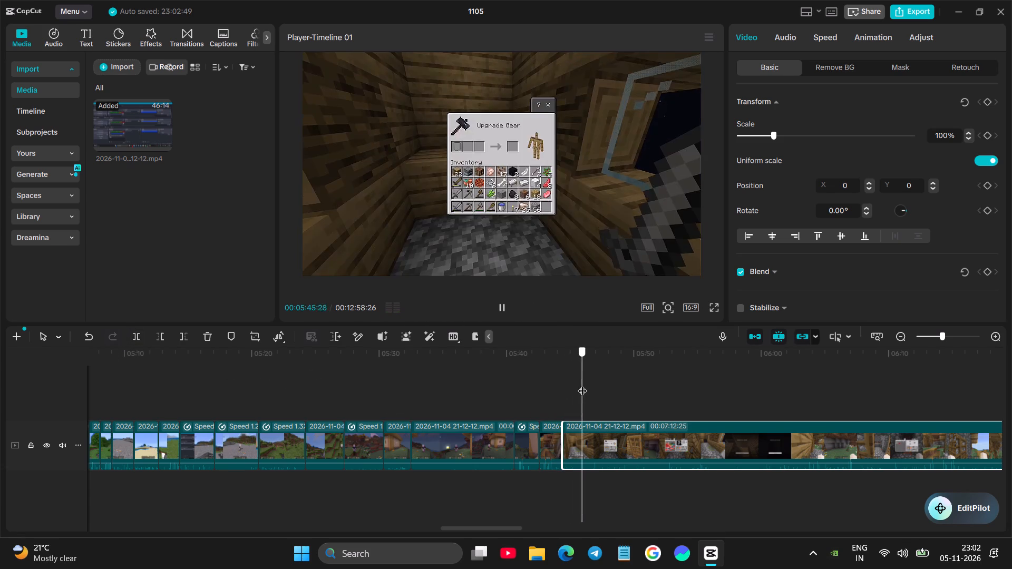
left_click_drag(582, 384, 633, 377)
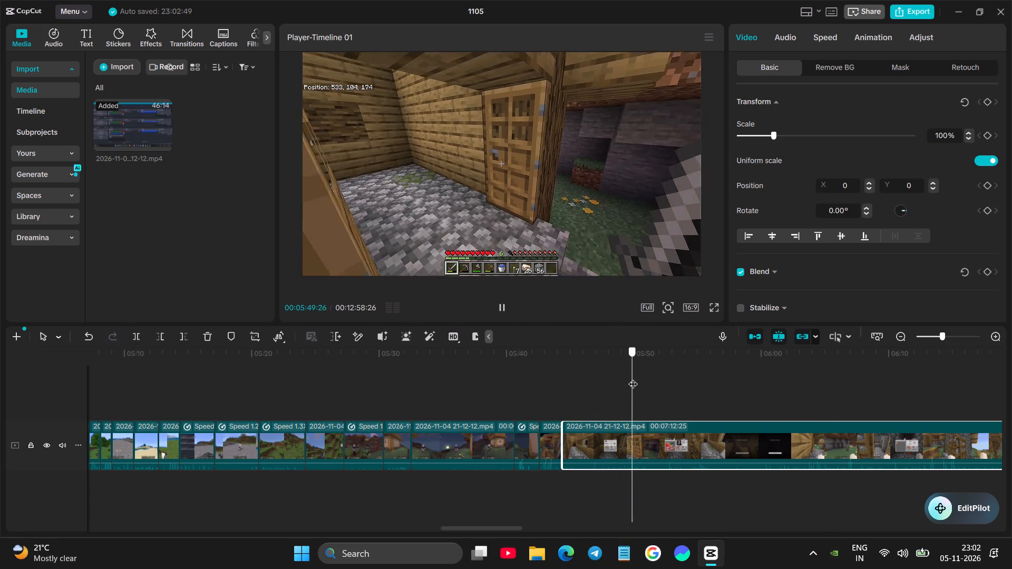
left_click_drag(633, 377, 676, 373)
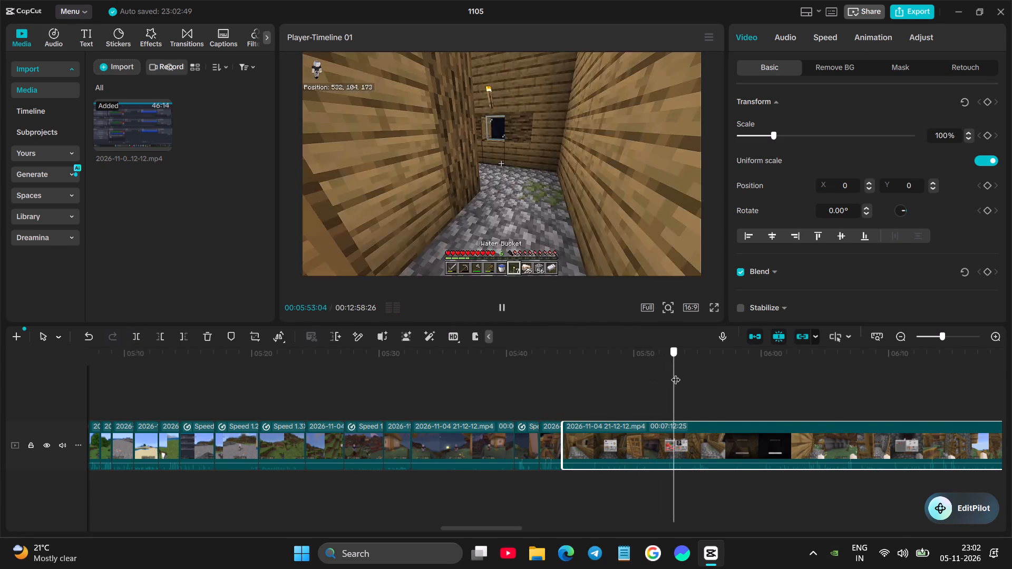
left_click_drag(676, 373, 741, 367)
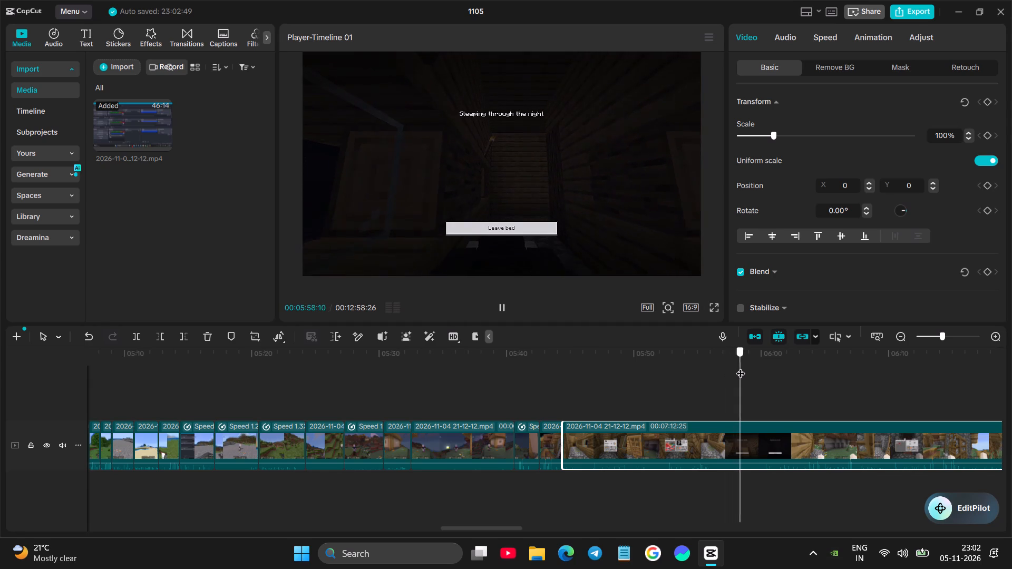
left_click_drag(741, 367, 715, 381)
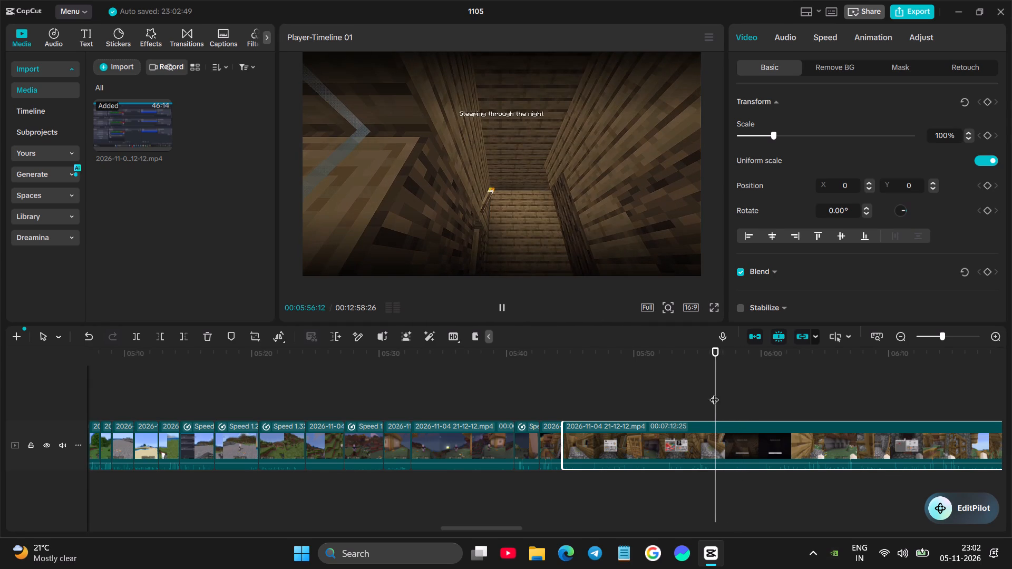
left_click_drag(716, 389, 704, 394)
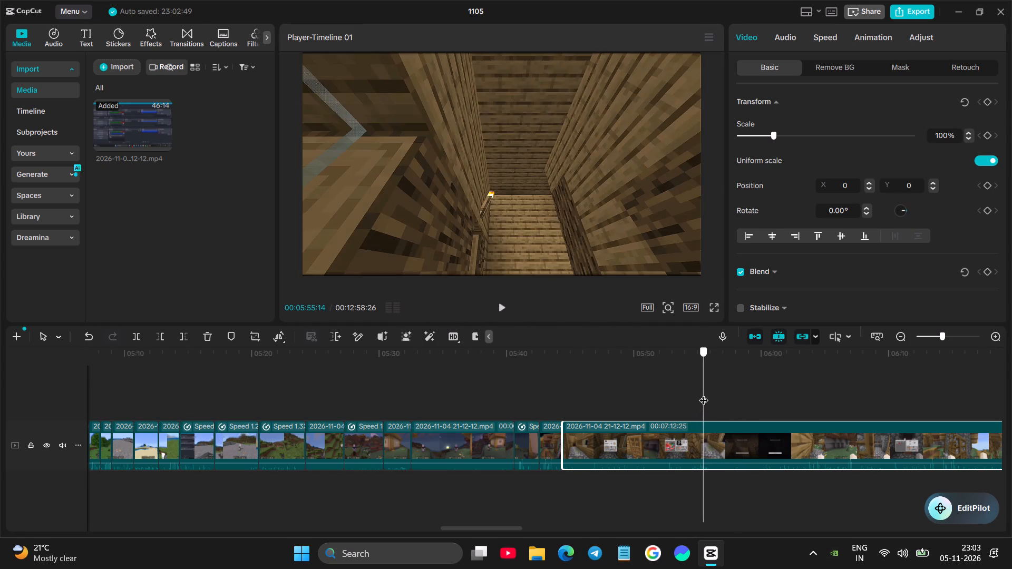
left_click_drag(704, 394, 665, 426)
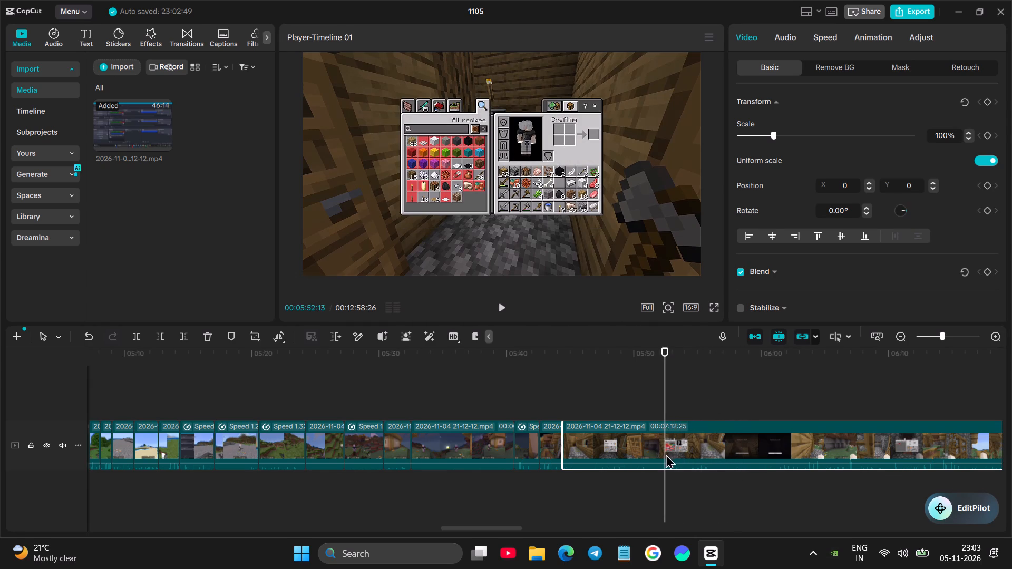
left_click(666, 454)
left_click(162, 341)
Split the long clip at about 00:05:49, as the sleep begins, and again at 00:05:56:03, outside the wooden house door by day.
left_click(548, 392)
key("space")
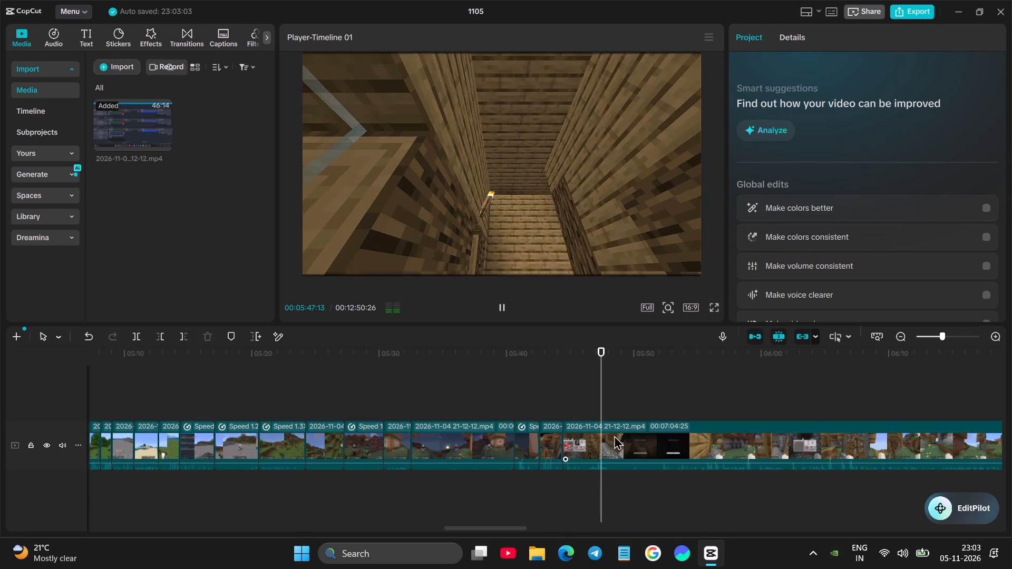
left_click(614, 435)
left_click(141, 339)
key("space")
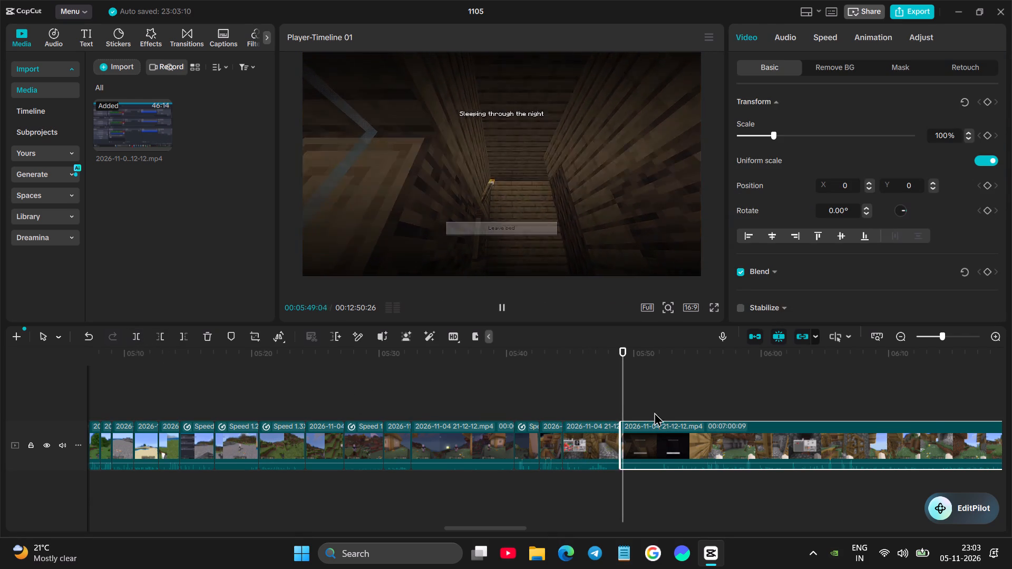
left_click(637, 395)
left_click_drag(637, 395, 665, 386)
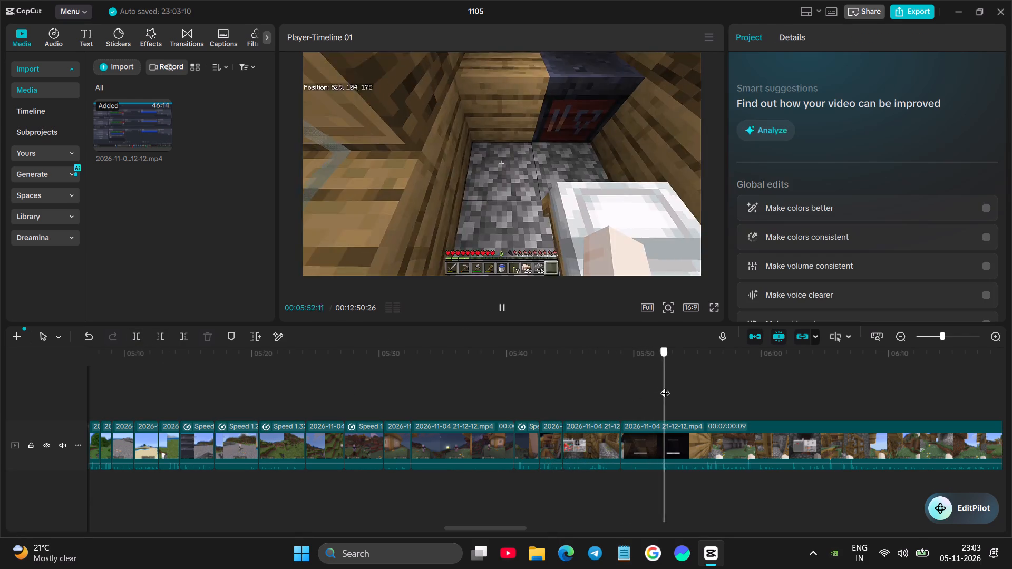
left_click_drag(665, 386, 707, 374)
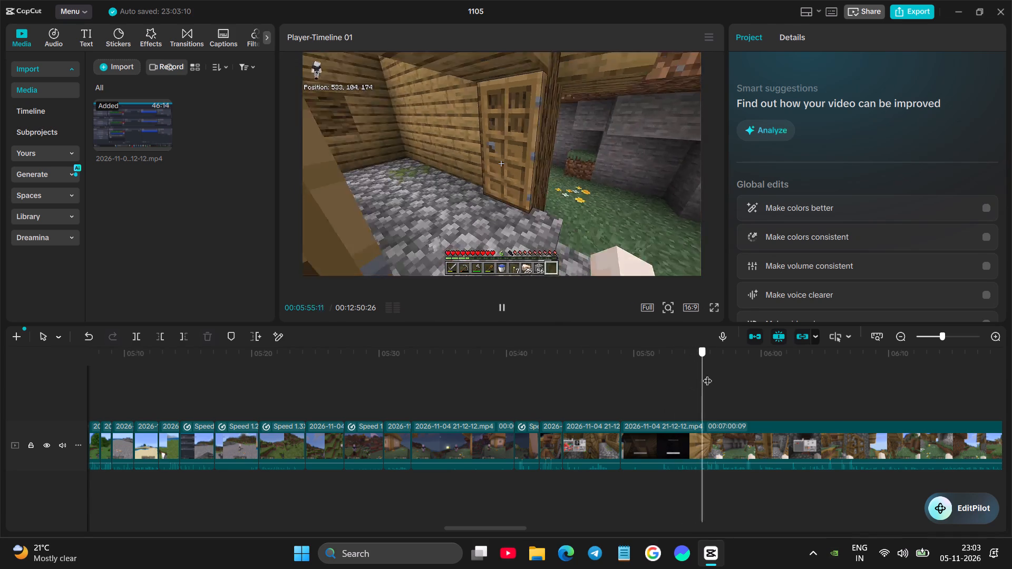
left_click_drag(707, 374, 712, 371)
left_click(677, 438)
left_click(138, 336)
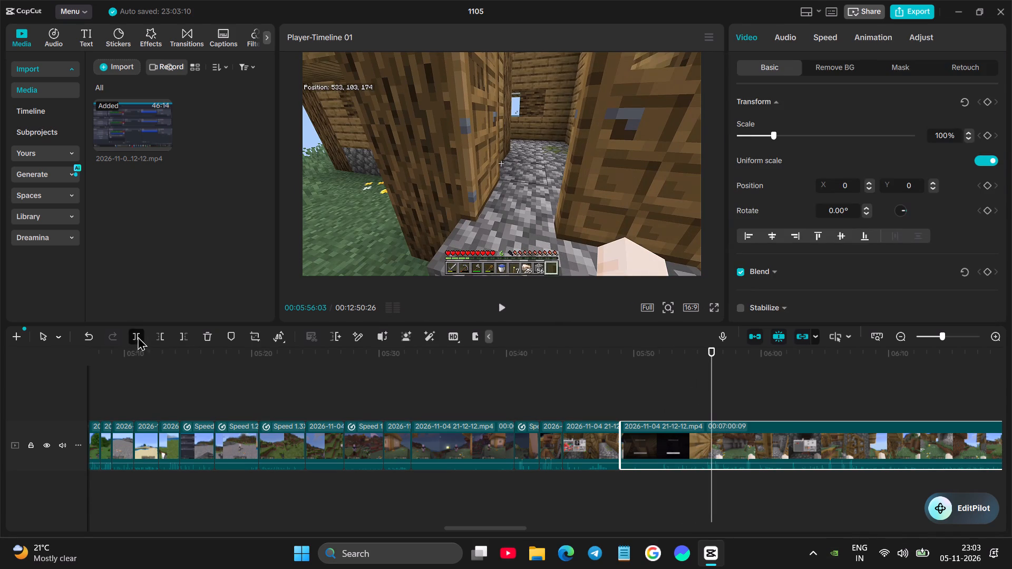
Recheck the piece between the two splits, showing the sleep and the walk out, and delete it.
key("space")
left_click(684, 409)
left_click(668, 410)
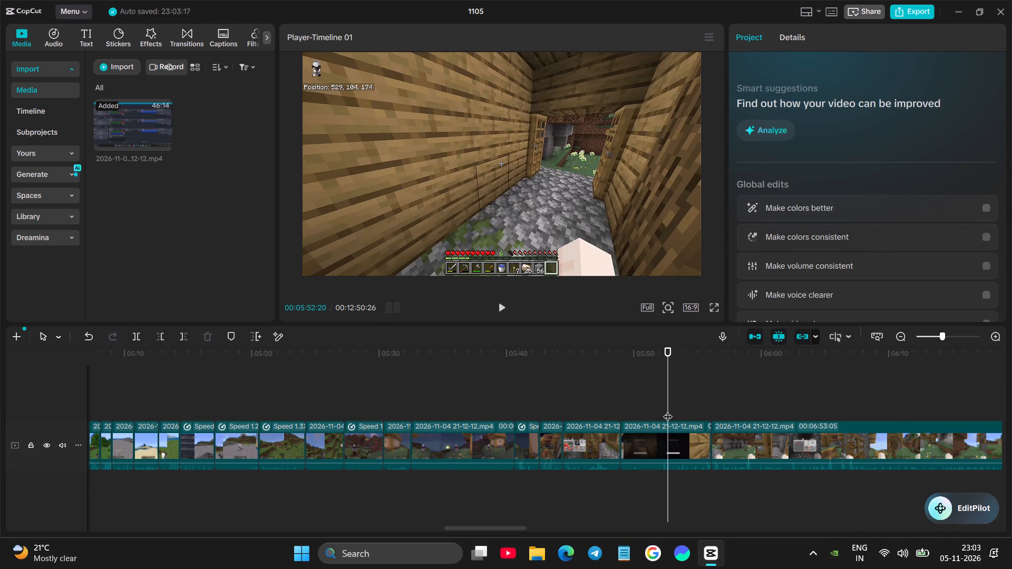
left_click(650, 409)
left_click(618, 409)
key("space")
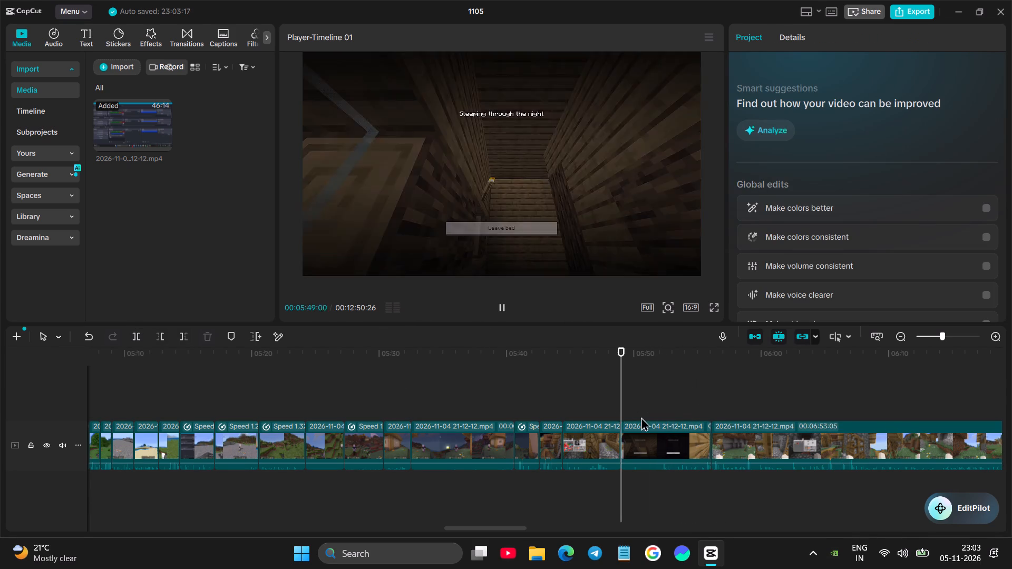
left_click(687, 424)
key("BackSpace")
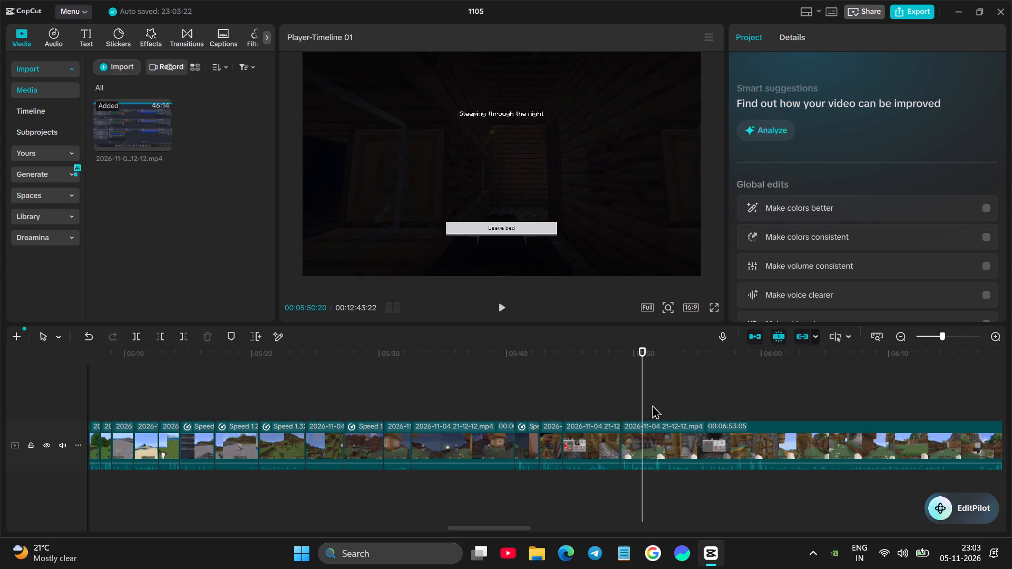
Play the daytime walk and cut about 2 seconds off the long clip's start, before the stone house.
left_click(625, 403)
key("space")
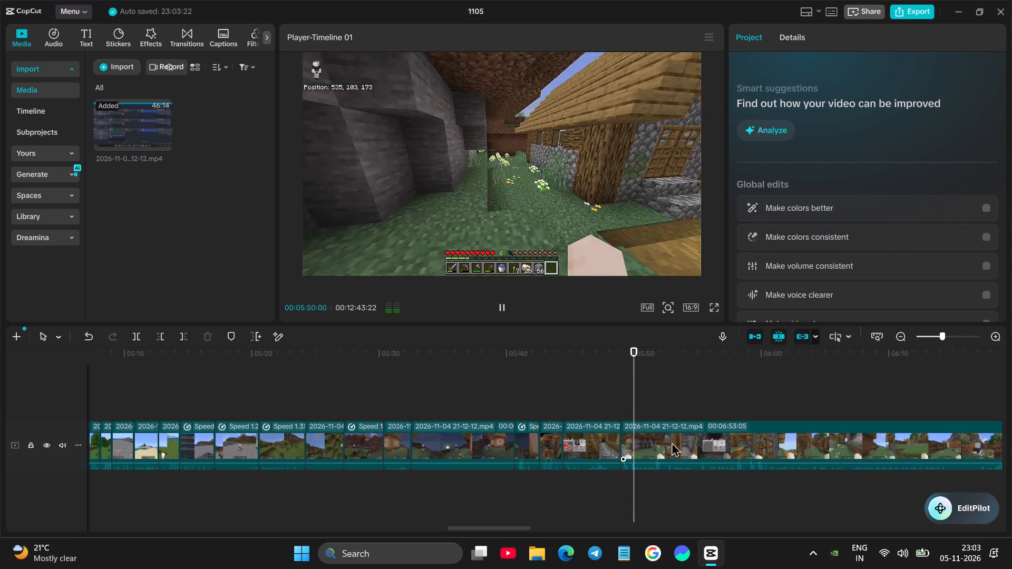
key("space")
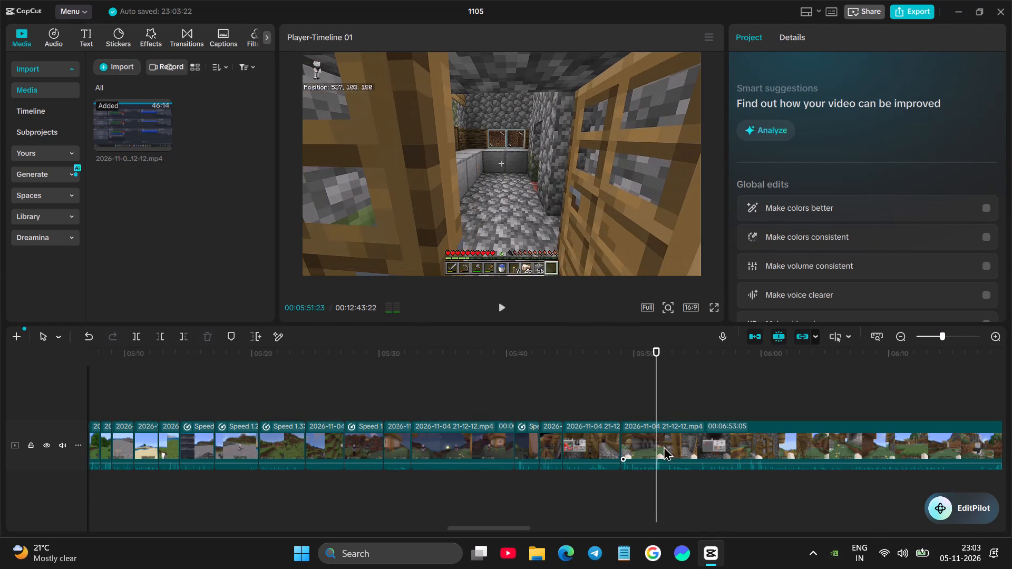
left_click(657, 401)
left_click(648, 401)
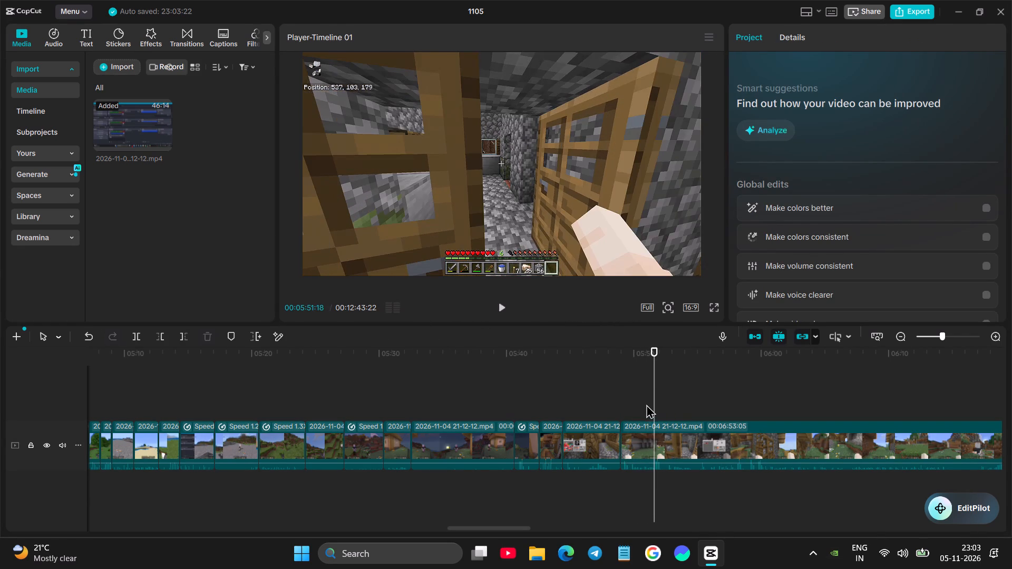
left_click(658, 443)
left_click(159, 339)
Replay the entry into the stone house and split the long clip at 00:05:50:22, just inside the doors.
key("space")
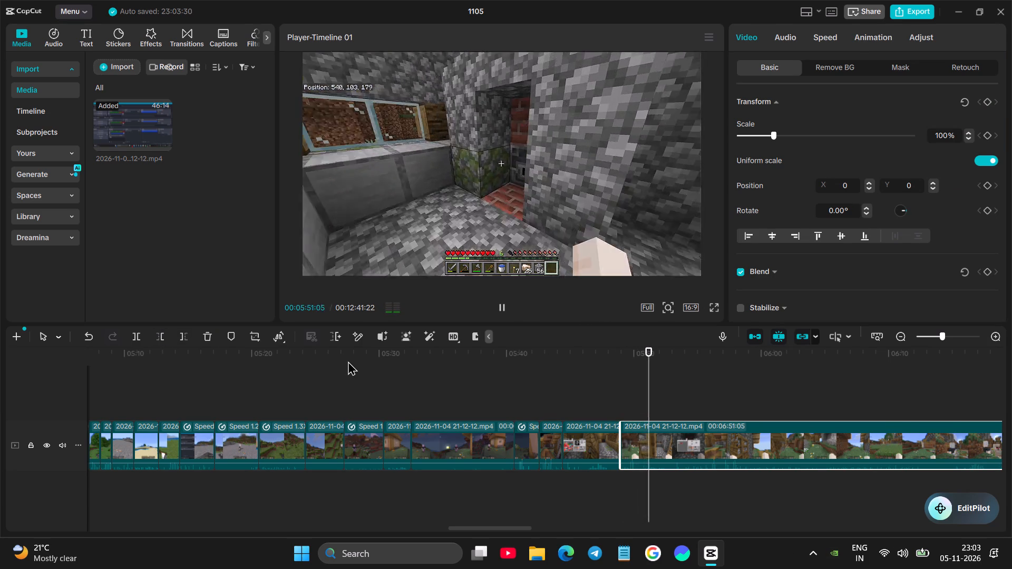
left_click(621, 403)
left_click(635, 425)
key("space")
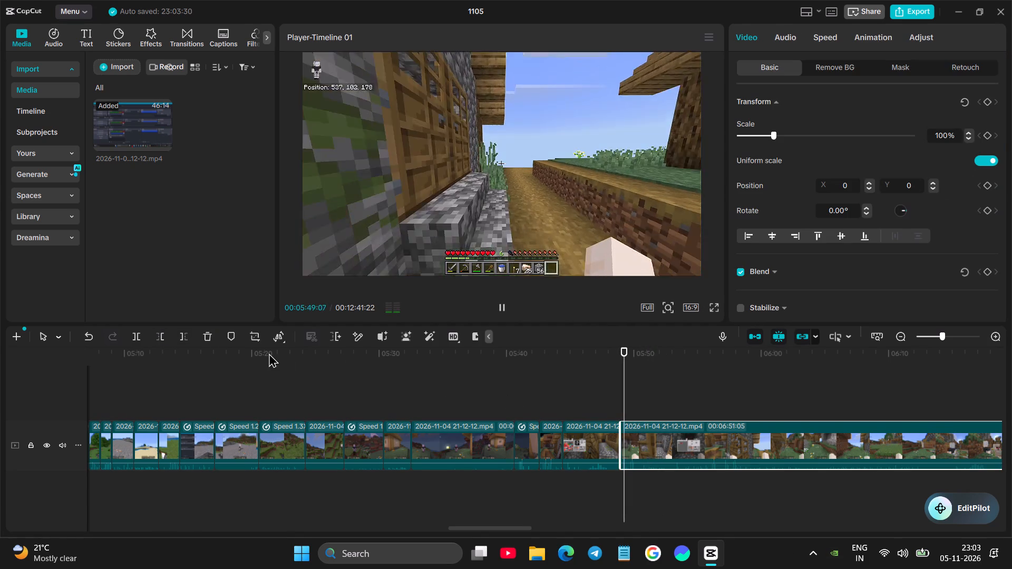
key("space")
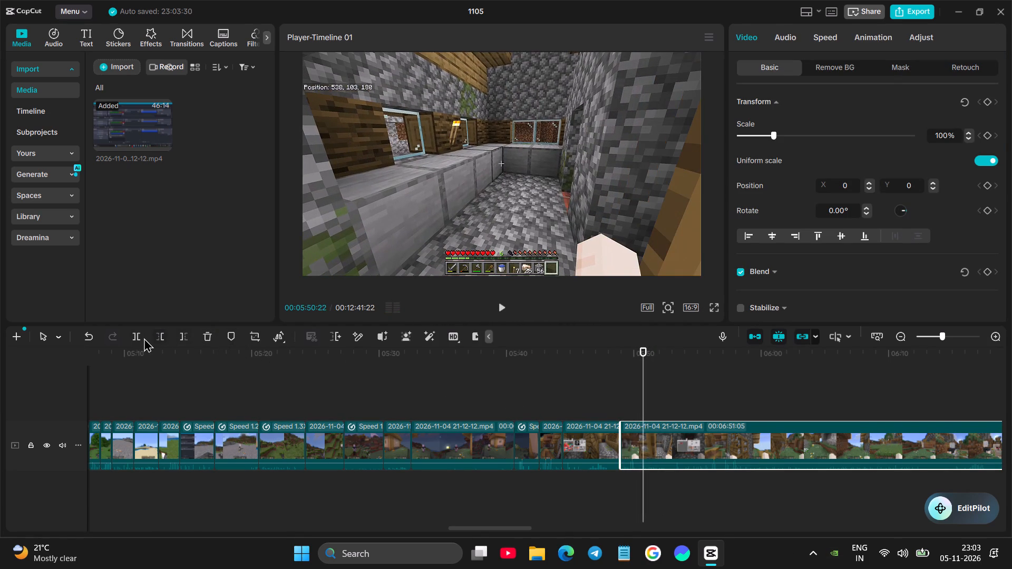
left_click(141, 338)
Skim the blast furnace visit and cut the long clip's start up to 00:05:57:10, back outside the stone house doors.
left_click(645, 385)
left_click_drag(645, 385, 668, 378)
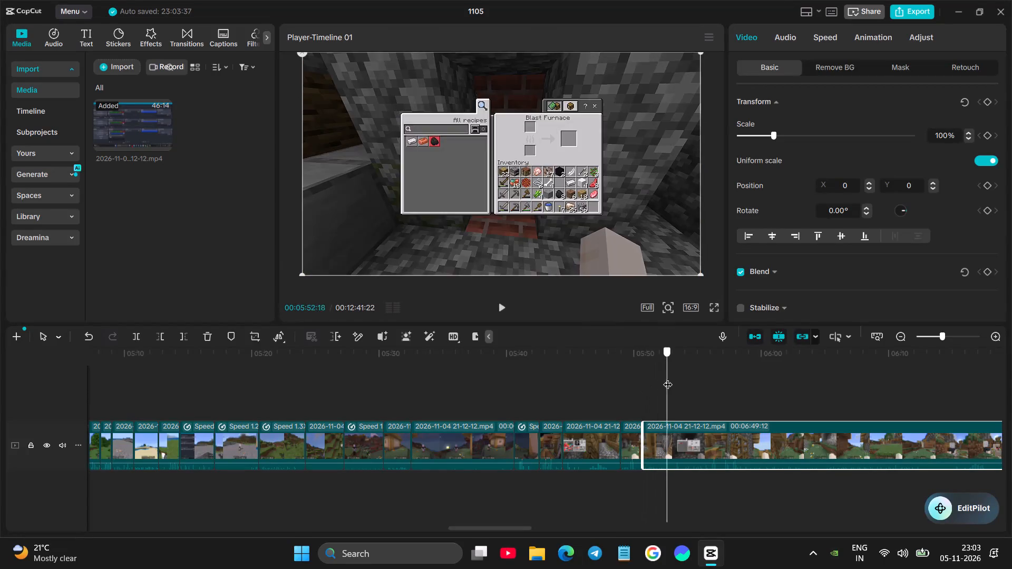
left_click_drag(668, 378, 720, 365)
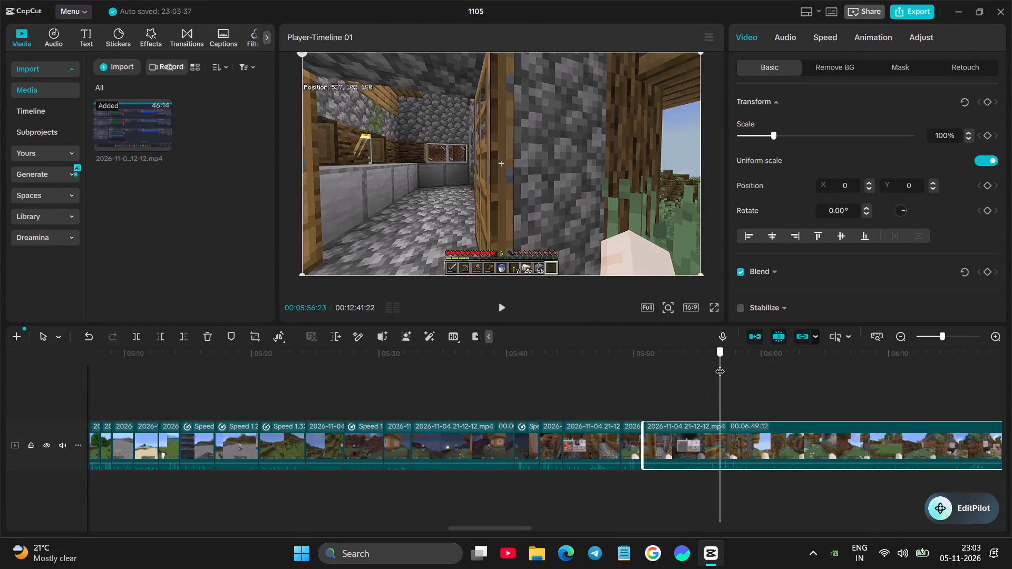
left_click_drag(720, 365, 727, 362)
left_click(722, 424)
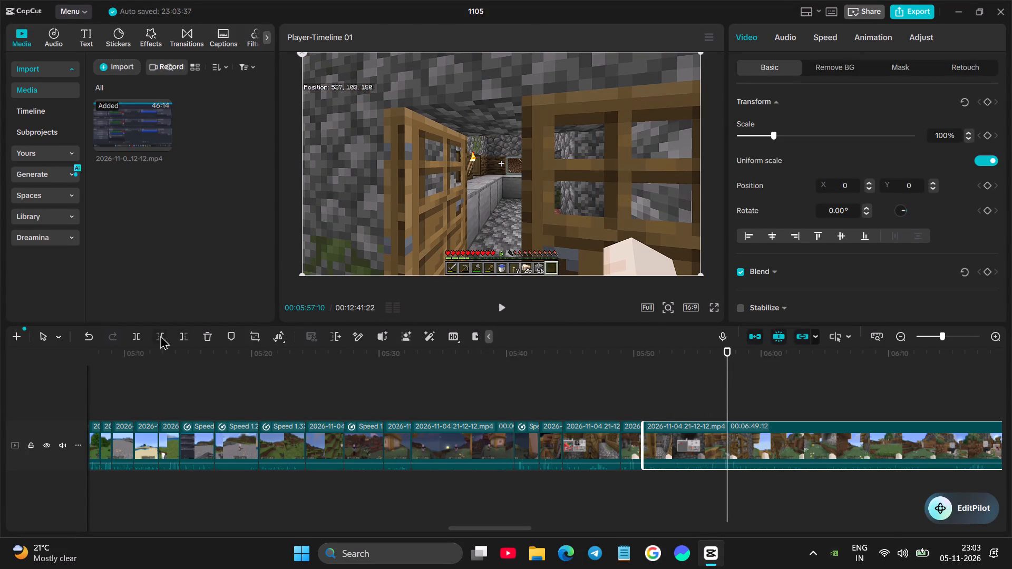
left_click(162, 336)
Replay the exit from the stone house and split the long clip at about 00:05:52, as the player turns away.
scroll(600, 382, "left", 1)
key("space")
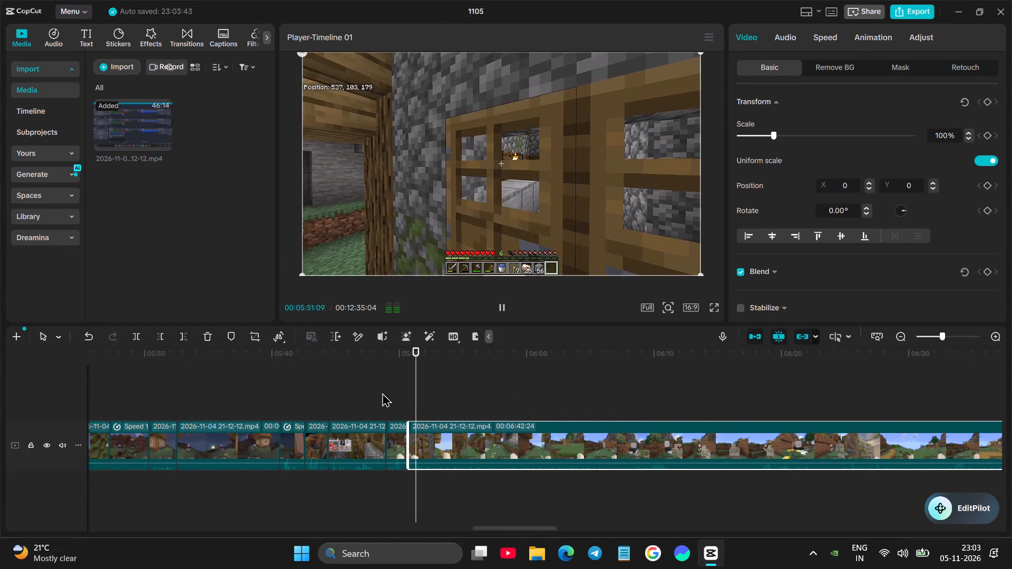
key("space")
left_click(468, 437)
key("space")
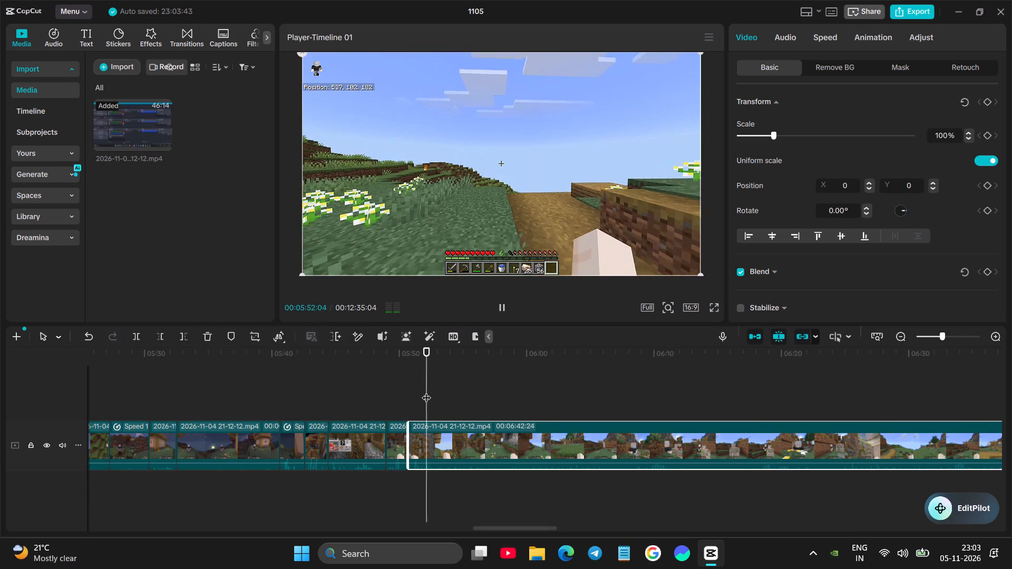
left_click(427, 391)
left_click_drag(427, 391, 411, 388)
key("space")
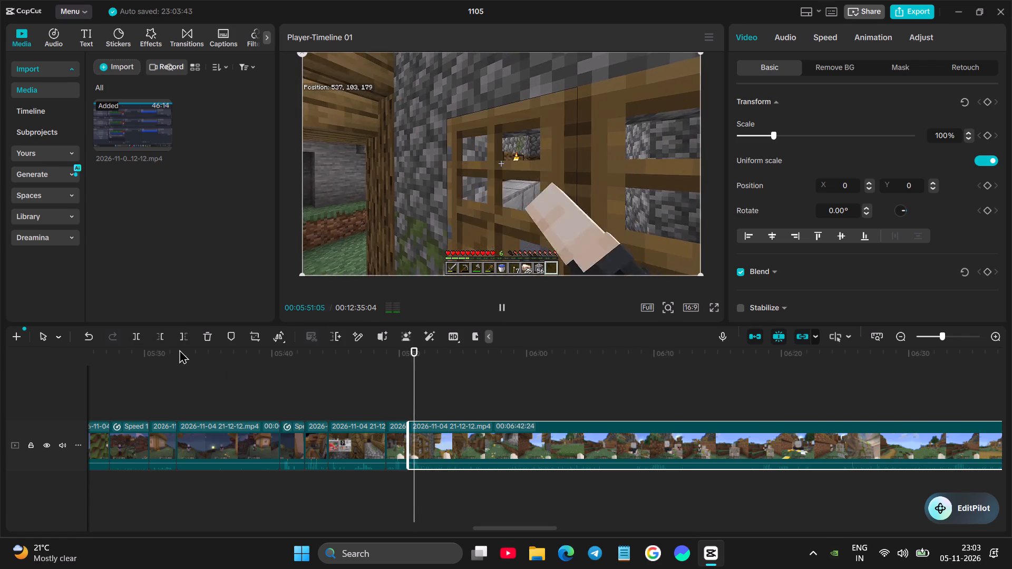
key("space")
left_click(138, 335)
Skim the walk around the village and cut the long clip's start up to the iron golem at 00:06:06:21.
left_click_drag(427, 372, 442, 372)
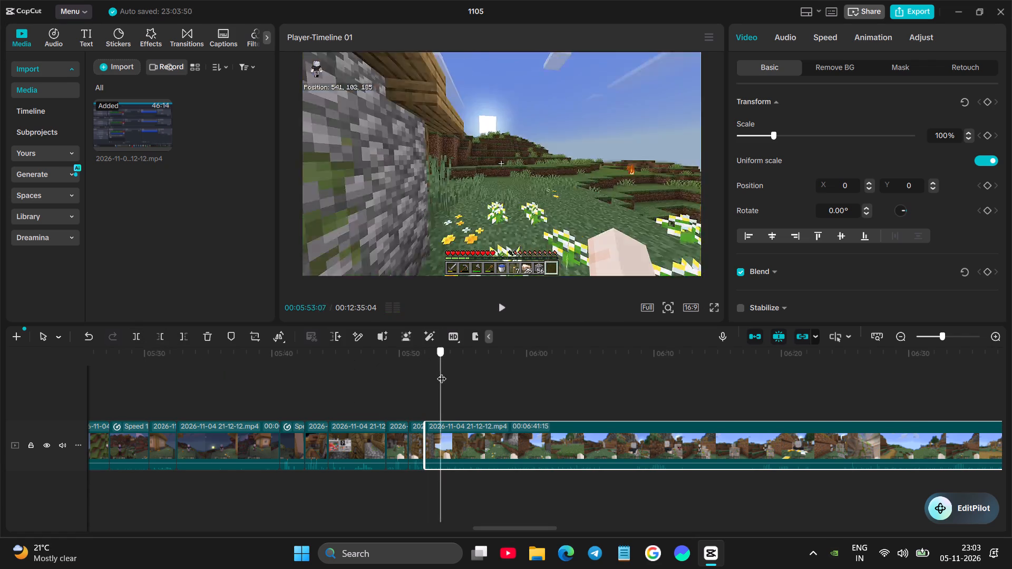
left_click_drag(442, 372, 514, 361)
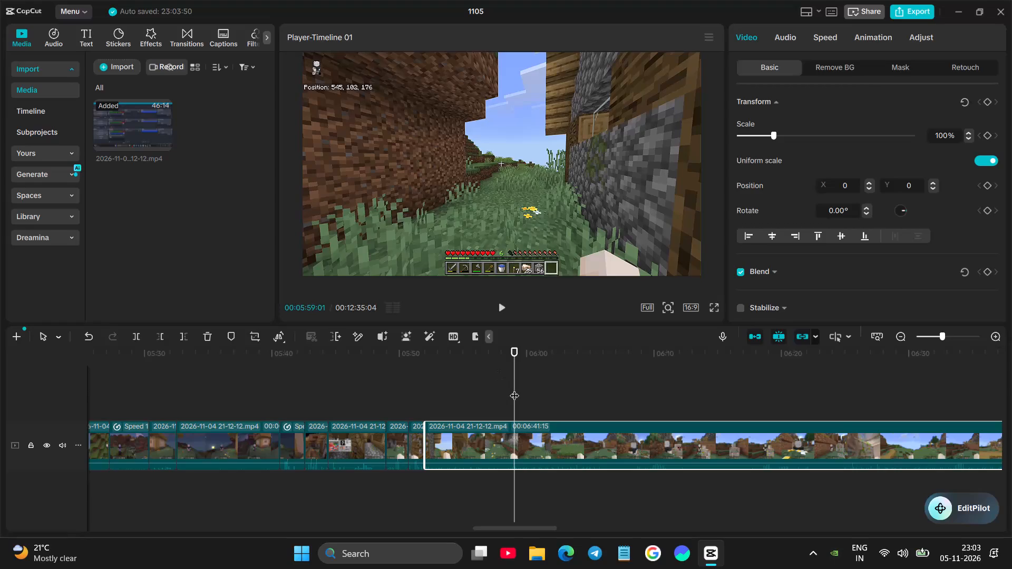
left_click(514, 389)
left_click_drag(514, 389, 586, 367)
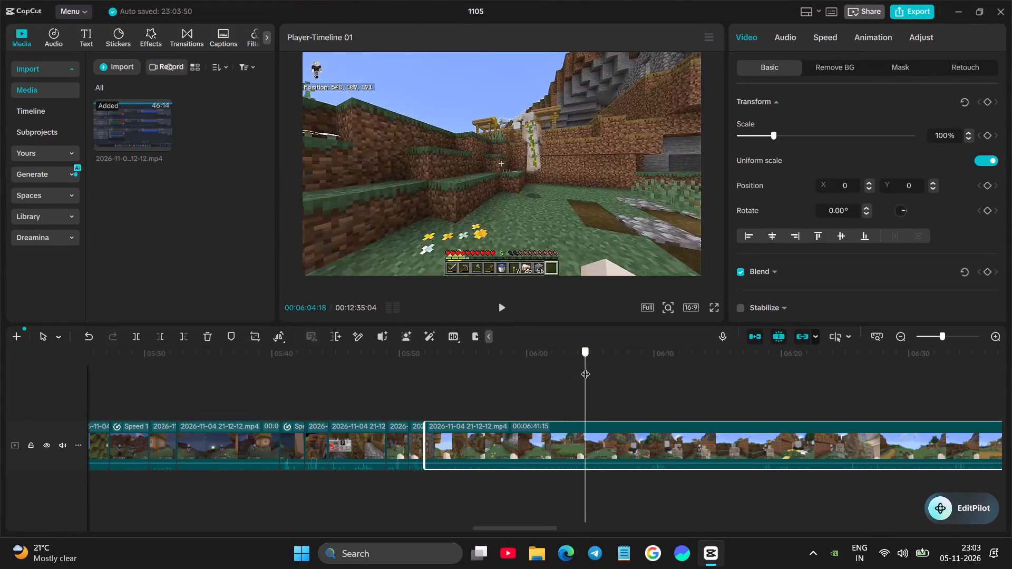
left_click_drag(586, 367, 612, 366)
left_click(614, 439)
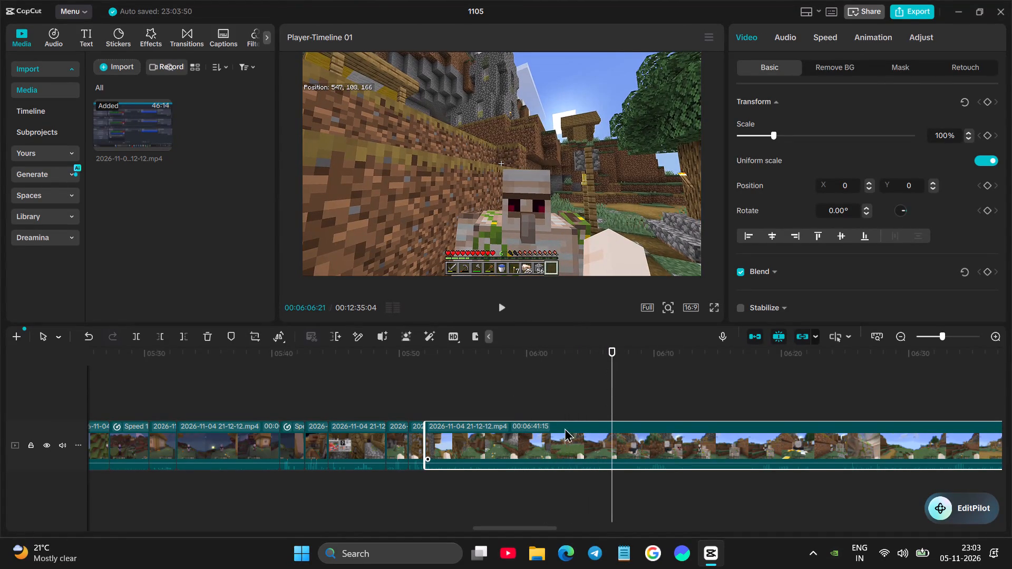
left_click(155, 342)
Replay the iron golem scene and extend the long clip's start back by about 1 second.
key("space")
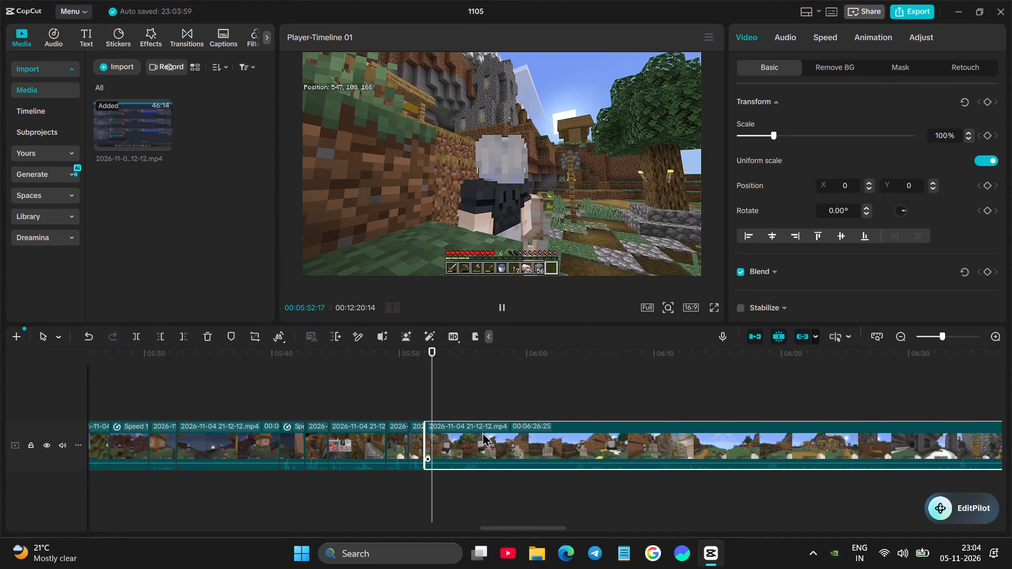
key("space")
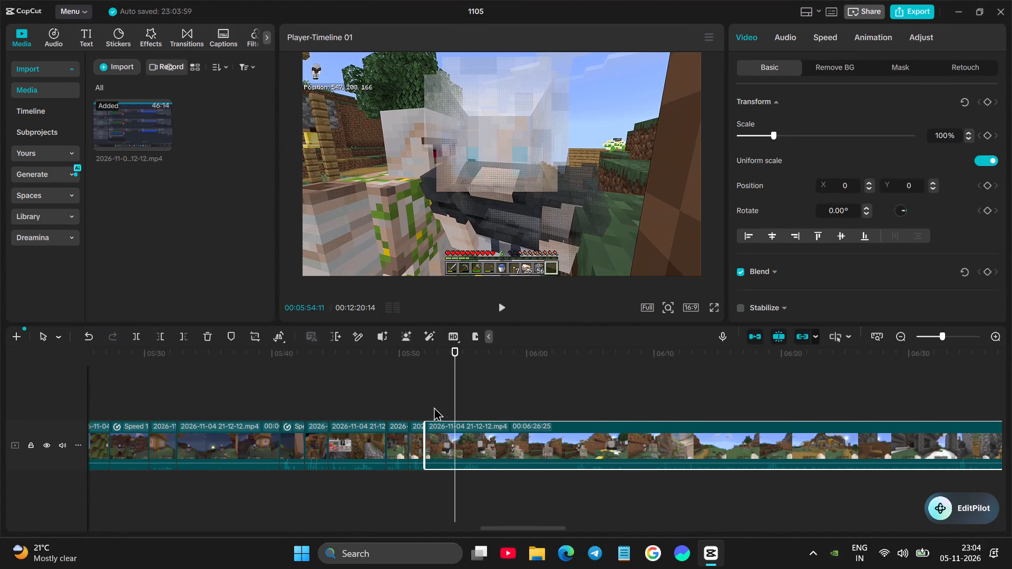
left_click(427, 405)
key("space")
left_click(453, 432)
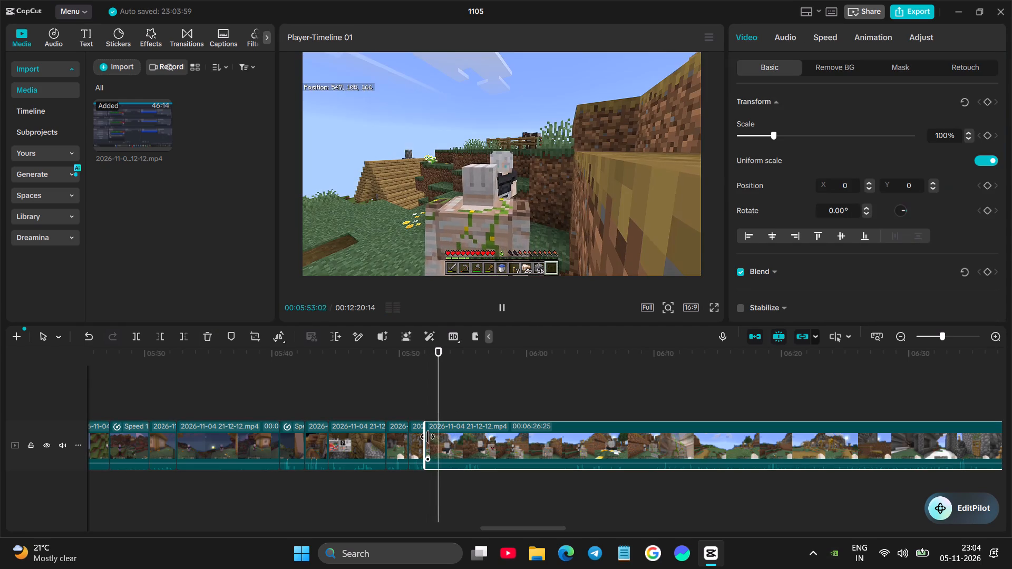
left_click_drag(427, 437, 417, 443)
left_click(425, 404)
key("space")
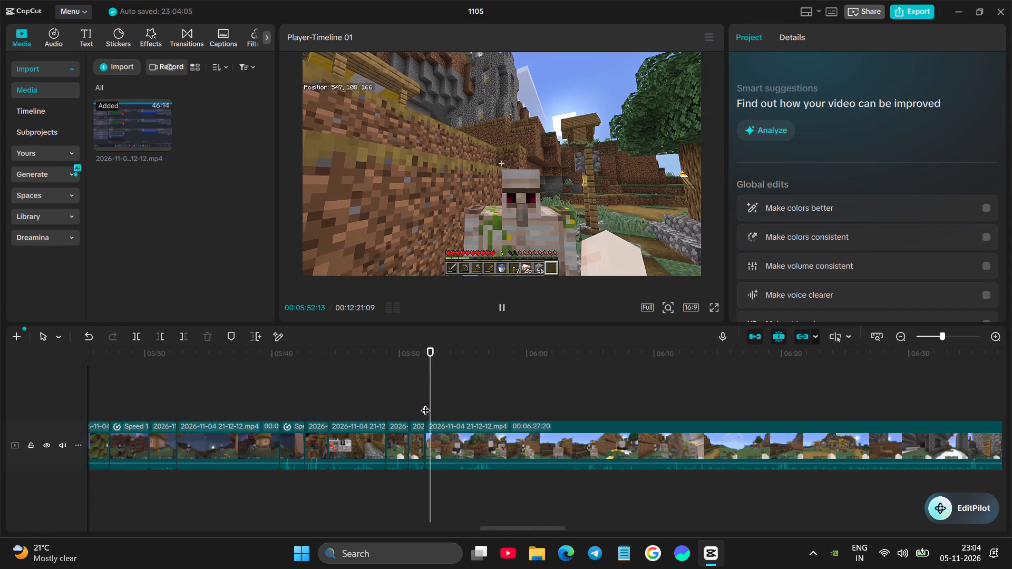
Replay the cut into the iron golem scene and extend the long clip's start back by a little under one second.
key("space")
left_click(417, 400)
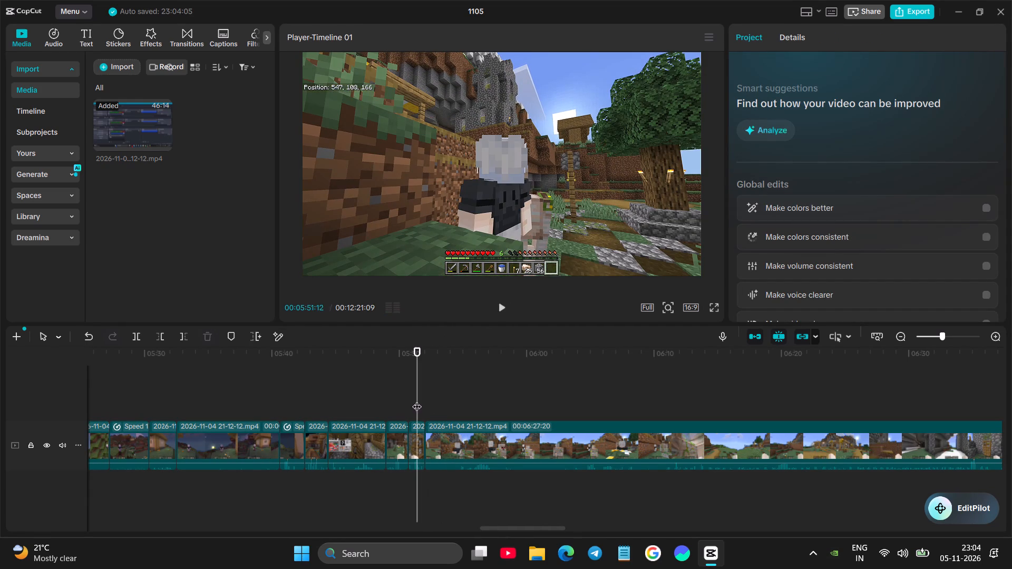
key("space")
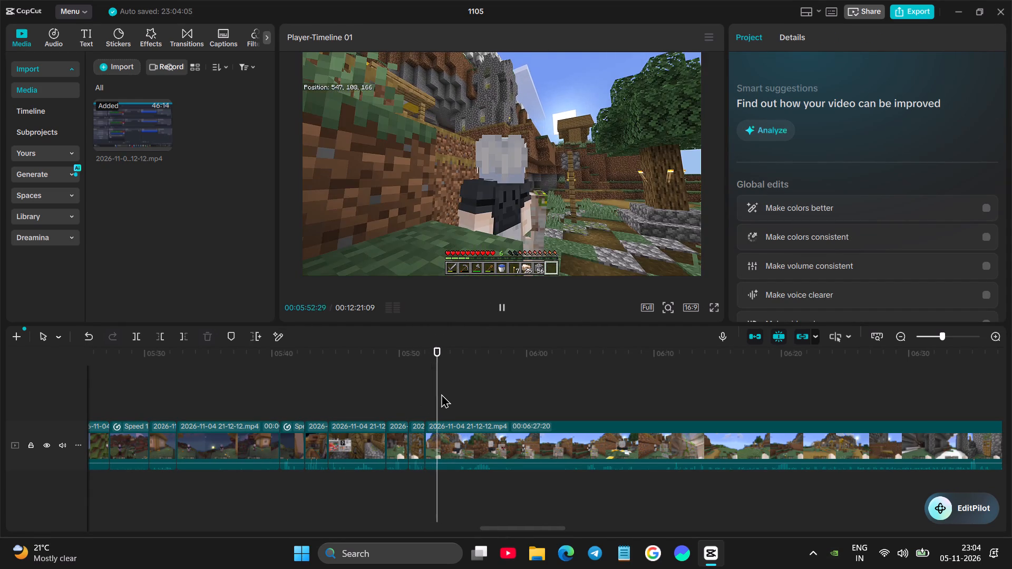
key("space")
key("space")
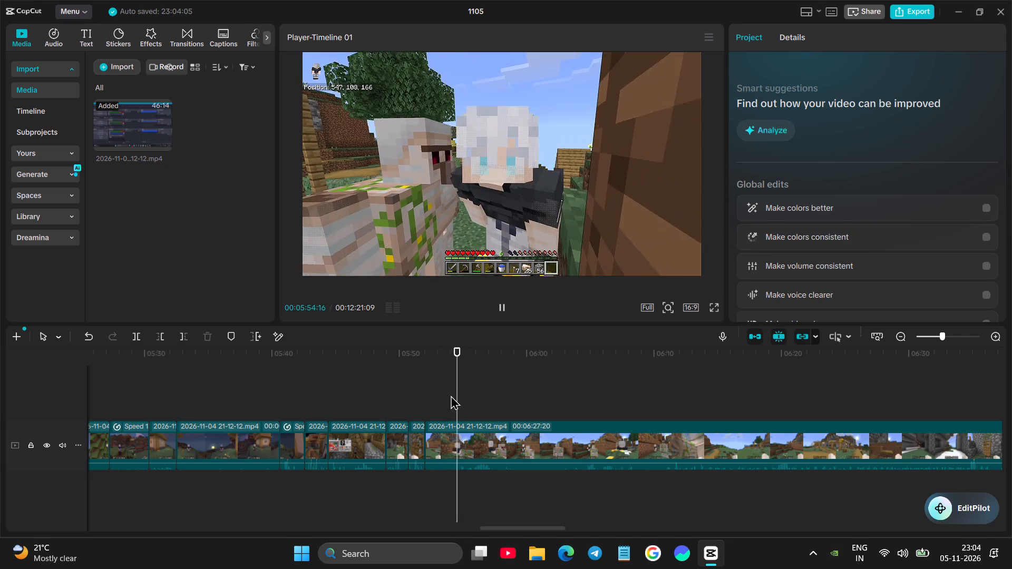
left_click(441, 436)
left_click_drag(425, 427, 417, 430)
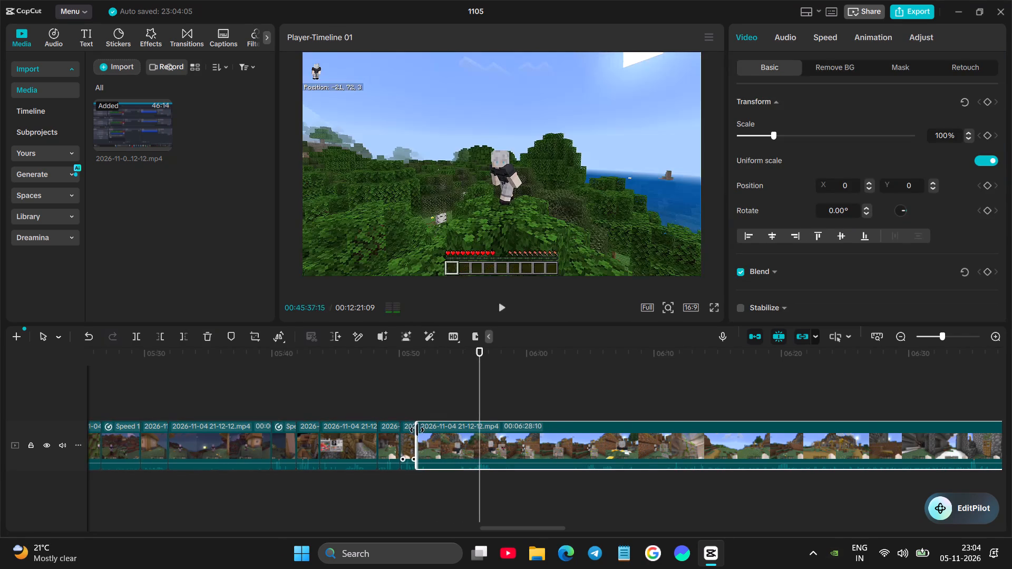
left_click_drag(417, 430, 417, 430)
Replay the extended iron golem scene and split the long clip at about 00:05:55, where the player faces the camera beside the golem.
left_click(421, 404)
key("space")
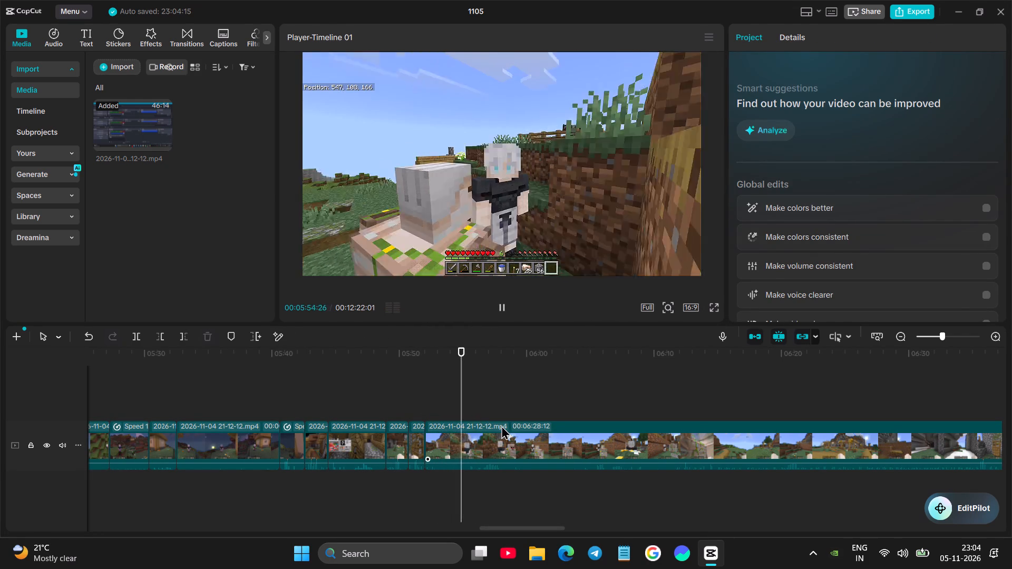
left_click(501, 425)
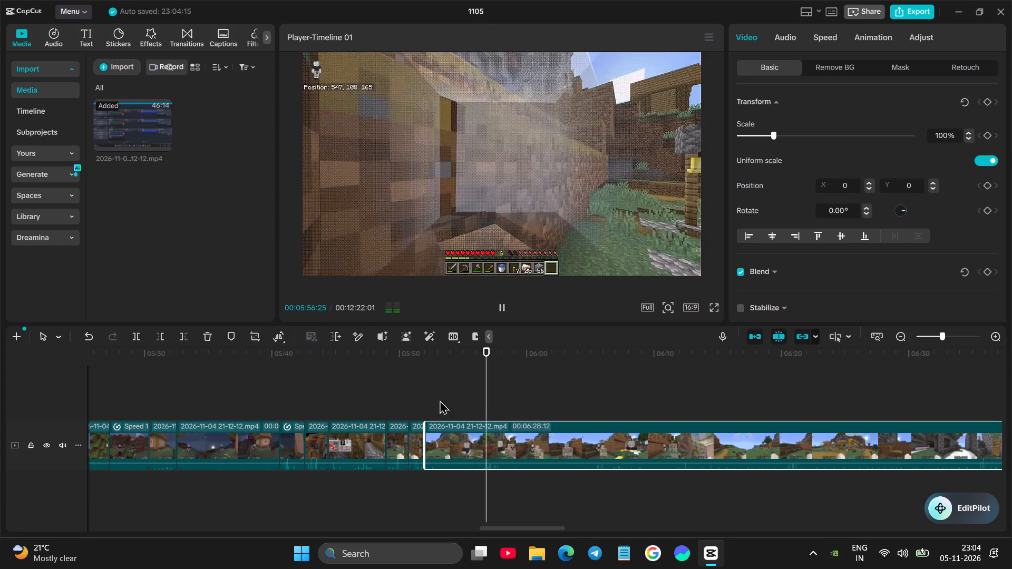
left_click(448, 401)
left_click(459, 433)
key("space")
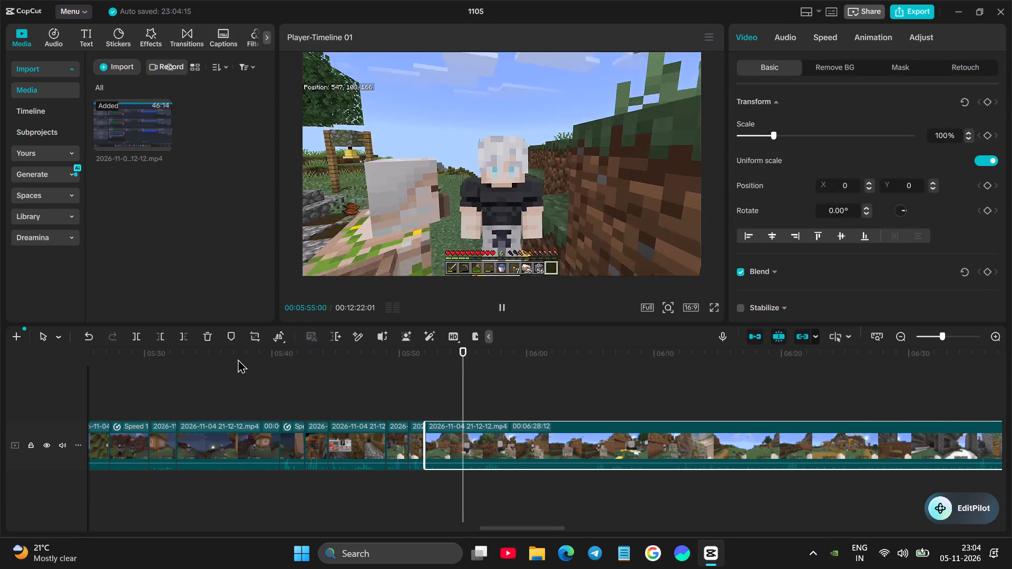
key("space")
left_click(137, 335)
Skim further through the golem scene and cut the long clip's start up to 00:05:58:15, with the player and golem by the flowers.
key("space")
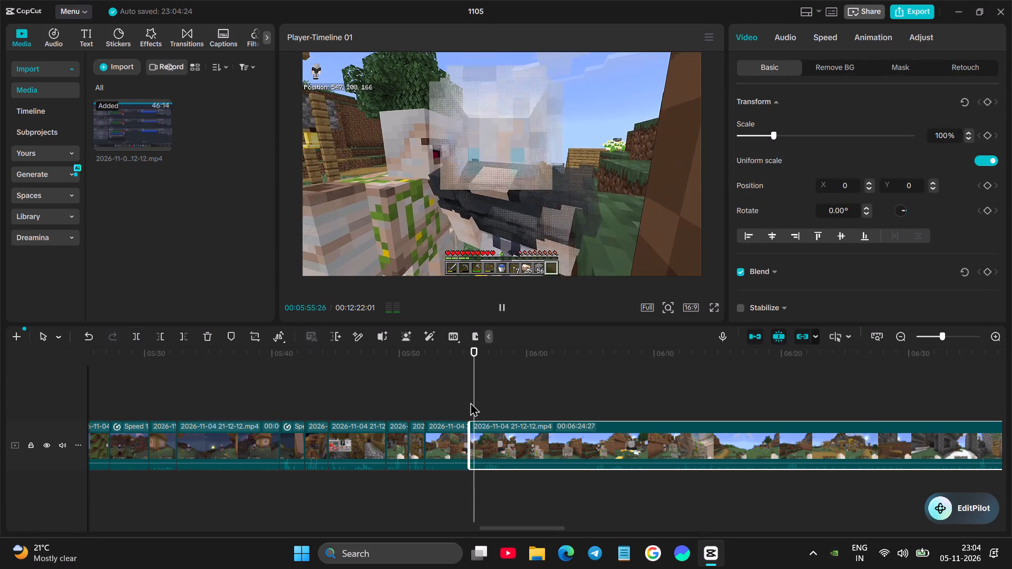
left_click(476, 398)
left_click_drag(476, 397, 508, 388)
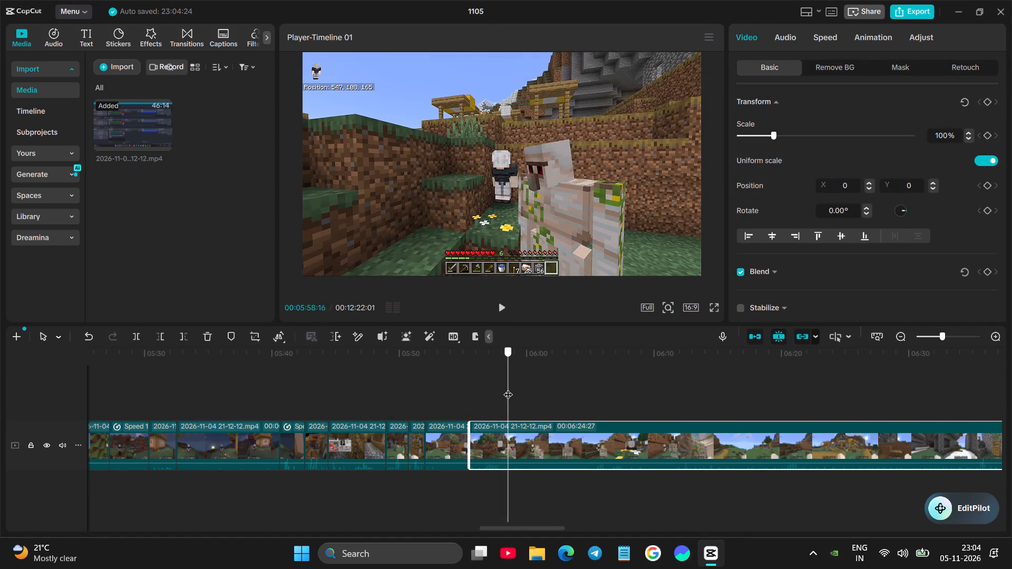
left_click_drag(508, 388, 520, 388)
left_click_drag(513, 398, 508, 400)
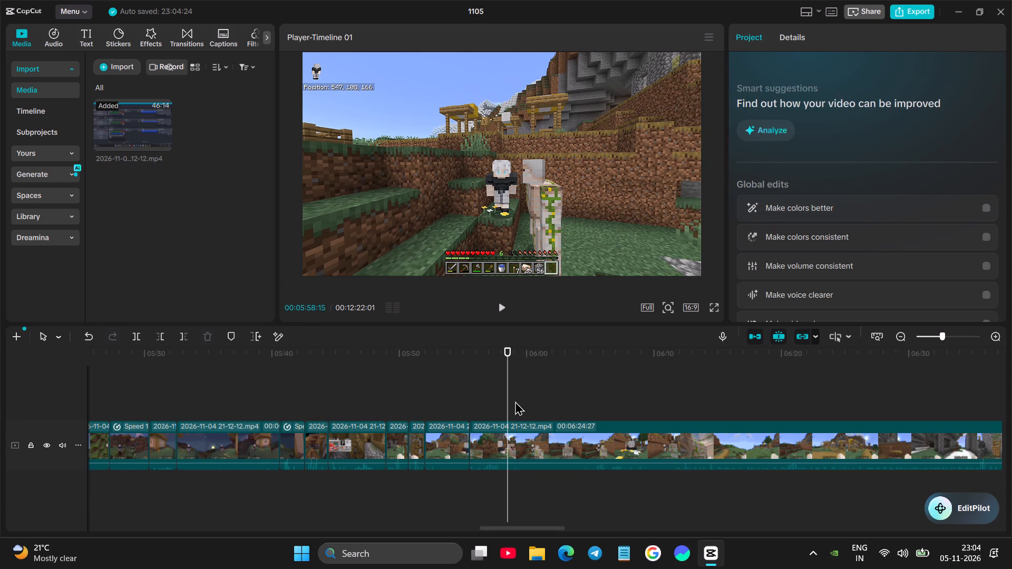
left_click(501, 433)
left_click(156, 333)
Play the scene beside the golem and split the long clip at 00:06:01:00.
key("space")
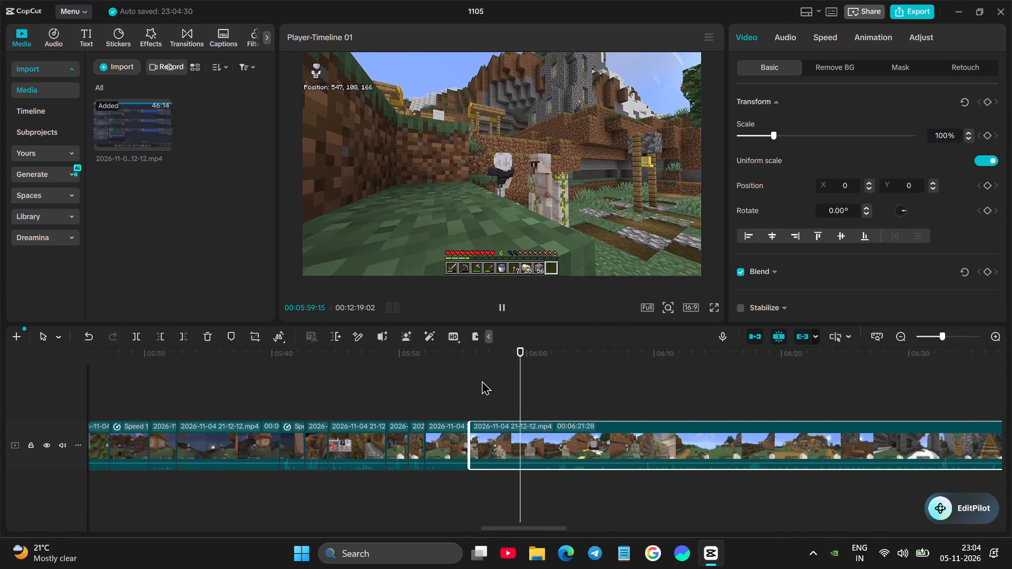
left_click(510, 441)
left_click(140, 339)
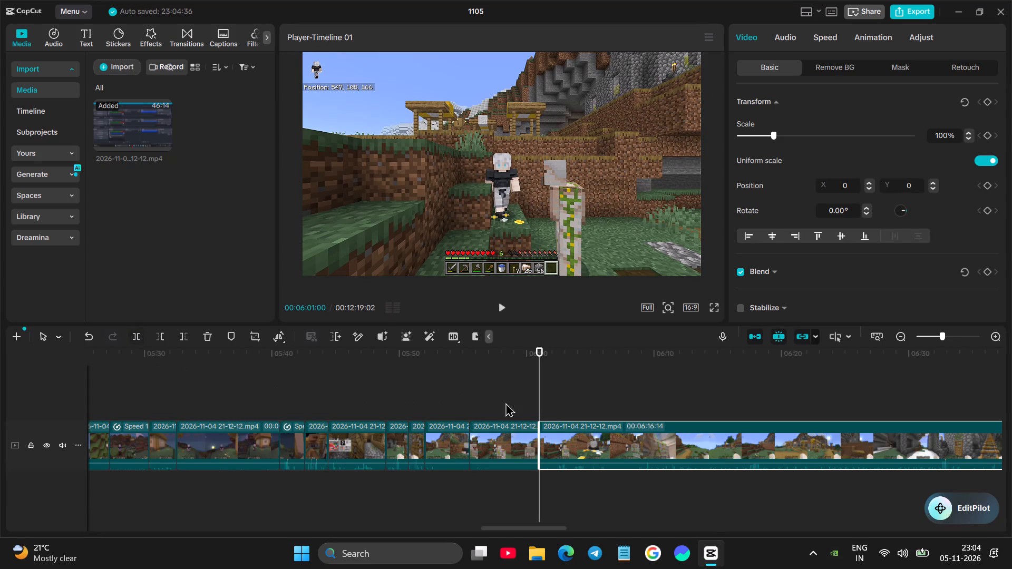
Skim and replay the following golem footage, and cut the long clip's start up to about 00:06:03.
left_click_drag(539, 406, 561, 388)
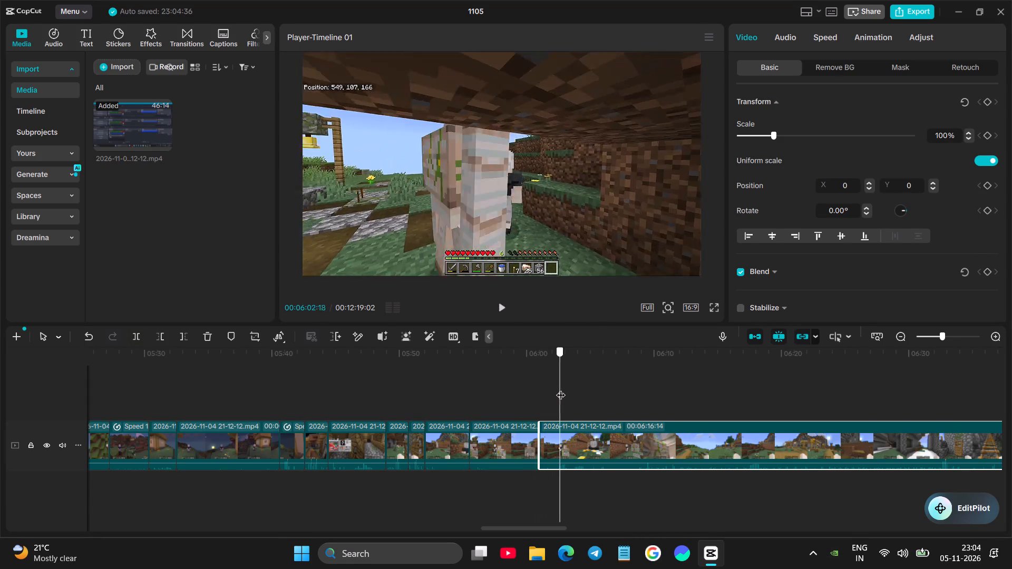
left_click_drag(561, 388, 546, 392)
left_click_drag(543, 393, 538, 395)
key("space")
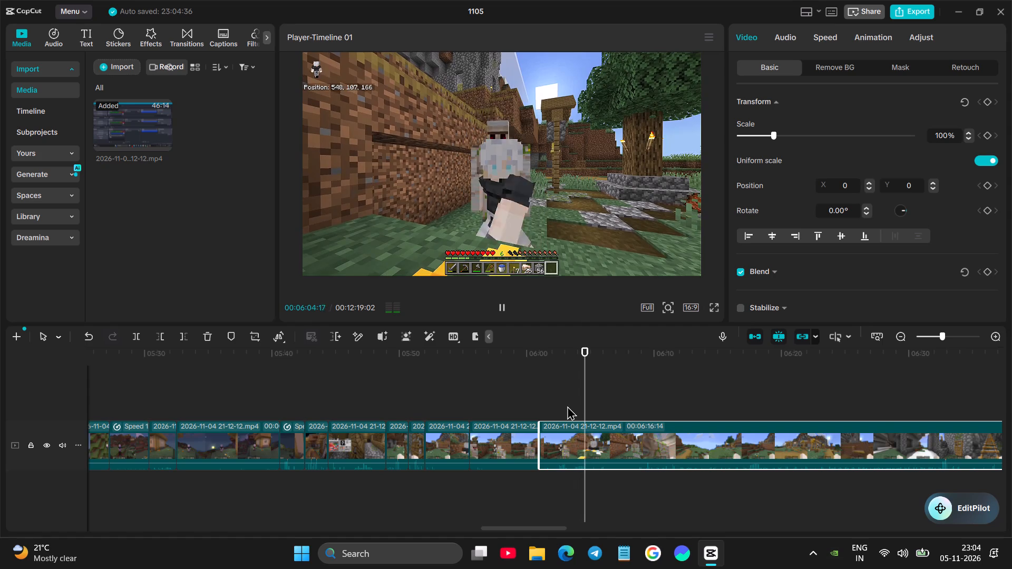
left_click(567, 406)
left_click(556, 408)
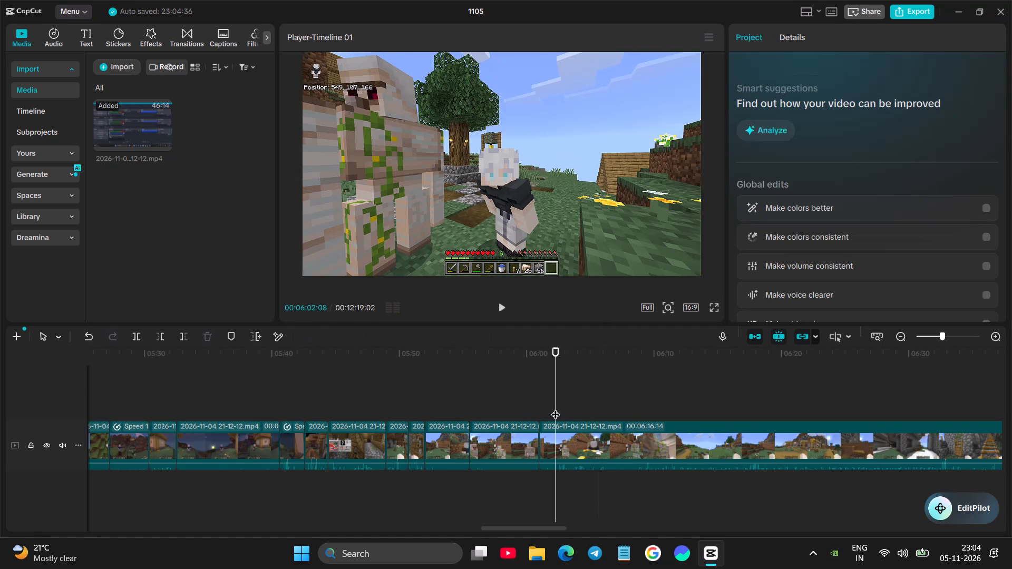
left_click(577, 430)
key("space")
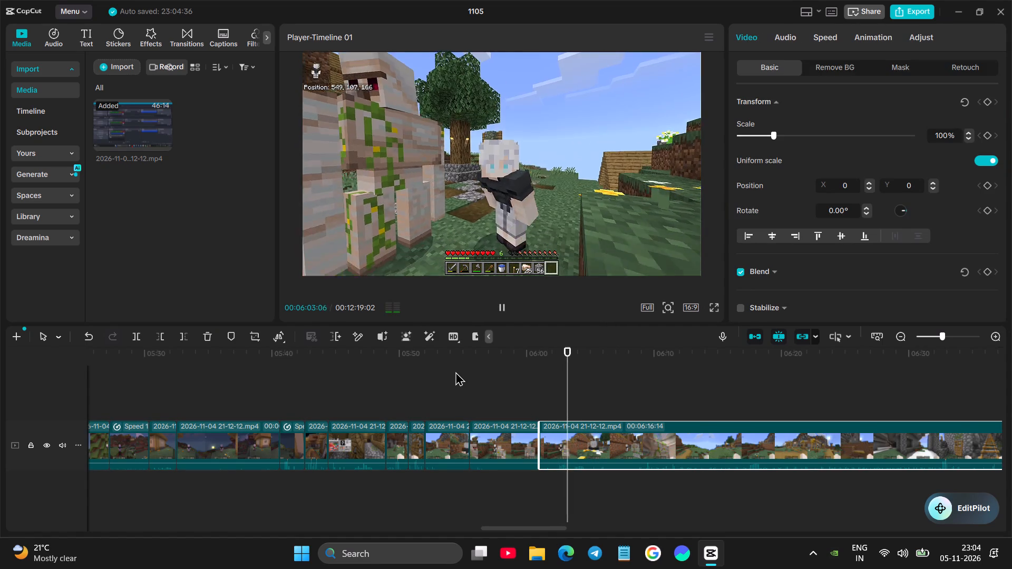
key("space")
left_click(161, 337)
Play on and split the long clip at 00:06:03:21, as the player walks along the dirt wall near the golem.
key("space")
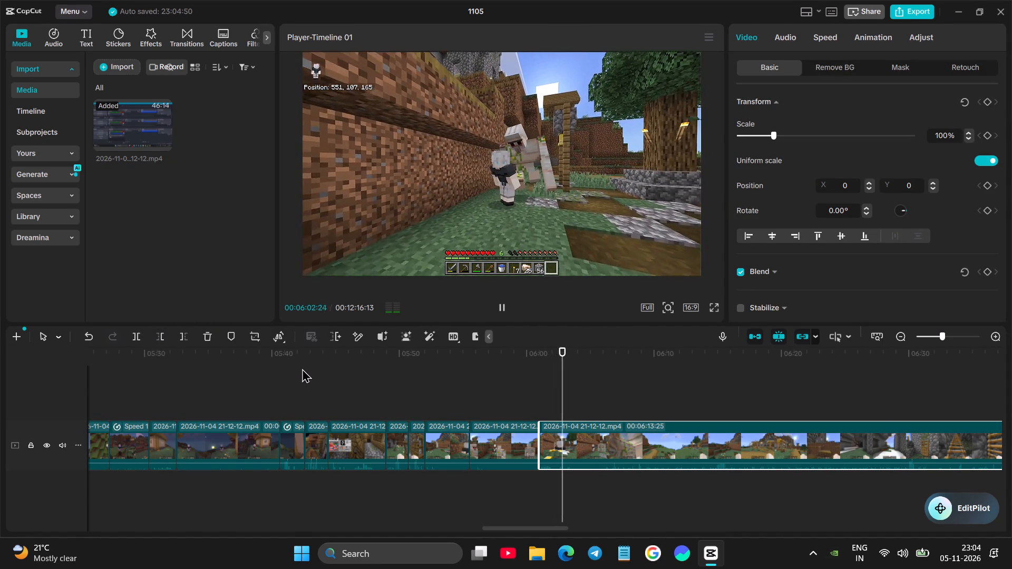
key("space")
left_click(142, 335)
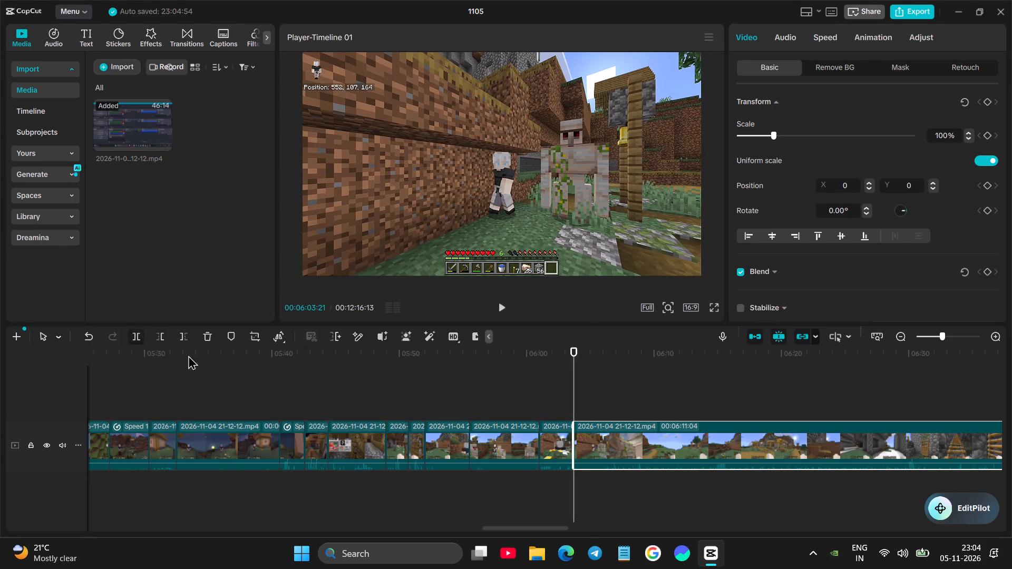
Skim the walk through the village and cut the long clip's start up to 00:06:29:14, outside the stone tower's wooden door.
key("space")
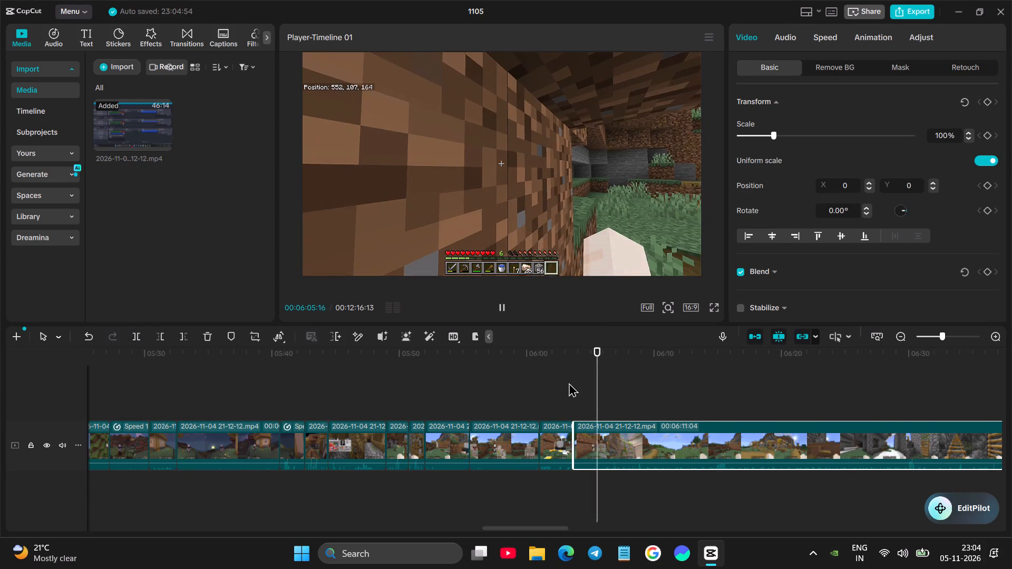
left_click(569, 382)
left_click_drag(569, 382, 638, 370)
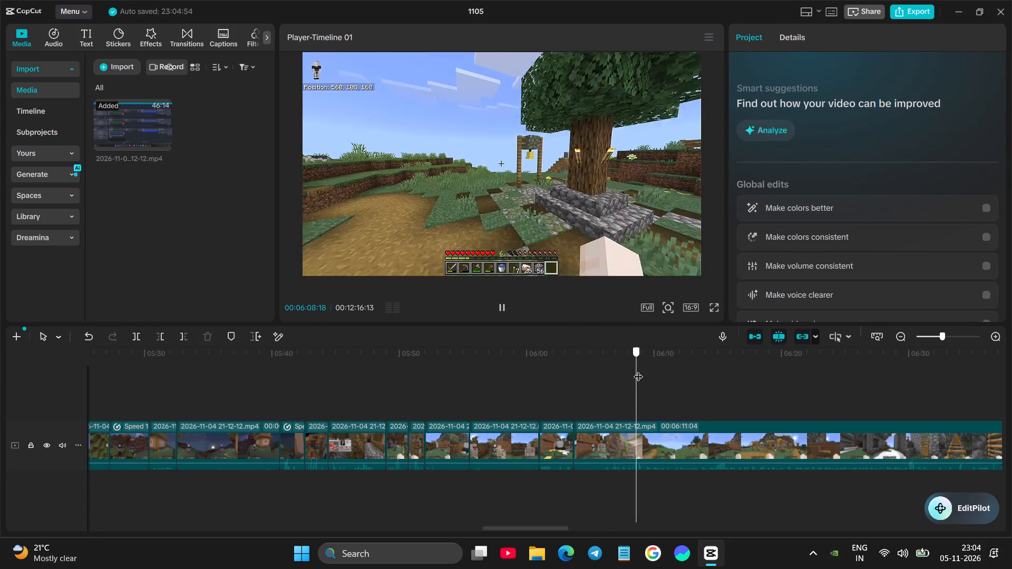
left_click_drag(638, 370, 727, 364)
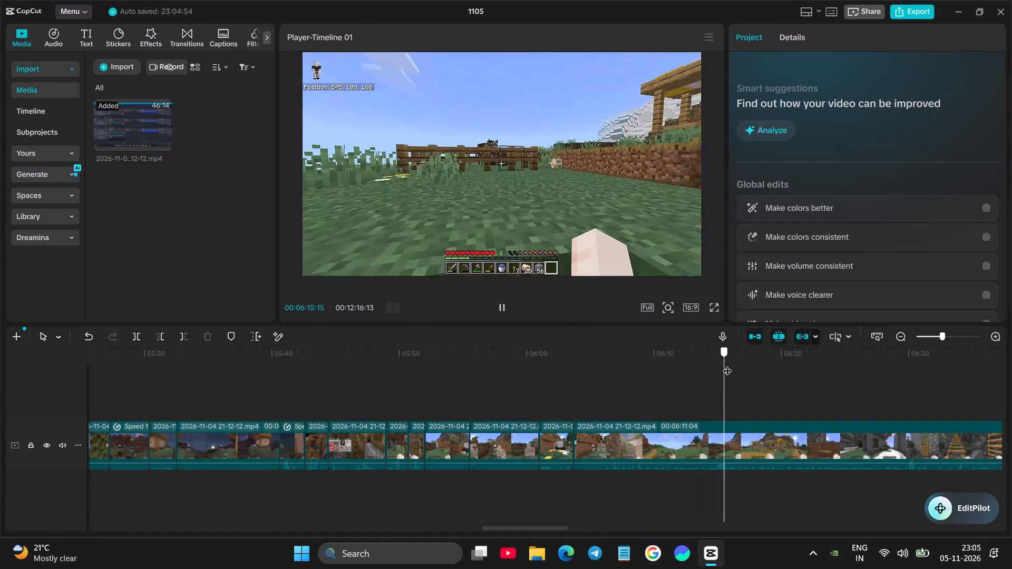
left_click_drag(727, 364, 810, 361)
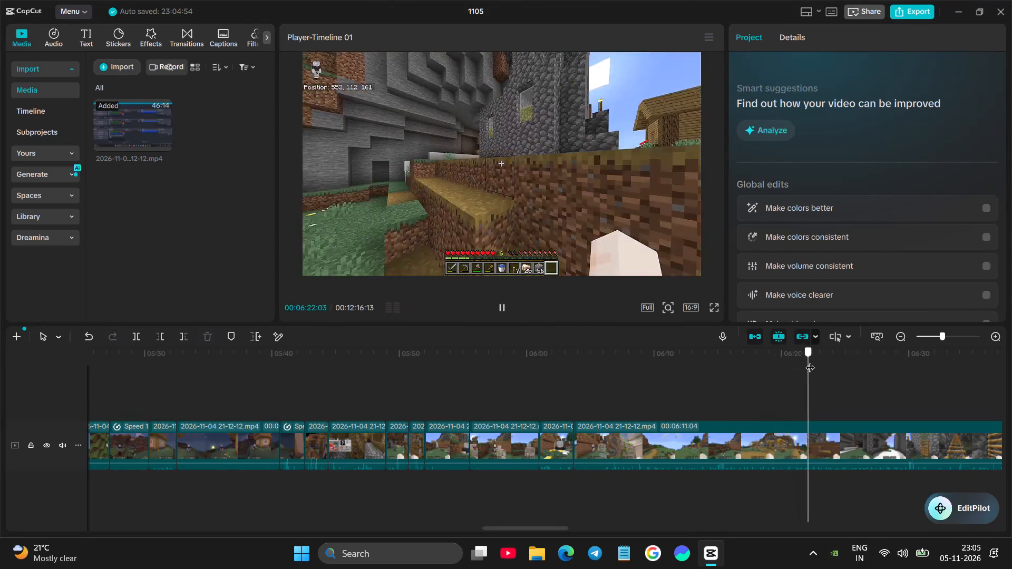
left_click_drag(810, 361, 904, 351)
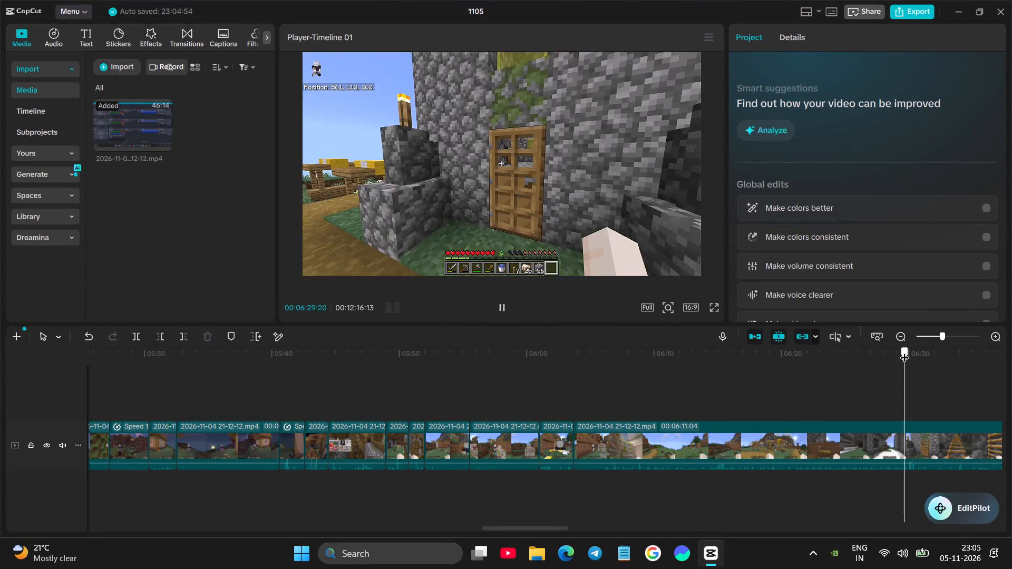
left_click_drag(904, 351, 907, 350)
left_click(904, 385)
left_click(880, 439)
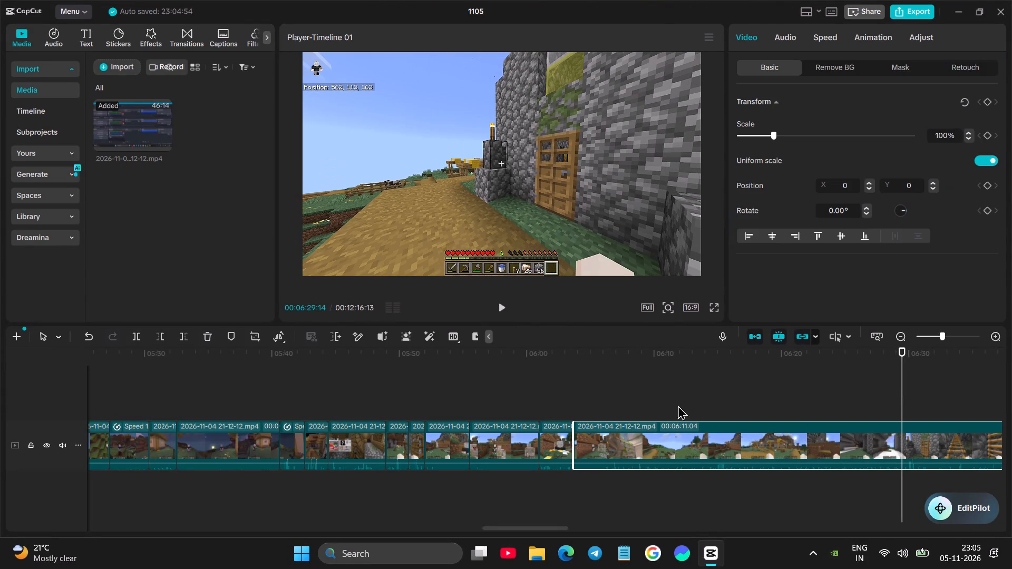
left_click(164, 338)
Replay the entry into the stone tower and split the long clip at 00:06:05:27, as the player reaches the ladder.
left_click(554, 396)
key("space")
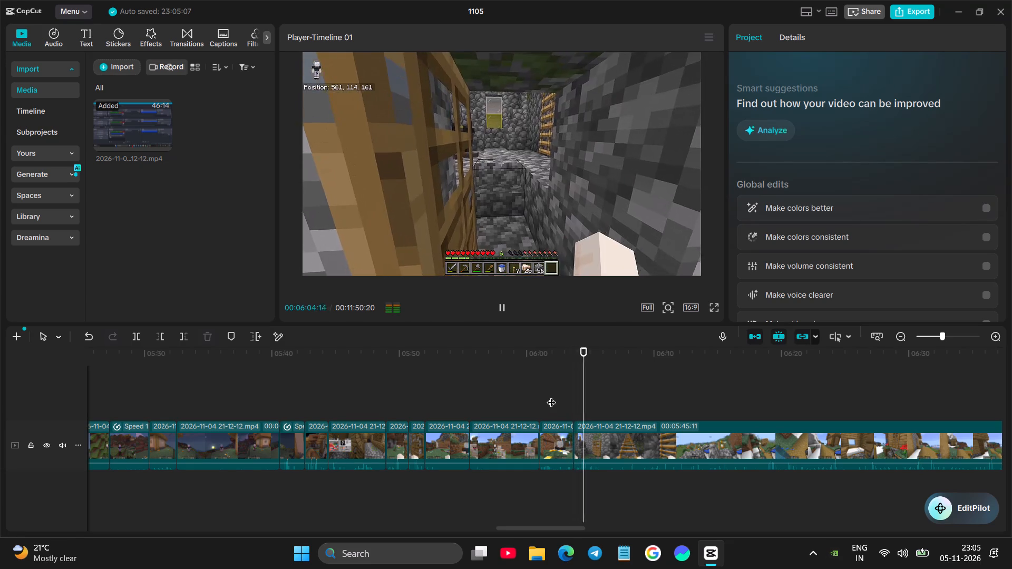
left_click(588, 404)
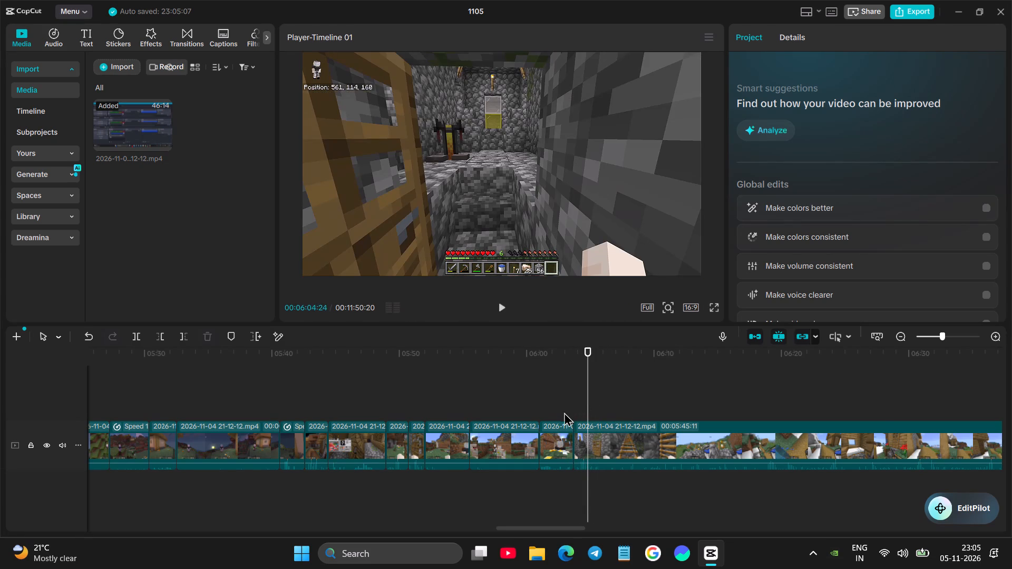
left_click(559, 428)
left_click(573, 407)
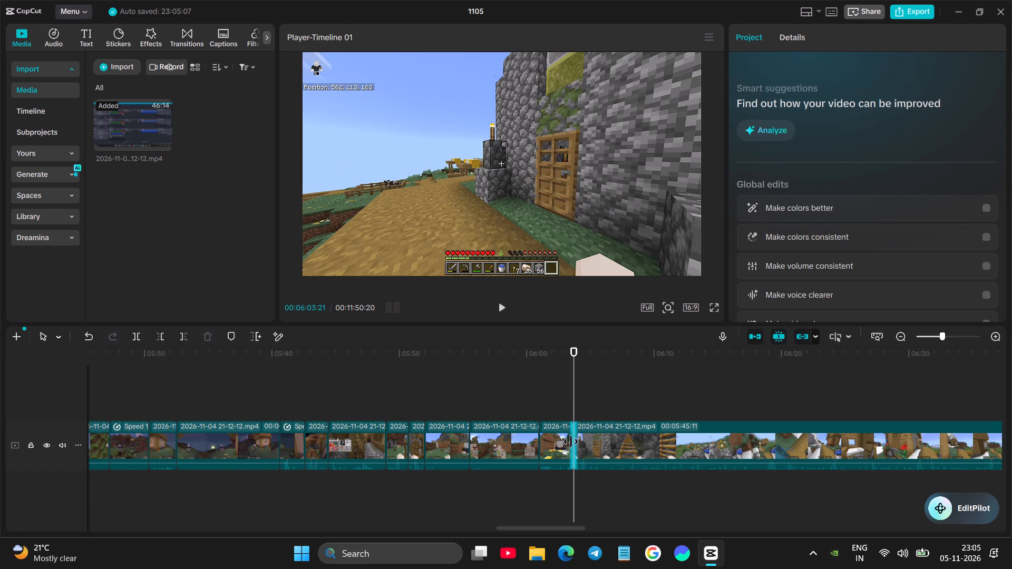
left_click(592, 436)
key("space")
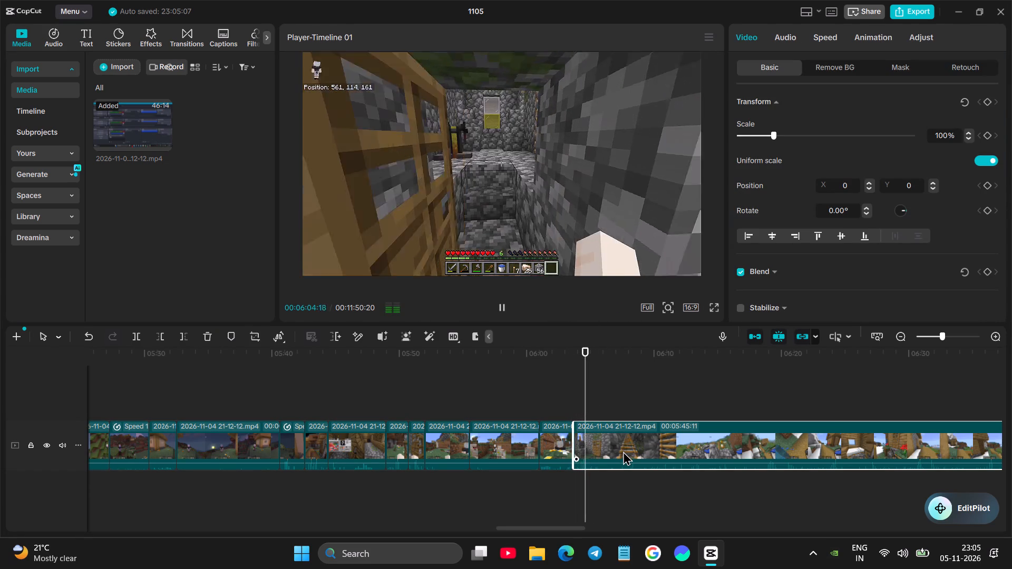
left_click(623, 451)
key("space")
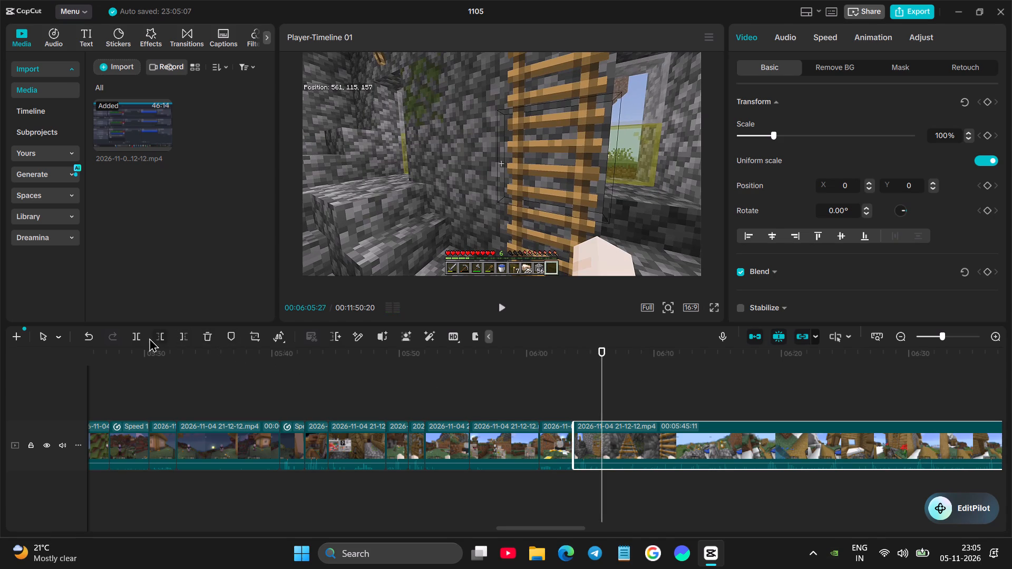
left_click(143, 338)
Replay the tower entry and ladder climb, and shorten the end of the short tower-entry clip by a few frames.
key("space")
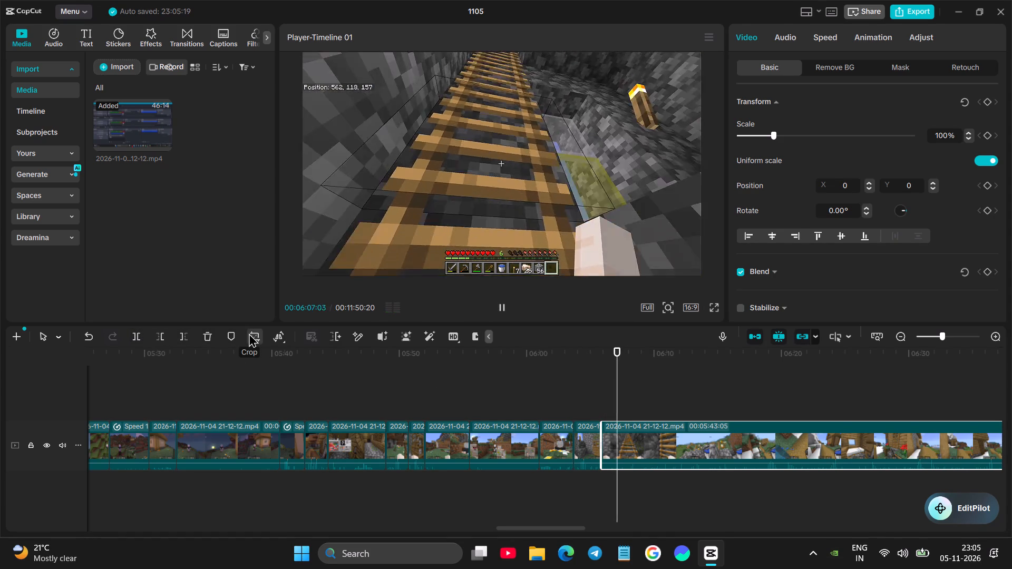
key("space")
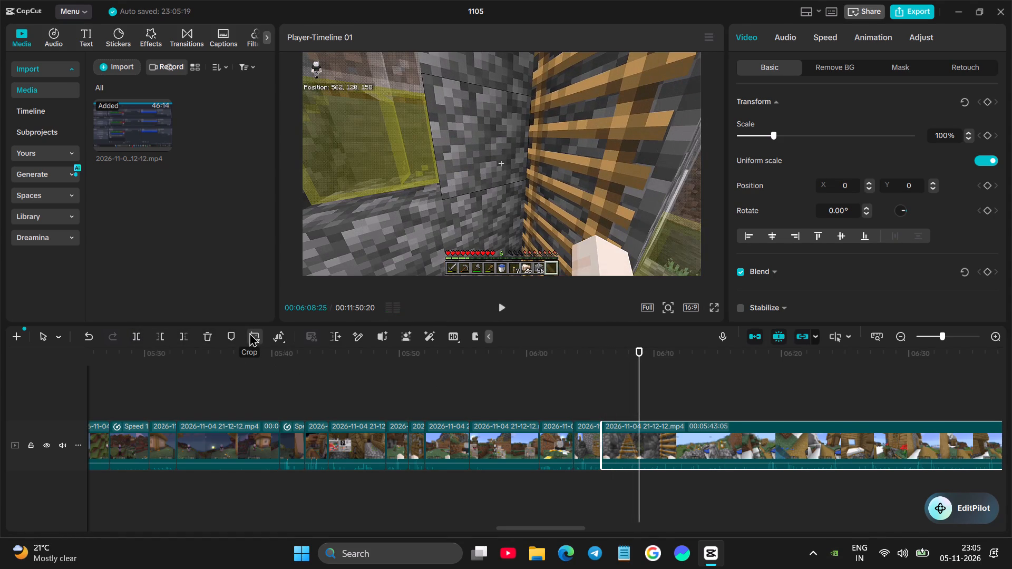
key("space")
left_click(584, 406)
key("space")
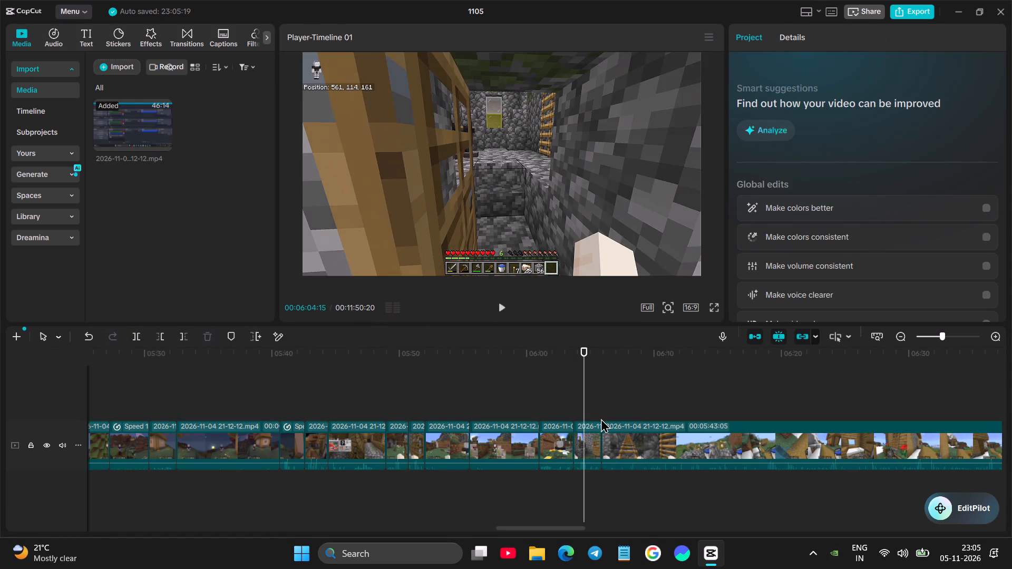
key("space")
key("space")
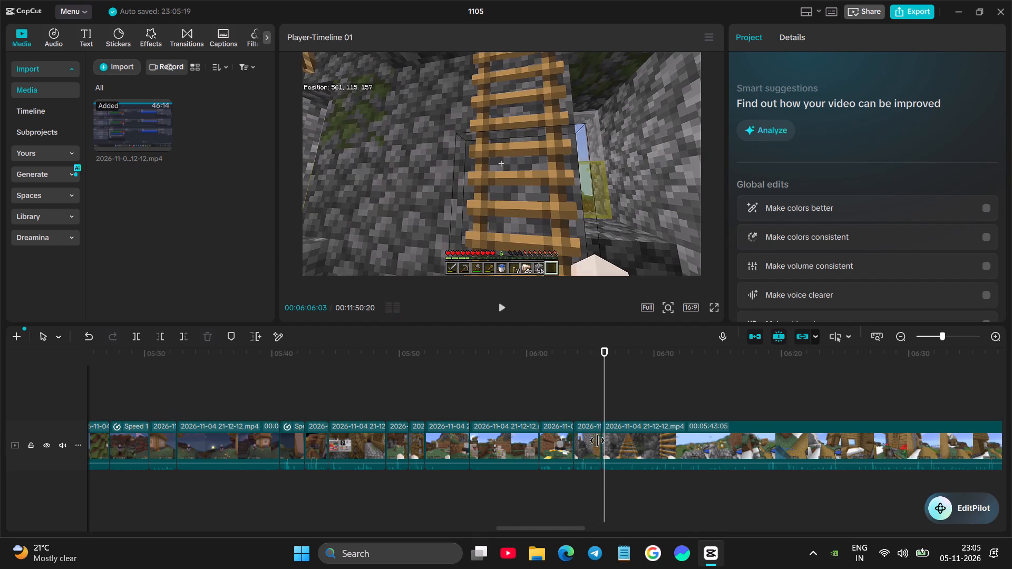
left_click(595, 438)
left_click_drag(604, 425, 597, 426)
left_click(580, 400)
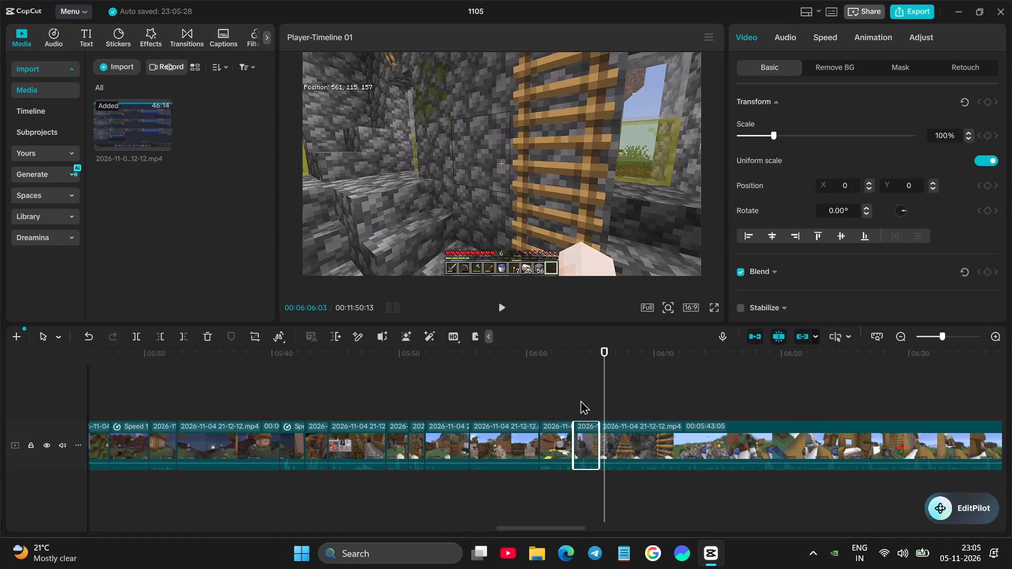
key("space")
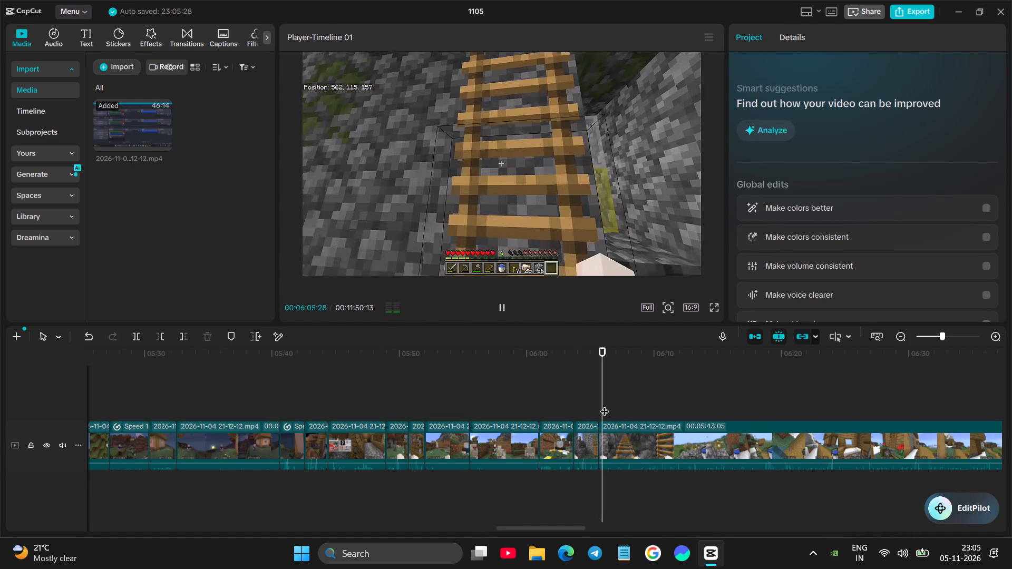
Skim the ladder climb and cut the long clip's start up to 00:06:13:21, at the top of the tower overlooking the village.
left_click(605, 405)
left_click_drag(606, 404, 690, 396)
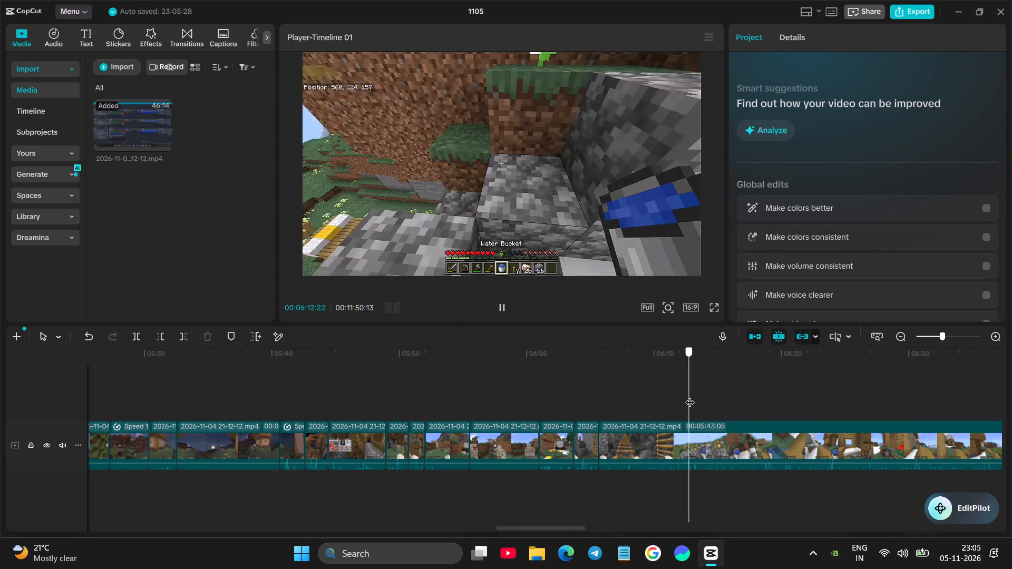
left_click_drag(690, 396, 751, 402)
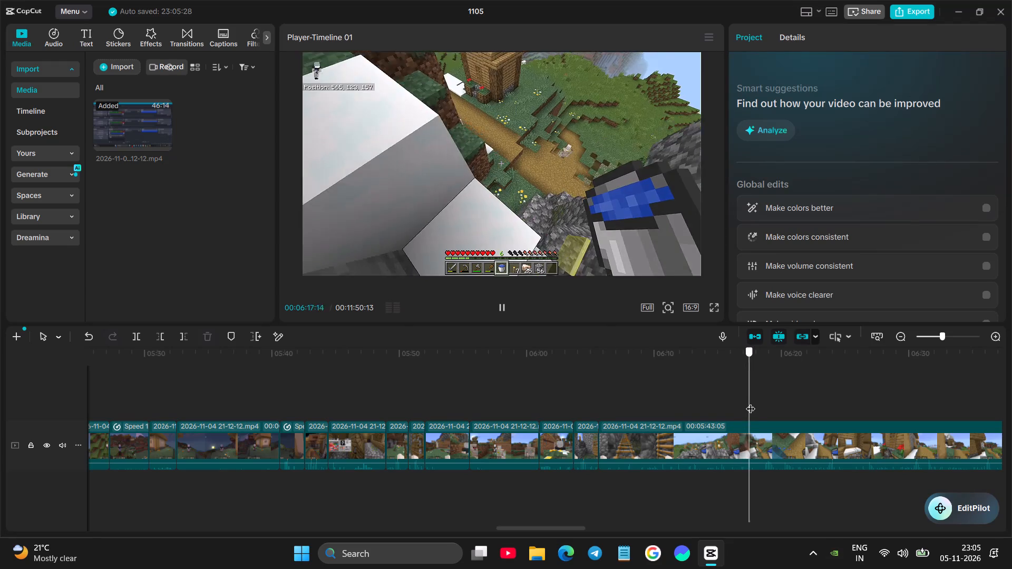
left_click_drag(751, 402, 724, 417)
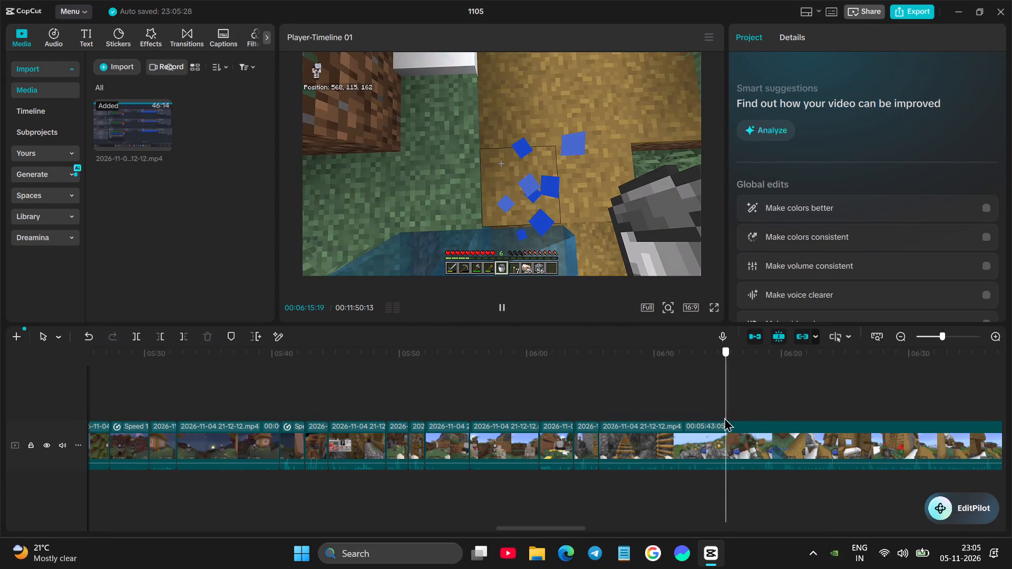
left_click_drag(724, 417, 701, 431)
left_click(685, 456)
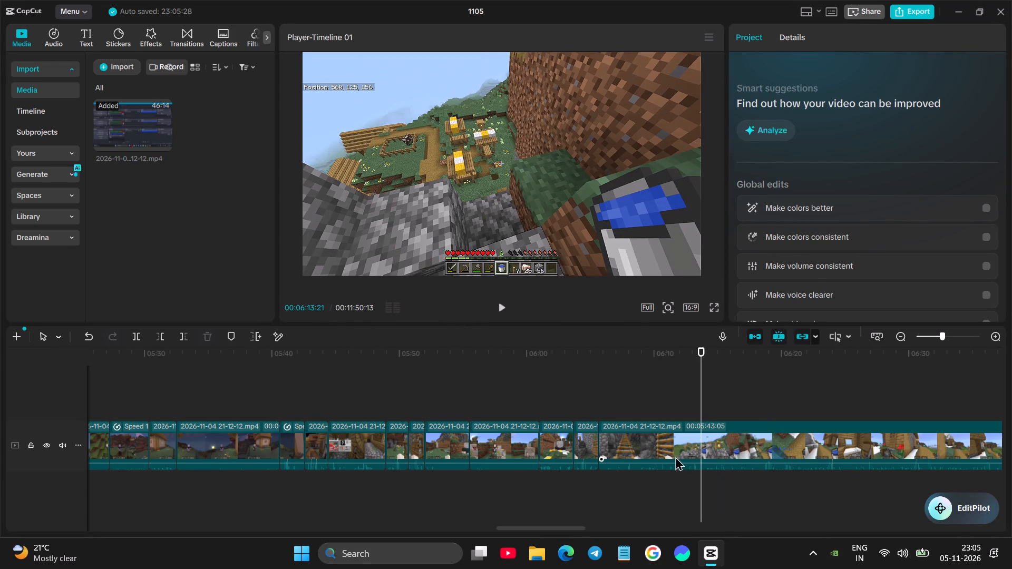
left_click(155, 333)
Replay the tower-top scene and cut the long clip's start up to 00:06:08:09, just before the water-bucket jump.
left_click(583, 407)
key("space")
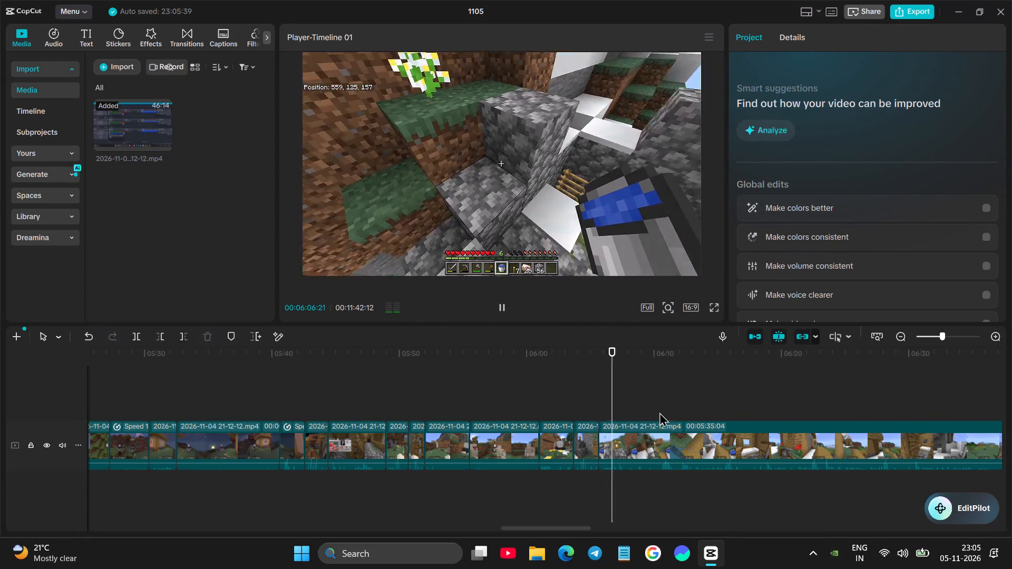
key("space")
key("space")
key("space")
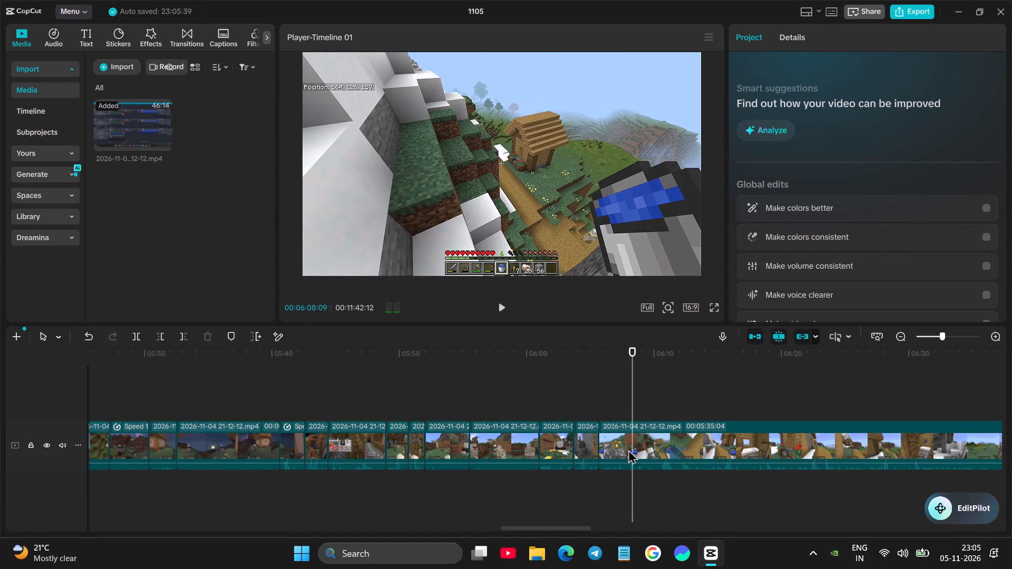
left_click(628, 449)
left_click(156, 339)
Split the long clip at 00:06:08:25, after the water-bucket landing, and speed up the separated jump clip slightly.
key("space")
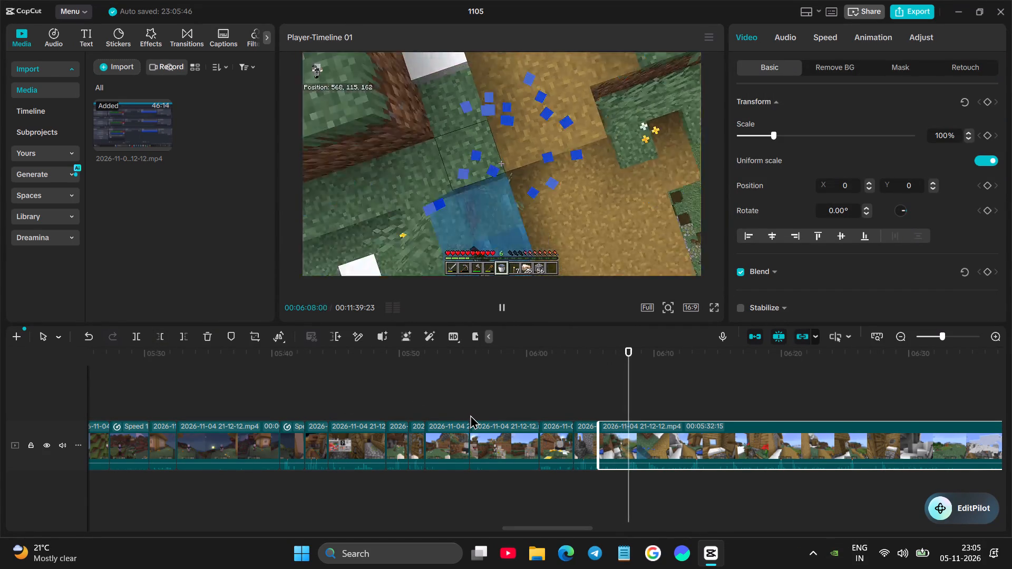
key("space")
left_click(138, 335)
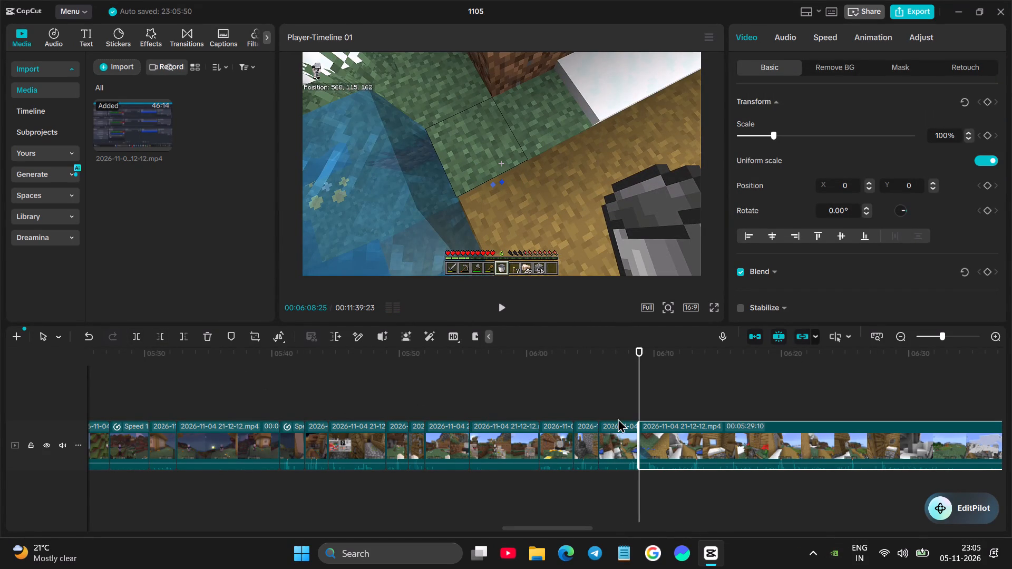
left_click(619, 408)
left_click(620, 439)
left_click(824, 30)
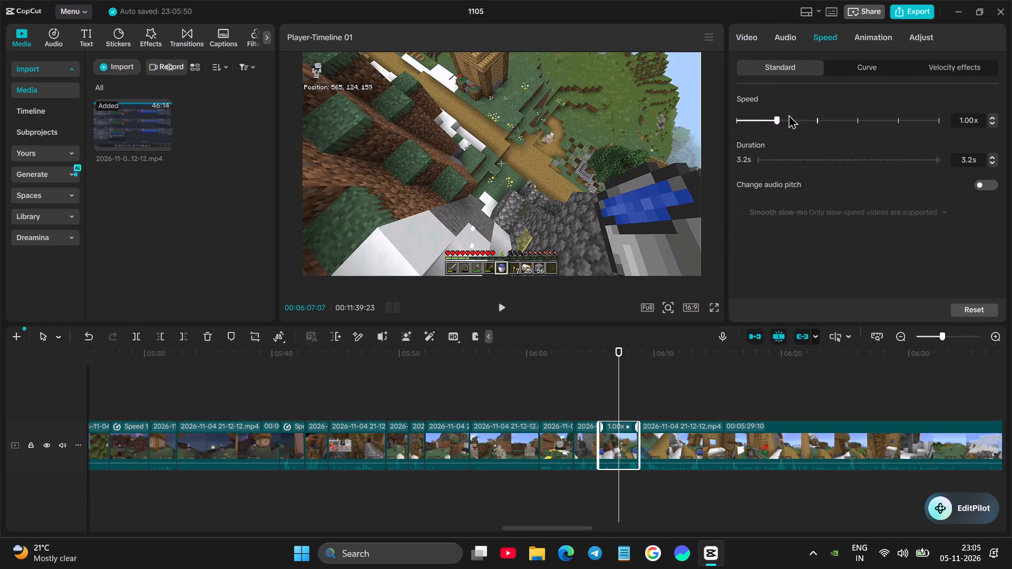
left_click(789, 115)
Replay from the dirt-wall walk through the bucket jump, and trim a few frames off the start of the sped-up jump clip.
left_click(555, 362)
left_click(541, 380)
key("space")
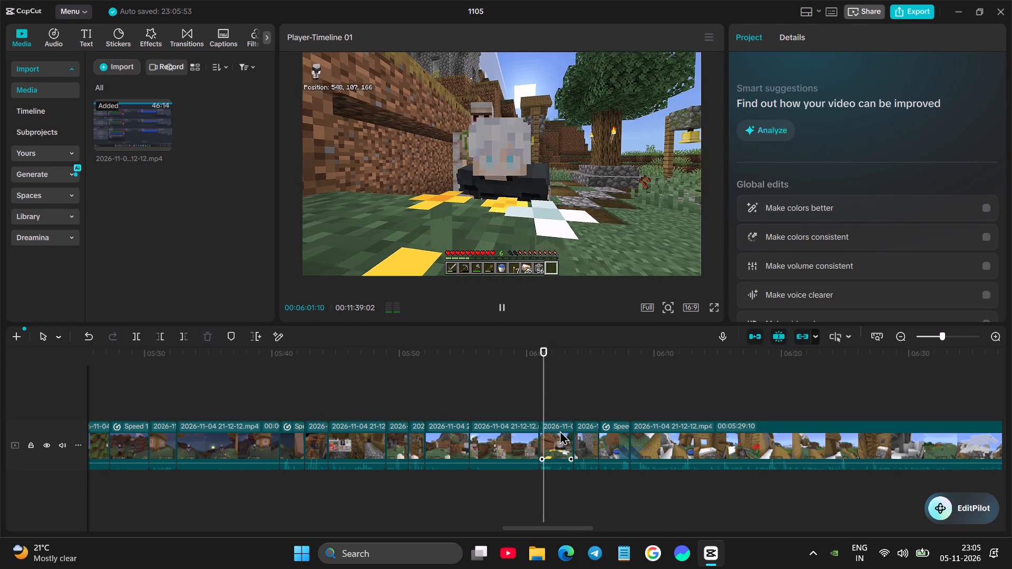
left_click(551, 444)
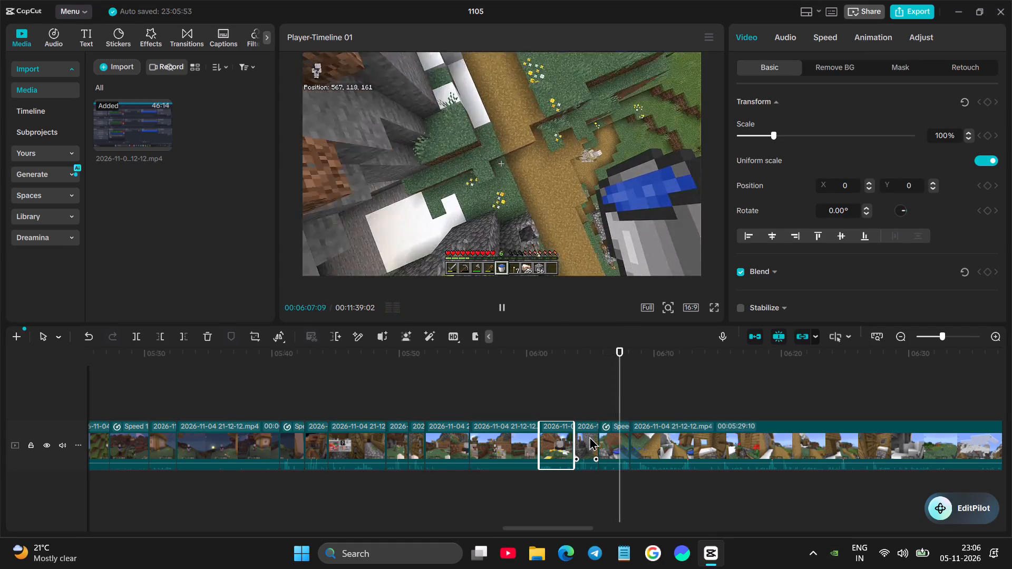
left_click(614, 440)
left_click_drag(599, 430, 600, 427)
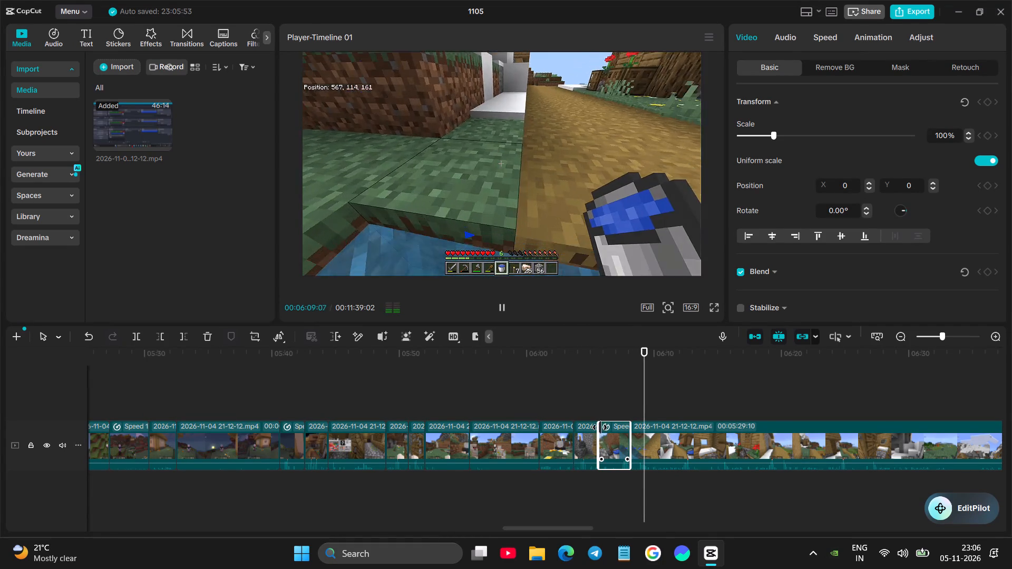
left_click_drag(600, 427, 606, 420)
Replay the jump and path walk, and cut the long clip's start up to 00:06:11:08, outside the wooden house's door.
left_click(592, 403)
key("space")
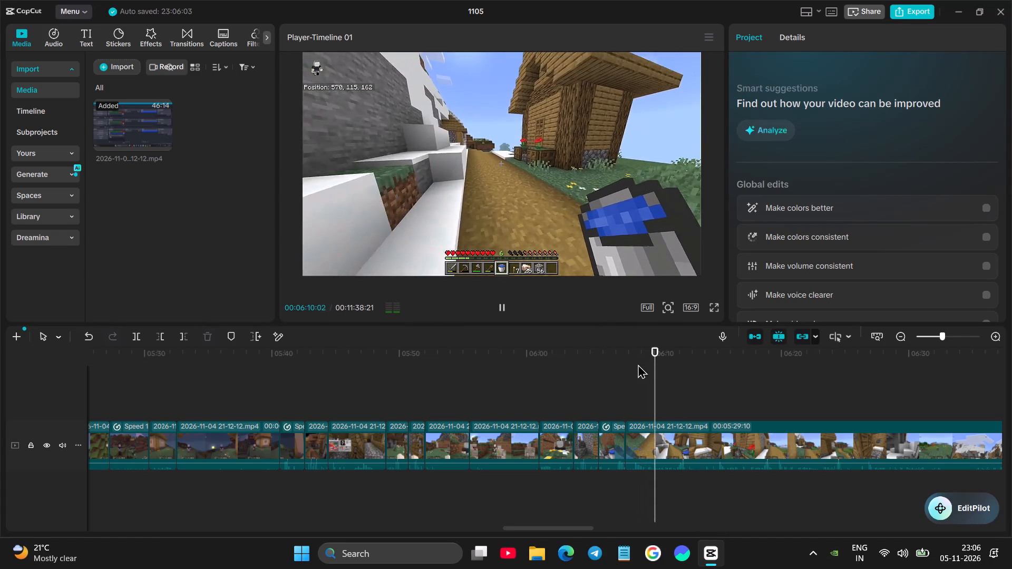
left_click(665, 433)
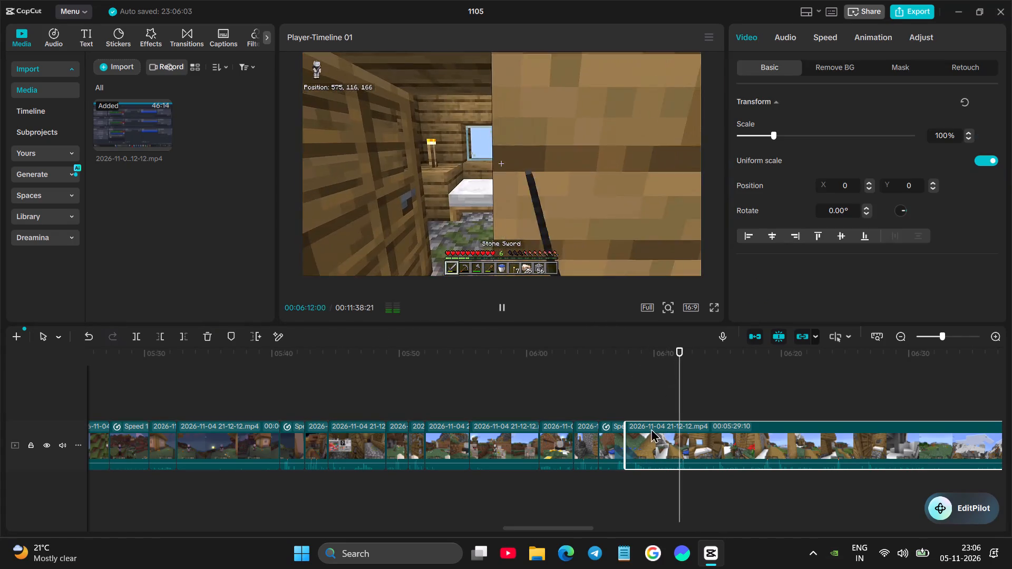
left_click(659, 390)
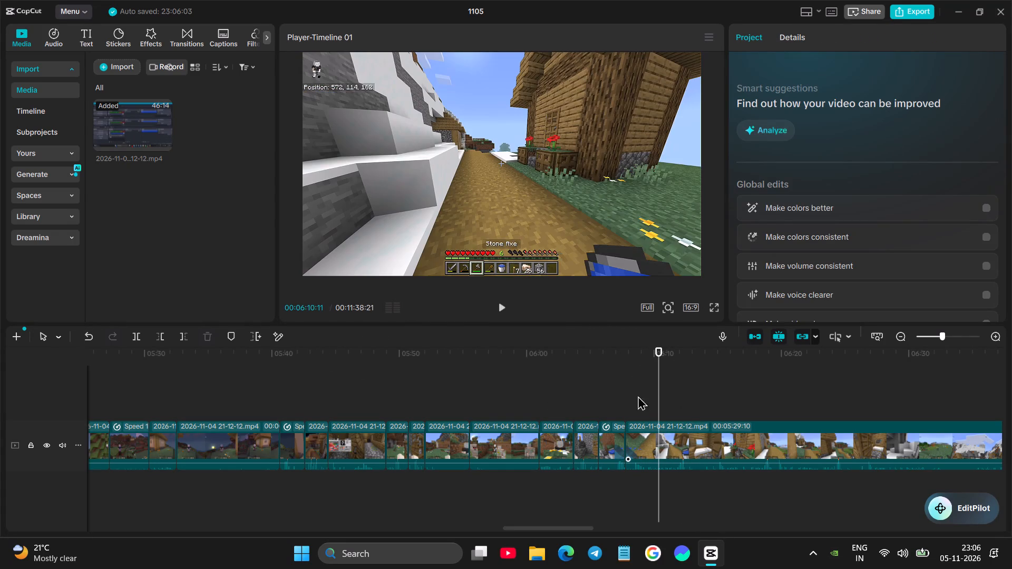
key("space")
key("space")
left_click(665, 425)
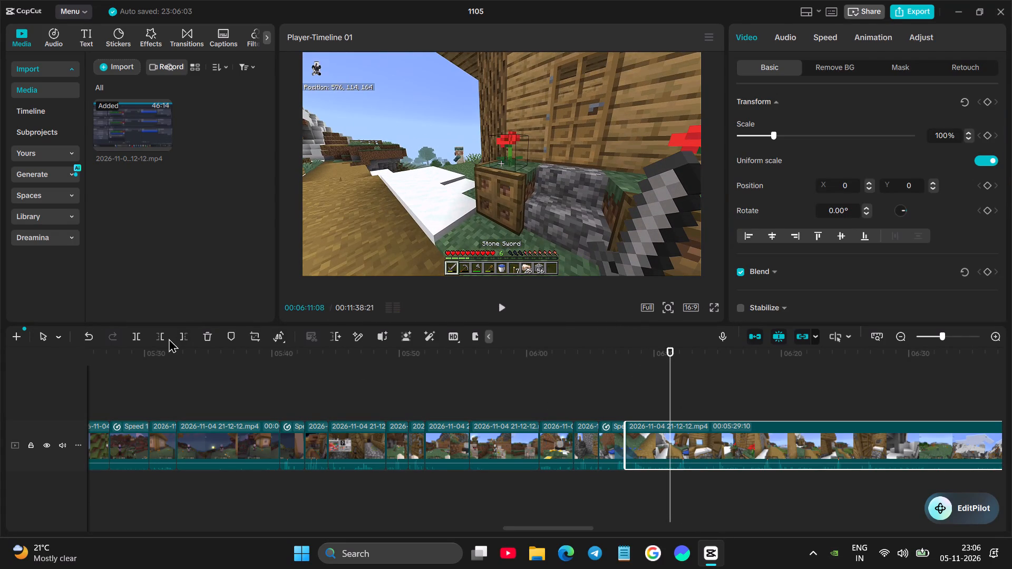
left_click(168, 339)
Split the long clip as the player reaches the bed by the window, and cut the following footage up to 00:06:11:18, back outside.
key("space")
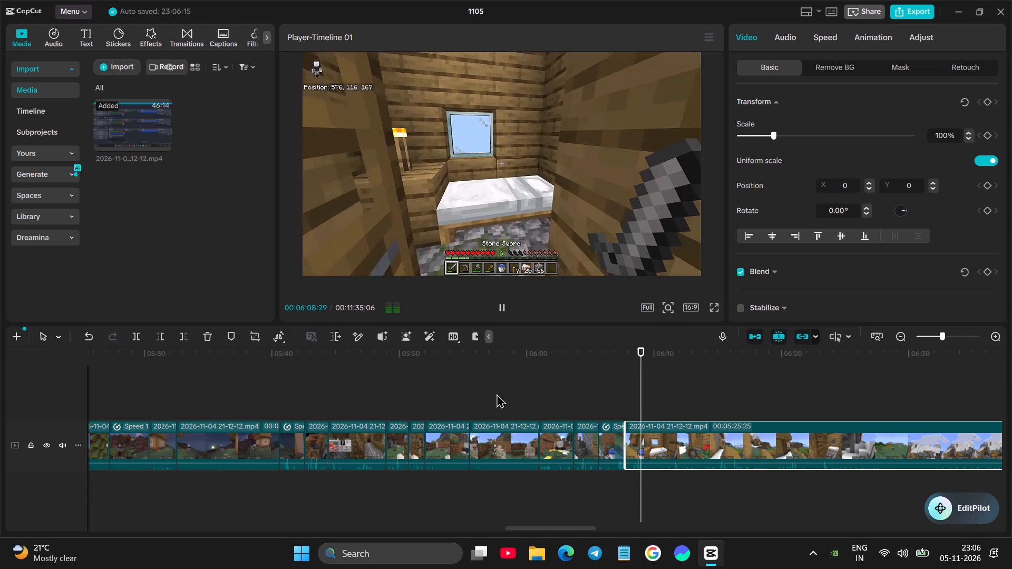
key("space")
left_click(138, 338)
key("space")
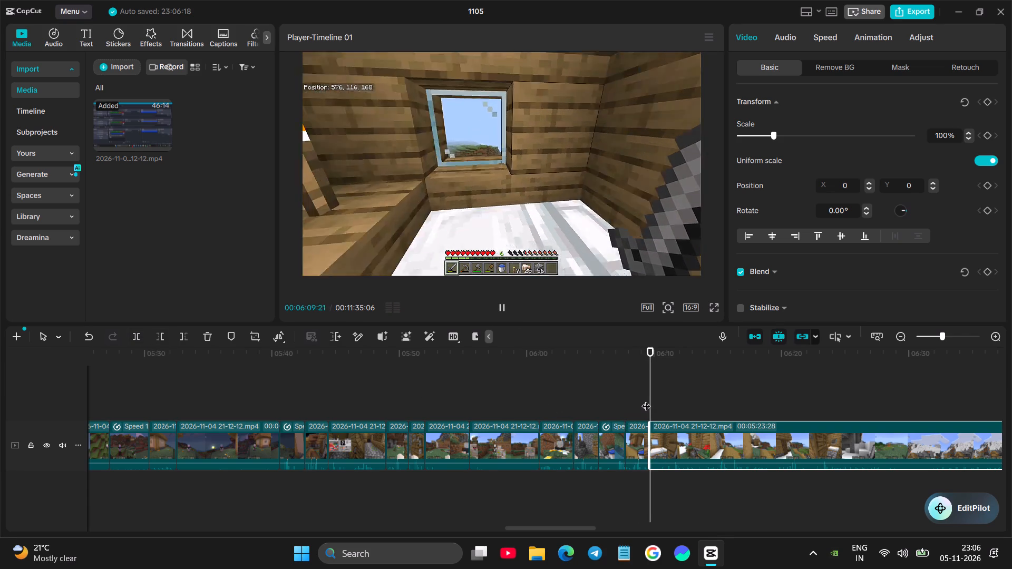
key("space")
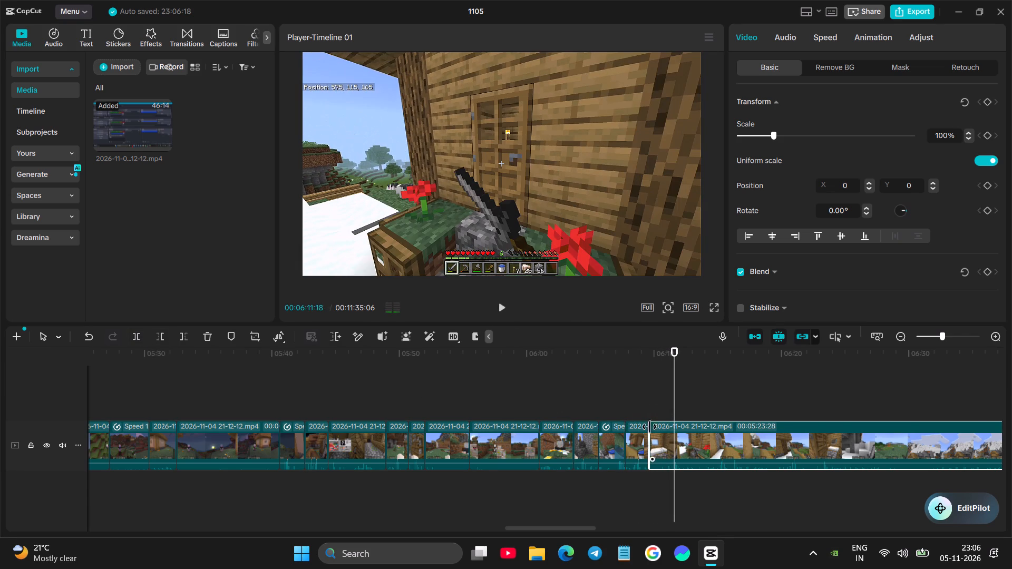
left_click(161, 337)
Replay the exit from the wooden house and extend the long clip's start back by a few frames.
left_click(630, 408)
key("space")
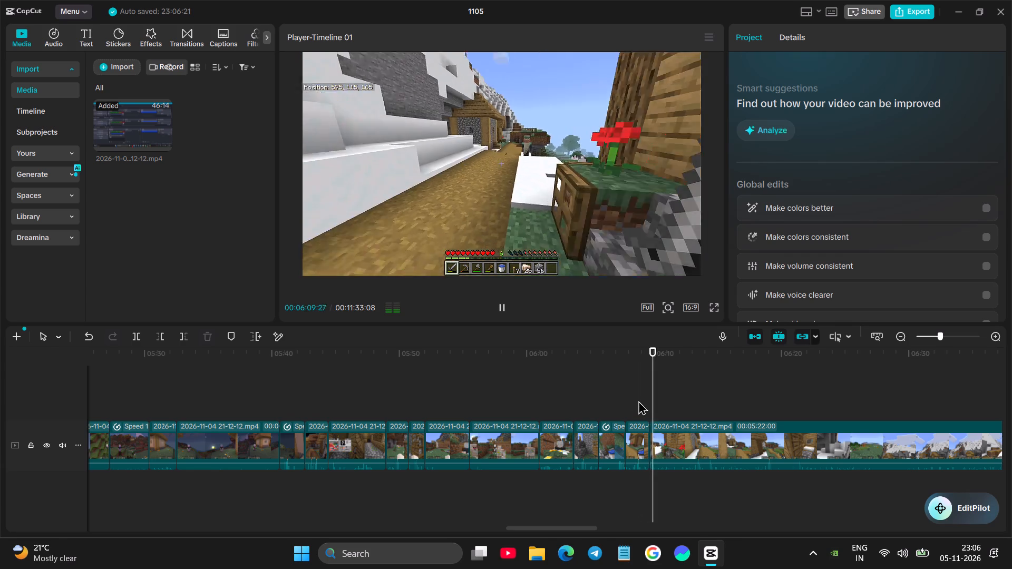
key("space")
left_click(661, 438)
left_click(650, 431)
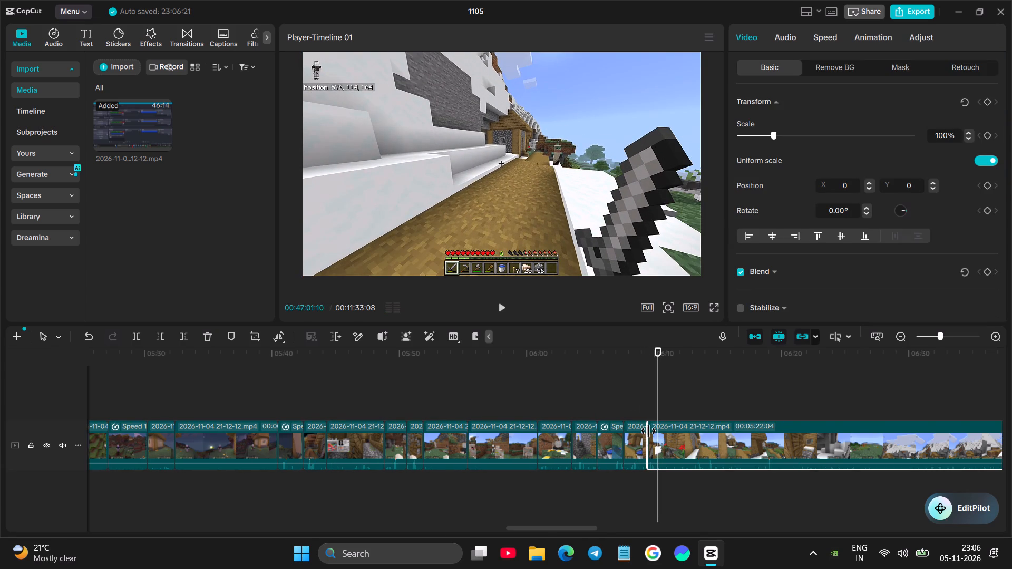
Split the long clip on the path outside the wooden house, and cut the walk up to 00:06:12:23, beside the stone house.
left_click(646, 407)
key("space")
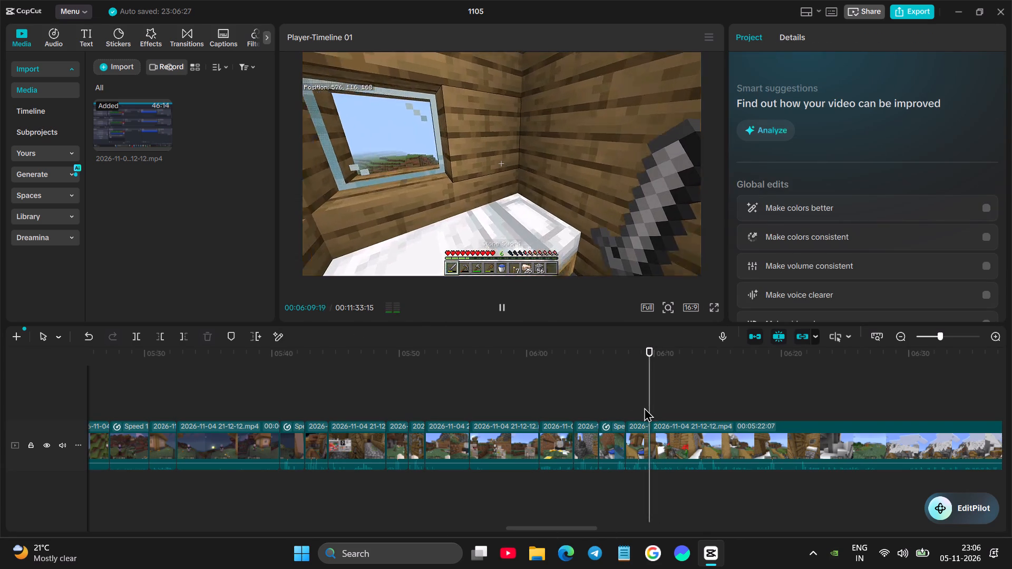
key("space")
left_click(141, 339)
key("space")
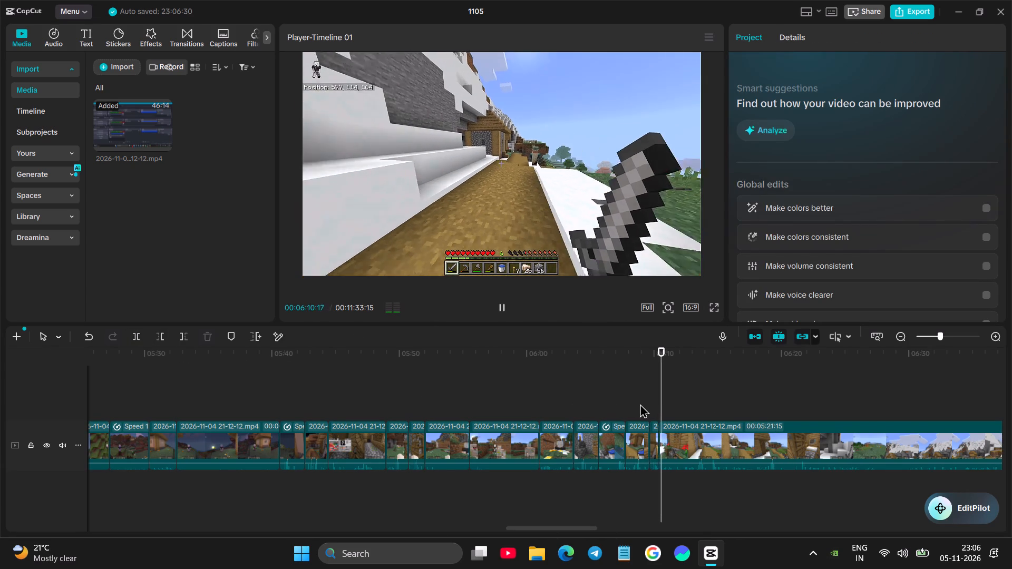
left_click(661, 393)
left_click_drag(661, 393, 689, 387)
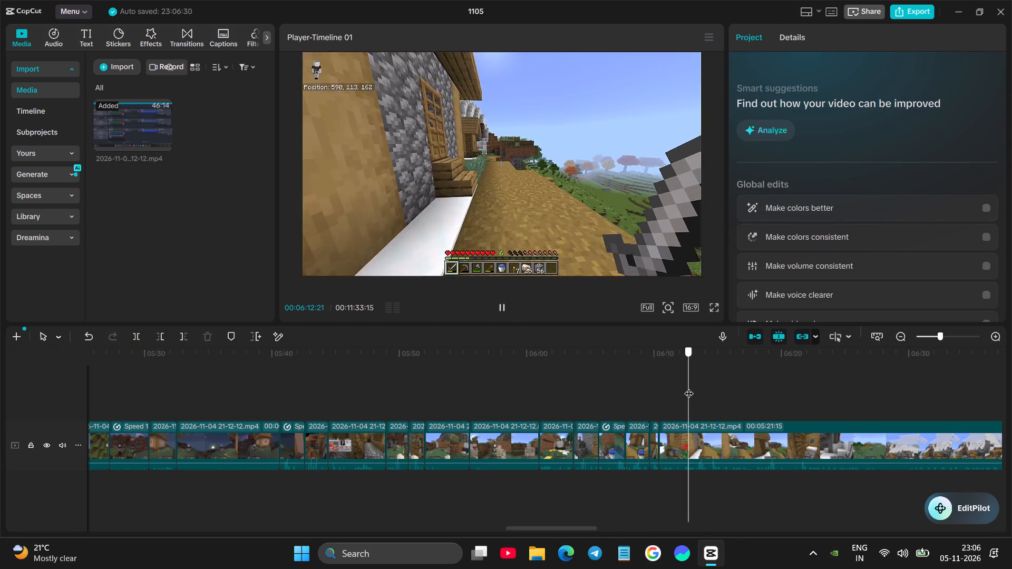
left_click_drag(689, 387, 689, 394)
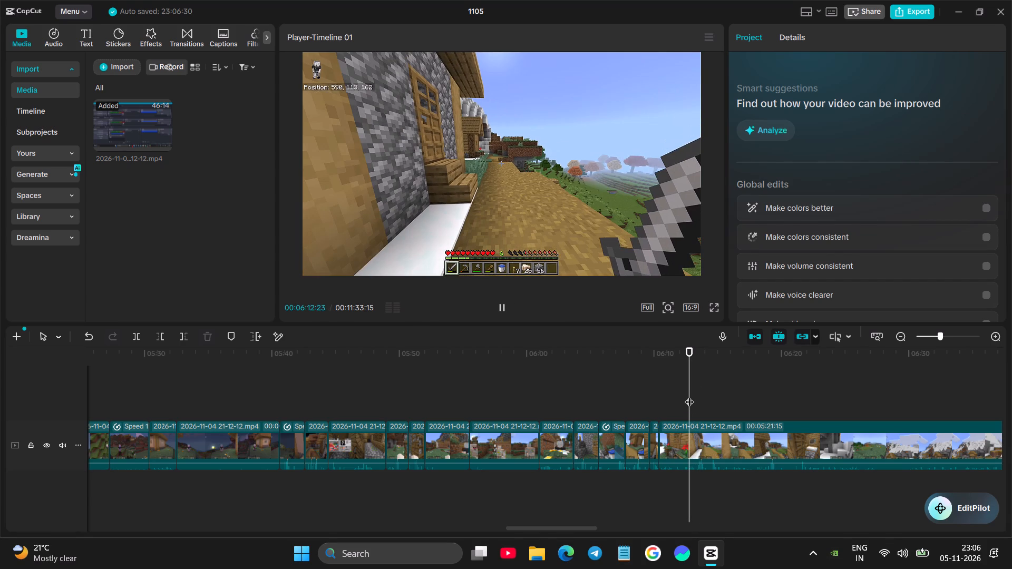
left_click(697, 424)
left_click(164, 332)
Play the look into the stone house and split the long clip as the player turns back from its door to the path.
key("space")
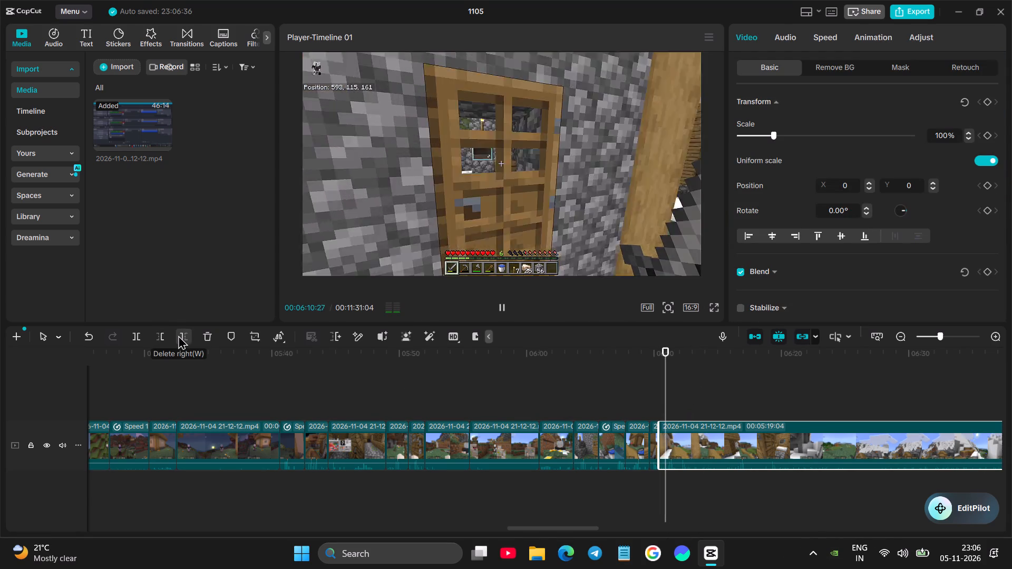
key("space")
key("space")
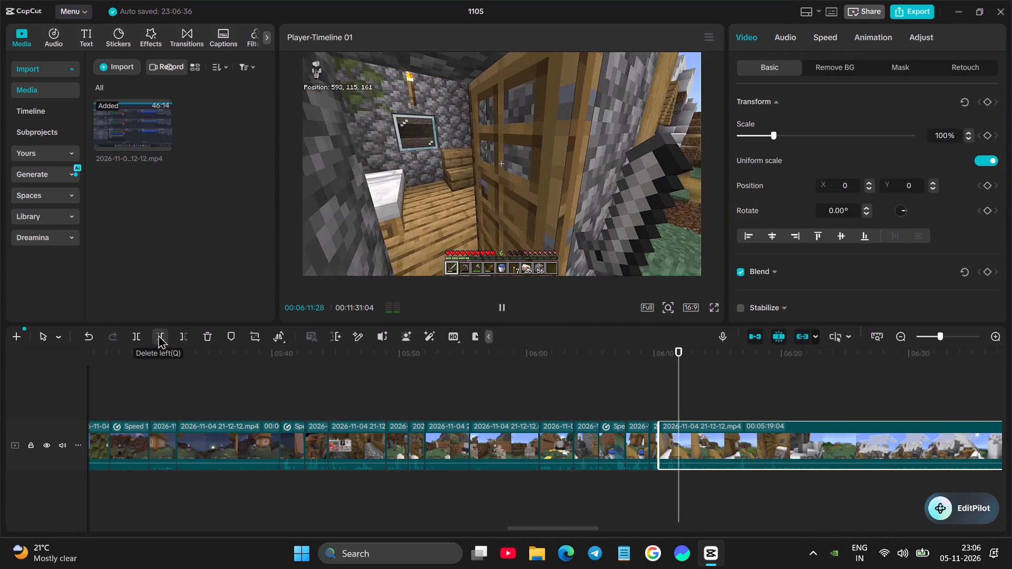
key("space")
key("space")
key("space")
key("space")
key("space")
left_click(138, 335)
Skim the walk past the stone house and cut the long clip's start up to 00:06:16:13, at the wooden house with red flowers.
key("space")
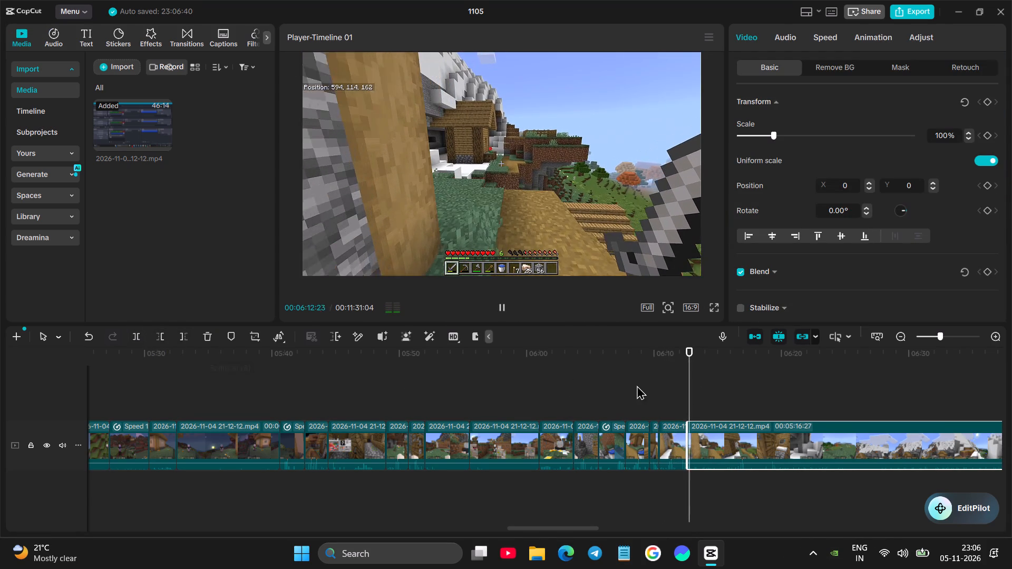
left_click(665, 391)
left_click(655, 393)
key("space")
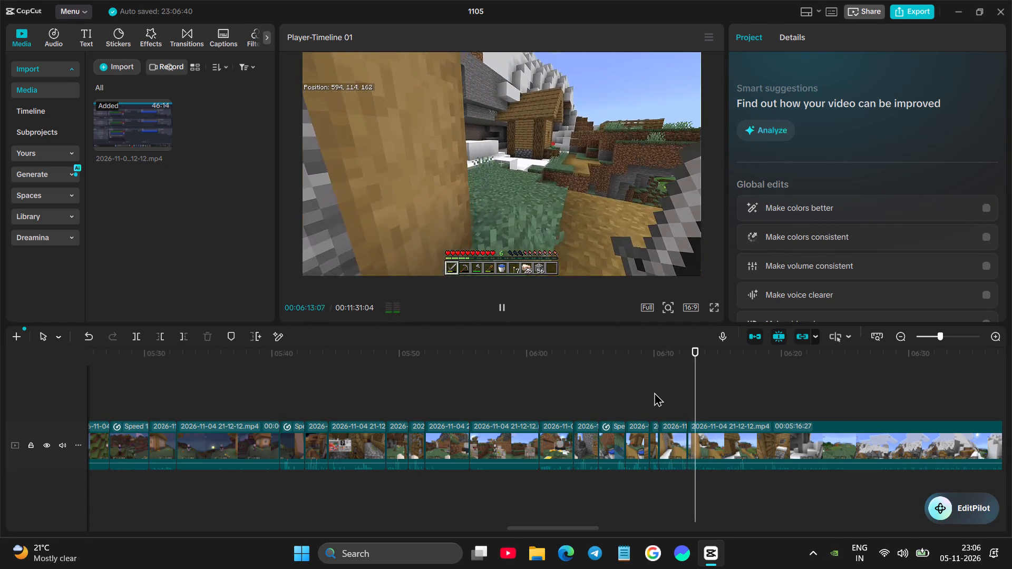
left_click(704, 407)
left_click_drag(704, 407, 734, 401)
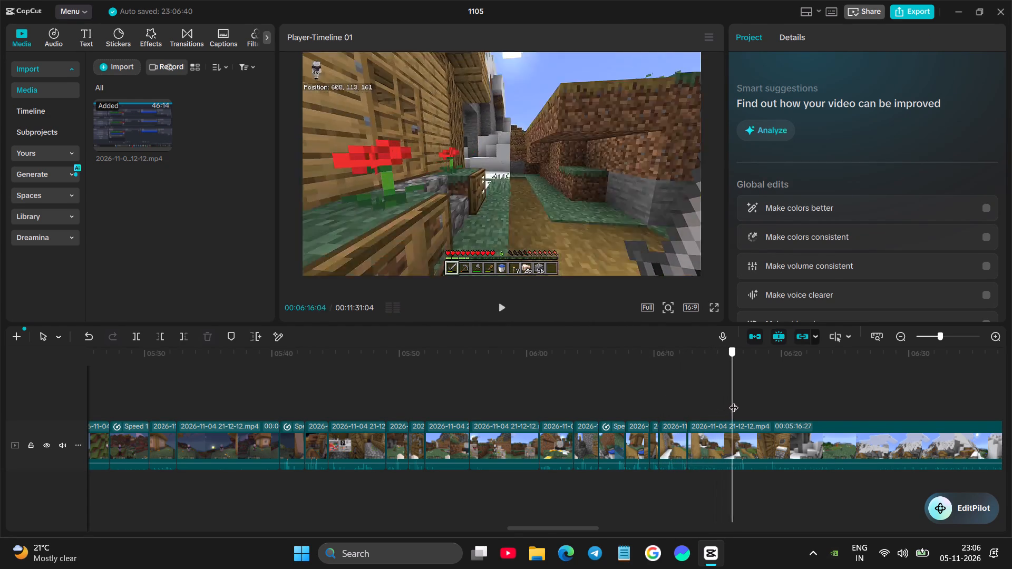
left_click_drag(734, 401, 725, 409)
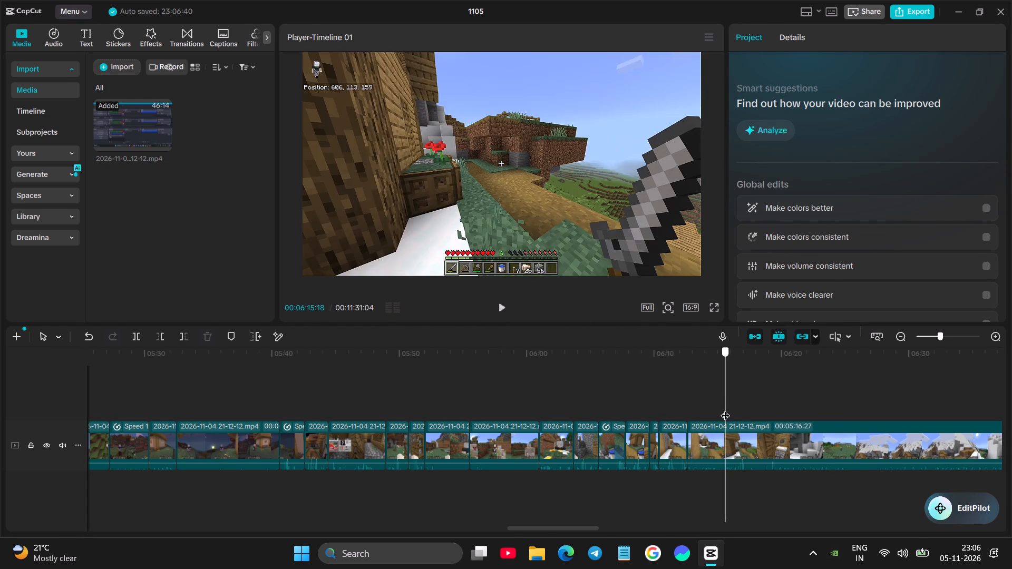
left_click_drag(725, 409, 736, 399)
left_click(738, 454)
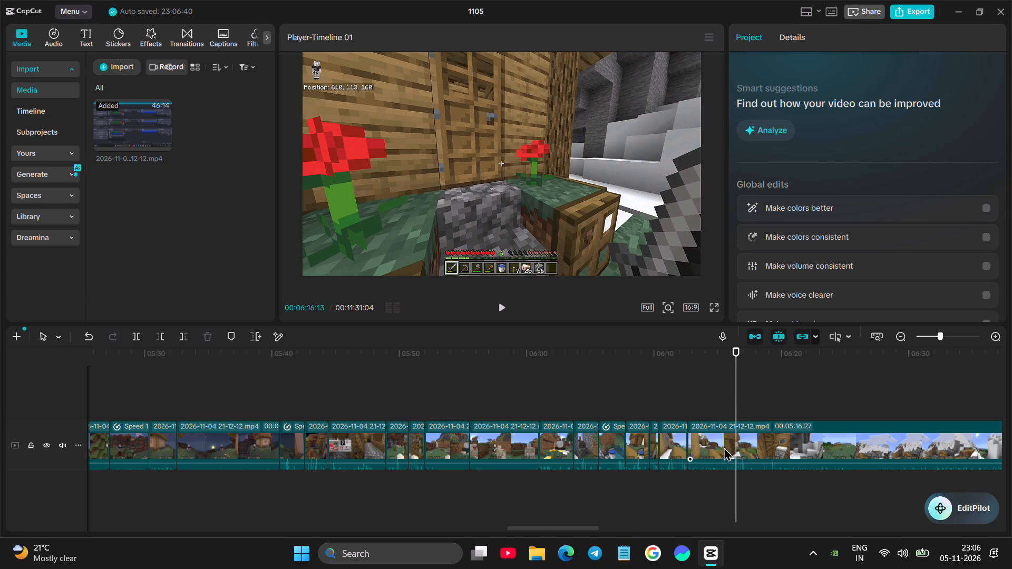
left_click(160, 335)
Split the long clip at 00:06:15:15, at the flower-lined wooden door, and set the separated clip's speed to 1.17x.
key("space")
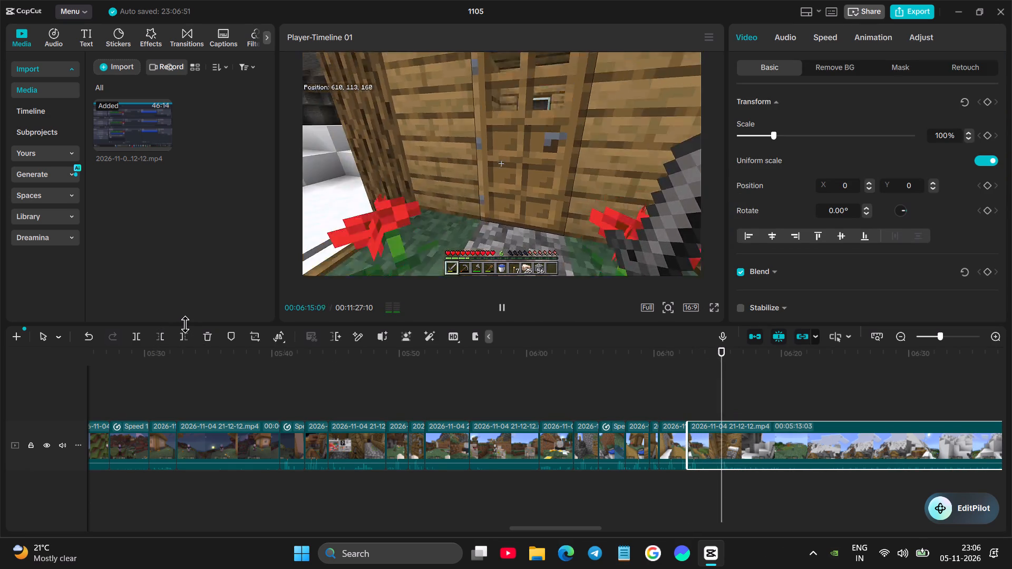
key("space")
left_click(137, 341)
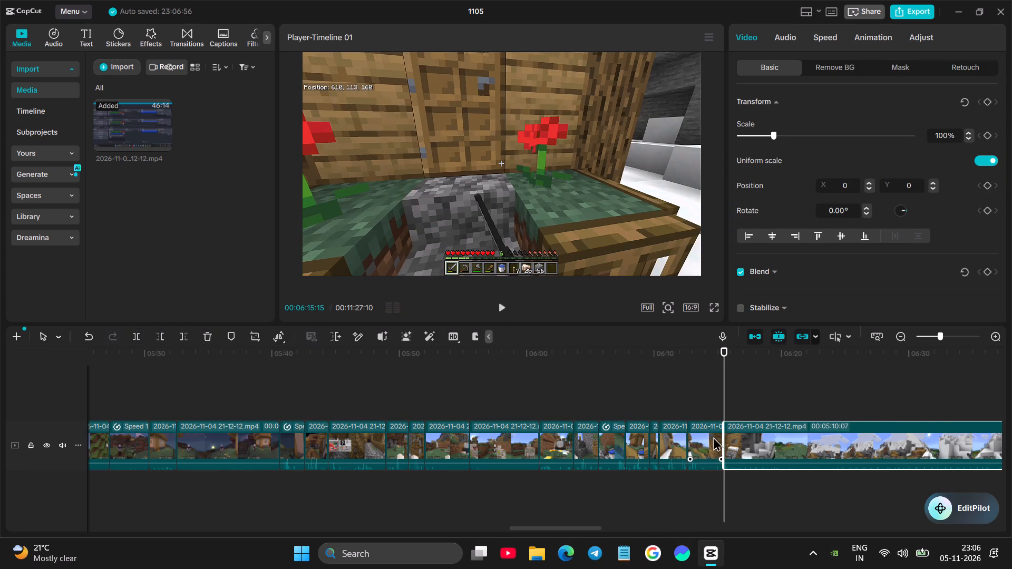
left_click(712, 437)
left_click(833, 38)
left_click(784, 119)
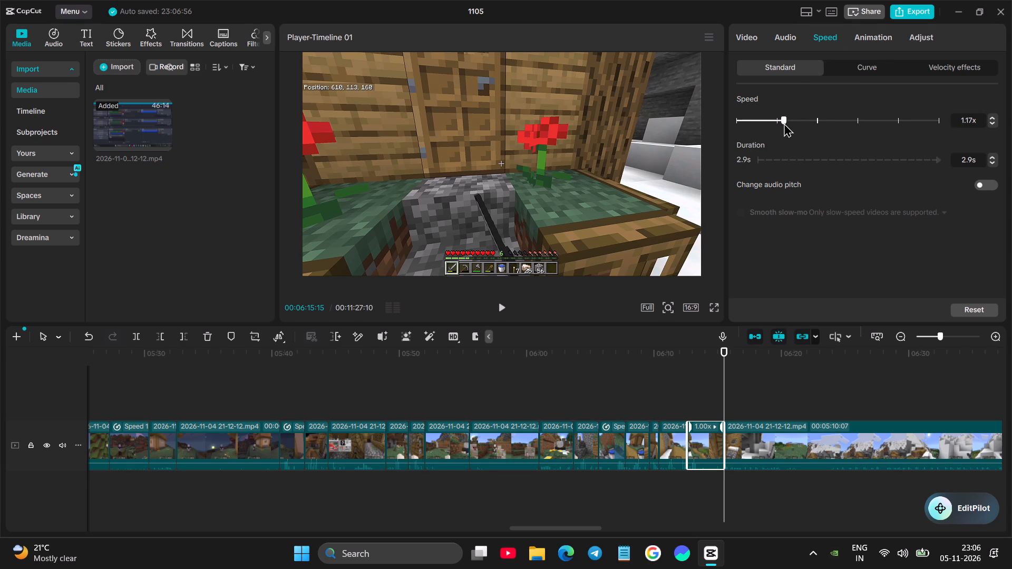
Play back the sped-up clip of the visit to the flower-lined wooden door to check its pace.
left_click(667, 370)
key("space")
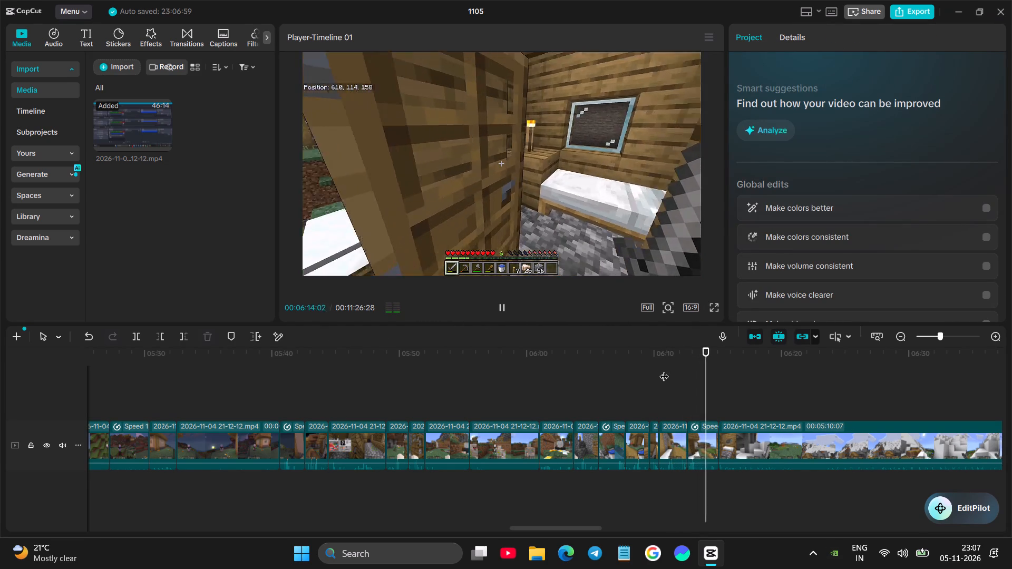
key("space")
left_click(700, 452)
key("space")
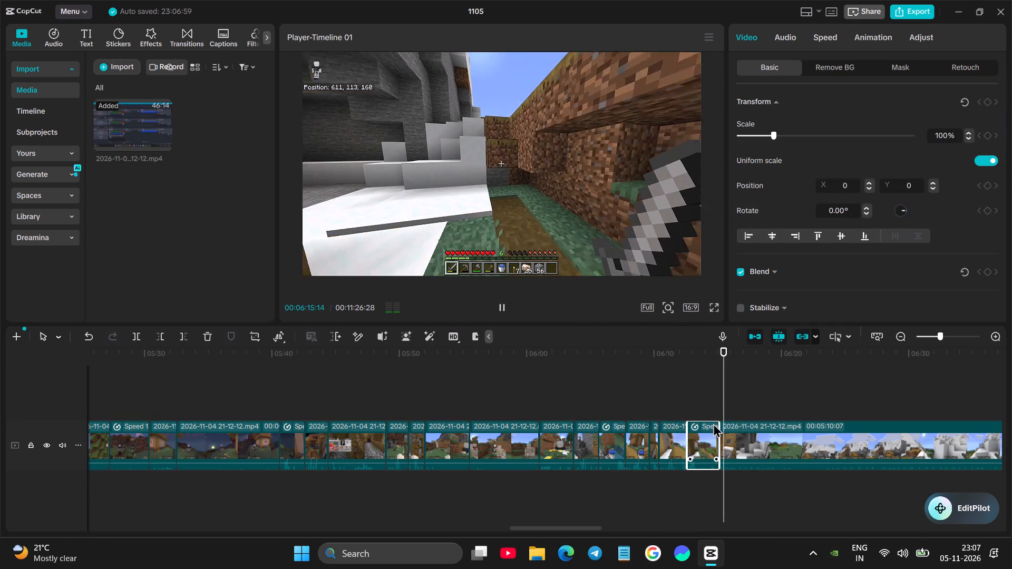
Skim the long clip through the snowy mountain climb and descent, and cut its start up to 00:07:39:00, beside the cobblestone house.
left_click(739, 385)
left_click_drag(739, 385, 747, 385)
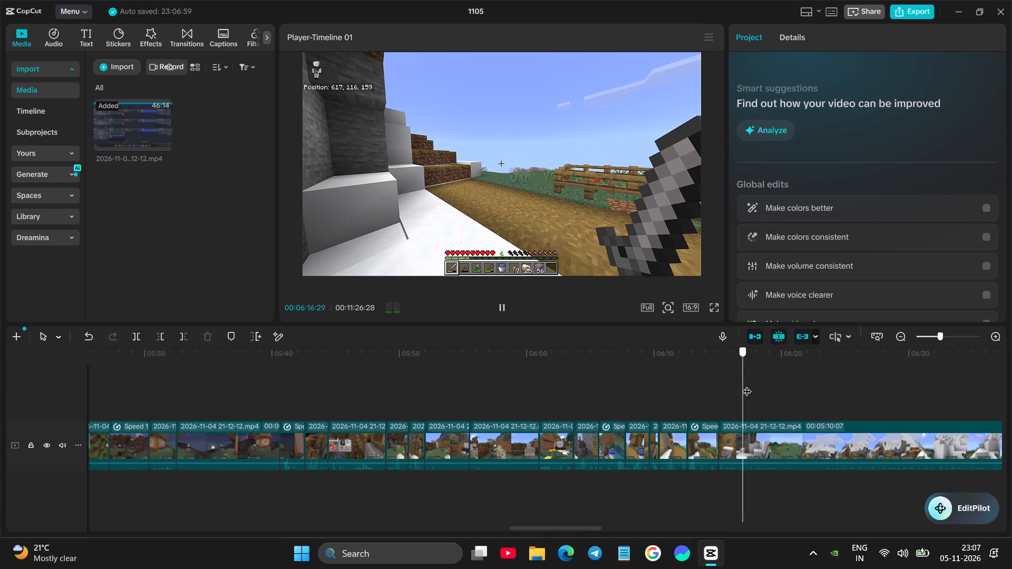
left_click_drag(747, 385, 828, 369)
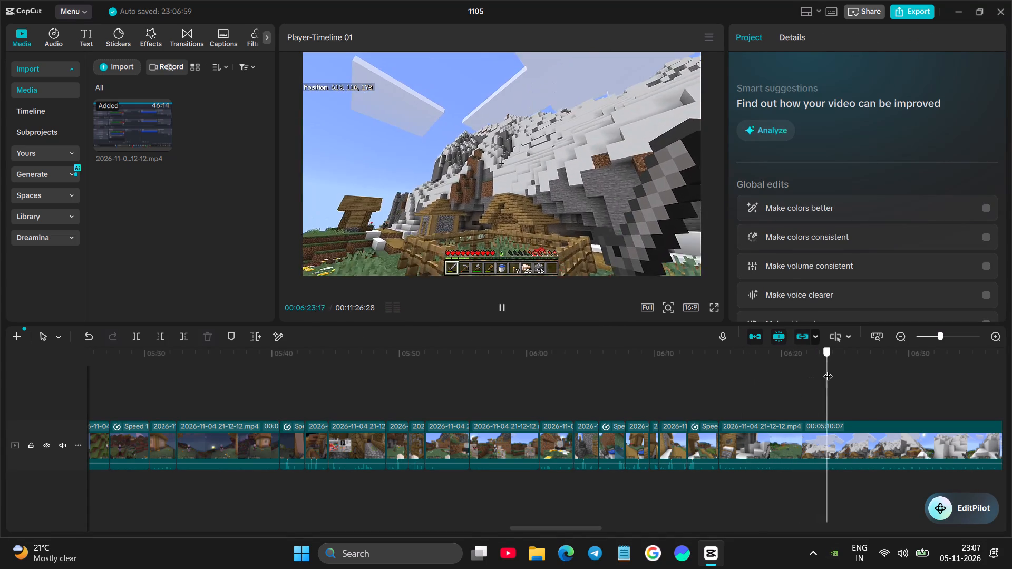
left_click_drag(828, 369, 995, 355)
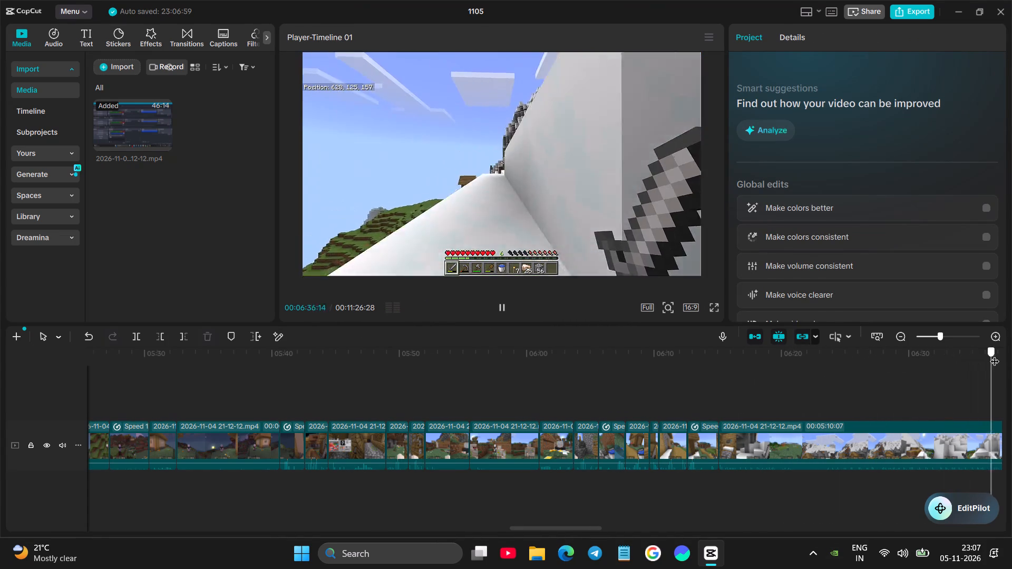
left_click_drag(995, 355, 985, 356)
left_click(525, 396)
left_click_drag(525, 396, 553, 390)
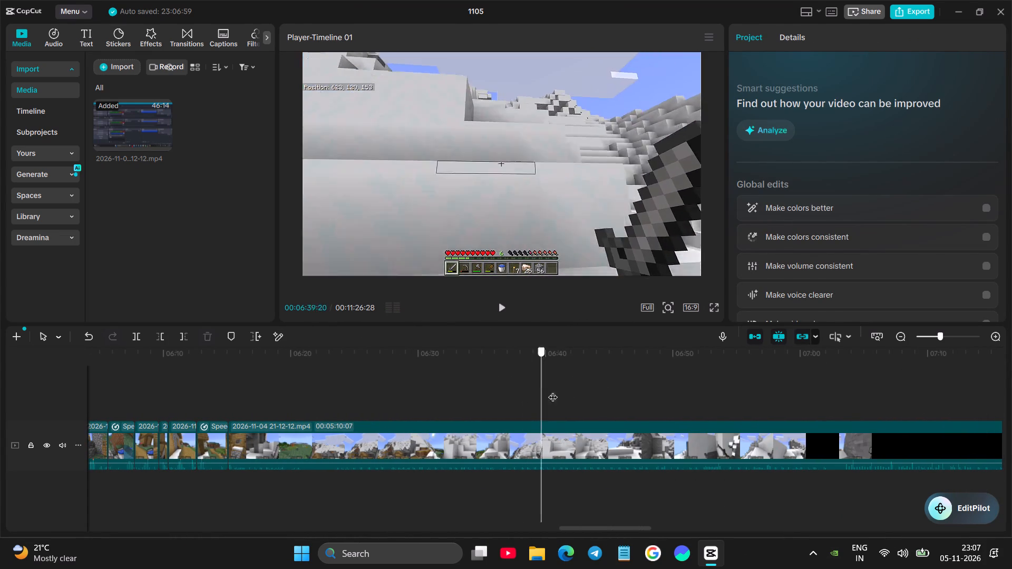
left_click_drag(553, 390, 741, 375)
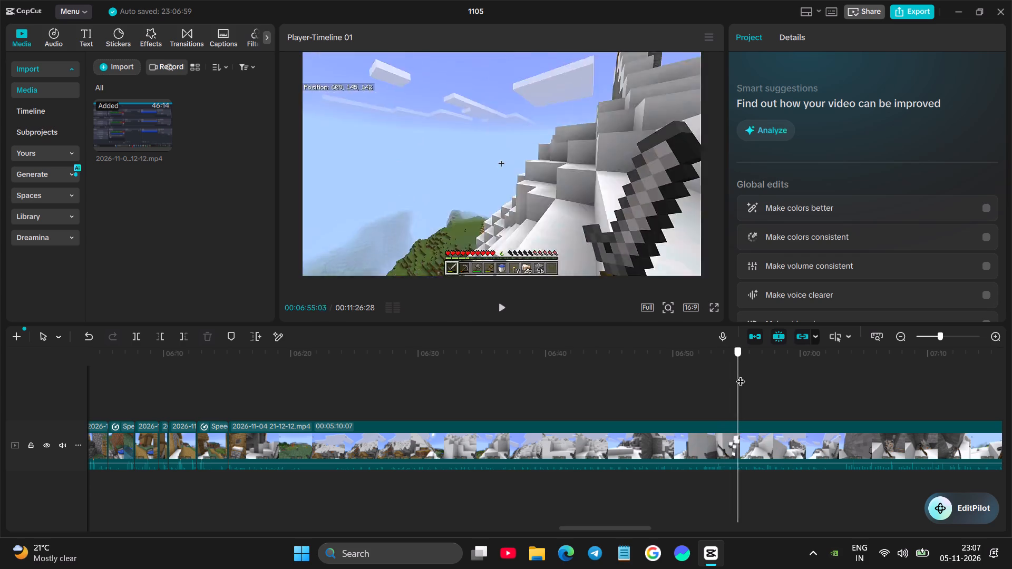
left_click_drag(741, 375, 938, 352)
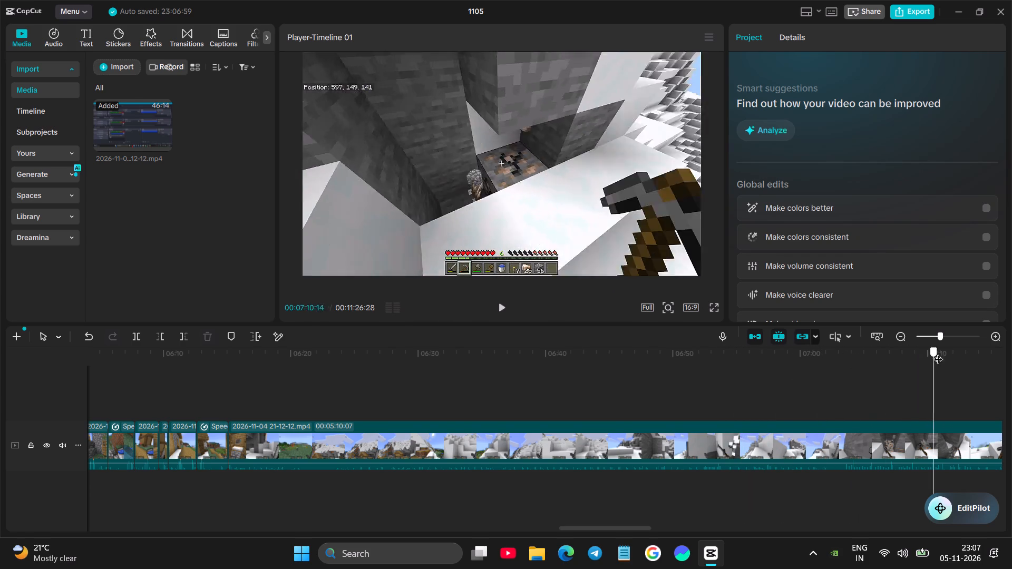
left_click_drag(938, 352, 1011, 342)
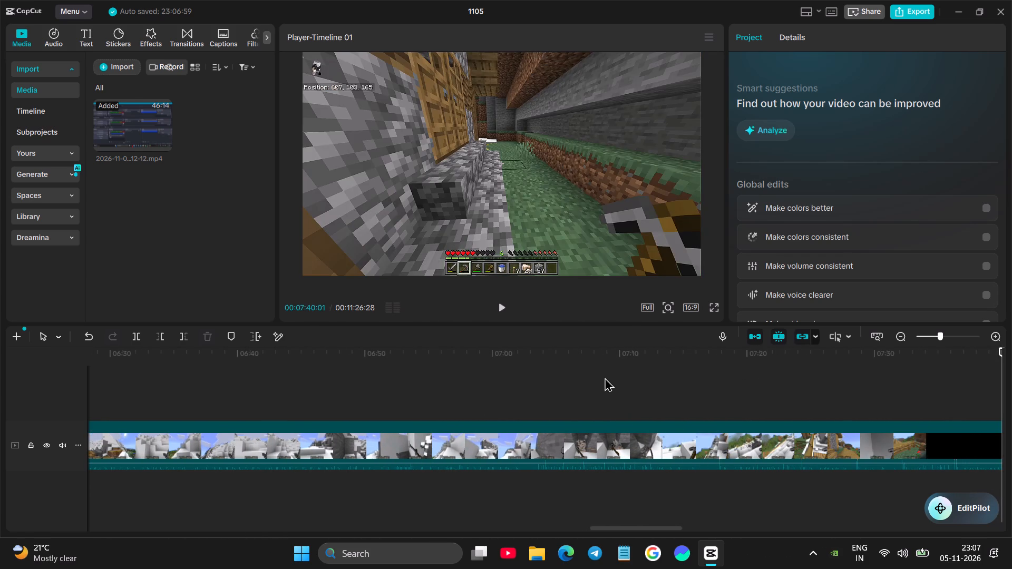
left_click(605, 377)
left_click_drag(602, 378, 754, 356)
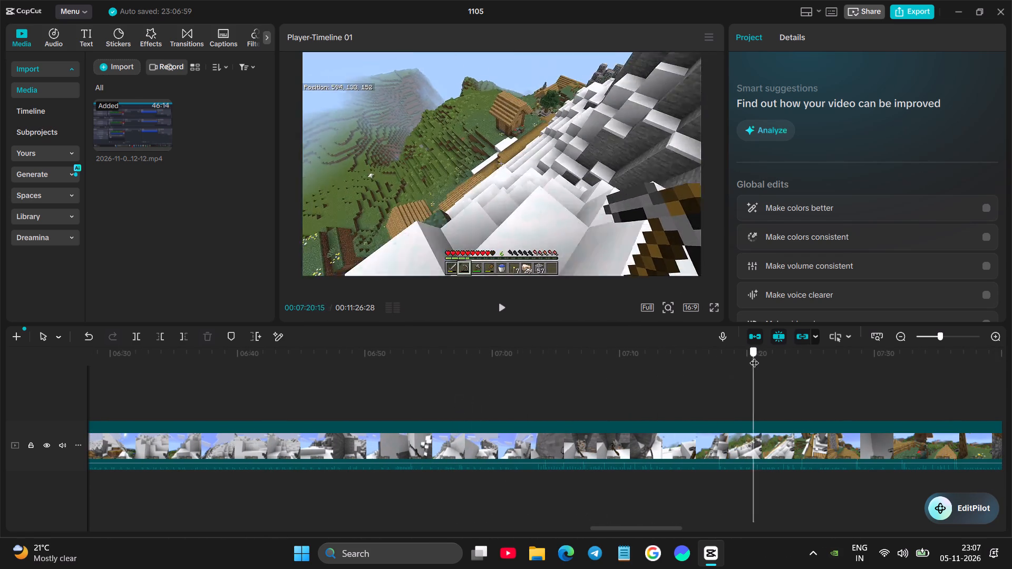
left_click_drag(754, 356, 823, 339)
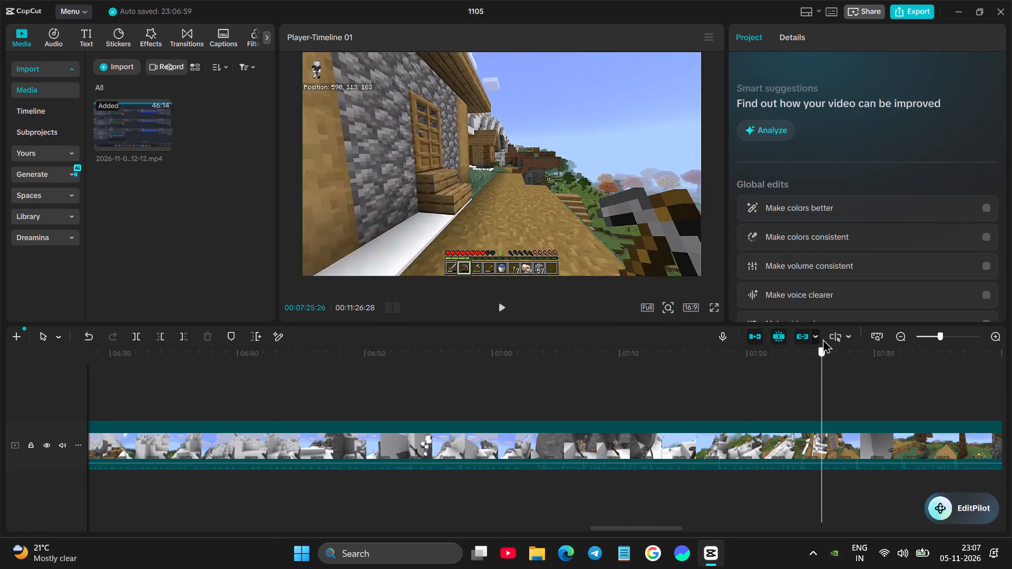
left_click_drag(823, 339, 889, 322)
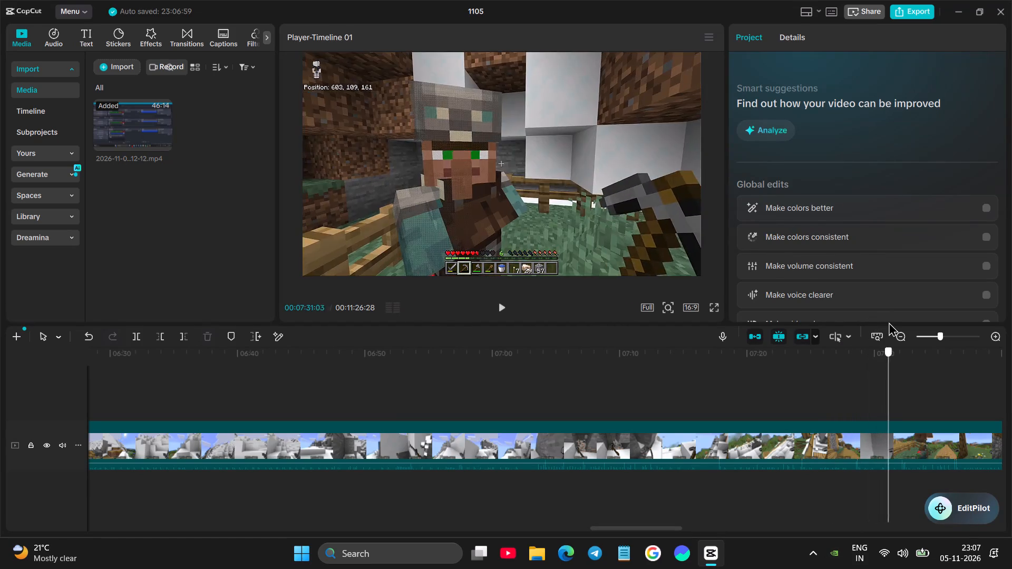
left_click_drag(889, 322, 897, 320)
scroll(779, 377, "left", 1)
left_click(595, 390)
left_click_drag(596, 390, 608, 386)
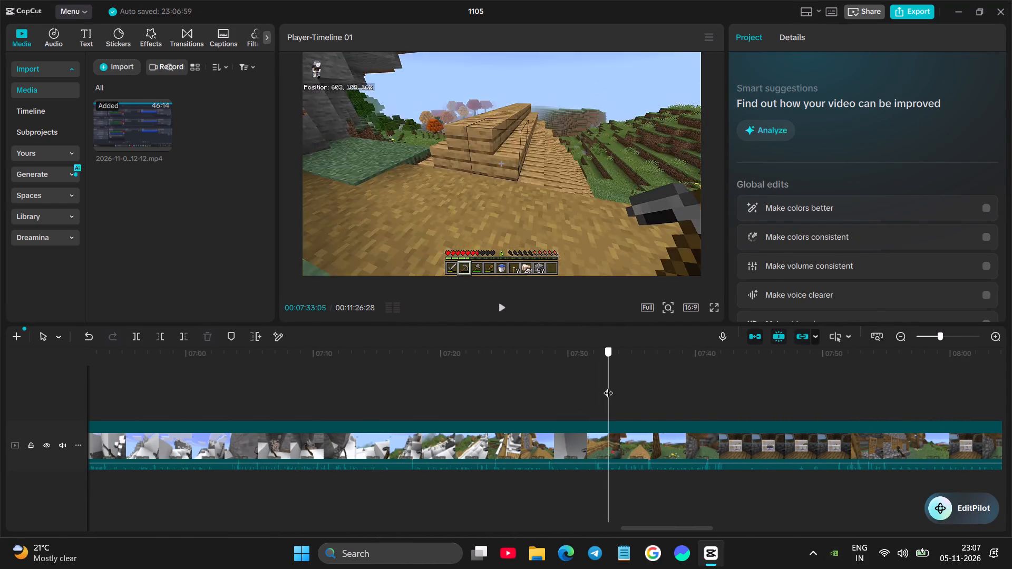
left_click_drag(608, 386, 682, 354)
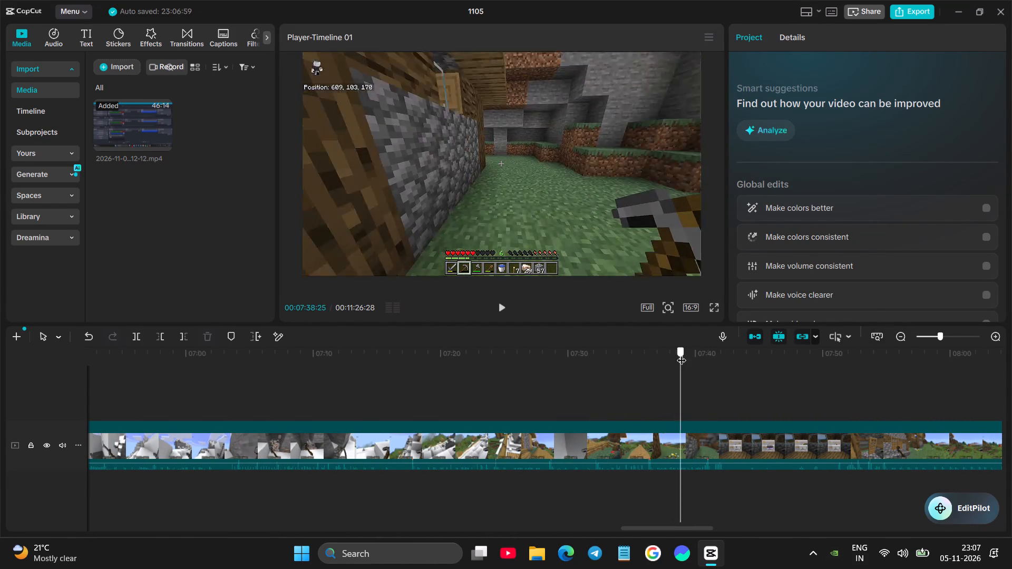
left_click_drag(682, 354, 687, 347)
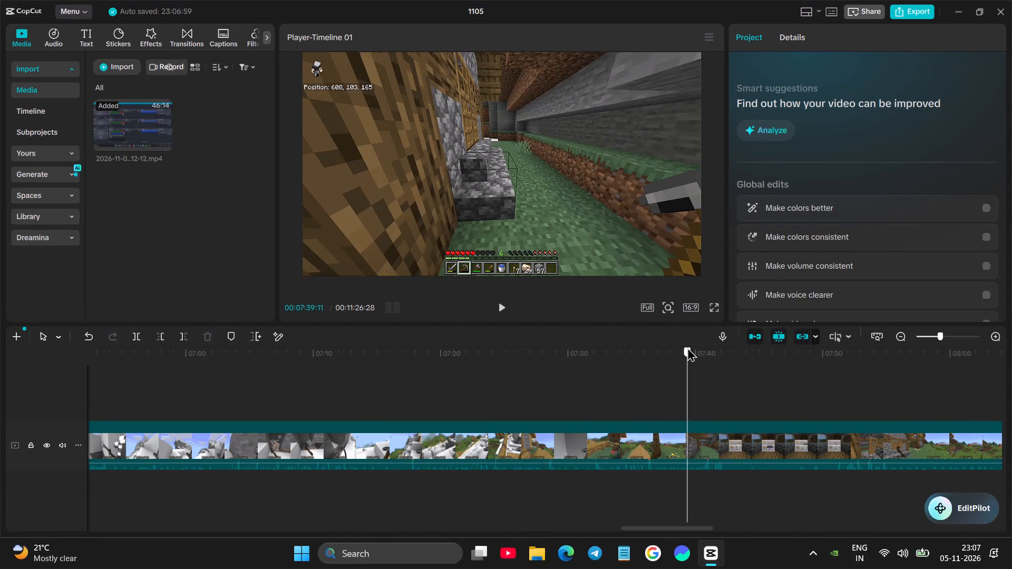
left_click_drag(687, 347, 683, 348)
left_click(650, 449)
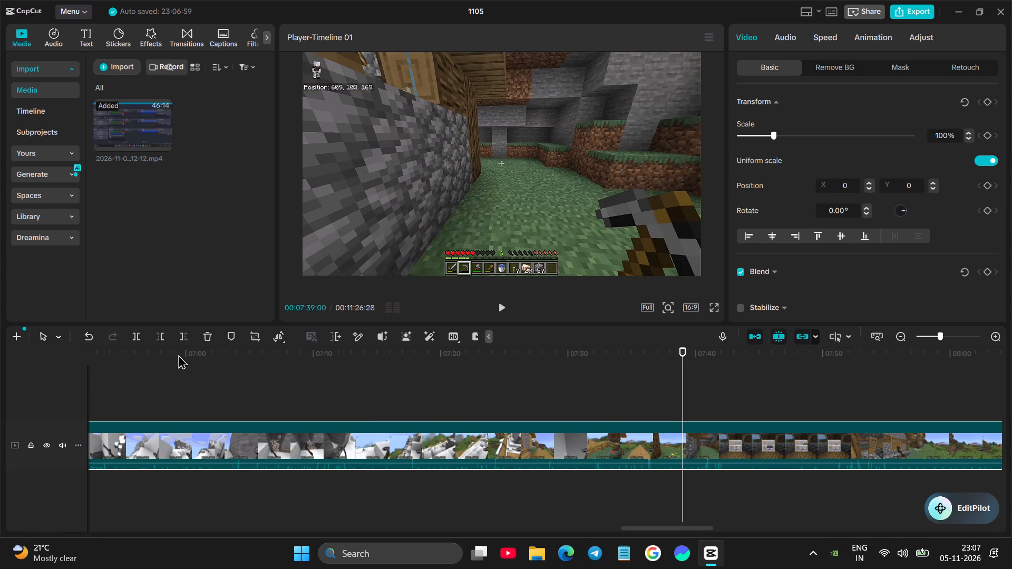
left_click(161, 340)
Play the entry into the house and its chest being looted, and split the long clip at about 00:06:20.
scroll(363, 406, "right", 2)
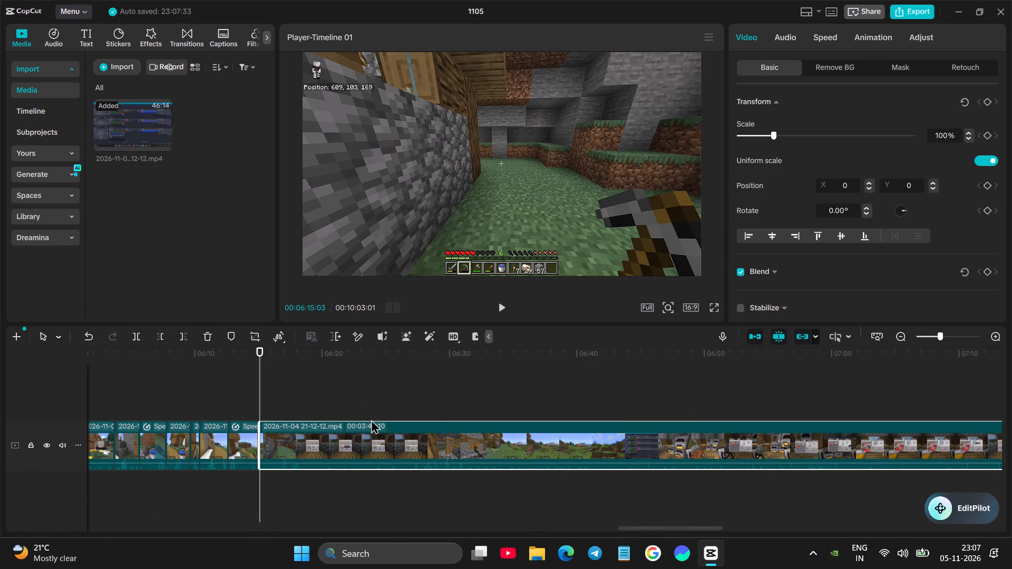
key("space")
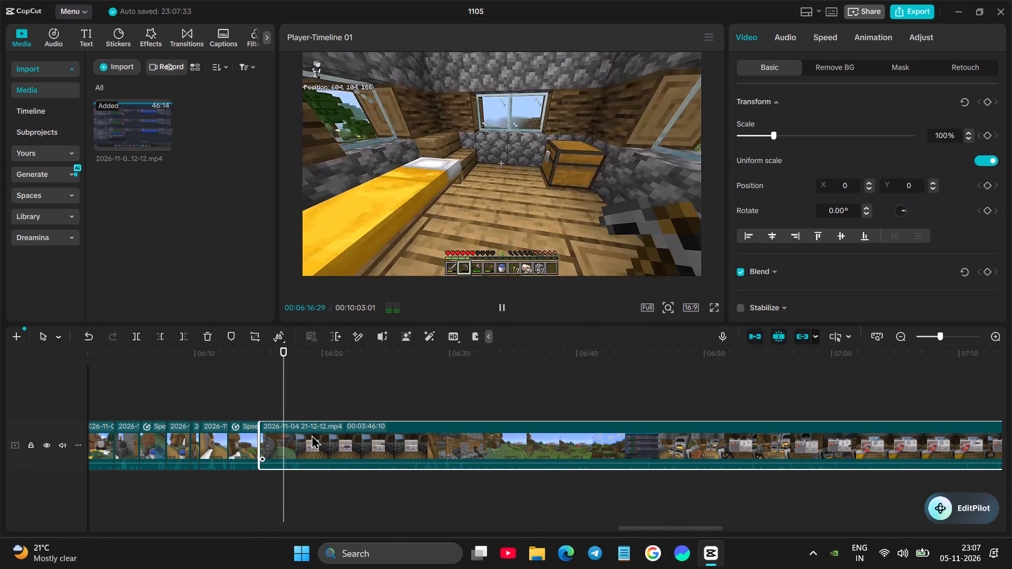
key("space")
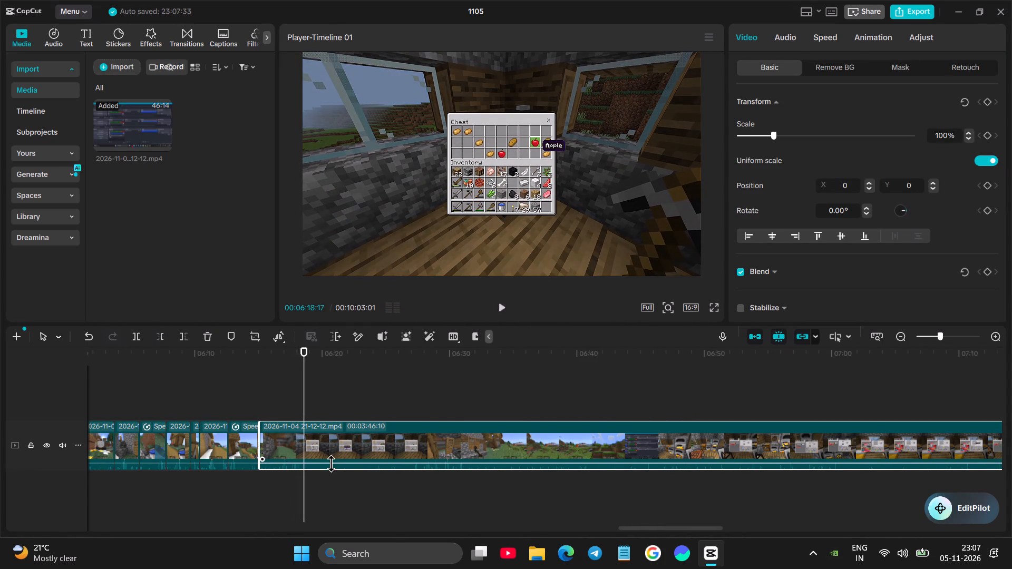
key("space")
key("space")
left_click(330, 444)
key("space")
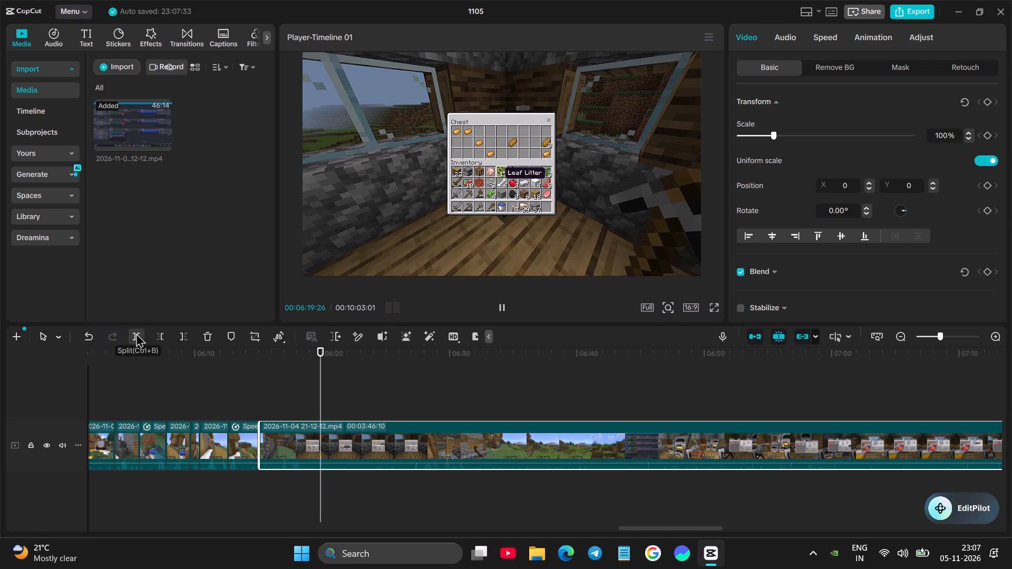
left_click(136, 333)
Extend the separated house-entry clip's start by about 20 frames of earlier footage and play across the join.
left_click(257, 411)
key("space")
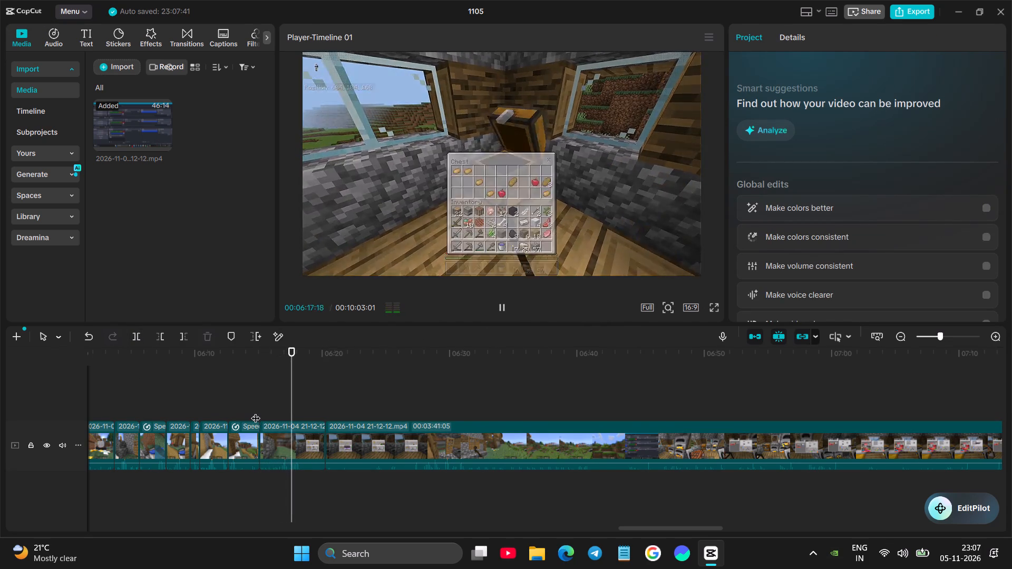
left_click(281, 445)
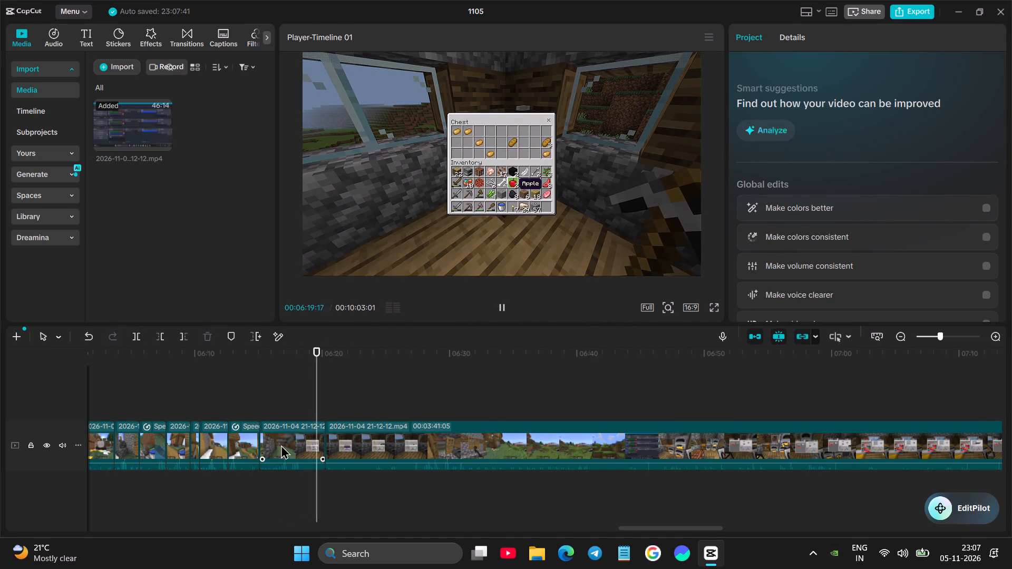
left_click(256, 437)
left_click(266, 434)
left_click_drag(257, 434, 250, 435)
left_click(240, 413)
key("space")
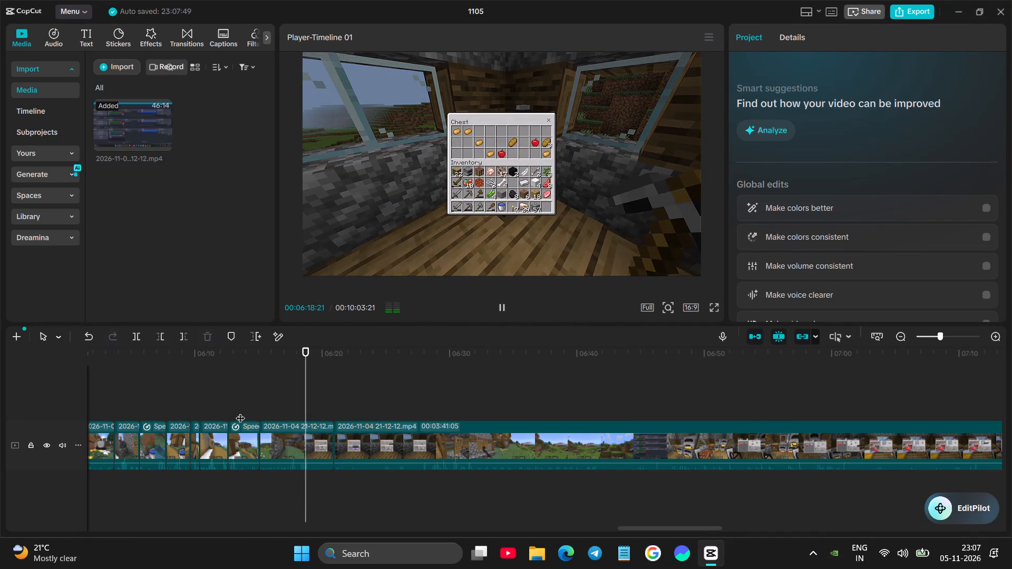
Skim the chest looting and extend the house-entry clip's end so the clip lasts 00:00:10:02.
left_click(352, 404)
left_click_drag(352, 404, 414, 385)
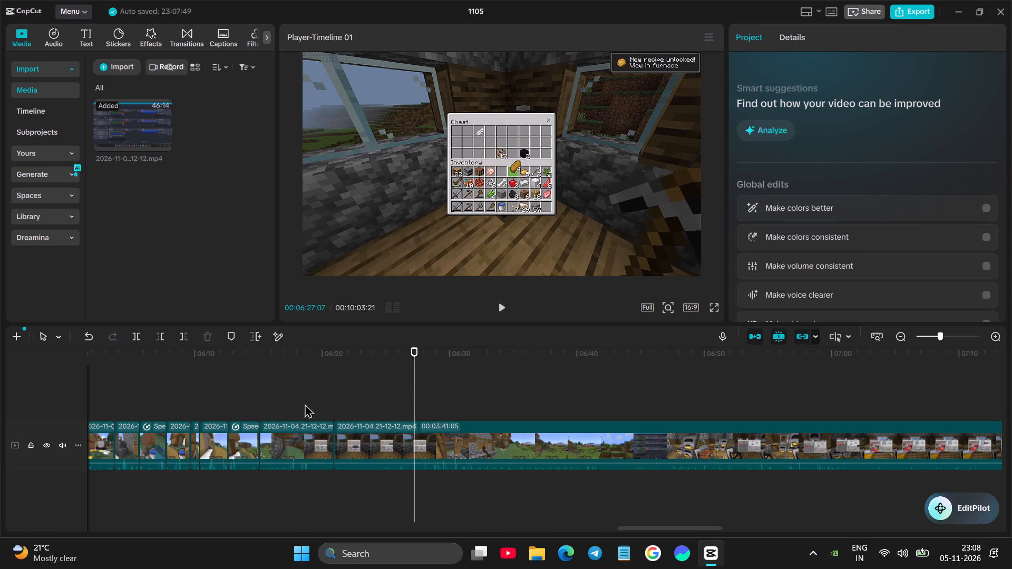
left_click(312, 431)
left_click_drag(335, 431, 385, 414)
left_click(349, 391)
key("space")
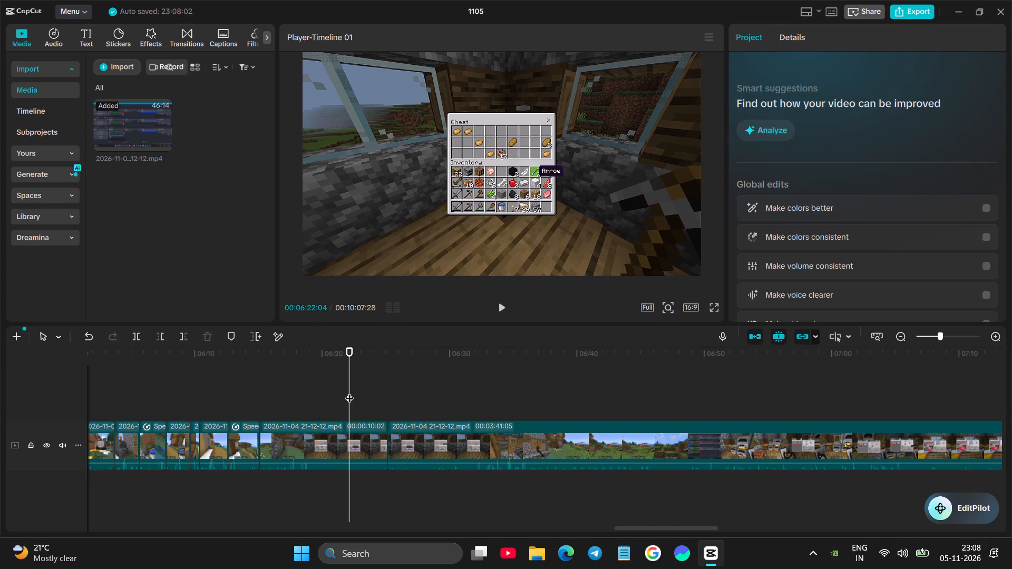
Play up to the chest opening and split the house-entry clip there, at about 00:06:18:22.
left_click(309, 407)
key("space")
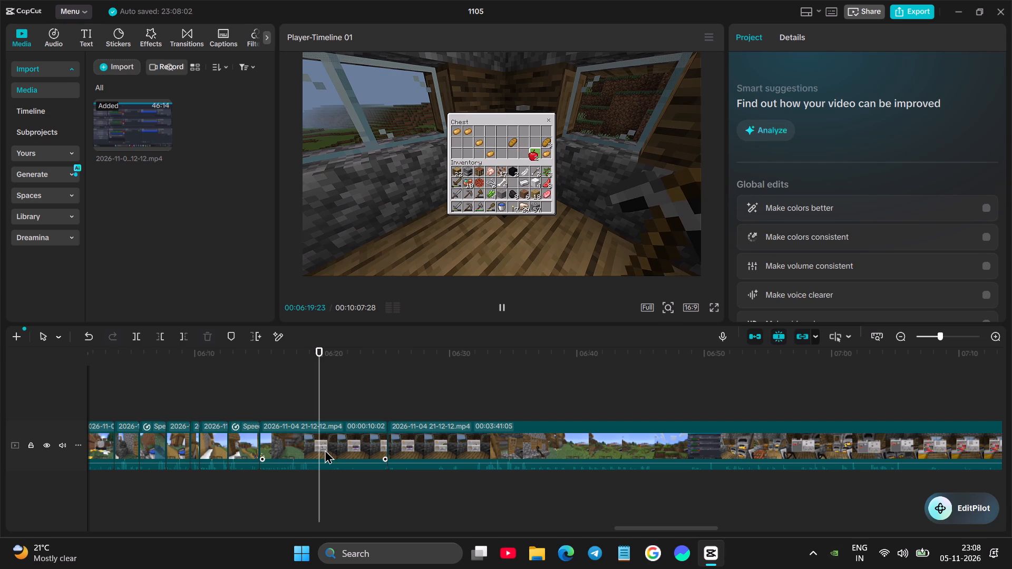
left_click_drag(314, 415, 307, 411)
left_click(286, 403)
key("space")
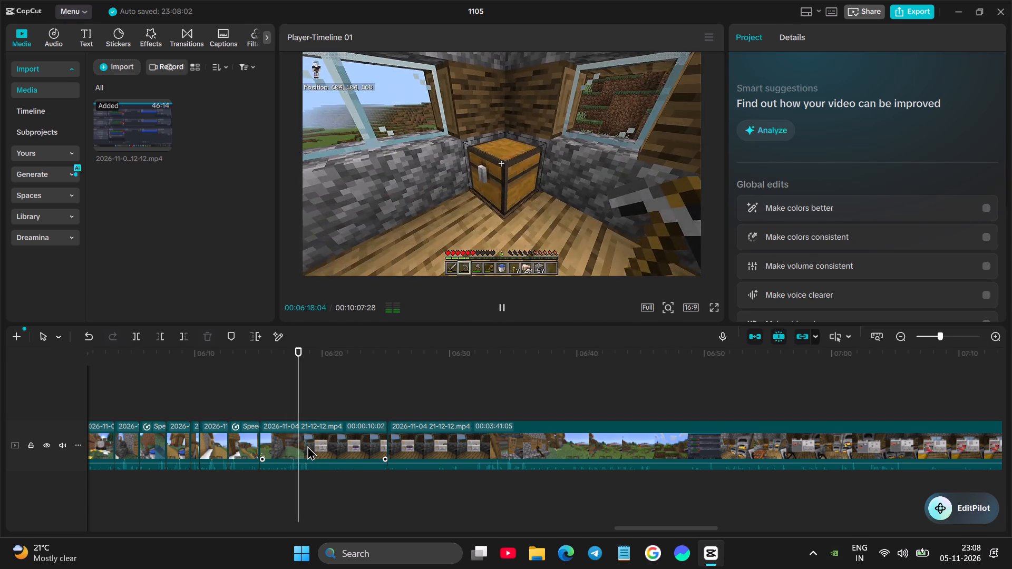
key("space")
left_click(307, 446)
key("space")
key("space")
left_click(133, 335)
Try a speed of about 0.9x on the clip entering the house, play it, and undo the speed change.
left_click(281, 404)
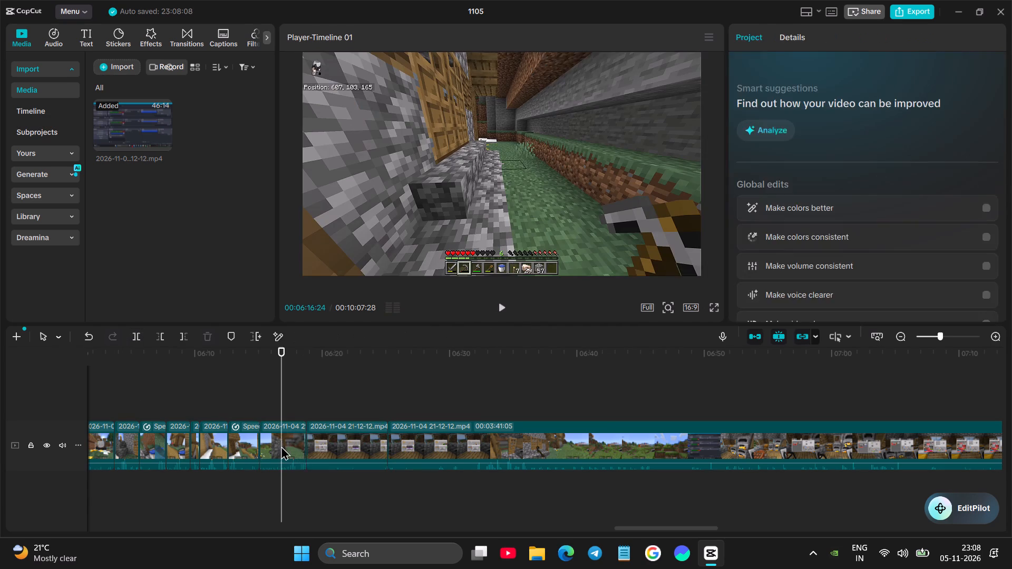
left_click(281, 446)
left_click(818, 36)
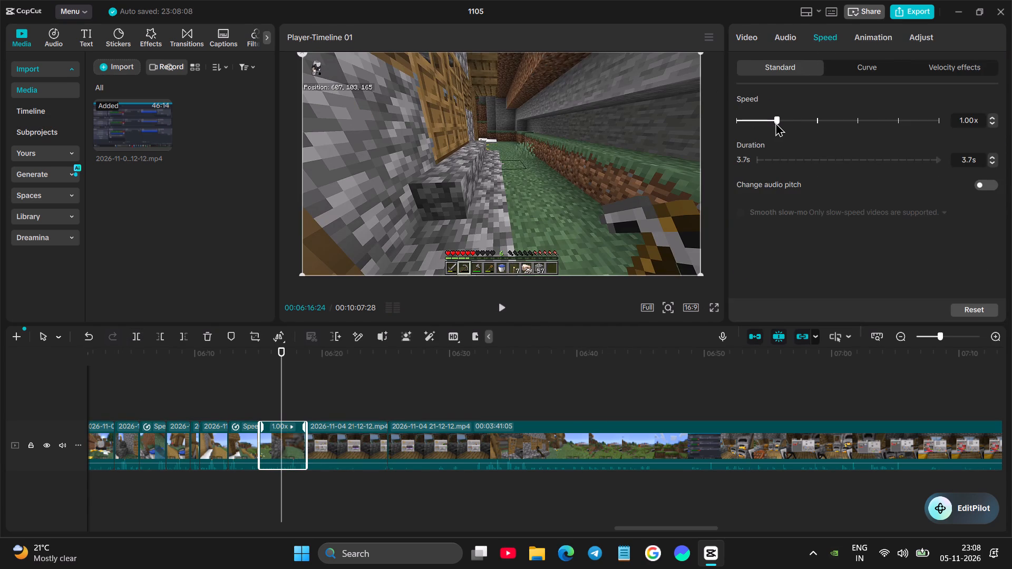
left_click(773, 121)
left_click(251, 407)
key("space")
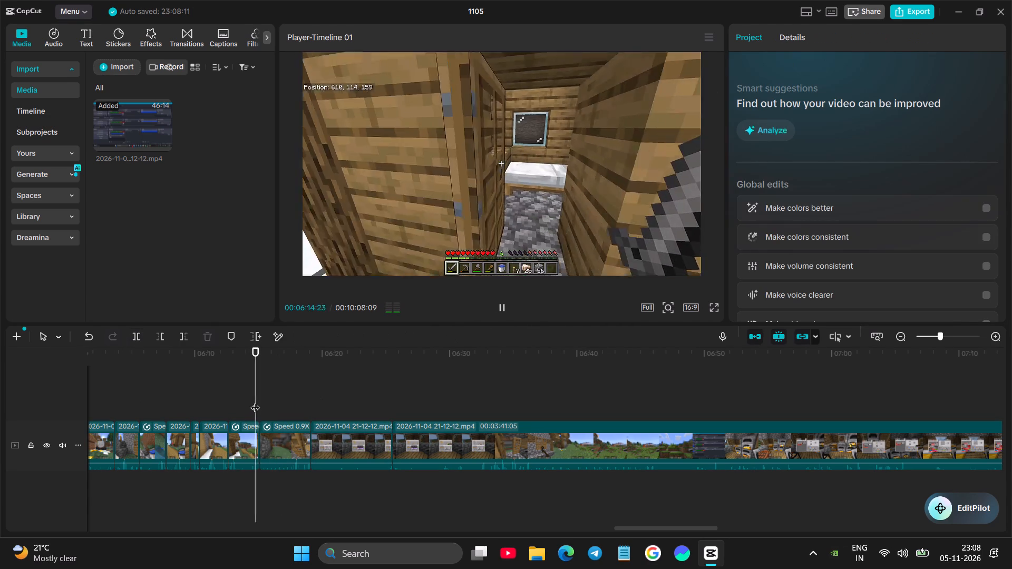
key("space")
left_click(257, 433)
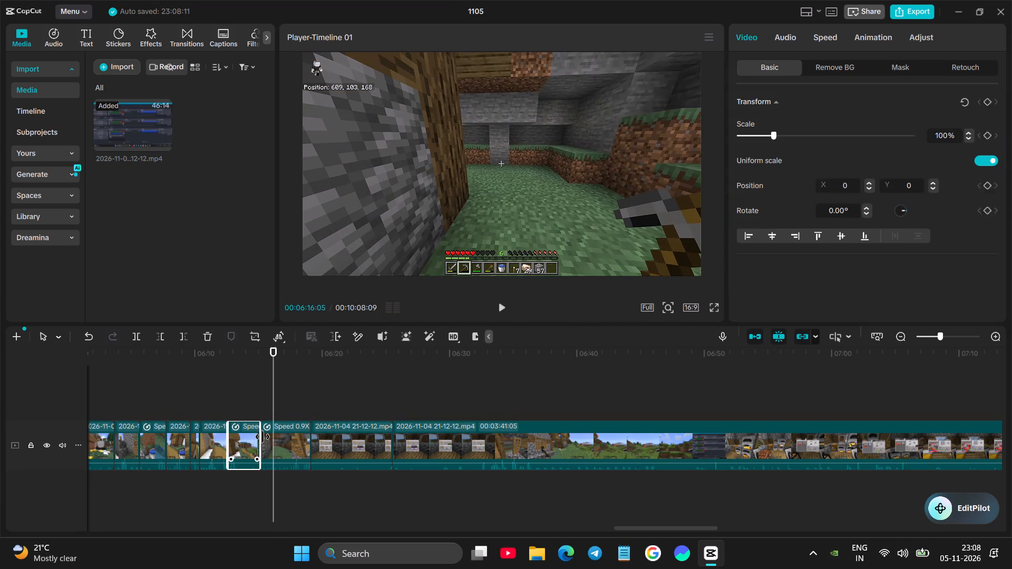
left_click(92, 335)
Skim the open-chest footage, extend the chest-looting clip's end to about 00:06:27:20, and play it back.
left_click(303, 405)
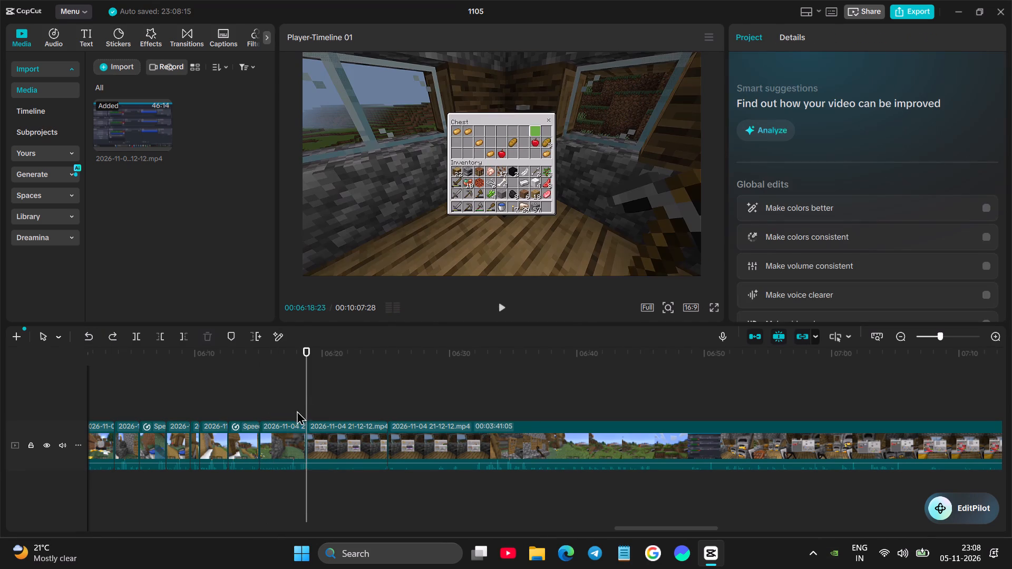
key("space")
left_click(329, 406)
left_click_drag(329, 403, 395, 382)
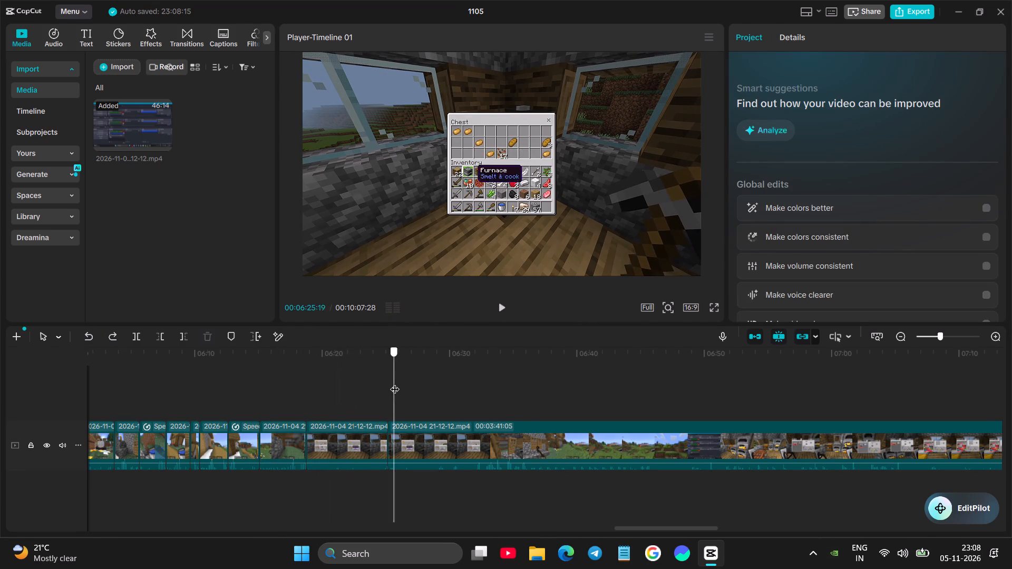
left_click_drag(395, 382, 458, 368)
left_click(383, 434)
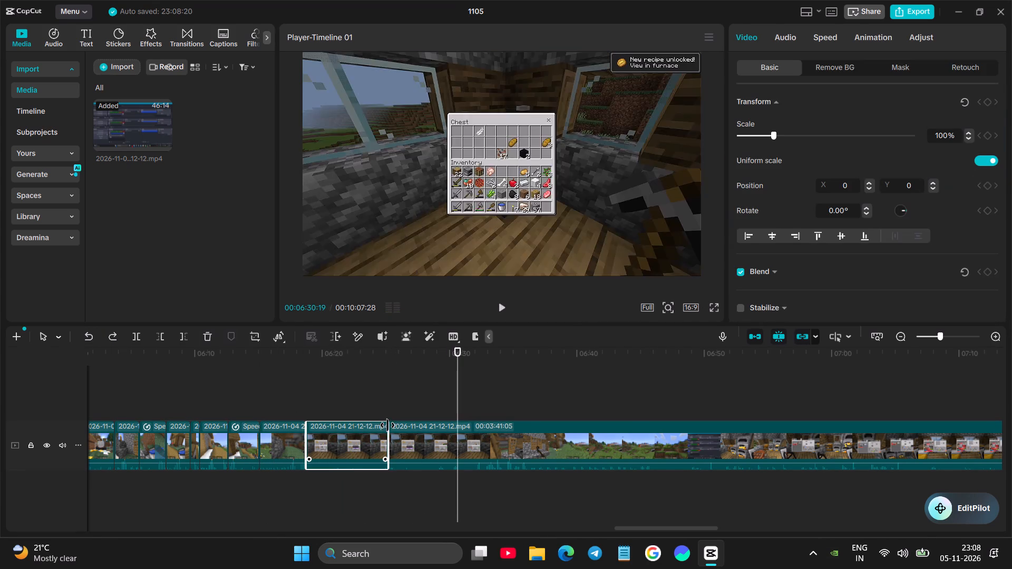
left_click_drag(387, 425, 416, 417)
left_click(350, 390)
key("space")
left_click(398, 434)
left_click(402, 399)
key("space")
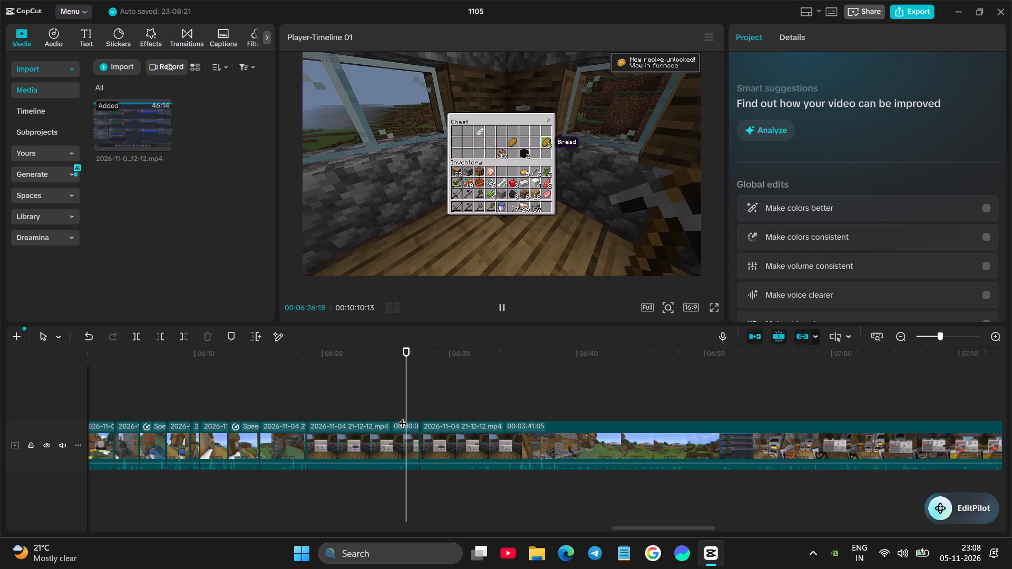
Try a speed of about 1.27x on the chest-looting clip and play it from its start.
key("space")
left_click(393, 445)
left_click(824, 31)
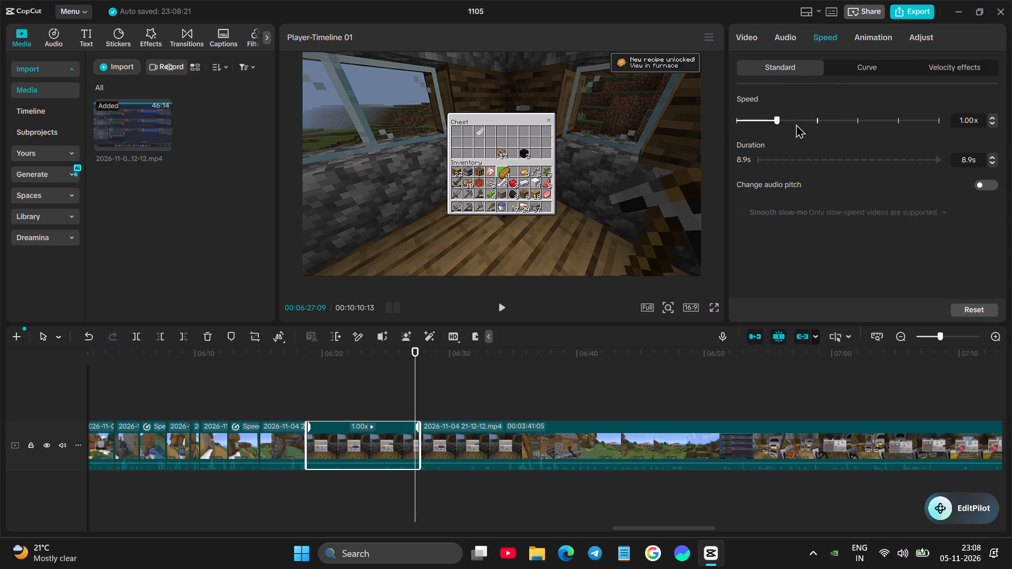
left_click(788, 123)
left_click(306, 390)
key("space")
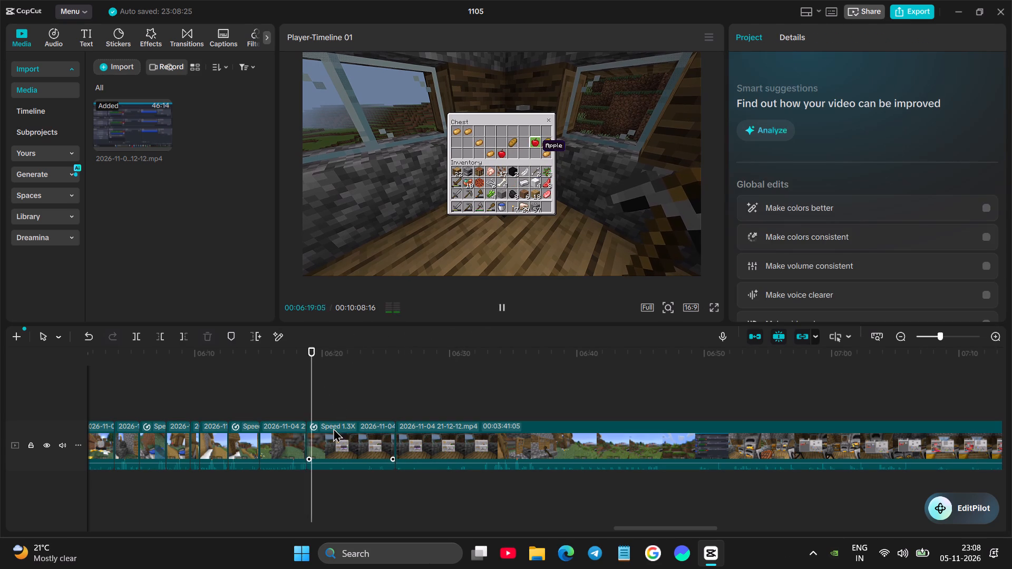
Set the chest-looting clip's speed to about 1.54x and play it from its start.
left_click(330, 440)
left_click(841, 43)
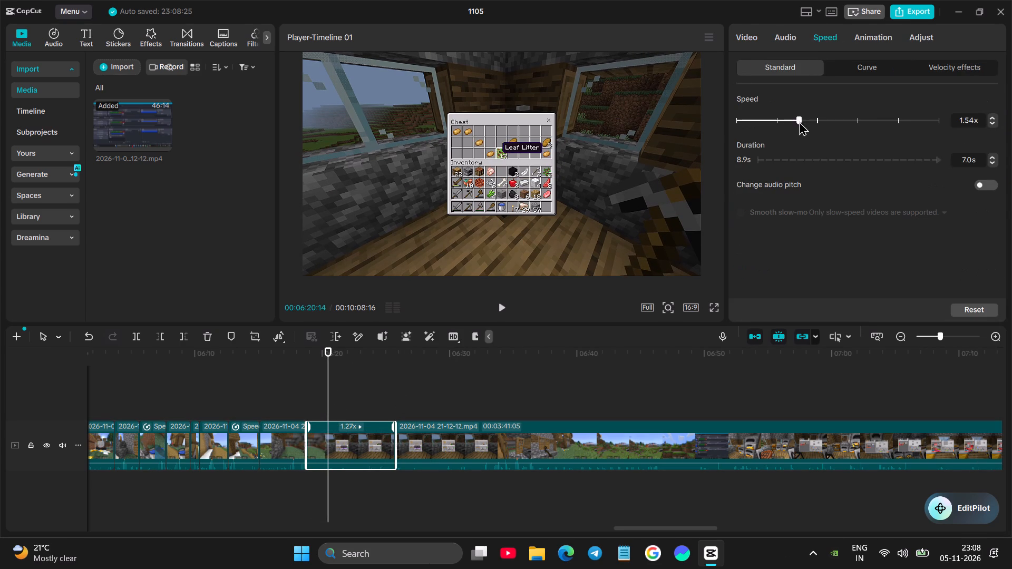
left_click(799, 121)
left_click(295, 401)
key("space")
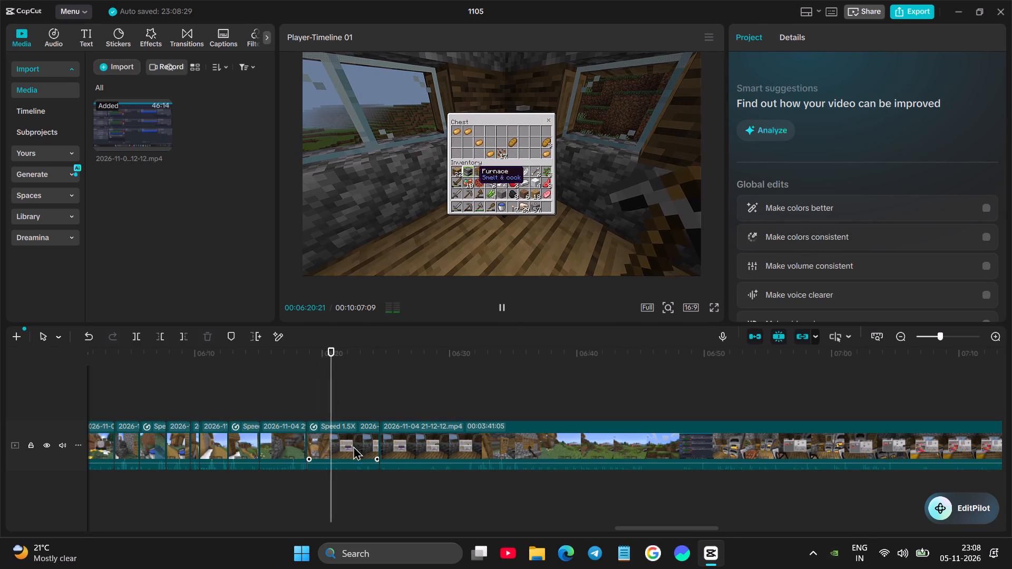
Split the sped-up chest-looting clip at 00:06:21:04, trim about 1.5 s off the start of its second part, and play the cut.
key("space")
left_click(344, 426)
left_click(137, 331)
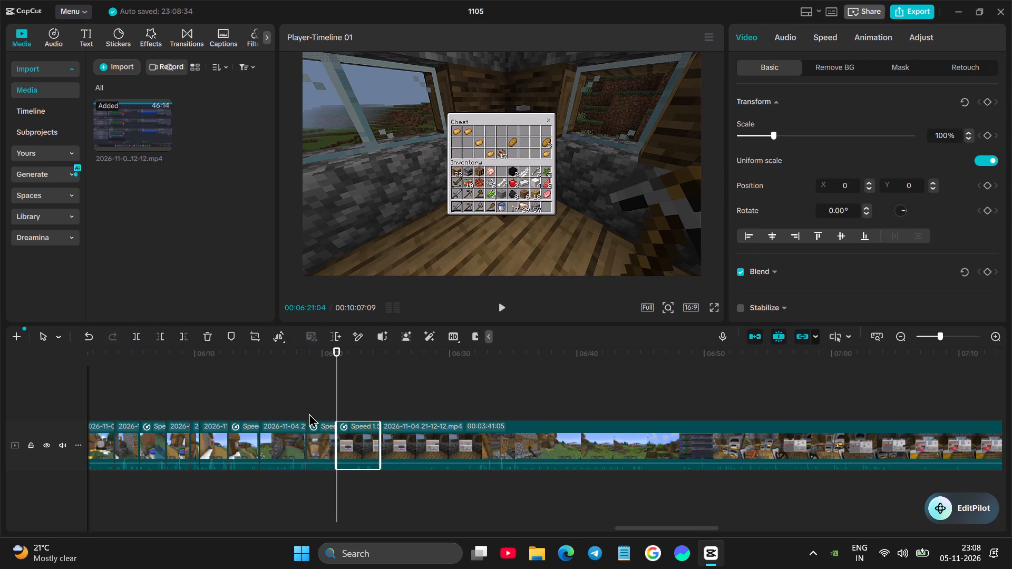
left_click_drag(335, 423, 355, 415)
left_click(314, 403)
key("space")
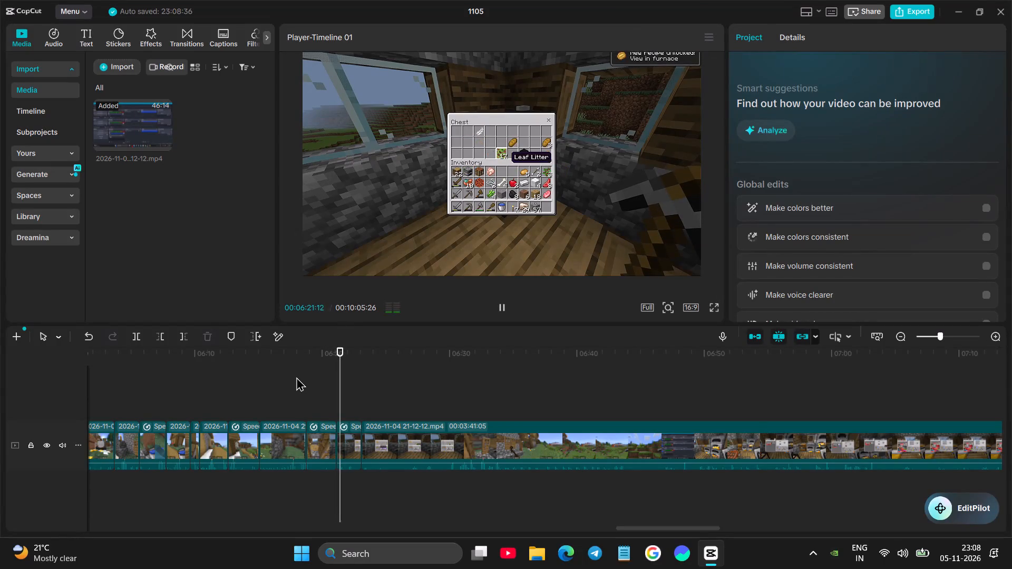
Trim the end of the second chest-looting part at about 00:06:22:26.
left_click(352, 436)
key("space")
left_click(178, 336)
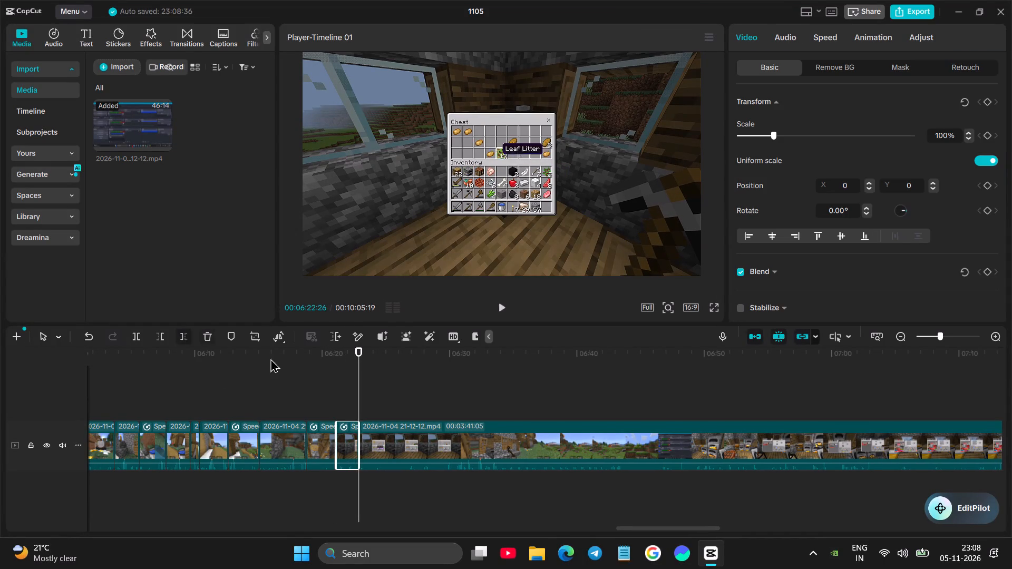
Skim past the outdoor walk and the recording-software screen, and trim the following long clip's start to about 00:06:47:10.
key("space")
left_click(364, 402)
left_click_drag(369, 398, 452, 384)
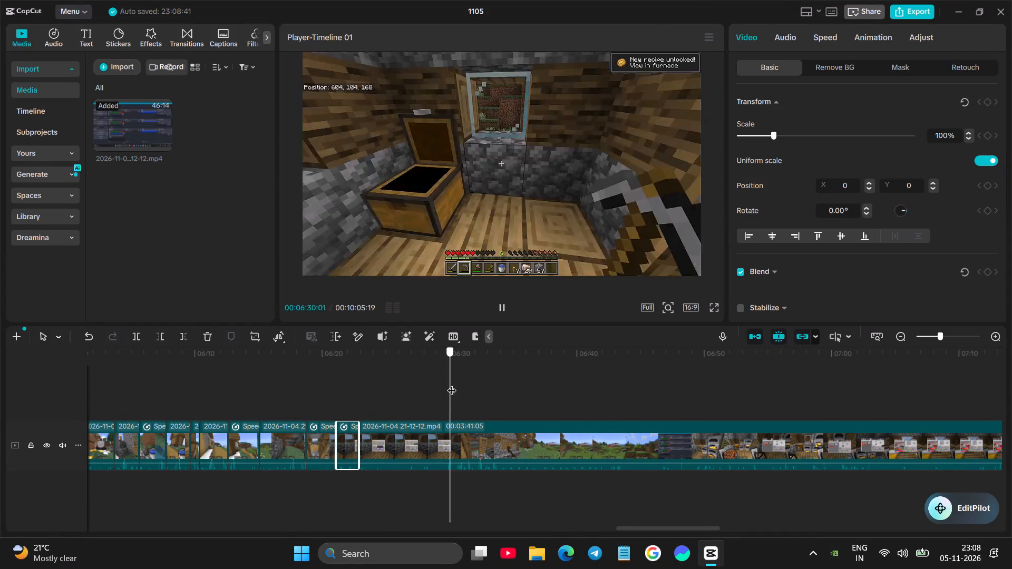
left_click_drag(452, 384, 602, 366)
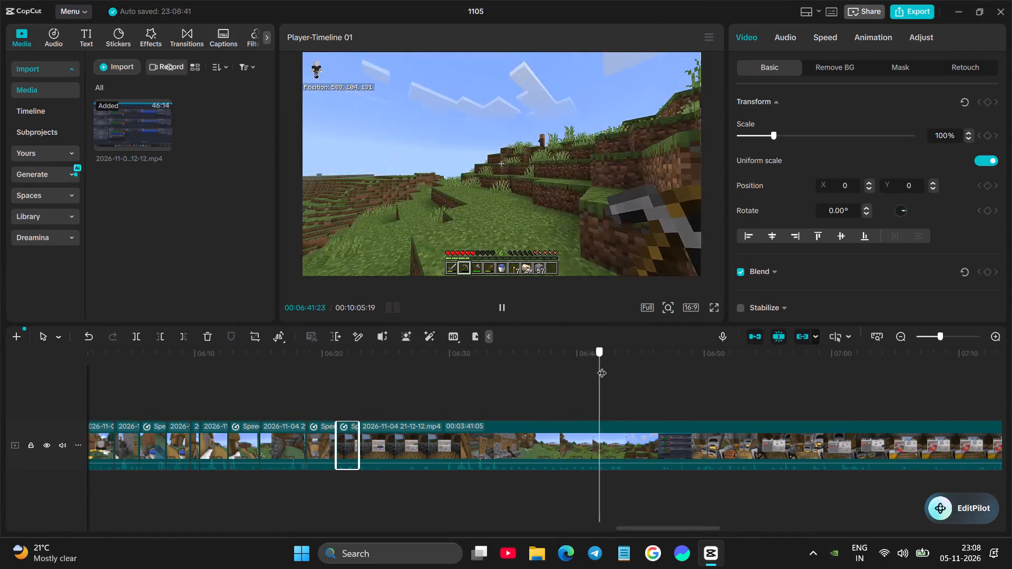
left_click_drag(602, 366, 677, 367)
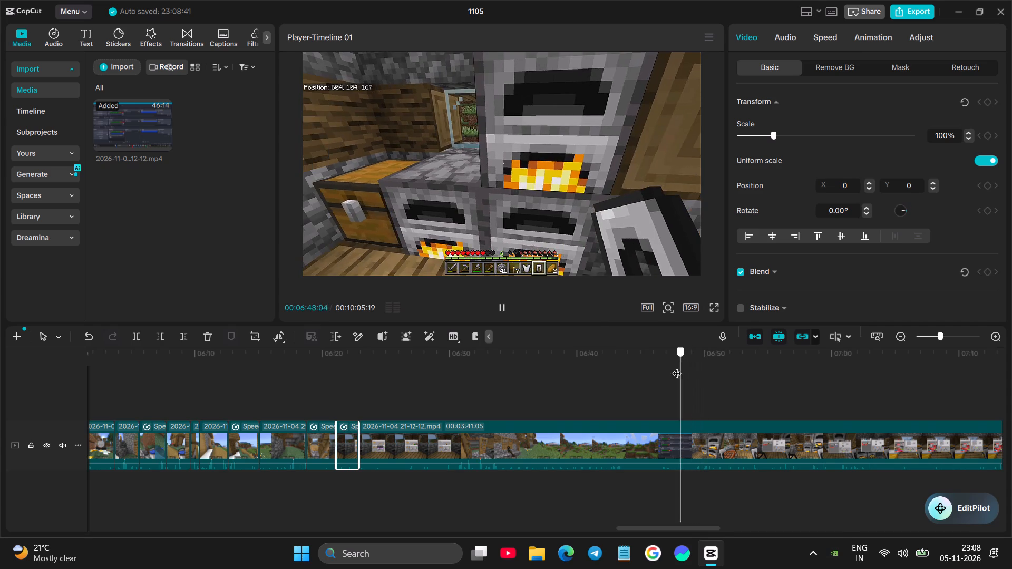
left_click_drag(677, 367, 657, 368)
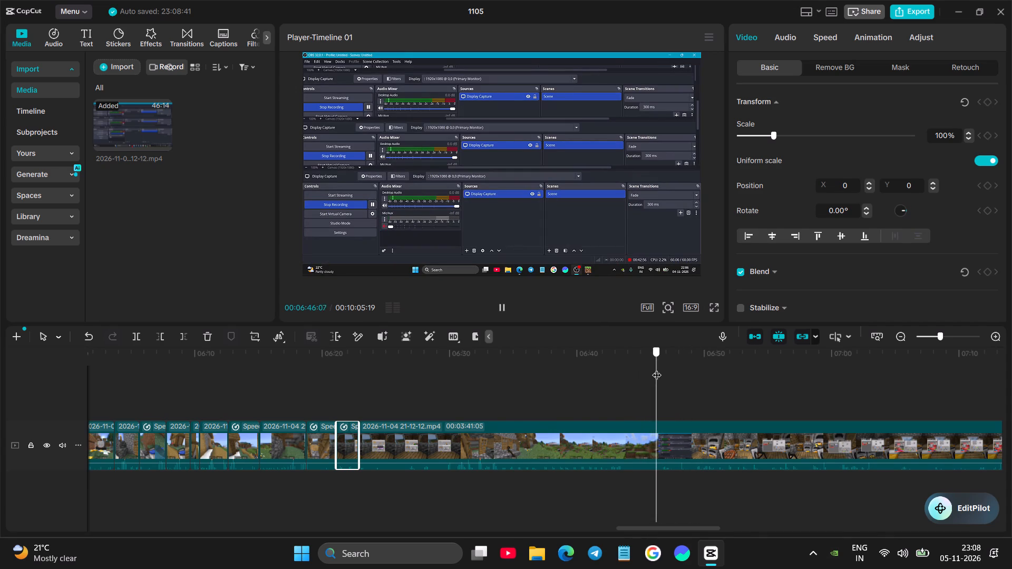
left_click_drag(657, 368, 670, 362)
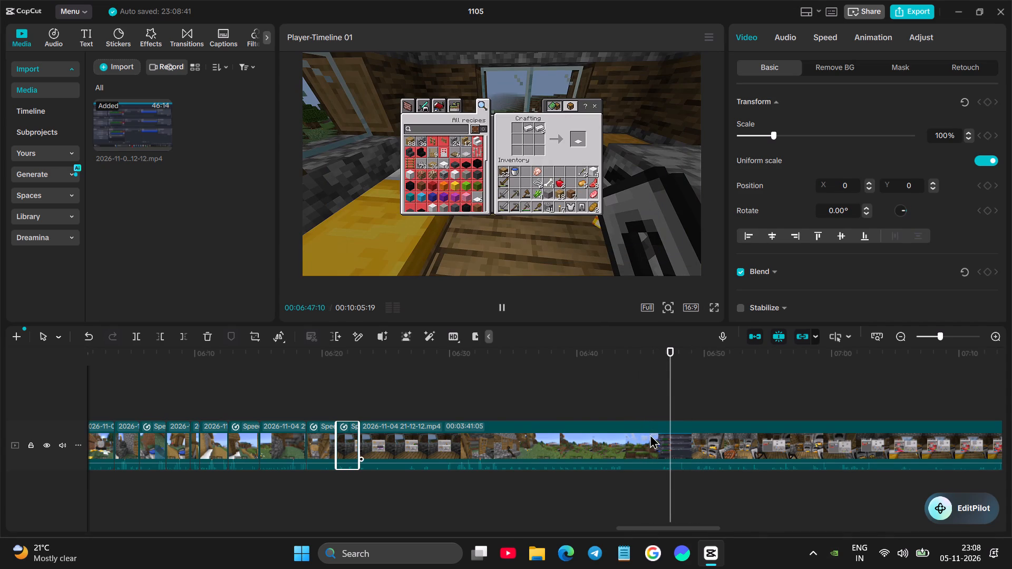
left_click(650, 434)
left_click(156, 336)
Make a jump cut in the furnace footage: split at 00:06:26:02 and trim the following clip's start up to 00:06:28:23.
key("space")
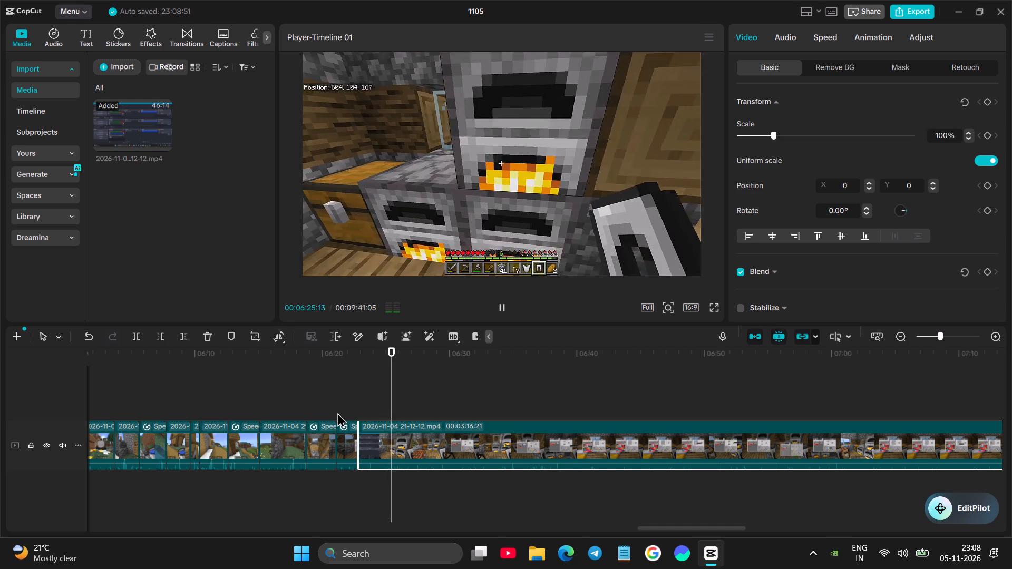
key("space")
left_click(385, 439)
left_click(130, 336)
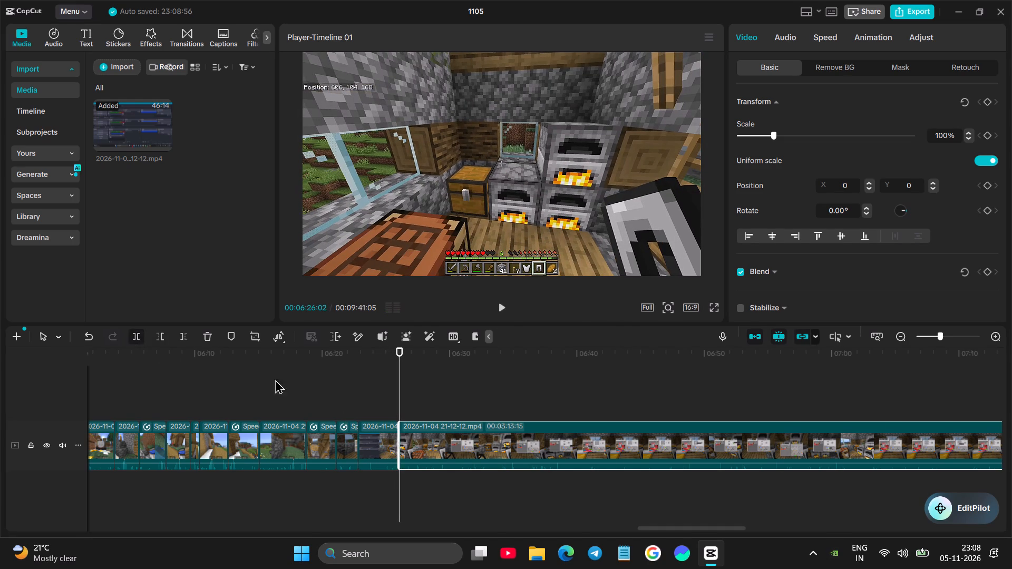
key("space")
left_click(413, 382)
left_click_drag(413, 382, 437, 366)
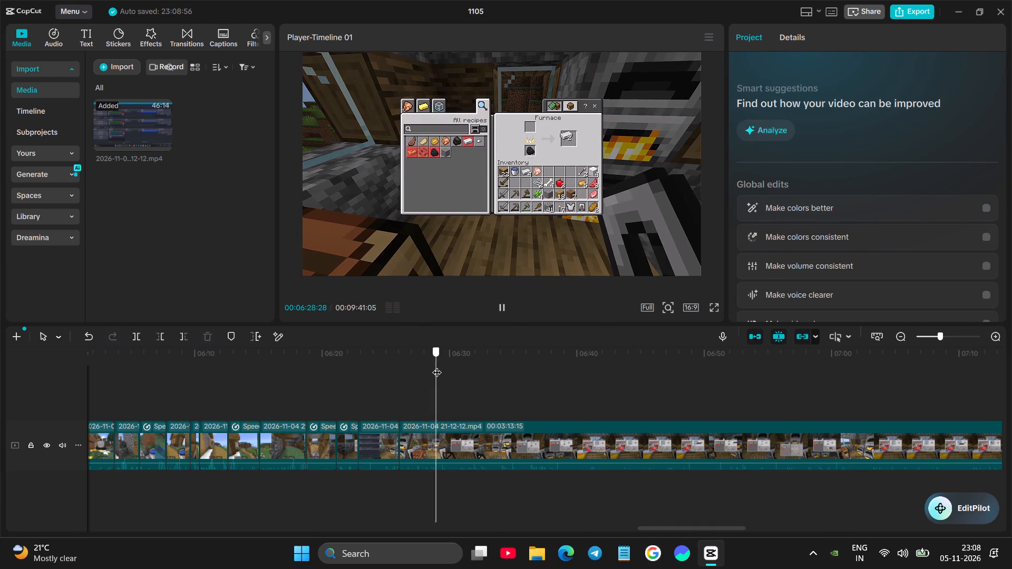
left_click_drag(437, 366, 434, 364)
left_click(429, 431)
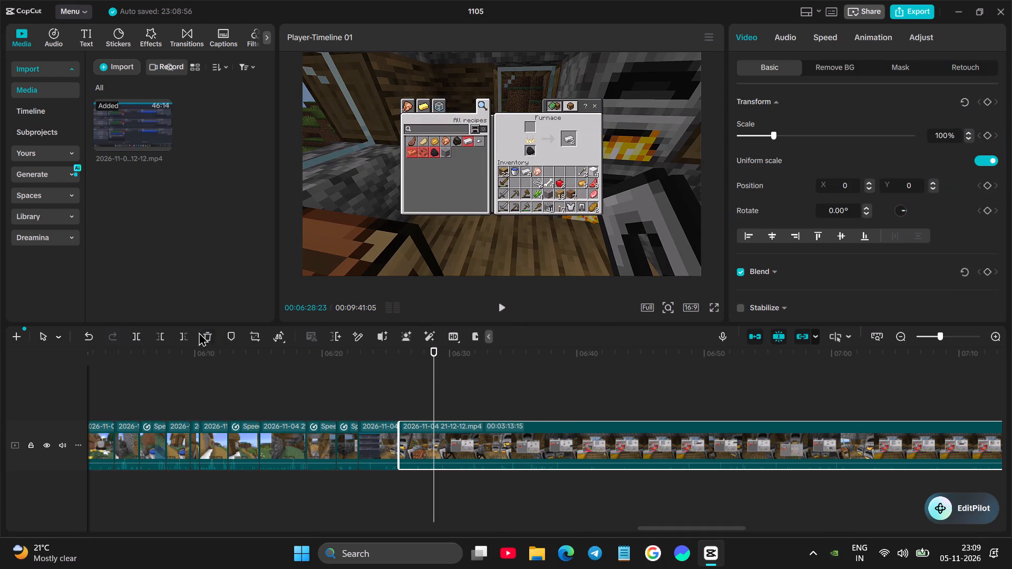
left_click(157, 332)
Make a jump cut between furnaces: split at 00:06:27:28 and trim the following clip's start up to 00:06:30:10.
key("space")
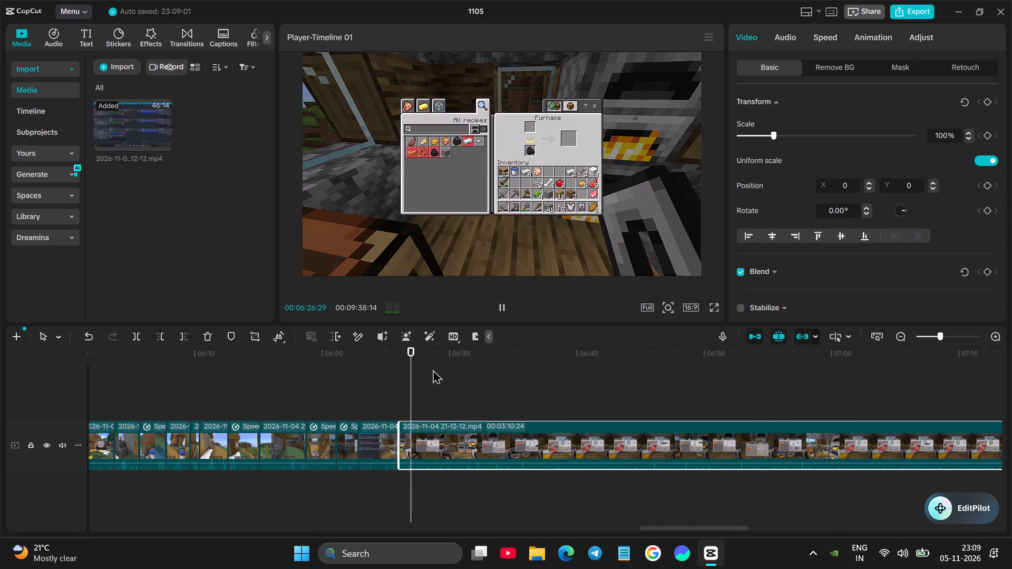
key("space")
left_click(446, 439)
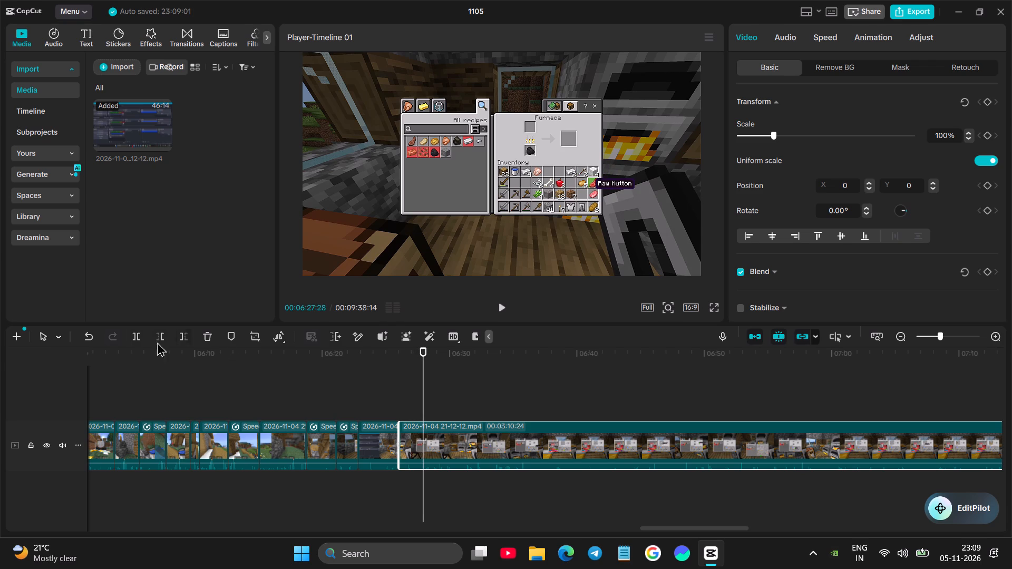
left_click(139, 338)
key("space")
left_click(399, 397)
key("space")
key("space")
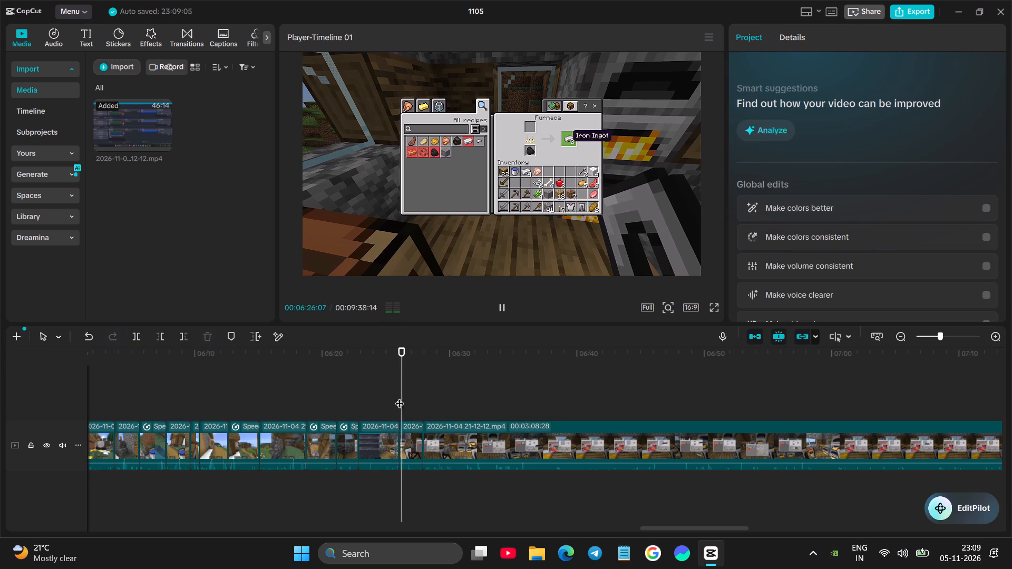
left_click(424, 395)
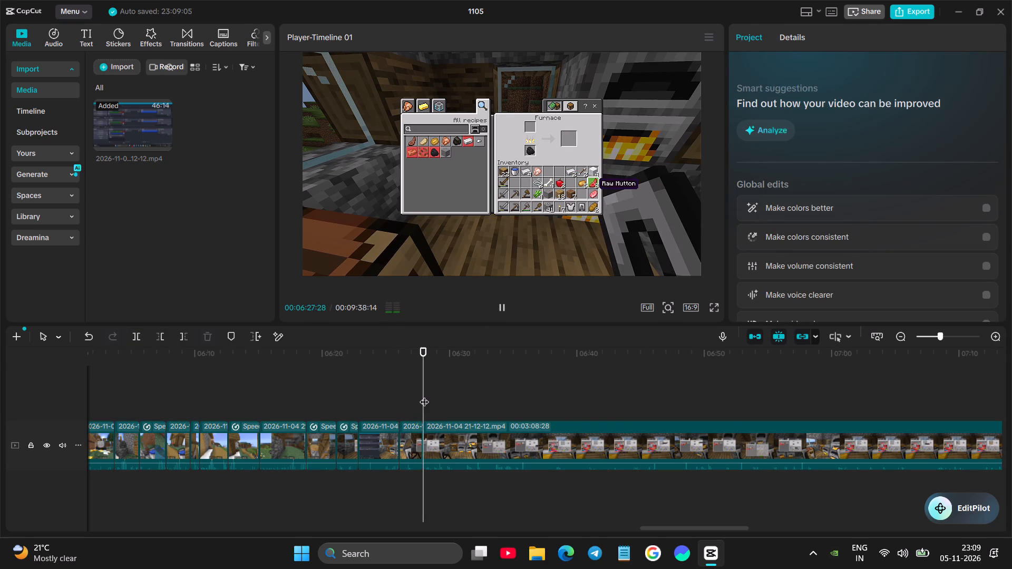
left_click_drag(424, 395, 454, 382)
left_click(465, 423)
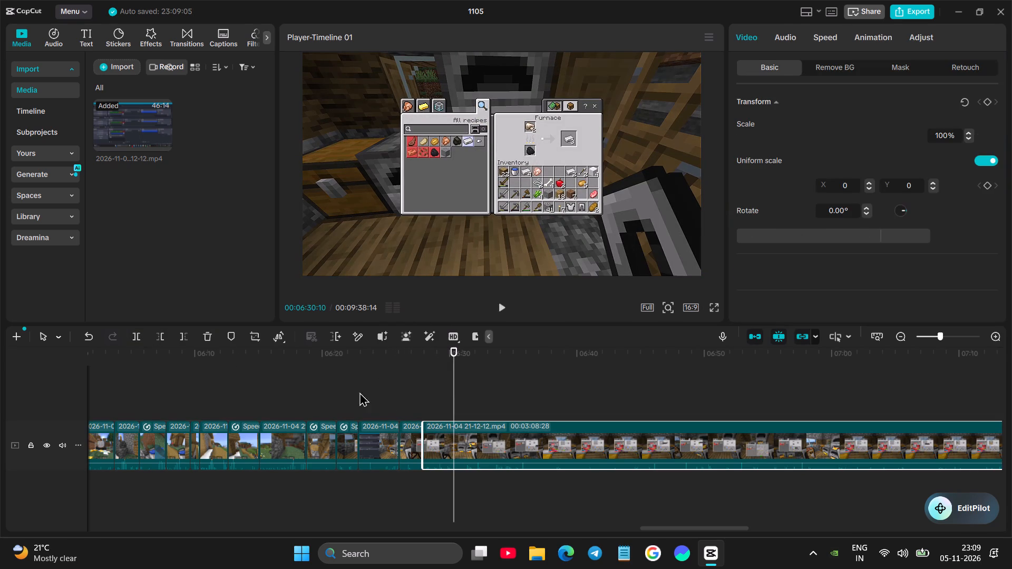
left_click(161, 335)
Split the furnace footage at about 00:06:30:01, trim the following clip's start up to 00:06:31:01, and play the cut.
key("space")
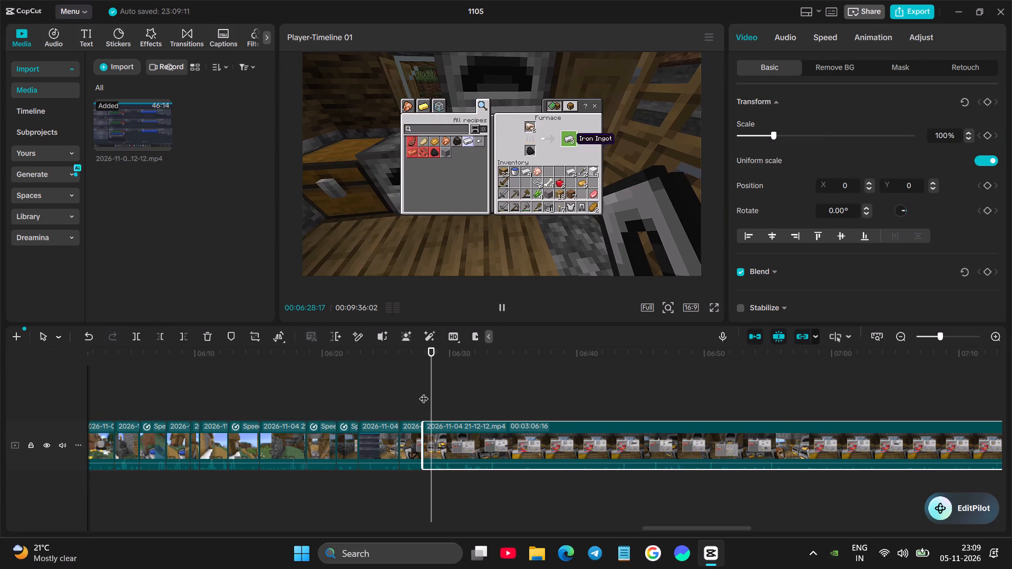
key("space")
key("space")
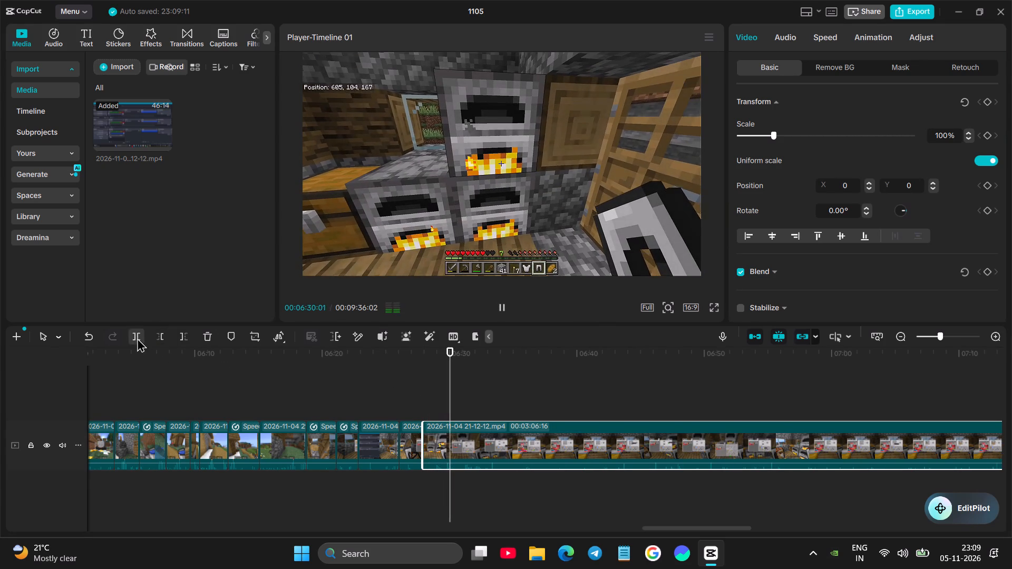
key("space")
left_click(137, 338)
left_click_drag(452, 380, 465, 370)
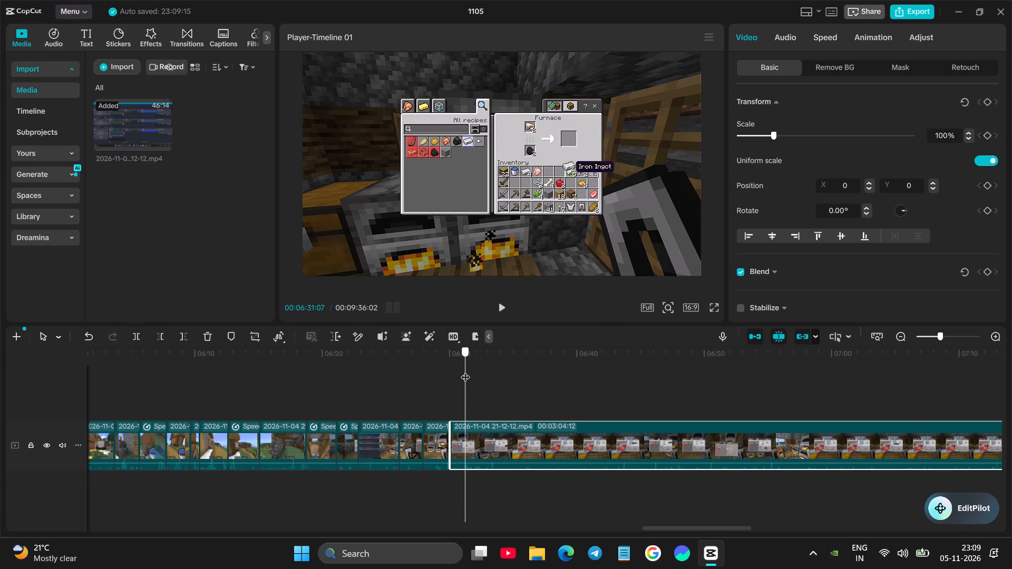
left_click_drag(465, 370, 463, 374)
left_click(473, 444)
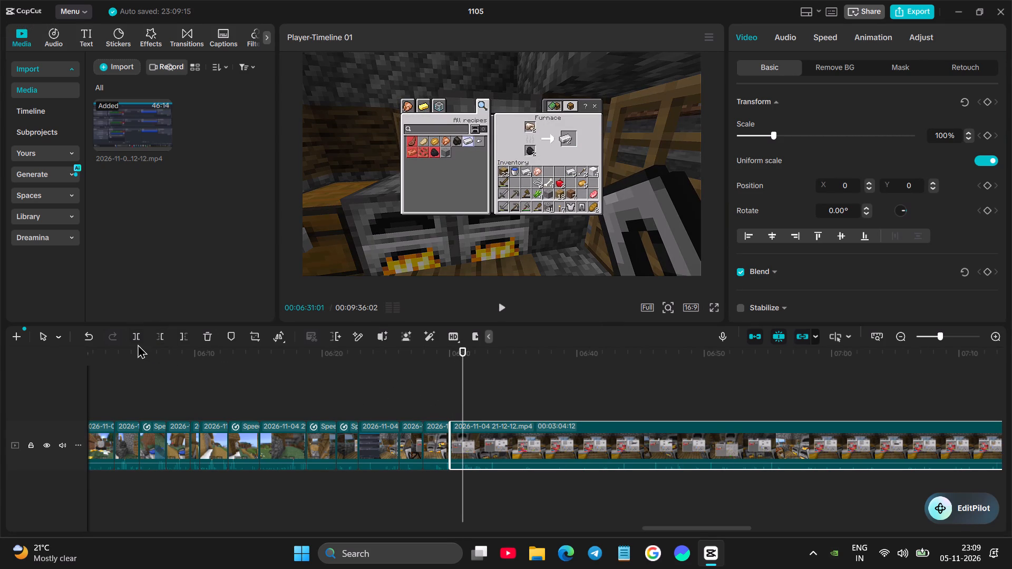
left_click(155, 336)
left_click(420, 387)
key("space")
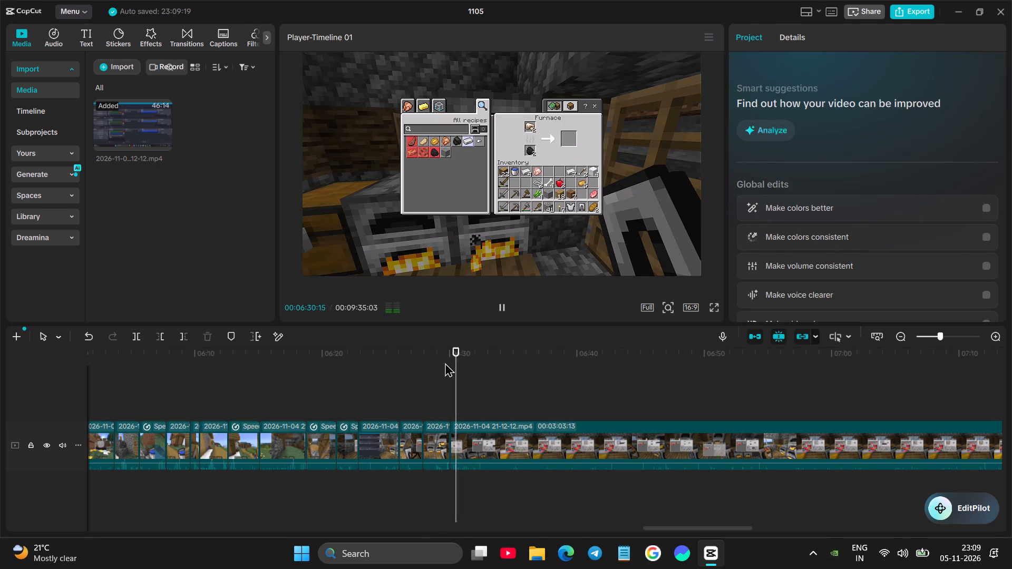
Split after the iron ingot pickup at about 00:06:31:12 and trim the following clip's start to the crafting table scene at 00:06:35:14.
key("space")
left_click(481, 441)
key("space")
key("space")
left_click(139, 333)
key("space")
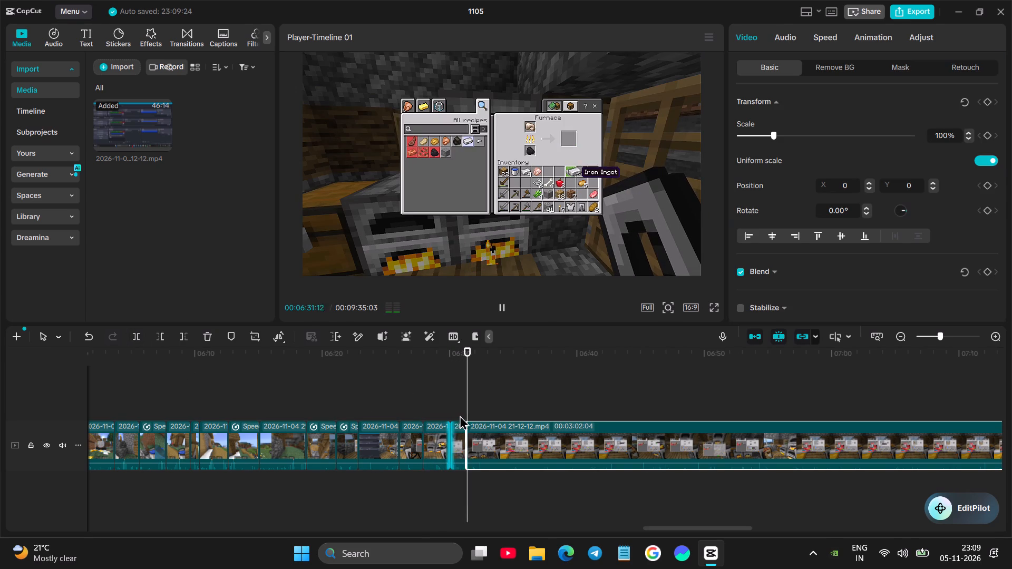
left_click(472, 401)
left_click_drag(471, 400, 510, 388)
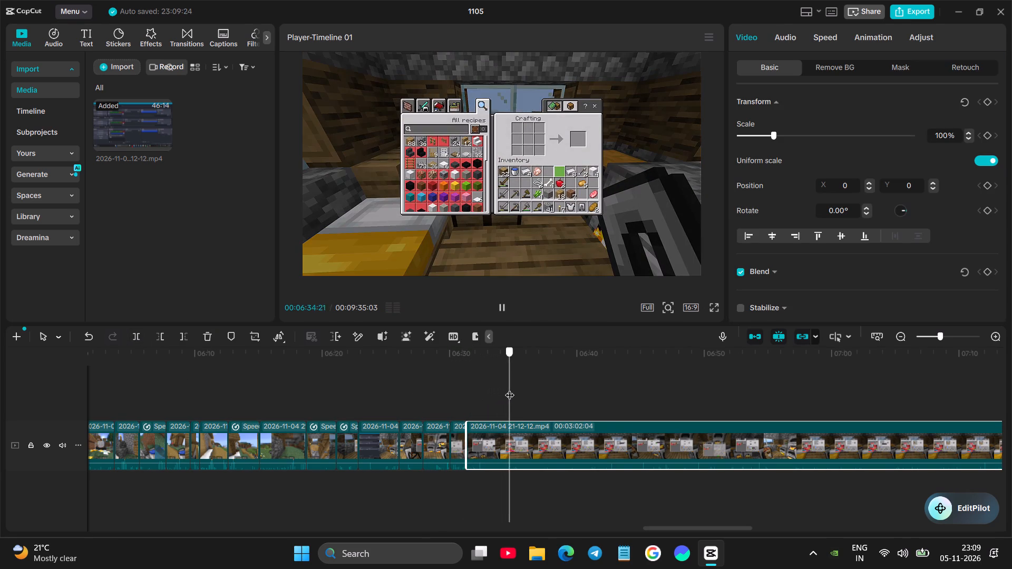
left_click_drag(510, 388, 519, 385)
left_click(521, 446)
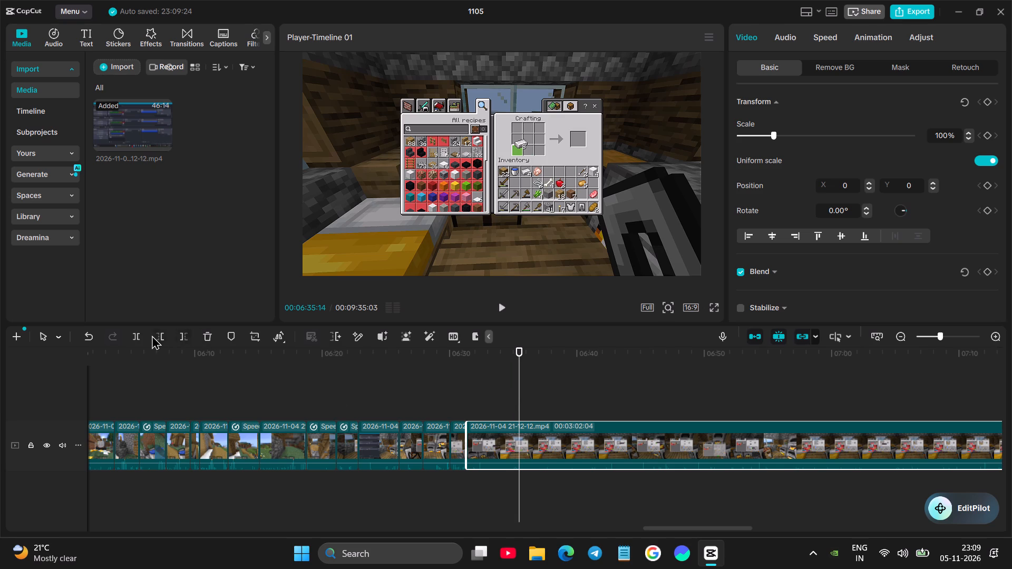
left_click(152, 335)
left_click(158, 337)
Play the new cuts, raise the furnace-approach clip's speed slightly above 1.00x, and play it back.
key("space")
left_click(361, 395)
key("space")
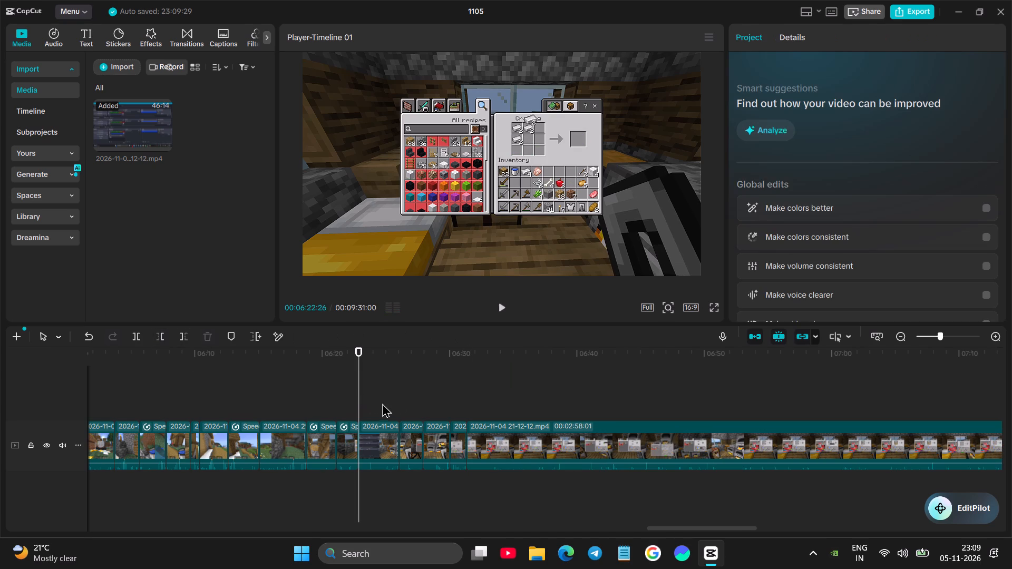
key("space")
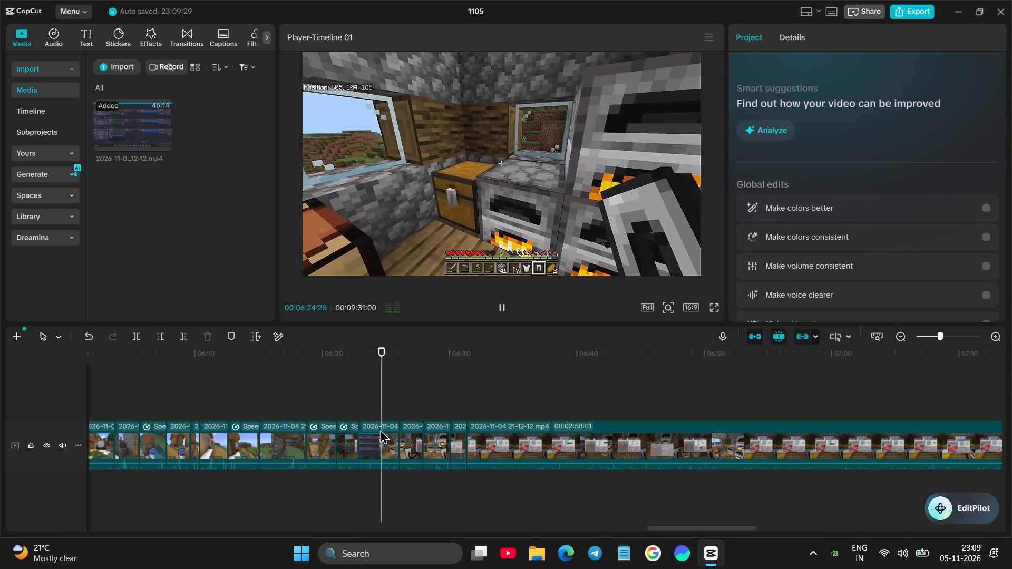
left_click(391, 414)
left_click(383, 449)
left_click(814, 36)
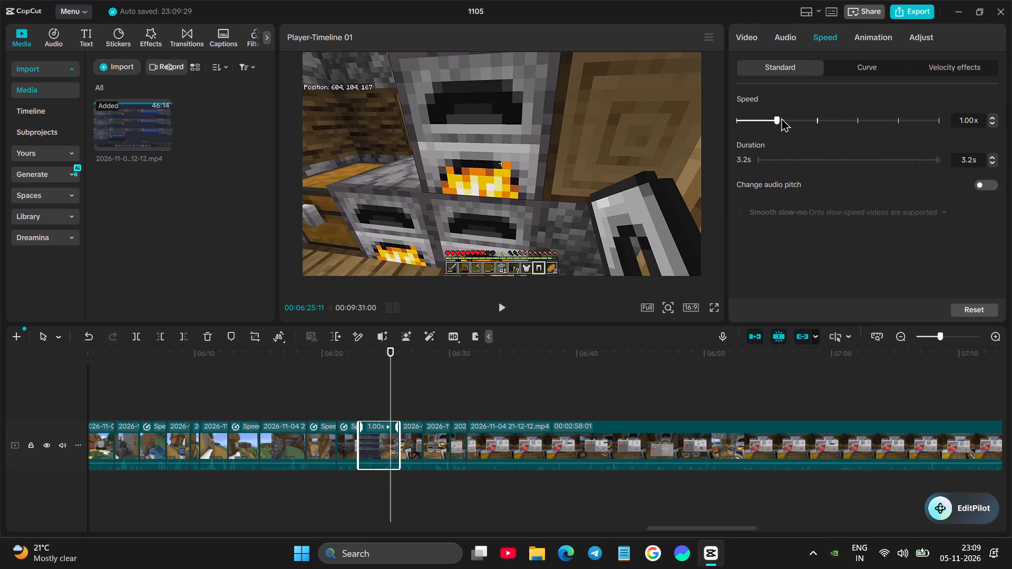
left_click(784, 119)
left_click(358, 404)
left_click(496, 310)
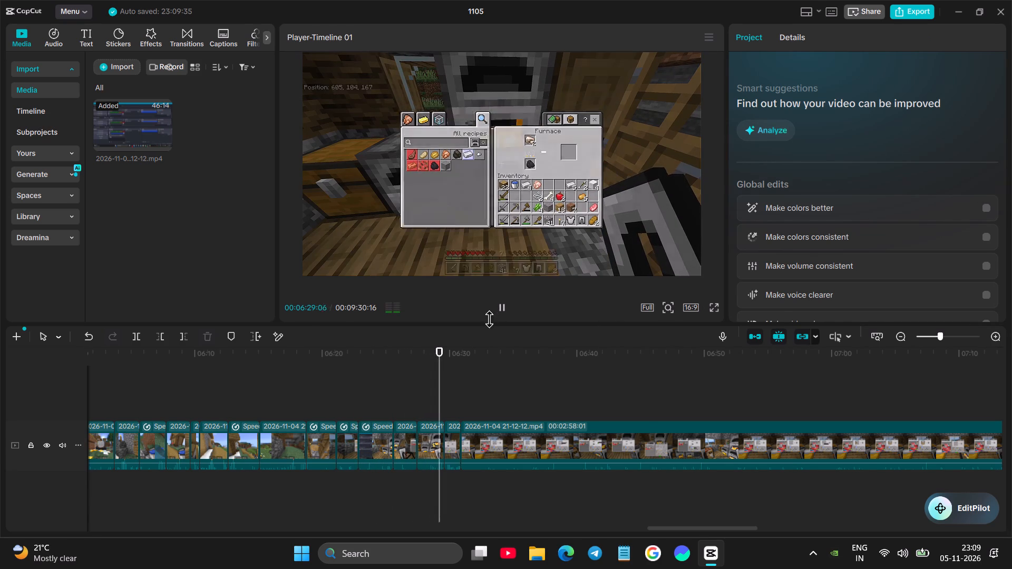
Raise the speed of the 2.2 s clip at the second furnace slightly above 1.00x and play it back.
left_click(427, 411)
left_click(432, 431)
left_click(818, 31)
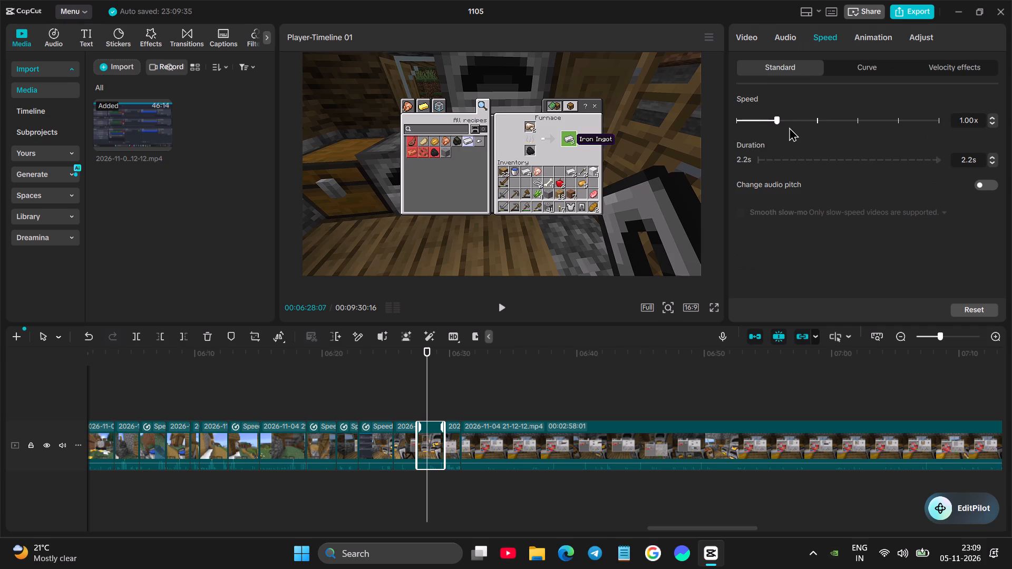
left_click(784, 117)
left_click(392, 388)
key("space")
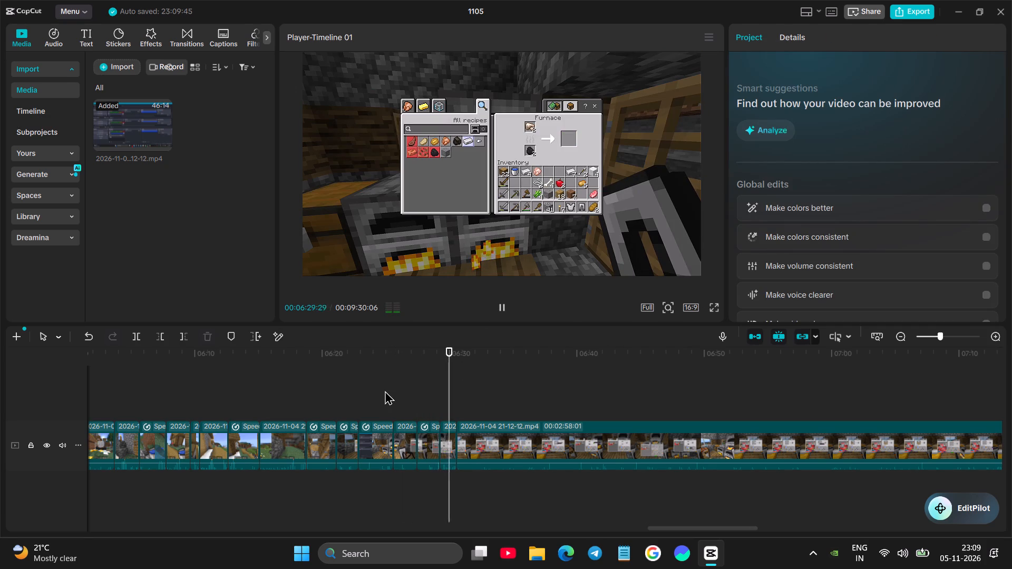
Trim the start of the long crafting table clip up to about 00:06:31:13 and play the cut.
key("space")
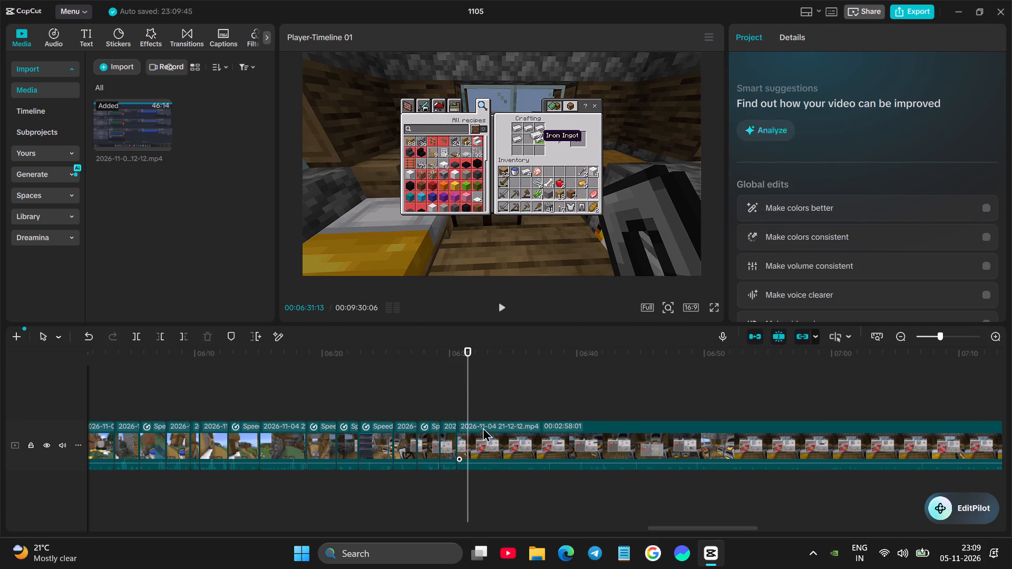
left_click(483, 428)
key("space")
key("space")
left_click(158, 336)
left_click(443, 403)
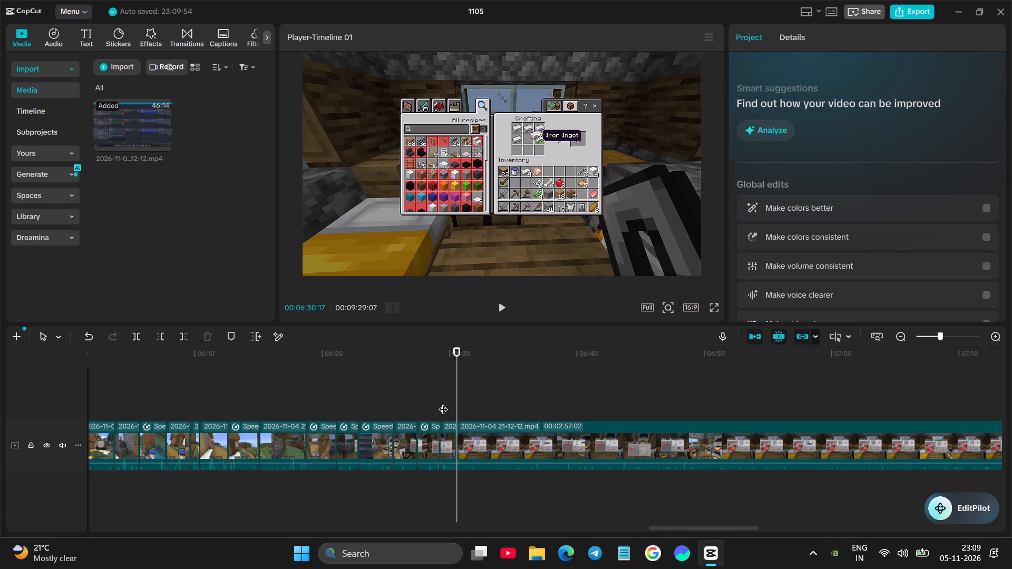
key("space")
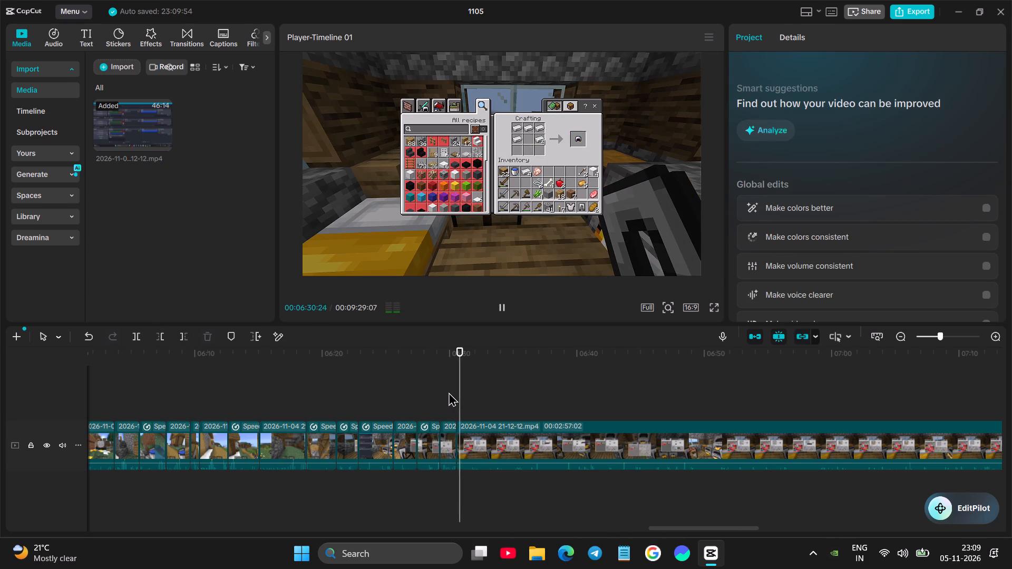
Split after the iron chestplate crafting at 00:06:32:04 and trim the following clip's start to the crafting table scene at about 00:06:54.
key("space")
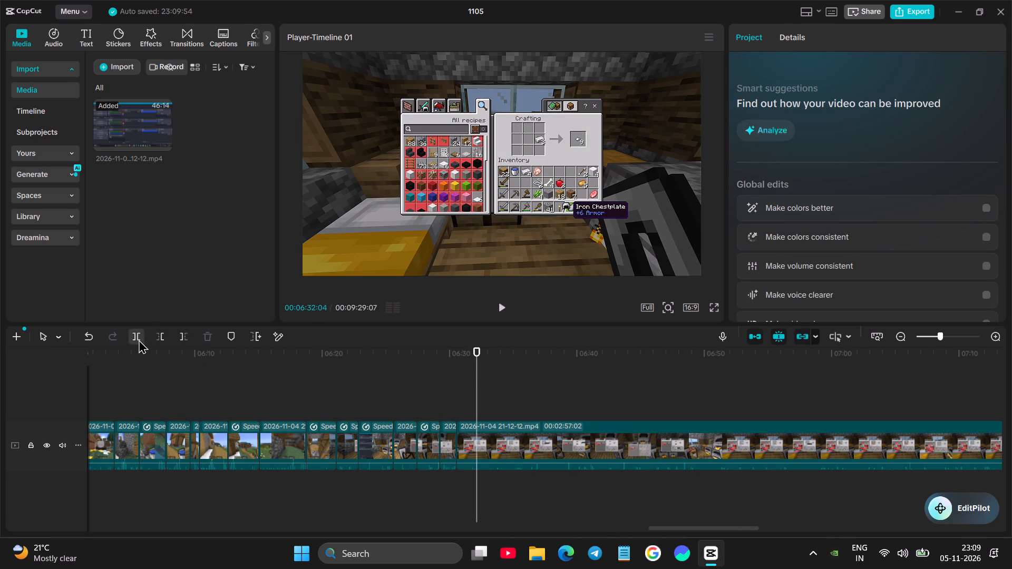
left_click(139, 339)
key("space")
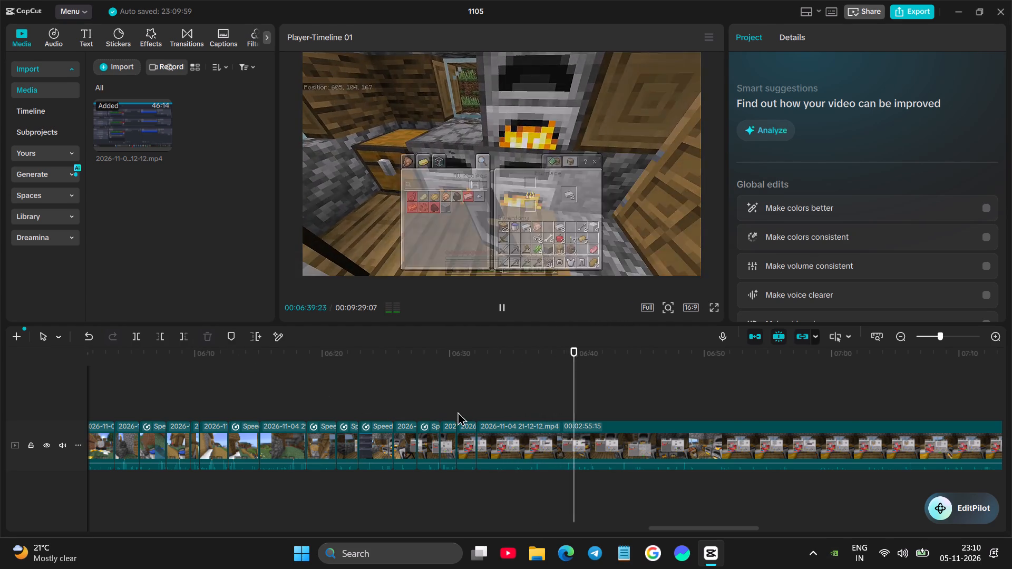
left_click(461, 406)
key("space")
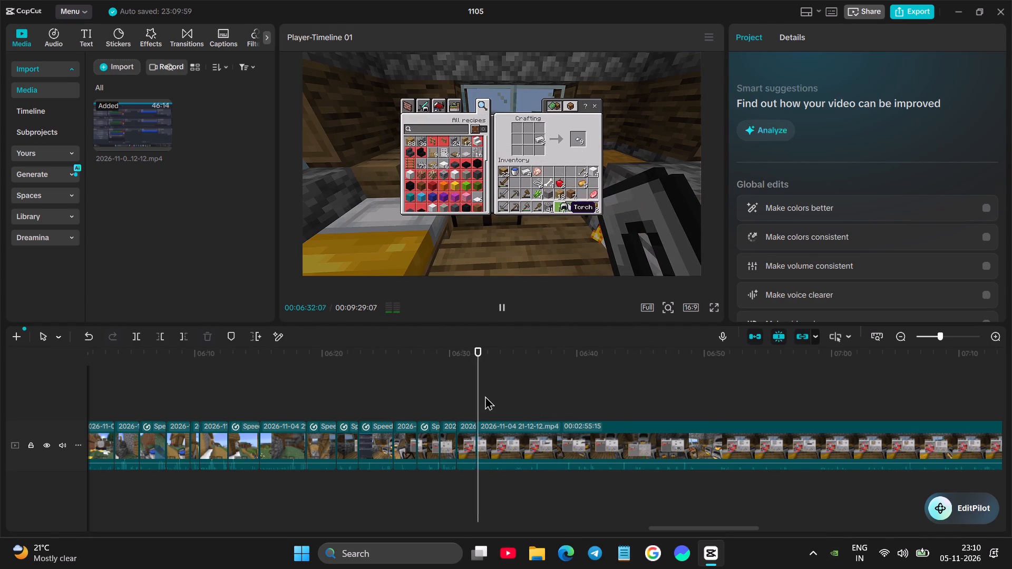
left_click(475, 398)
left_click_drag(475, 398, 550, 381)
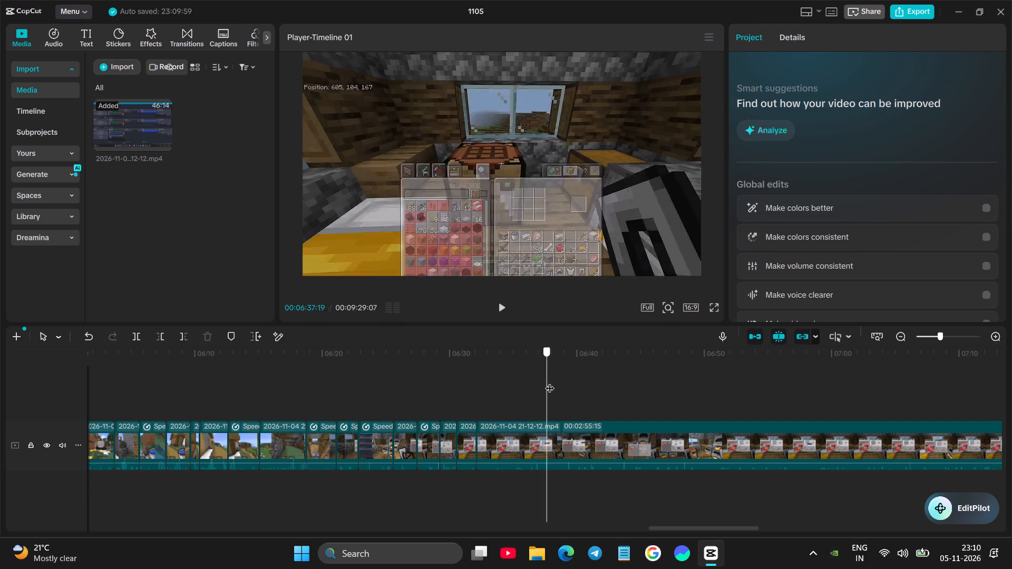
left_click_drag(550, 381, 638, 362)
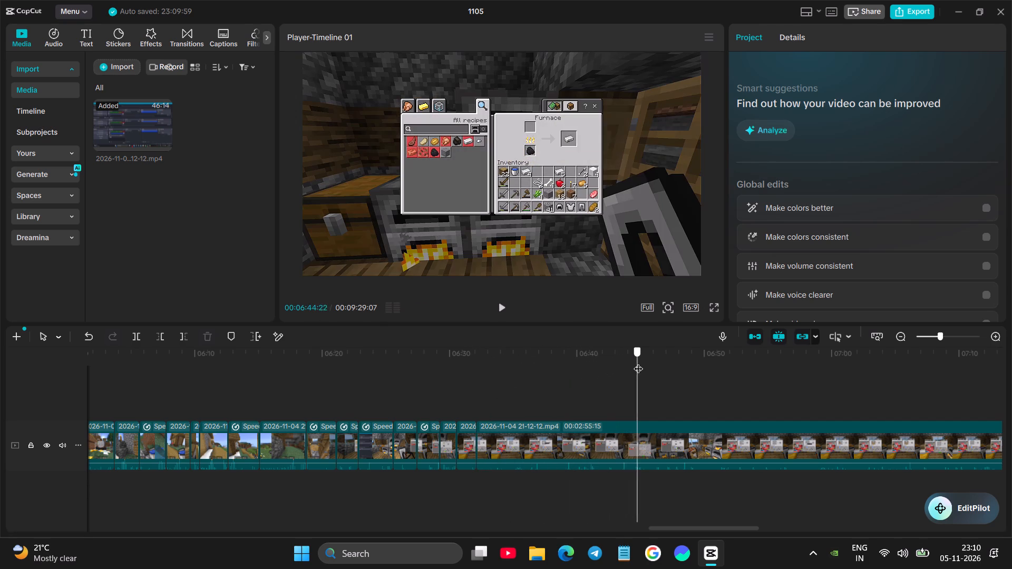
left_click_drag(638, 362, 714, 348)
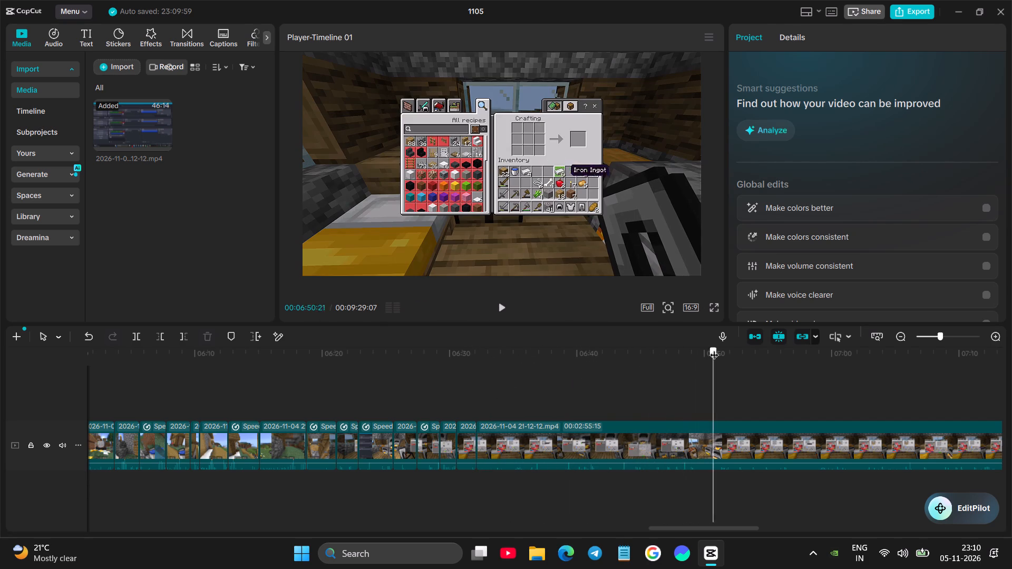
left_click_drag(714, 348, 753, 340)
left_click(700, 430)
left_click(158, 337)
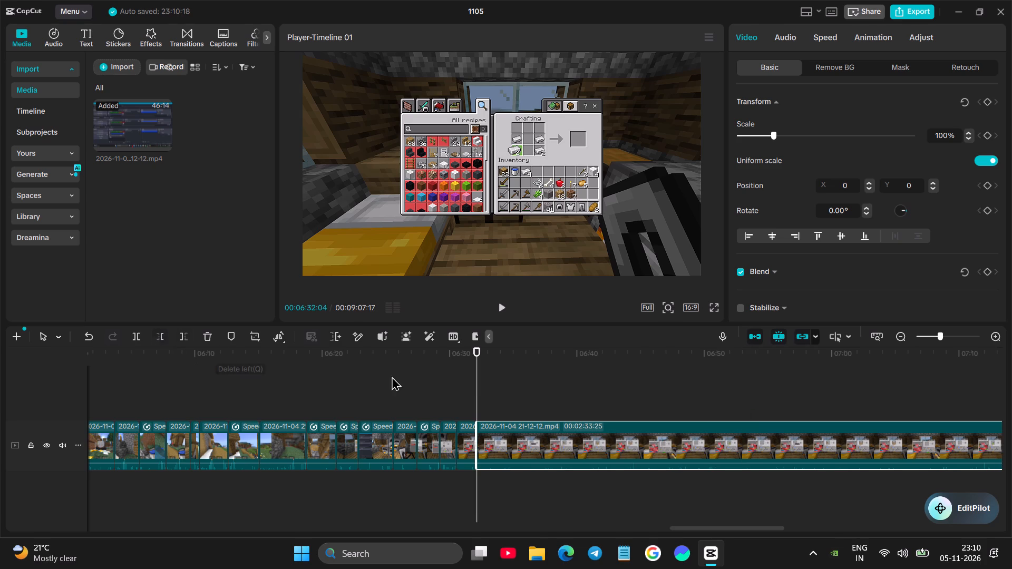
Split the footage at 00:06:34:06 after the iron boots are crafted, set that short clip's speed to 1.19x, and play it back.
key("space")
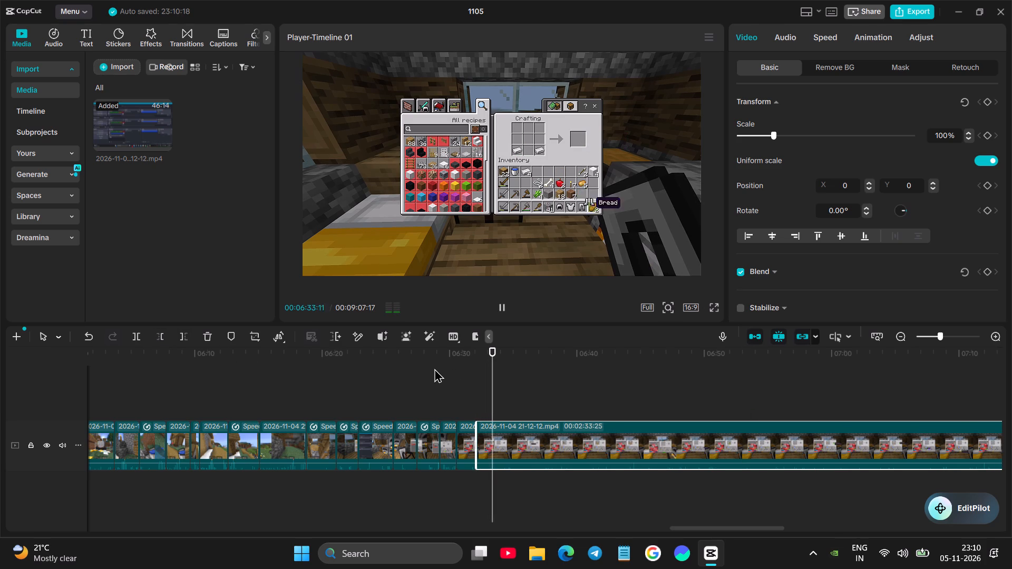
key("space")
left_click(137, 338)
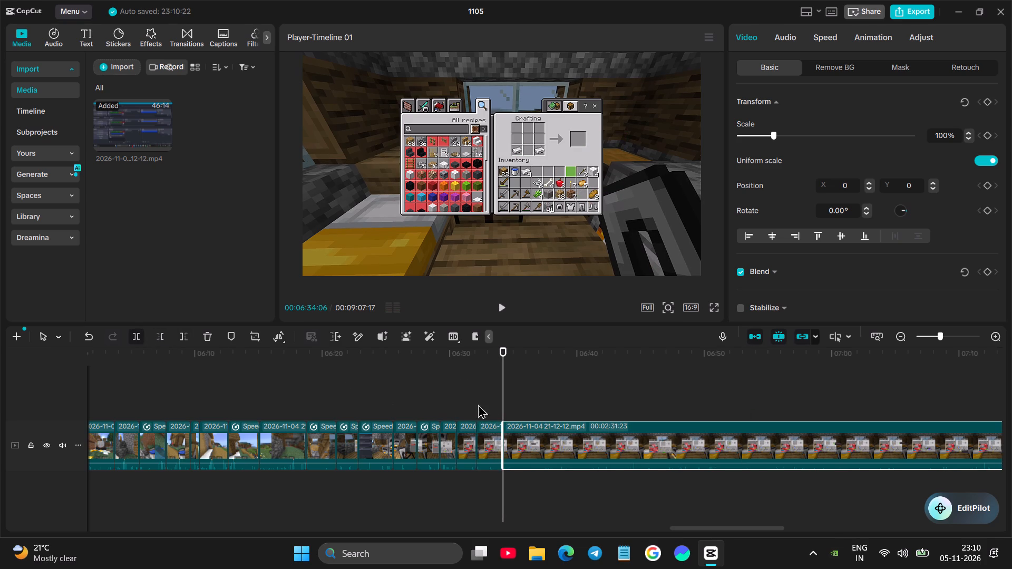
left_click(488, 417)
left_click(490, 433)
left_click(823, 34)
left_click(785, 124)
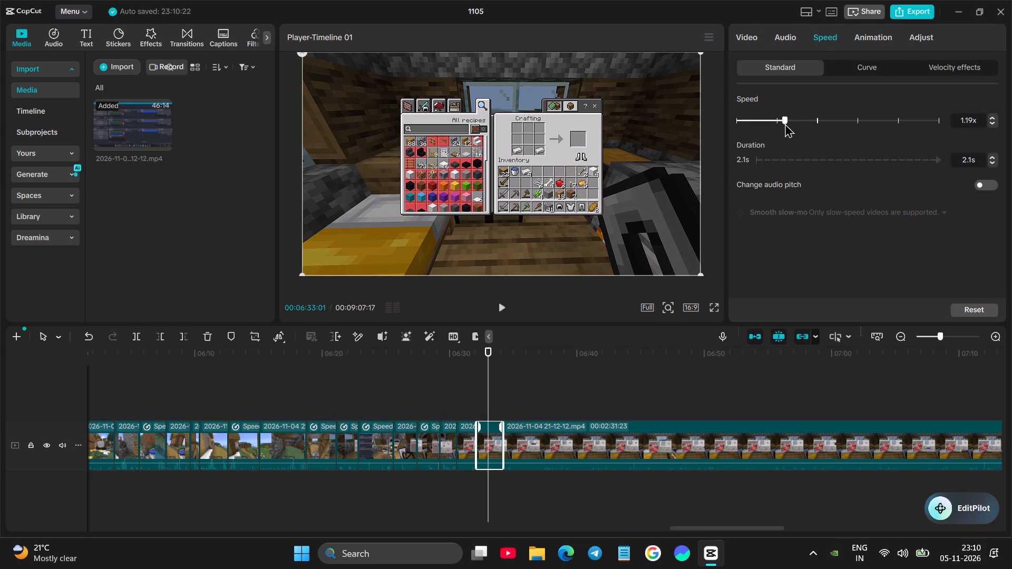
left_click(451, 393)
key("space")
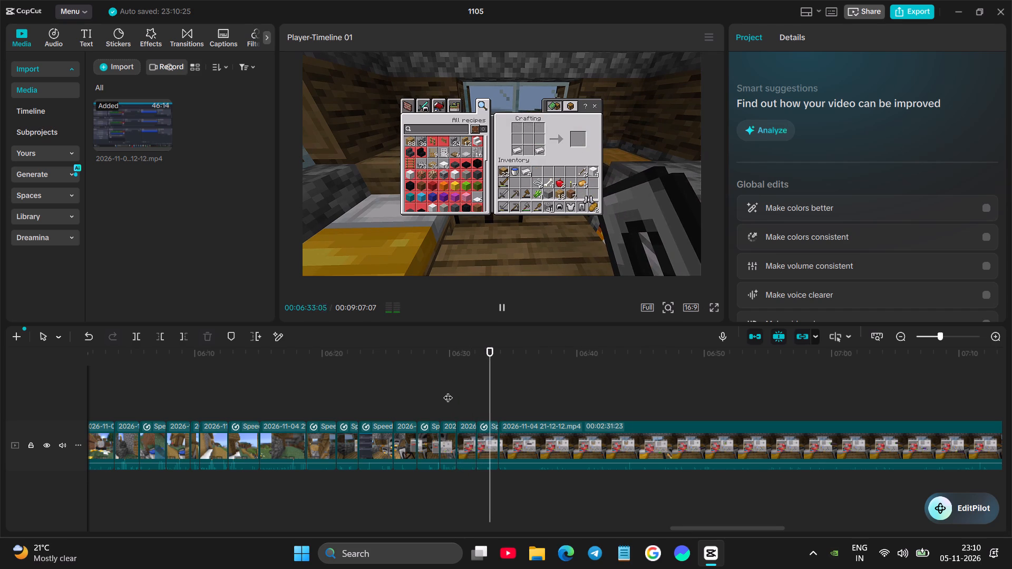
Trim the following clip's start up to the oak plank placement at 00:06:39:02 and play the cut.
left_click(506, 397)
left_click_drag(506, 397, 525, 391)
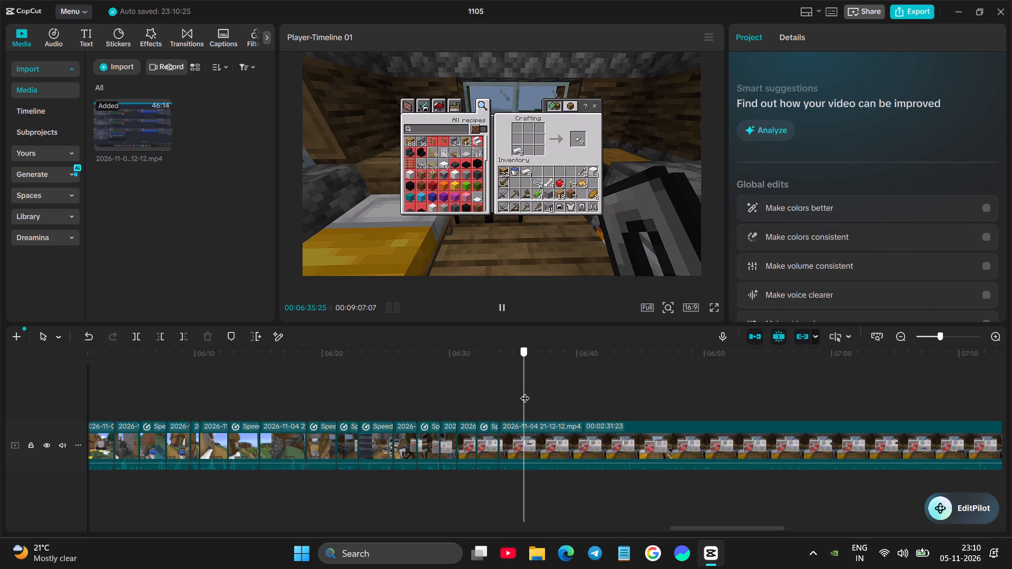
left_click_drag(525, 391, 565, 385)
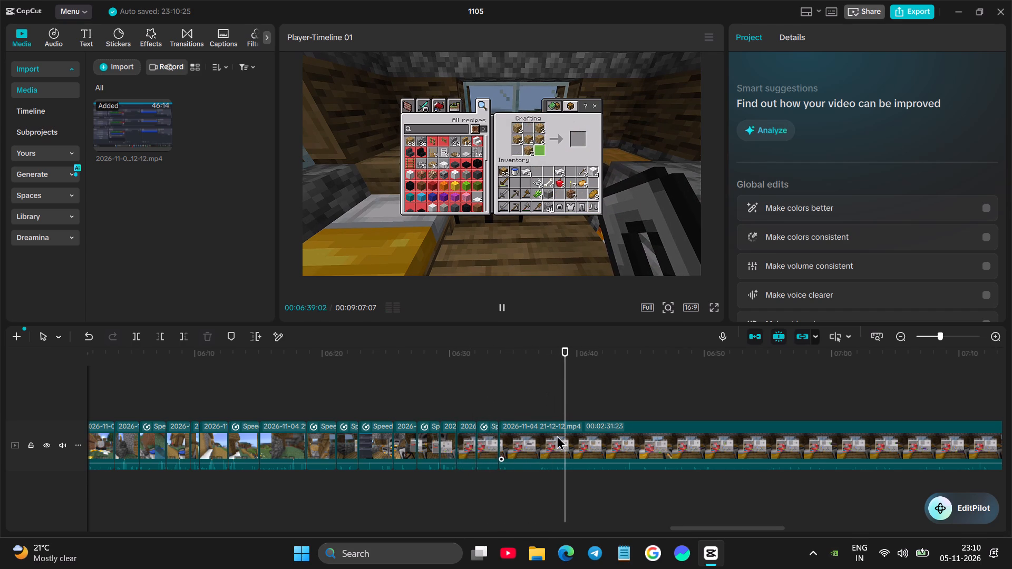
left_click(557, 435)
left_click(163, 340)
key("space")
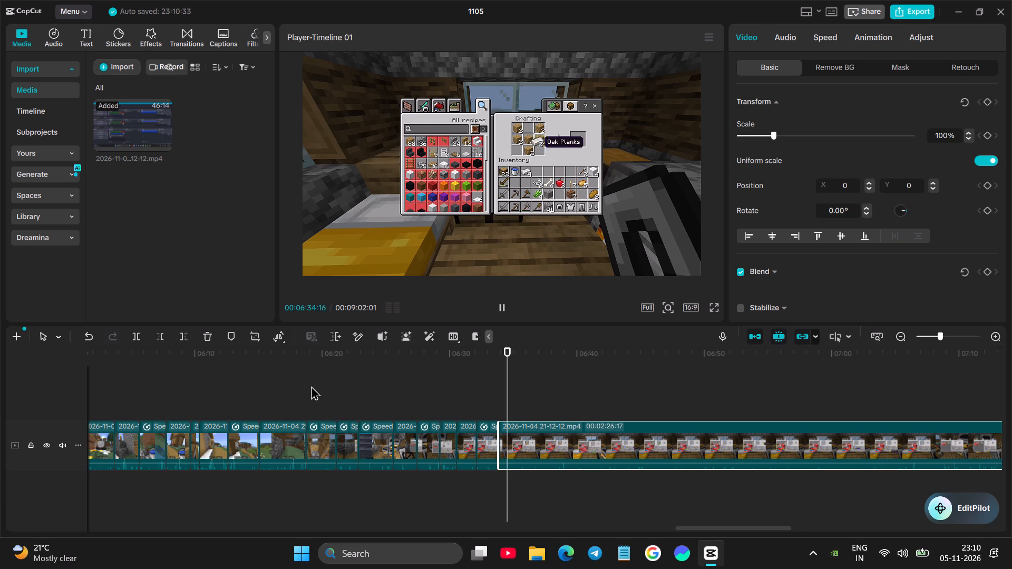
Split after the shield crafting at about 00:06:36:16, raise that clip's speed slightly above 1.00x, and play it back.
key("space")
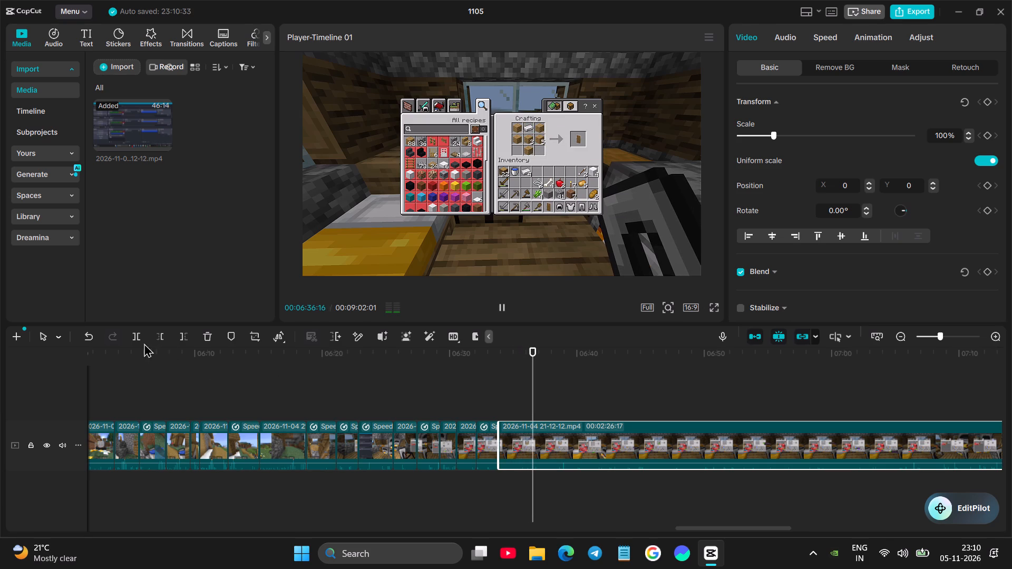
left_click(130, 339)
left_click(513, 401)
left_click(513, 430)
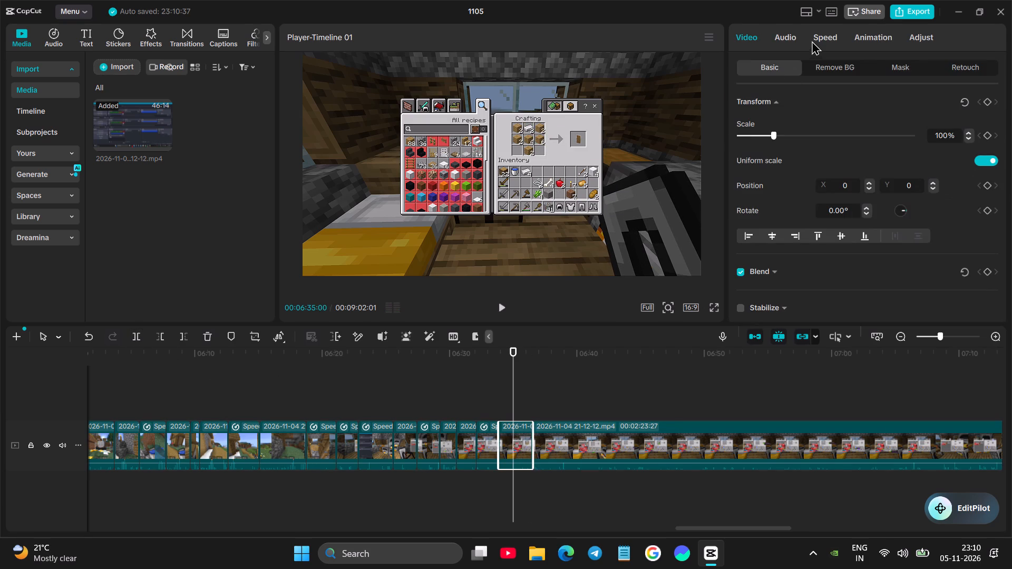
left_click(819, 35)
left_click(783, 122)
left_click(460, 402)
key("space")
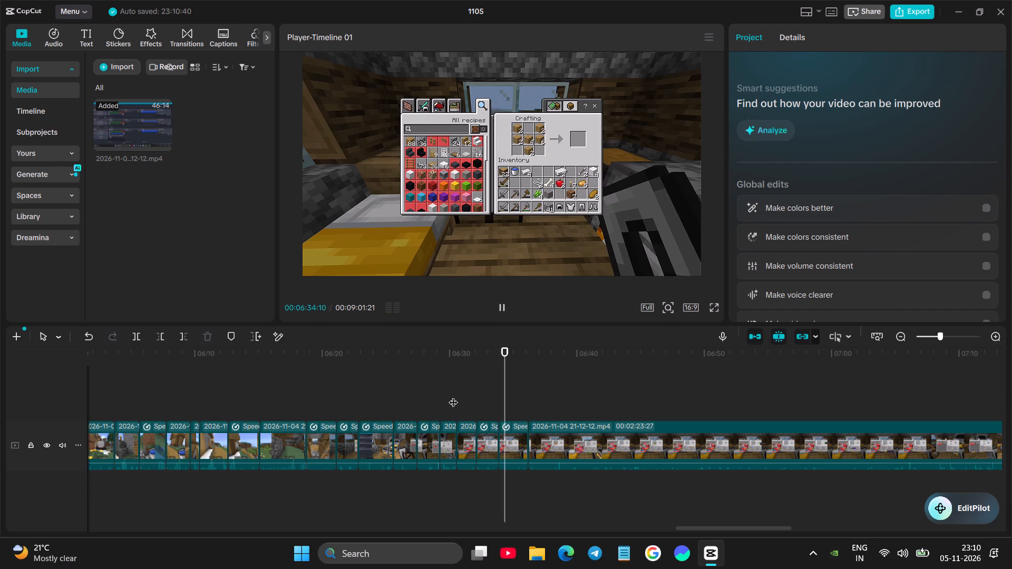
Shorten the end of the sped-up shield crafting clip by about 11 frames and play it back.
left_click(522, 424)
left_click_drag(528, 429, 523, 436)
left_click(513, 407)
key("space")
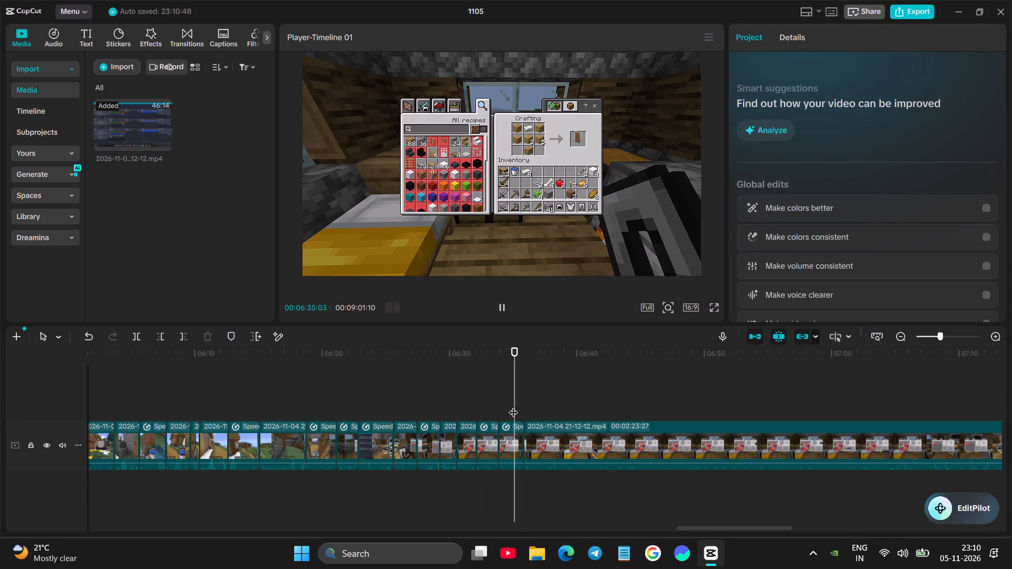
Trim the following clip's start up to the completed iron pickaxe recipe at 00:06:51:20 and play the cut.
left_click(536, 396)
left_click(534, 396)
left_click_drag(531, 397, 543, 394)
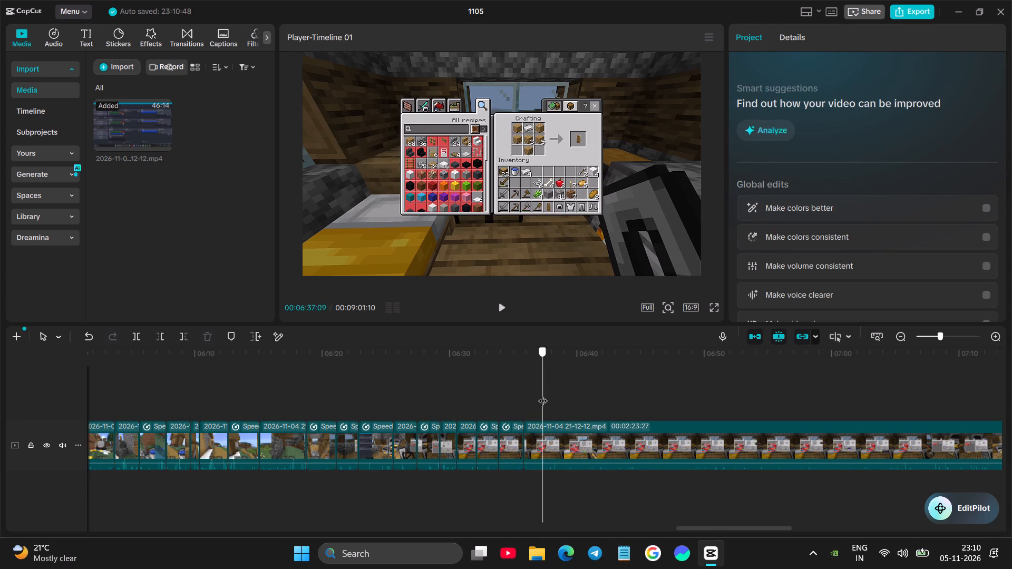
left_click_drag(543, 394, 642, 380)
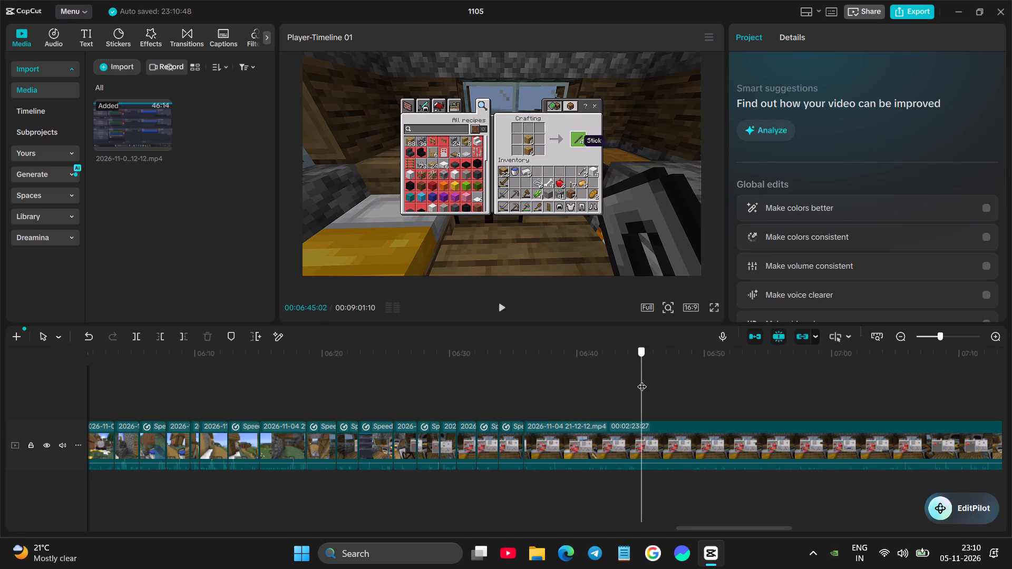
left_click_drag(642, 380, 704, 375)
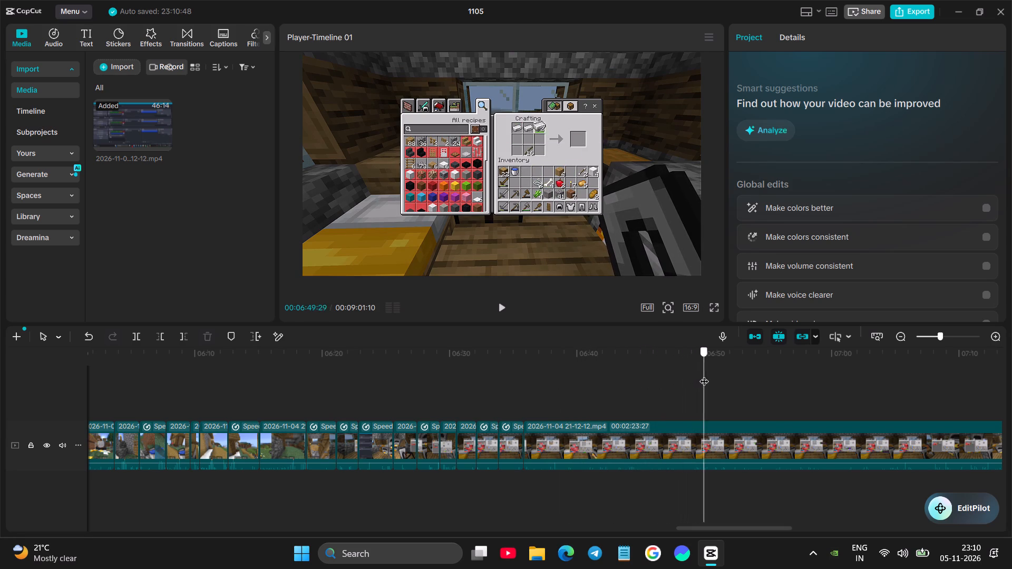
left_click_drag(704, 375, 725, 372)
left_click(705, 428)
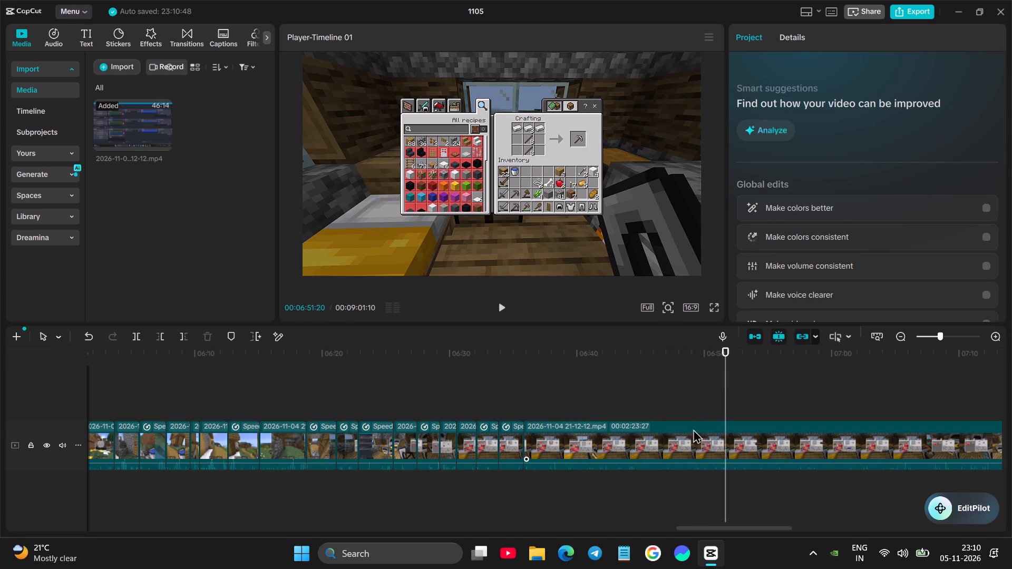
left_click(165, 339)
key("space")
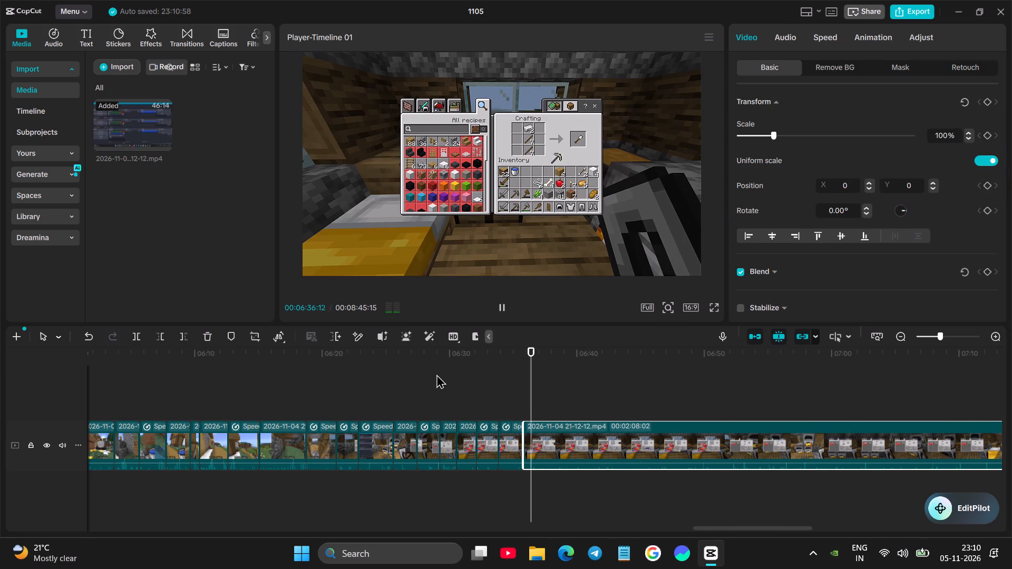
Split after the iron pickaxe crafting at about 00:06:37, trim the following clip's start to the sword recipe at 00:06:40:25, and play it.
key("space")
left_click(135, 340)
key("space")
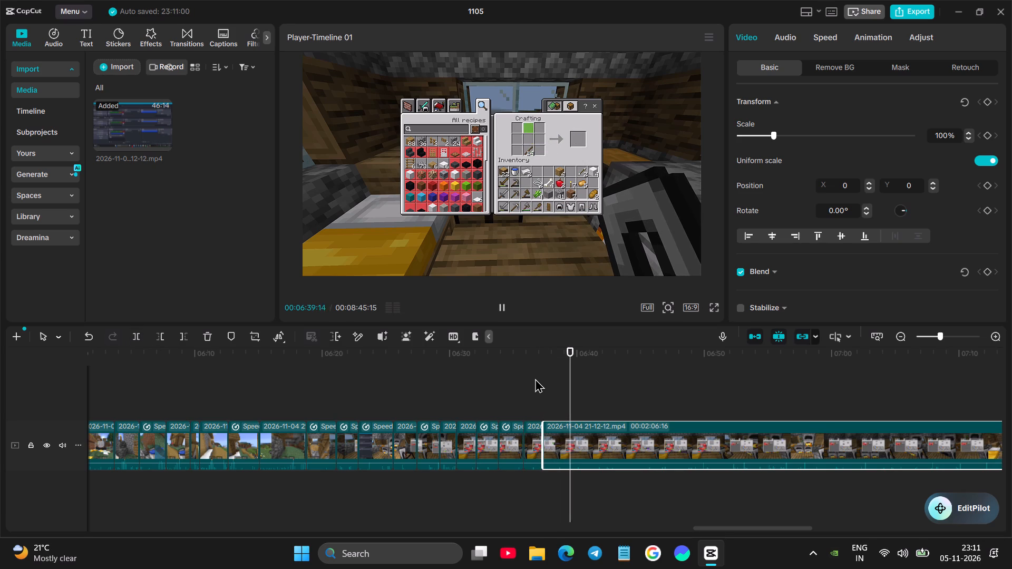
key("space")
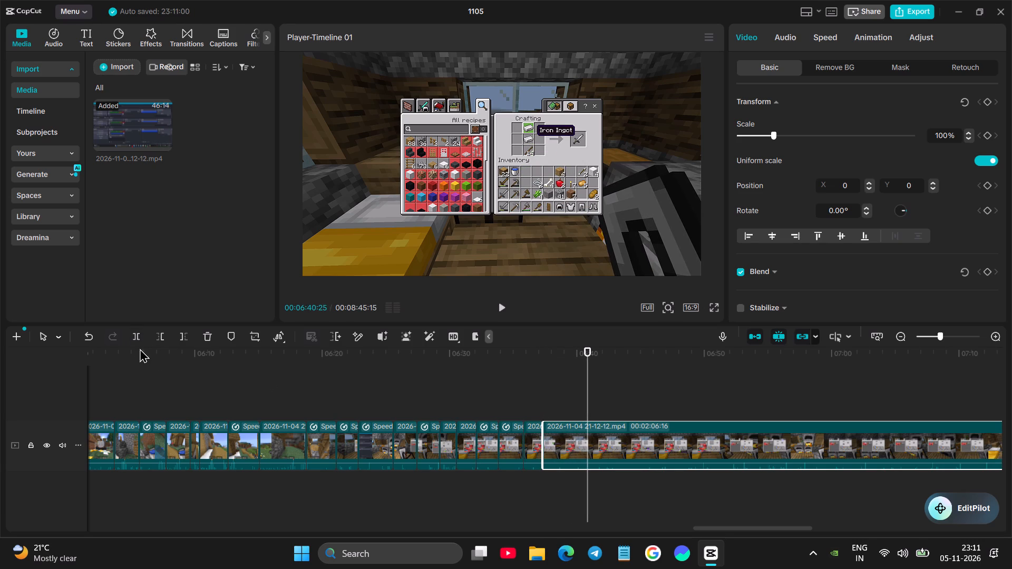
left_click(155, 332)
key("space")
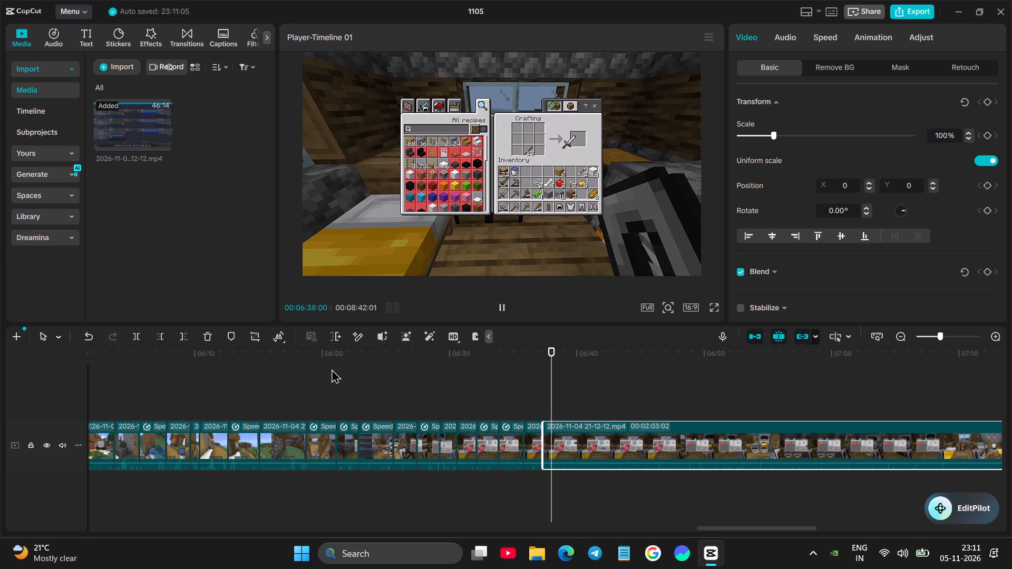
Split the footage after the iron sword crafting at 00:06:39:00 and play back the preceding cuts.
key("space")
left_click(133, 339)
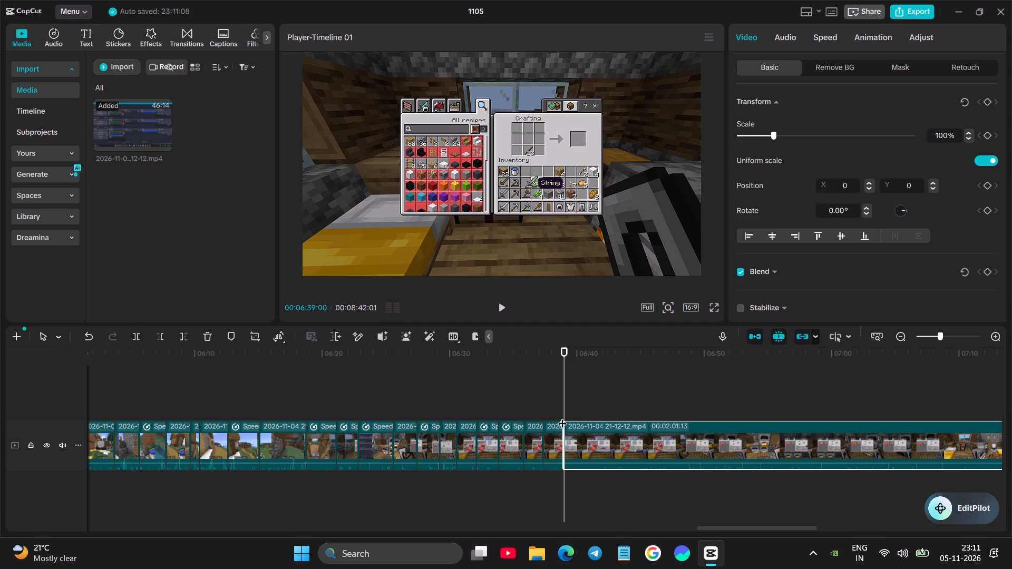
double_click(531, 404)
left_click(519, 404)
key("space")
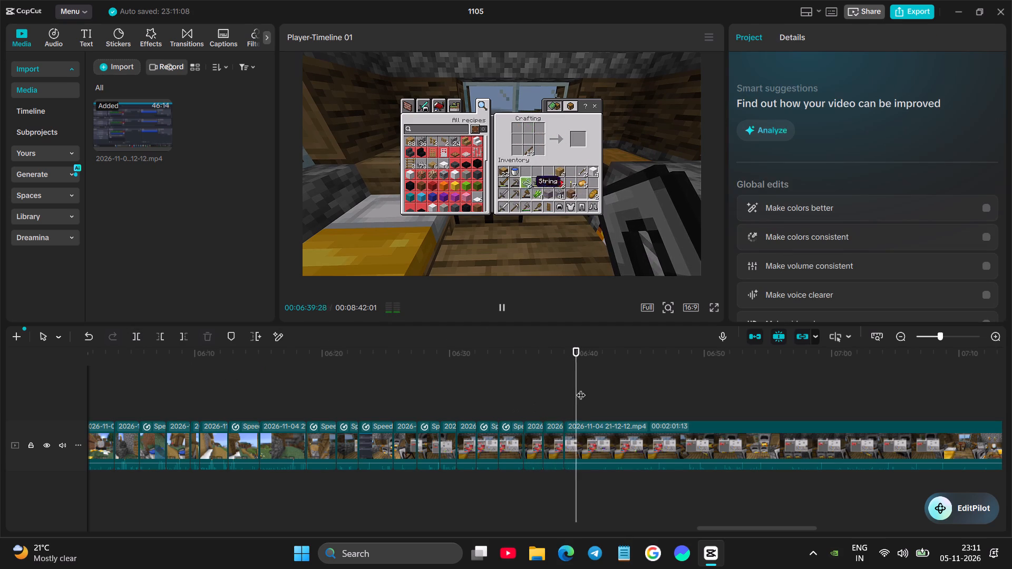
Trim the clip after the iron sword crafting so it starts at the outdoor view at about 00:07:25, and play it.
left_click(596, 394)
left_click_drag(596, 394, 603, 392)
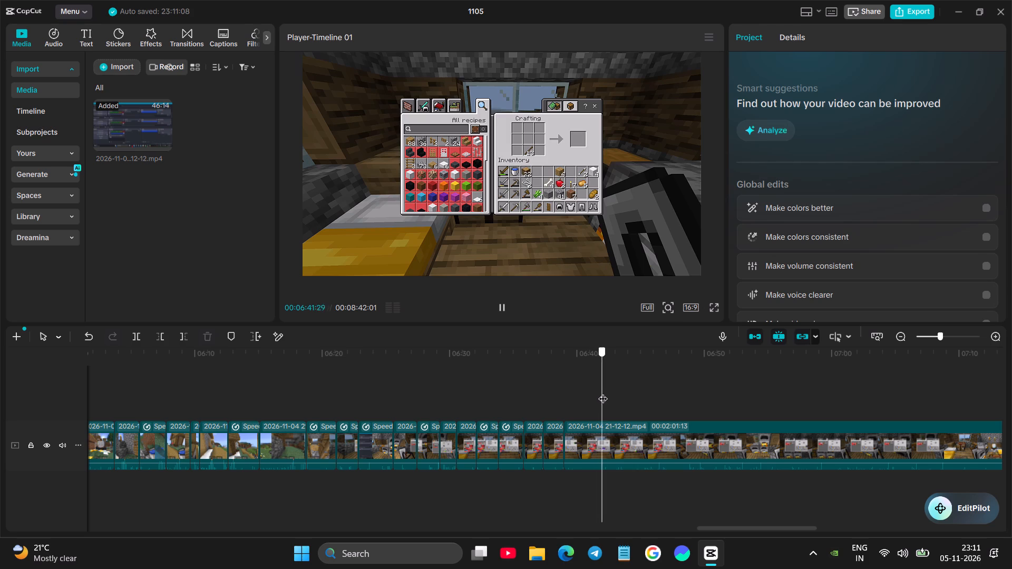
left_click_drag(603, 392, 671, 368)
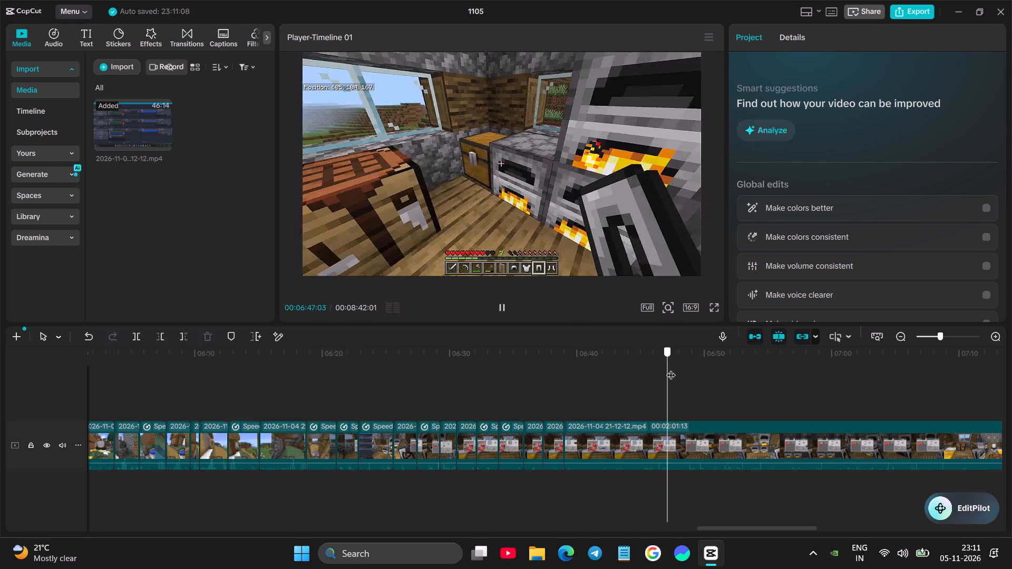
left_click_drag(671, 368, 810, 343)
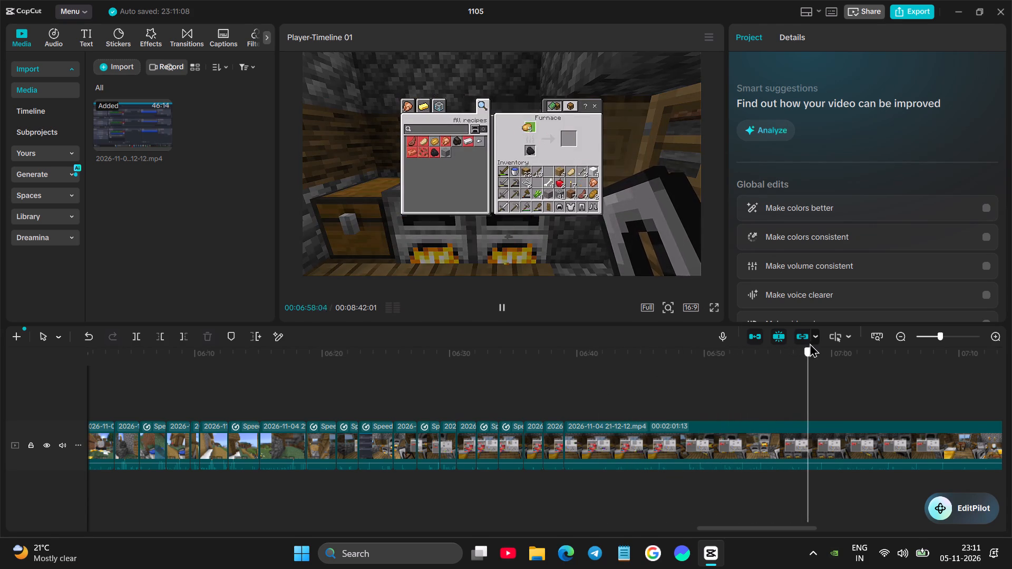
left_click_drag(810, 343, 947, 313)
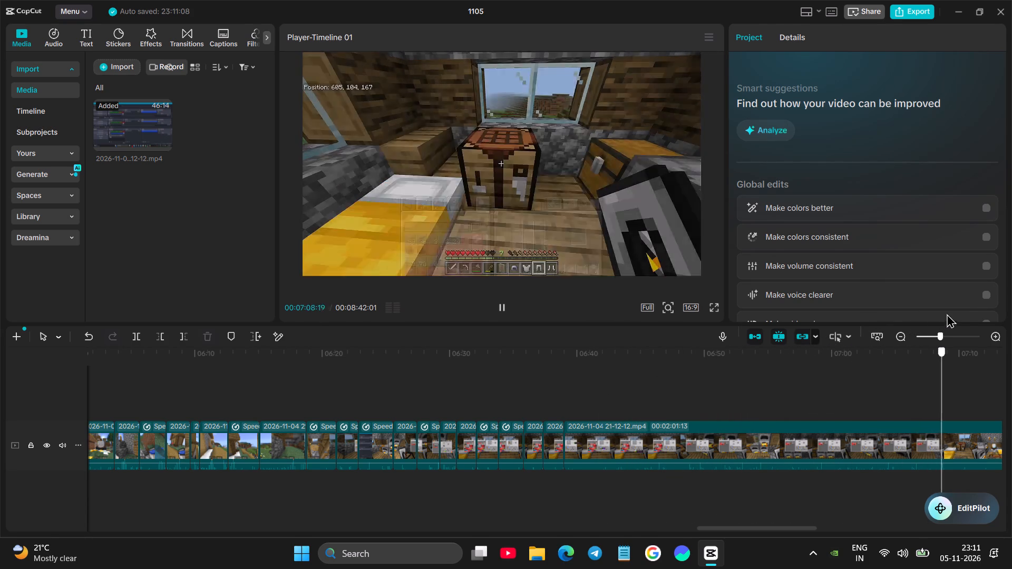
left_click_drag(947, 313, 1006, 303)
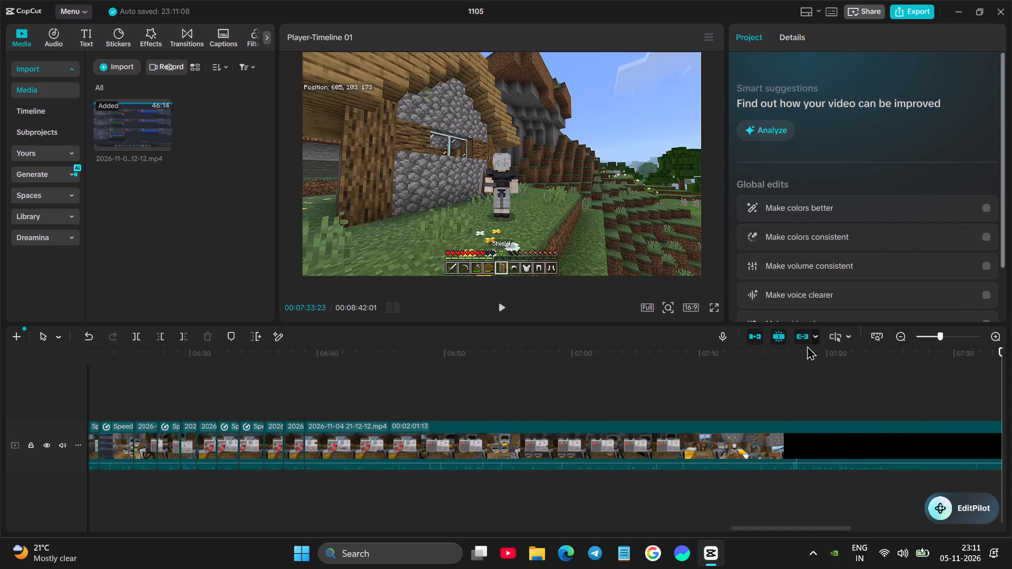
left_click(694, 379)
left_click_drag(694, 379, 826, 356)
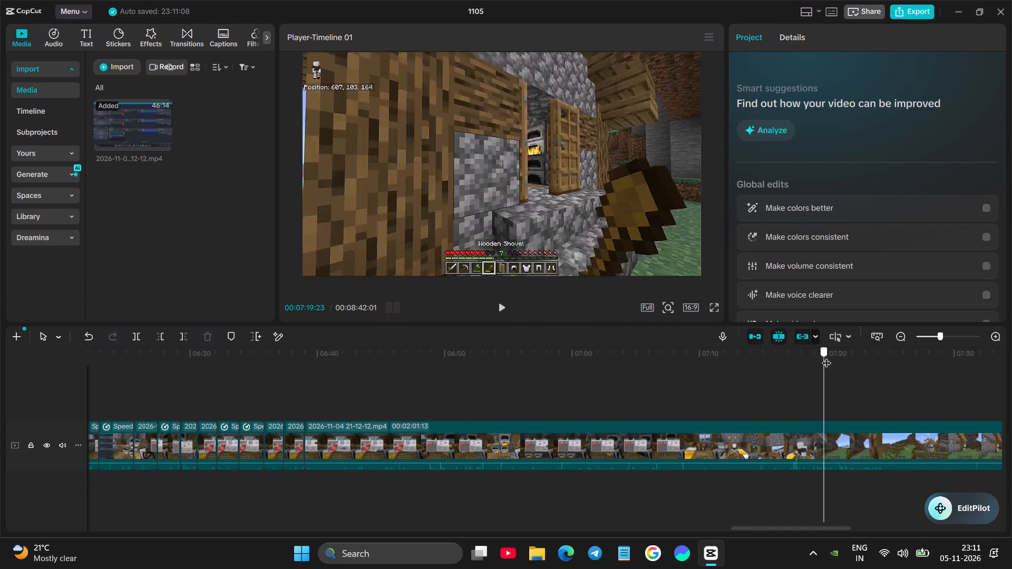
left_click_drag(826, 356, 897, 341)
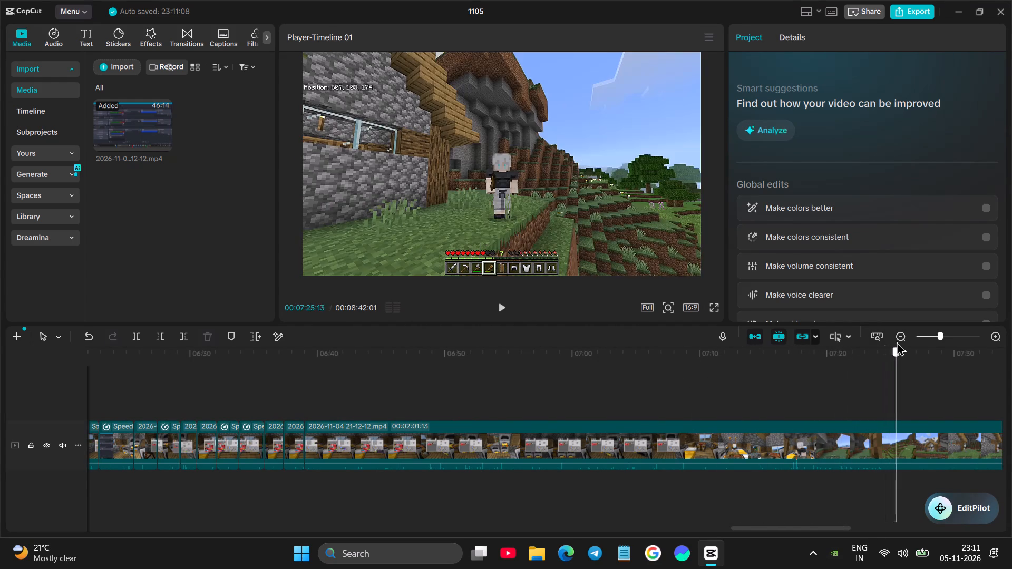
left_click_drag(897, 341, 892, 342)
left_click_drag(890, 379, 891, 378)
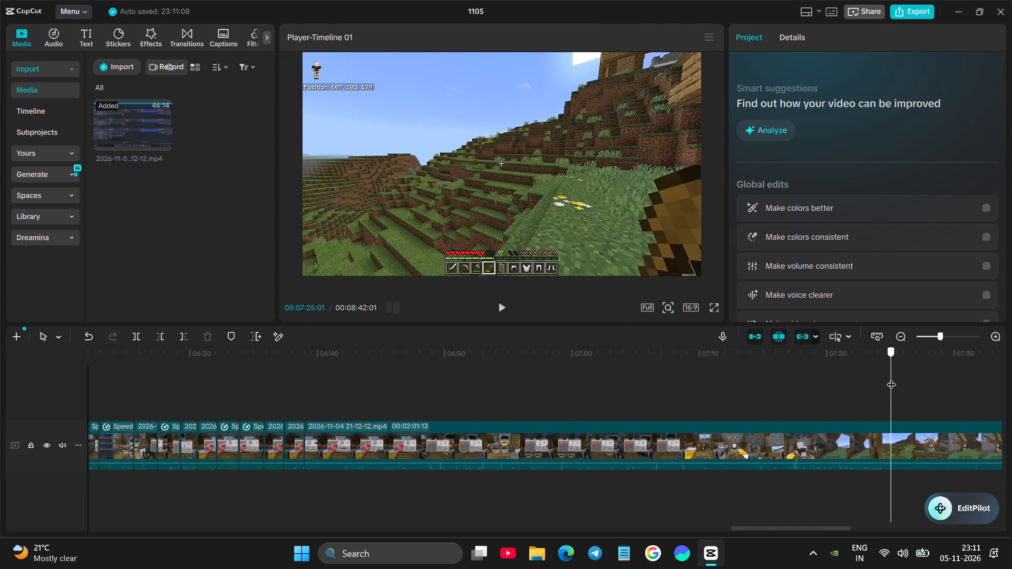
left_click_drag(891, 378, 894, 375)
left_click(872, 444)
left_click(156, 339)
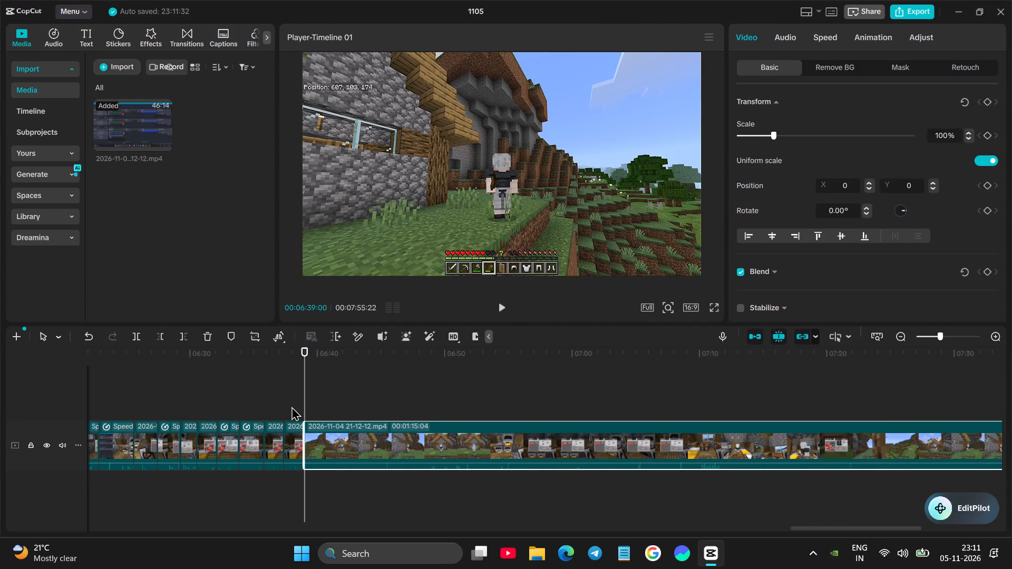
key("space")
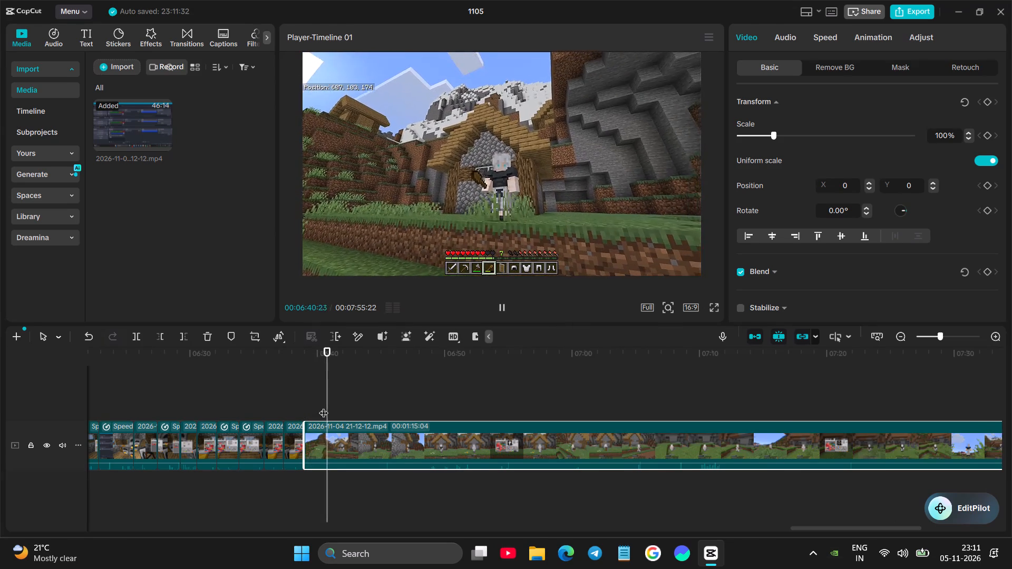
key("space")
key("space")
Trim the same clip's start further, to the armour-equipping moment outside the house at 00:06:46:29, and play the cut.
left_click(340, 407)
left_click_drag(340, 407, 372, 398)
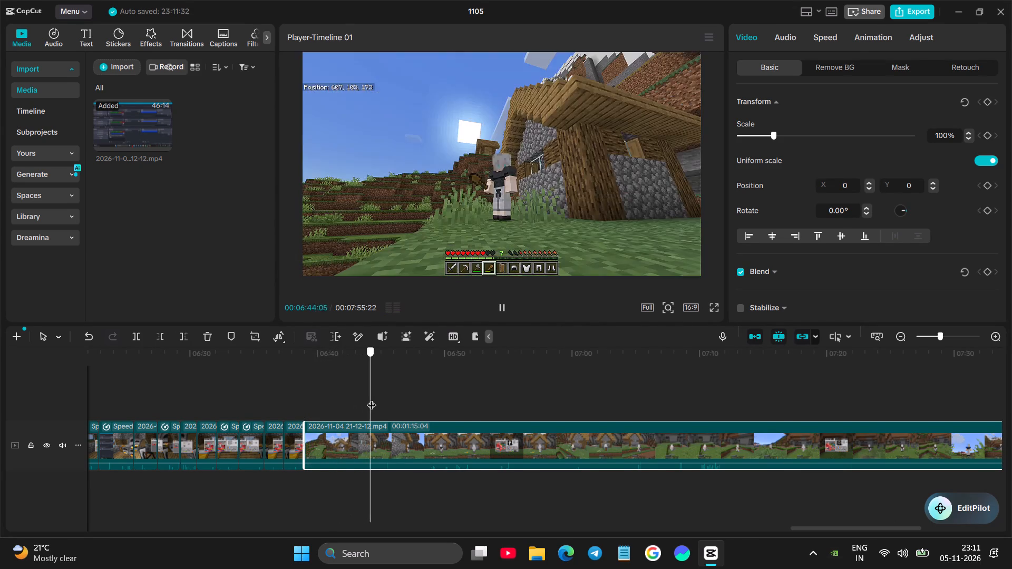
left_click_drag(372, 398, 433, 391)
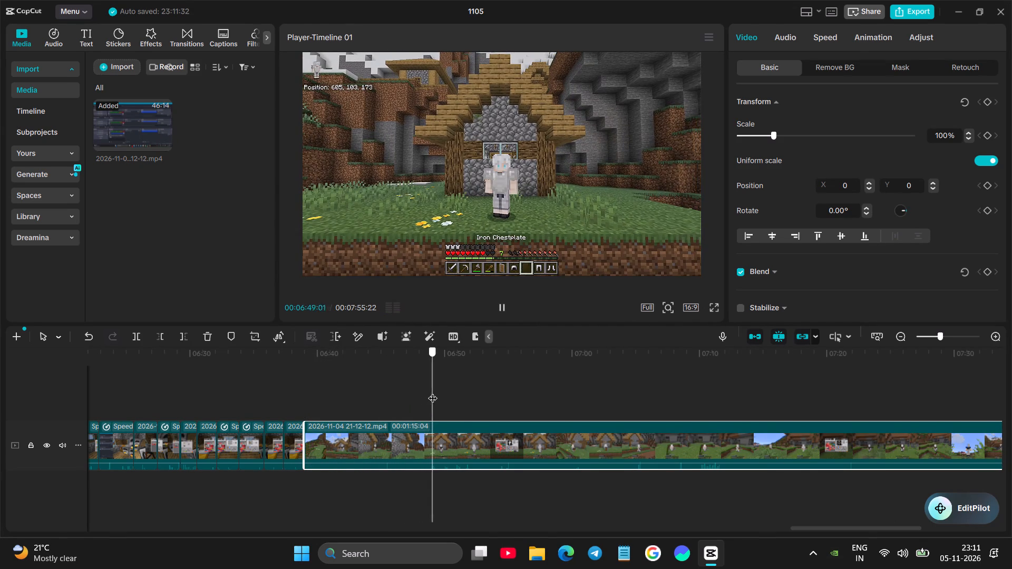
left_click_drag(433, 391, 415, 404)
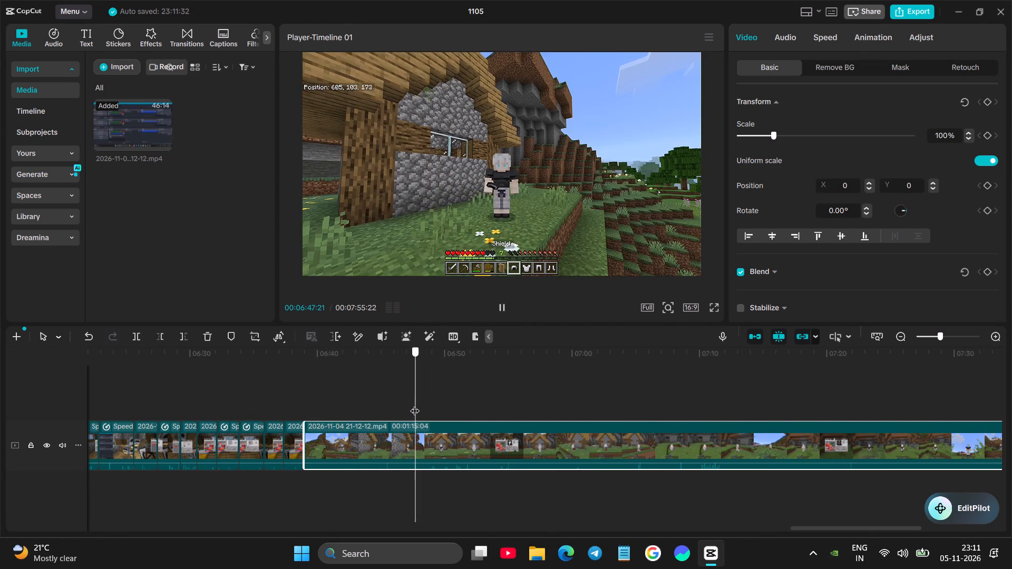
left_click_drag(415, 404, 408, 410)
left_click_drag(408, 410, 394, 429)
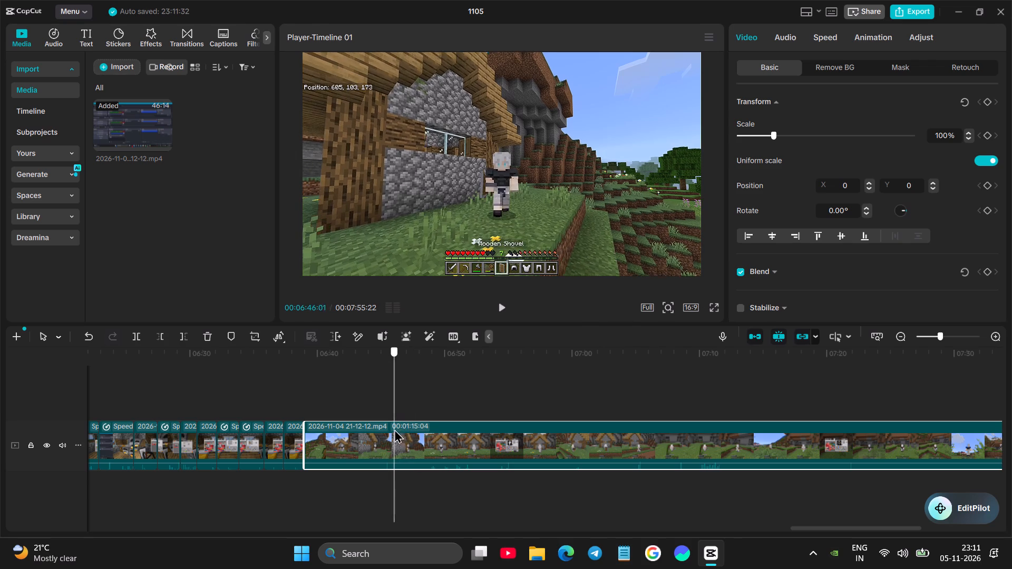
left_click_drag(394, 429, 411, 426)
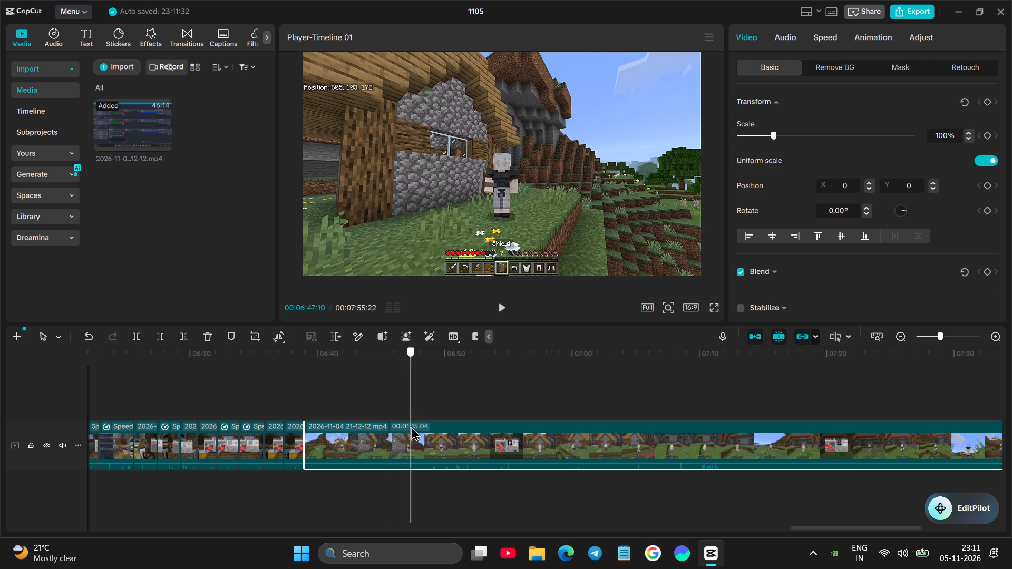
left_click_drag(411, 426, 406, 437)
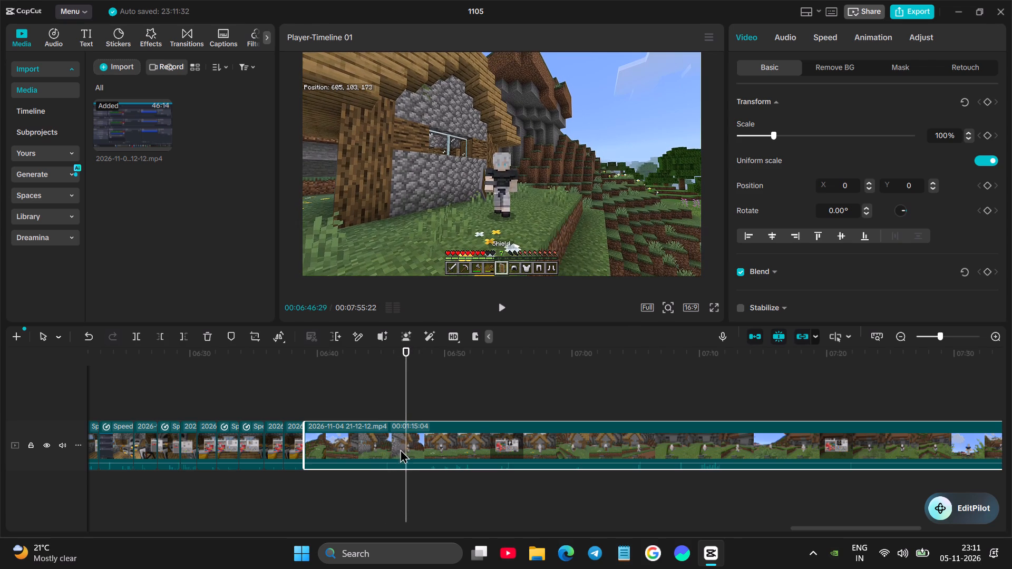
left_click(390, 450)
left_click(161, 339)
key("space")
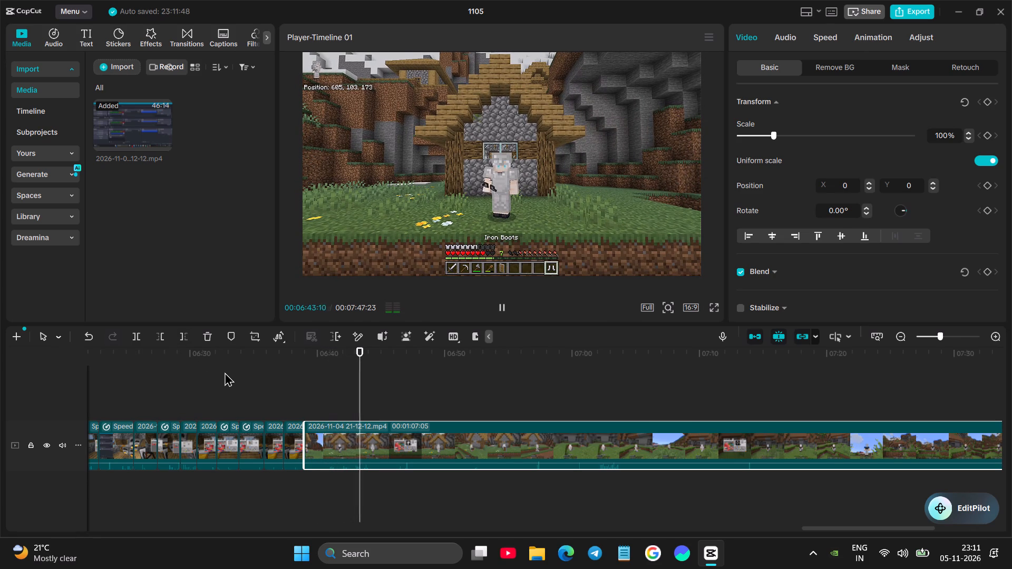
Split the outdoor clip at 00:06:44:21, just after the iron armour is put on and the inventory opens.
key("space")
left_click(391, 438)
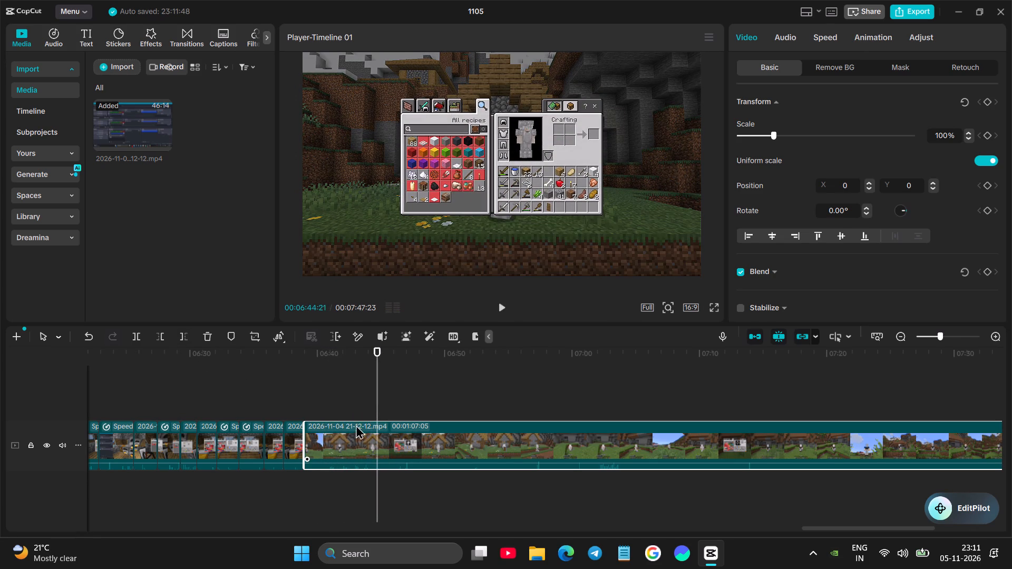
left_click(140, 335)
Speed up the armour-equipping clip to 1.2x and play it back from just before its start.
left_click(328, 395)
left_click(341, 445)
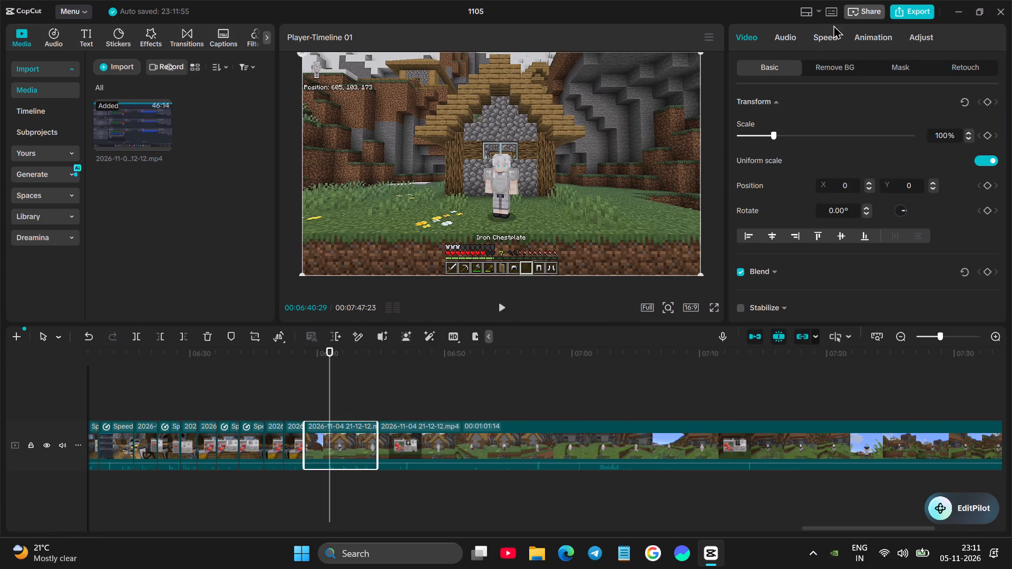
left_click(827, 34)
left_click(786, 119)
left_click(299, 409)
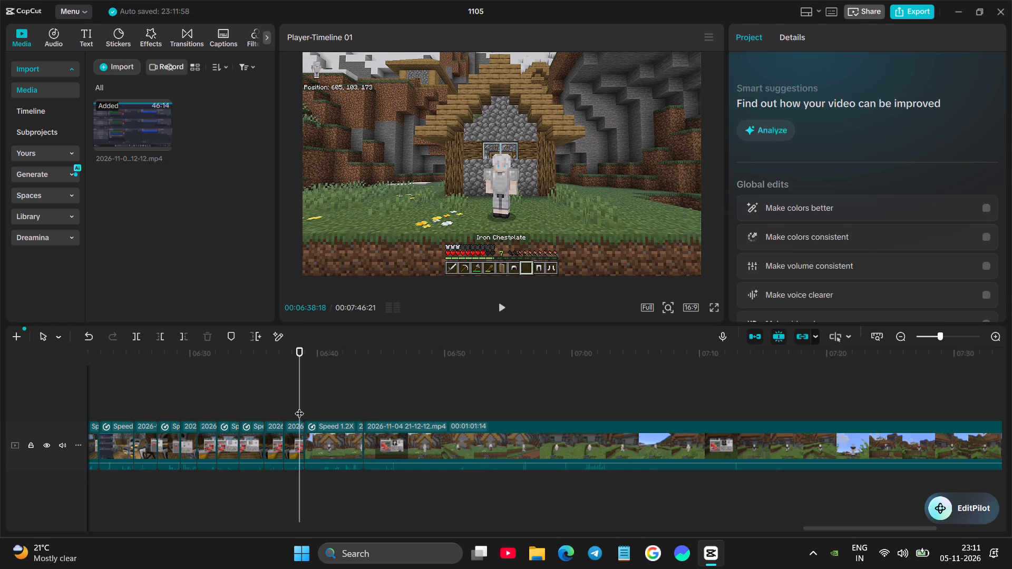
key("space")
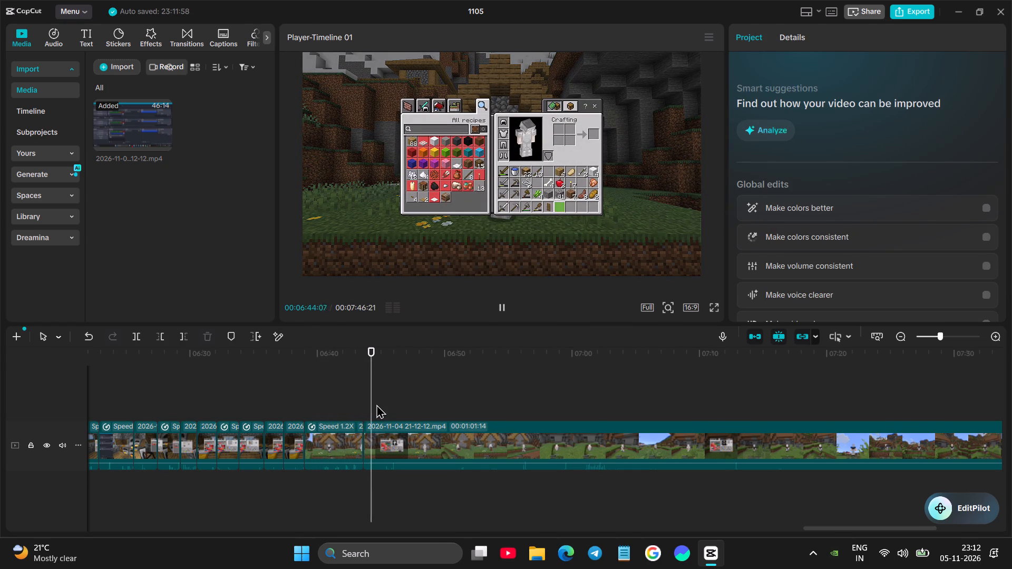
Trim the following clip's start past the inventory screen to the character holding the shield at about 00:06:48, and play it.
left_click(376, 404)
left_click_drag(376, 404, 422, 395)
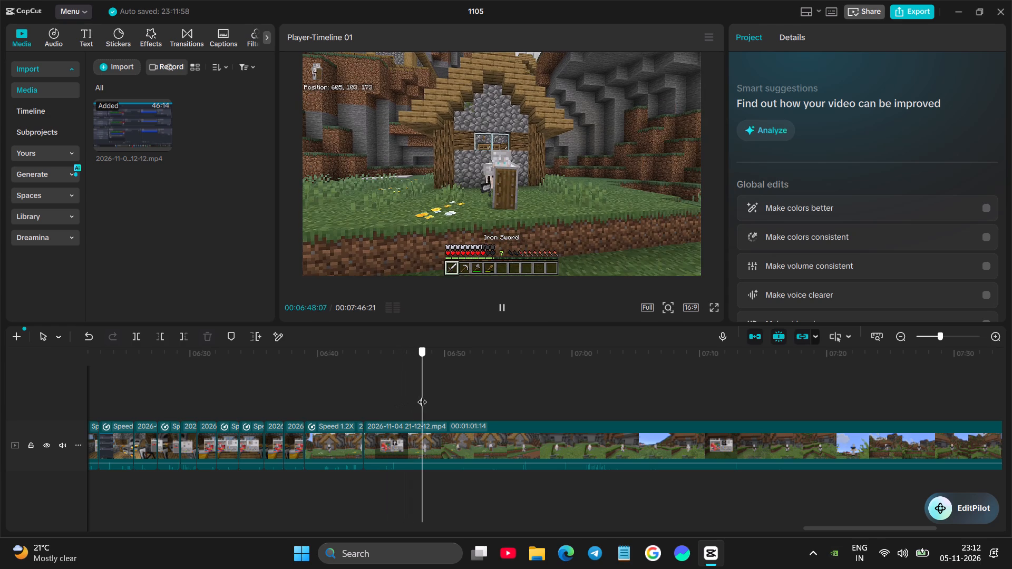
left_click_drag(422, 395, 417, 399)
left_click(414, 447)
left_click(160, 338)
key("space")
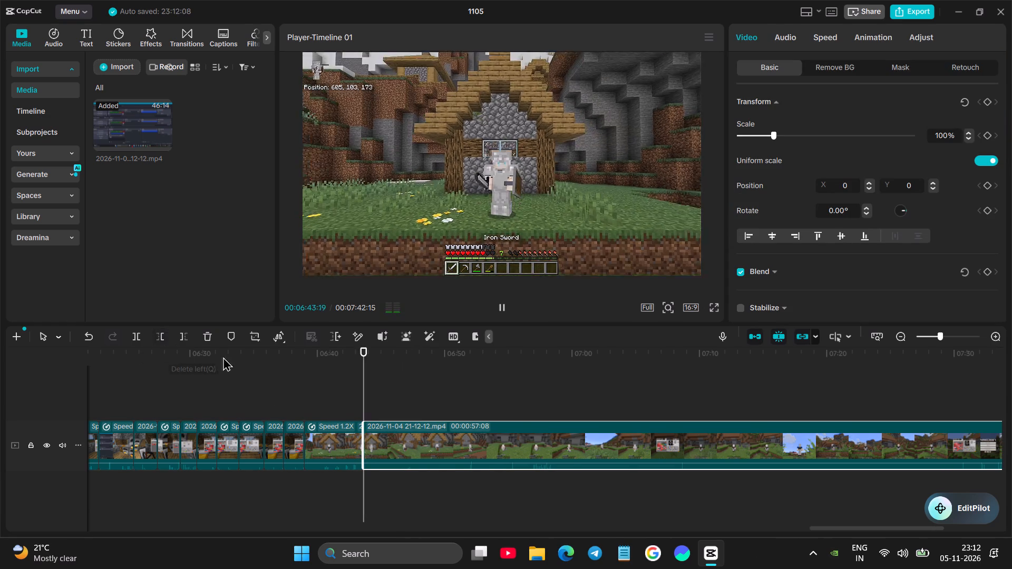
Split the shield-and-armour showcase clip outside the house at 00:06:47:08.
left_click(408, 437)
key("space")
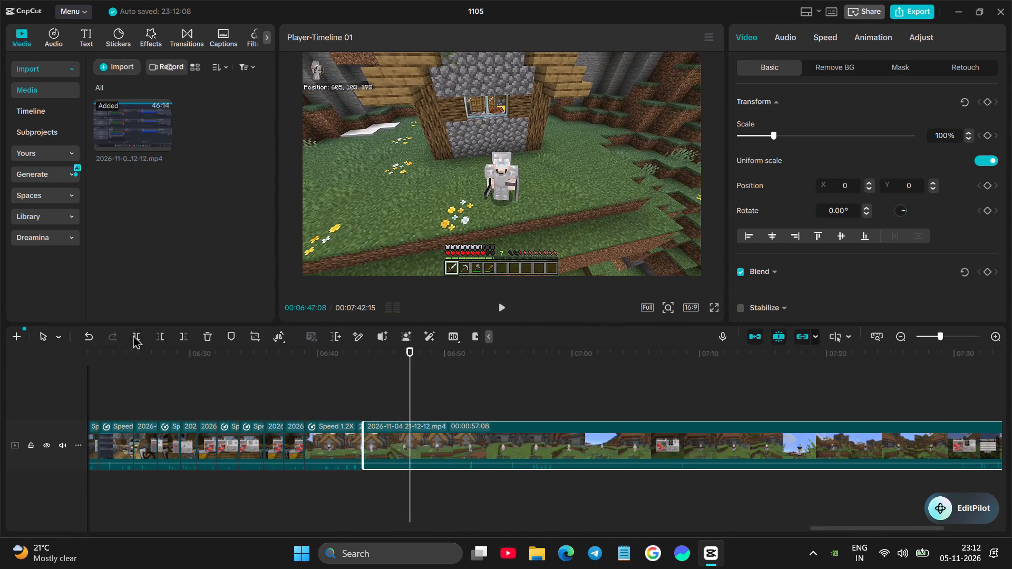
left_click(133, 335)
Trim the following clip's start past the bread-eating footage to the grassy area at about 00:07:03, and play back the cut.
left_click(407, 379)
left_click_drag(407, 379, 422, 377)
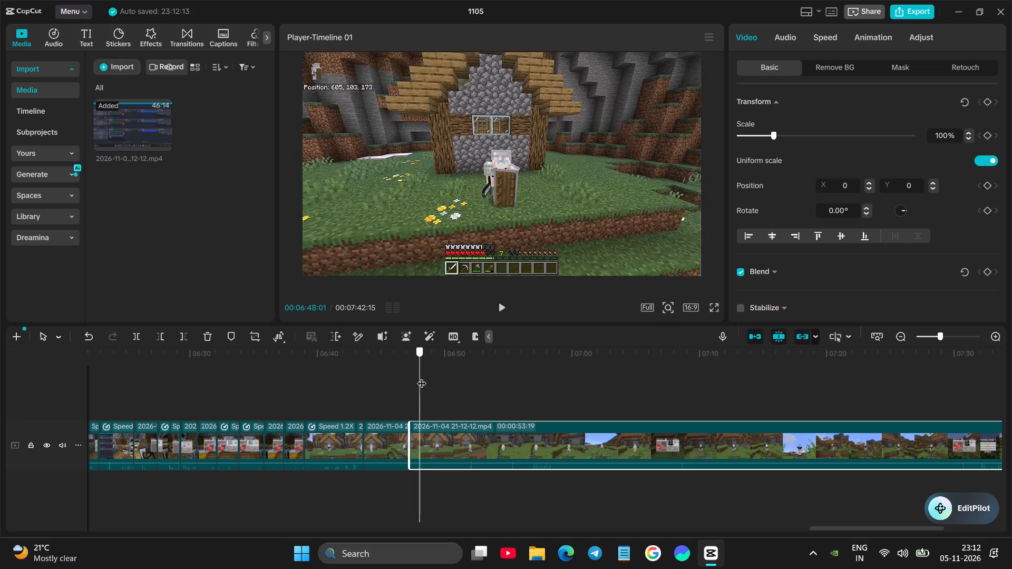
left_click_drag(422, 377, 479, 376)
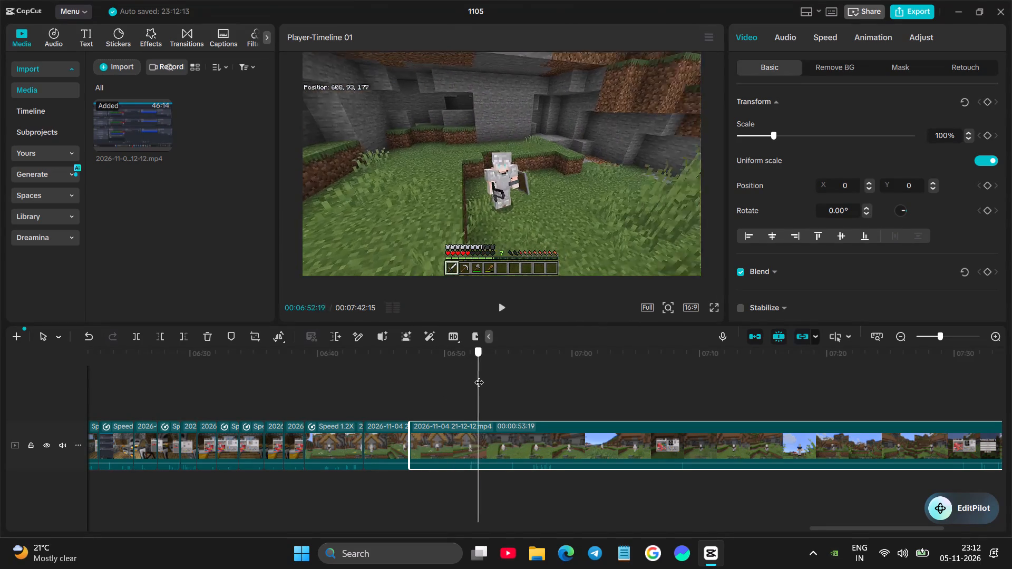
left_click_drag(479, 376, 503, 365)
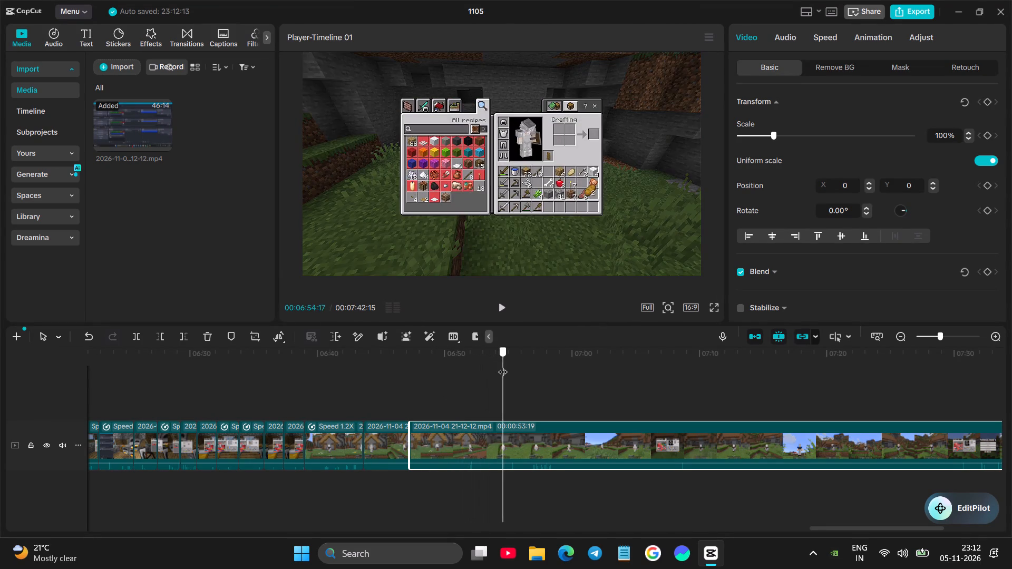
left_click_drag(503, 365, 545, 354)
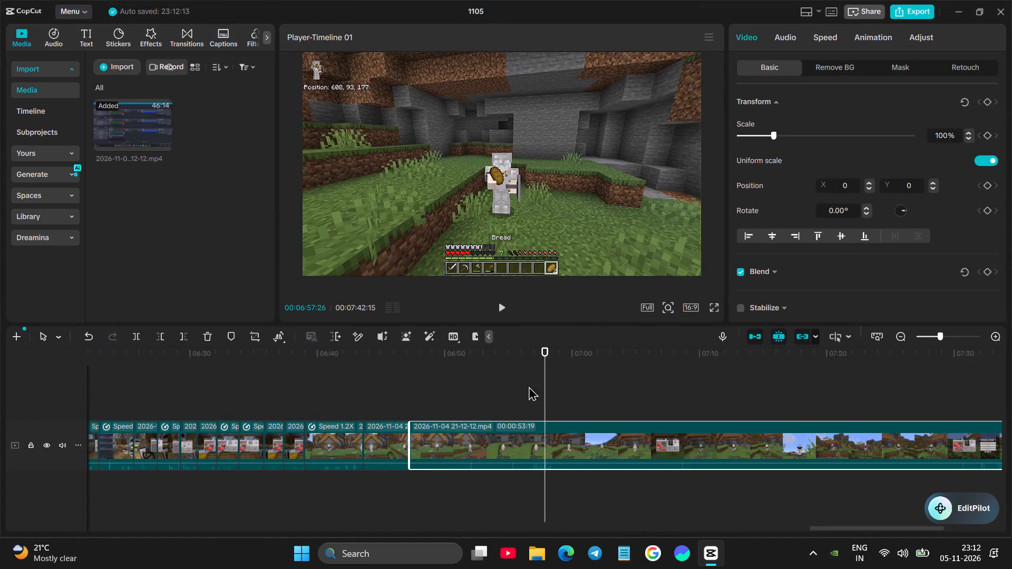
left_click_drag(539, 372, 563, 367)
left_click(547, 379)
left_click_drag(547, 379, 576, 370)
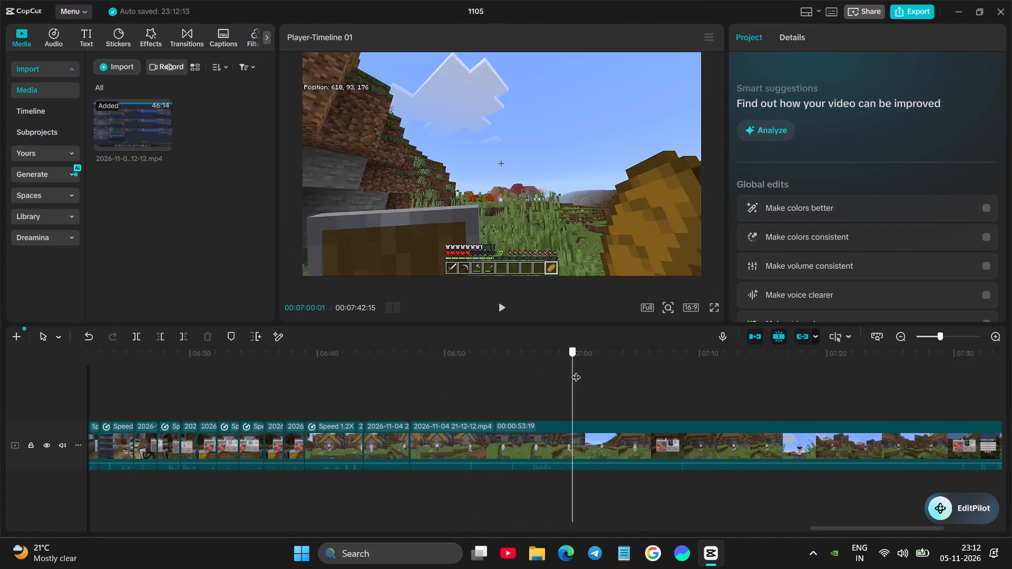
left_click_drag(576, 370, 654, 365)
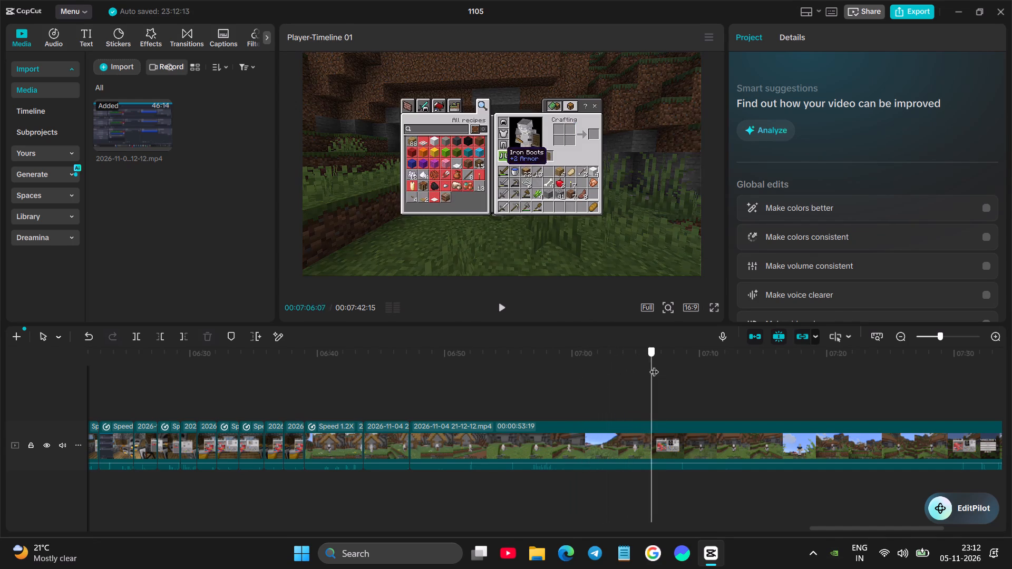
left_click_drag(654, 365, 629, 396)
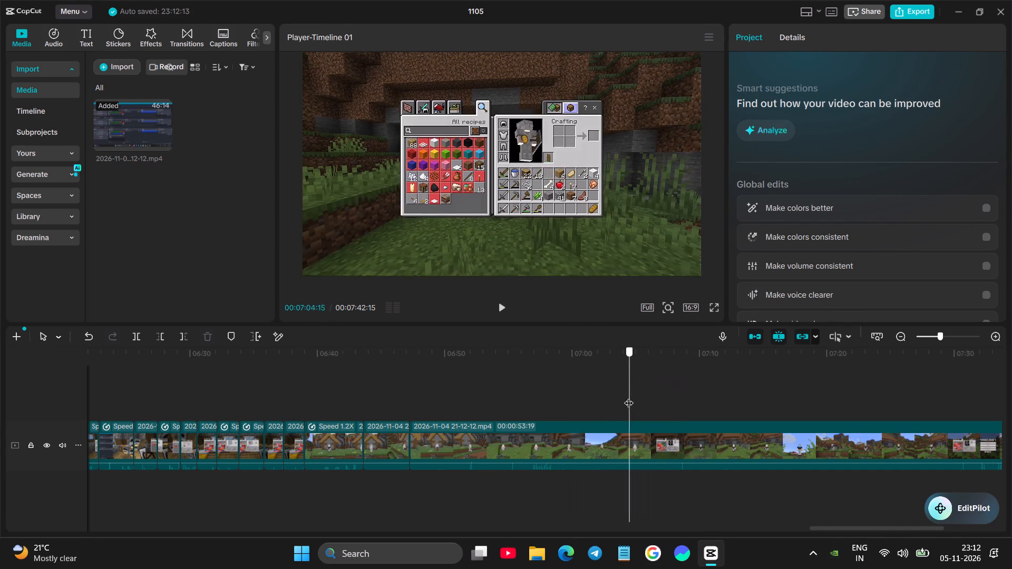
left_click_drag(629, 396, 587, 404)
left_click(562, 451)
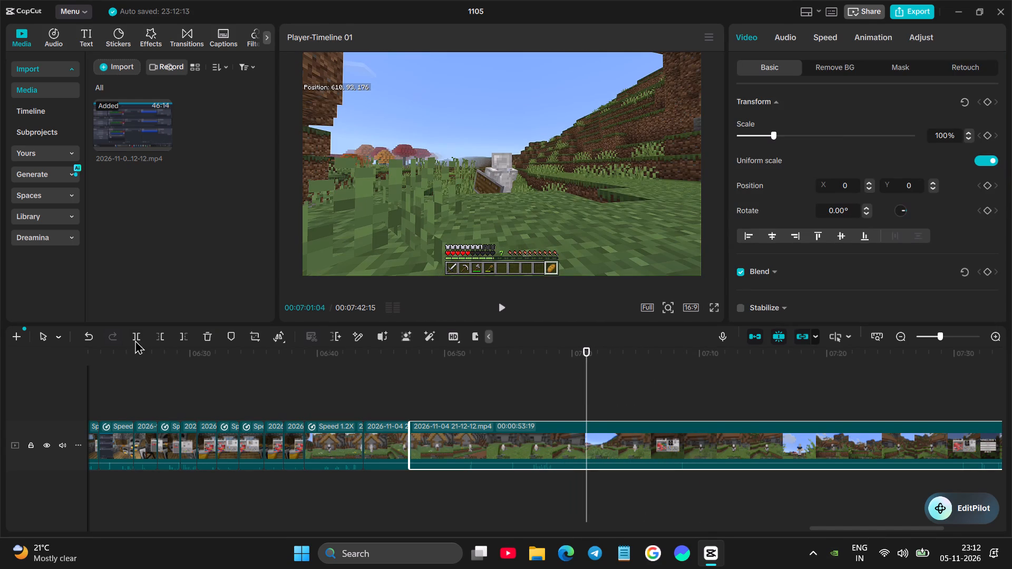
left_click_drag(587, 396, 604, 378)
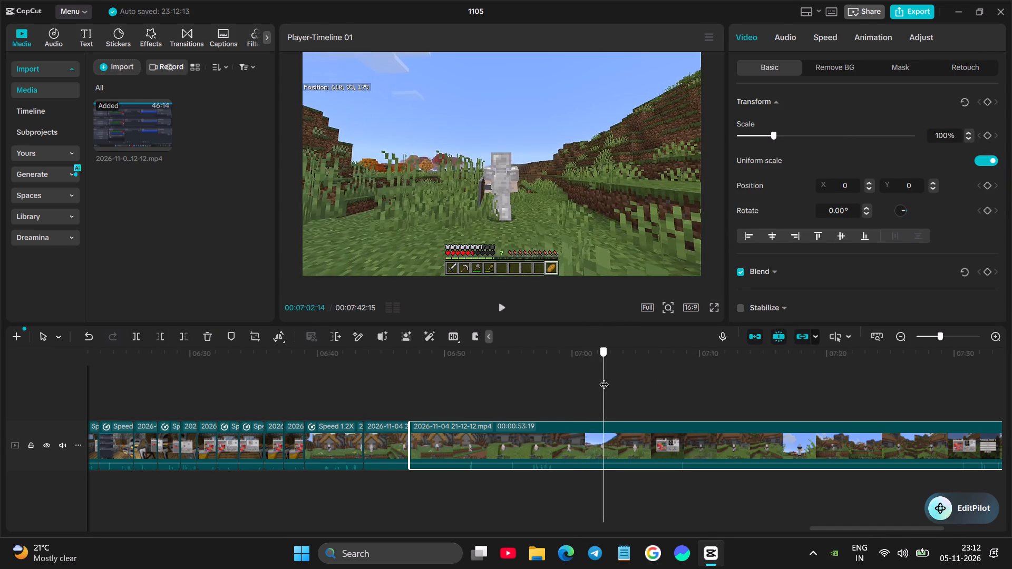
left_click_drag(604, 378, 611, 373)
left_click(162, 335)
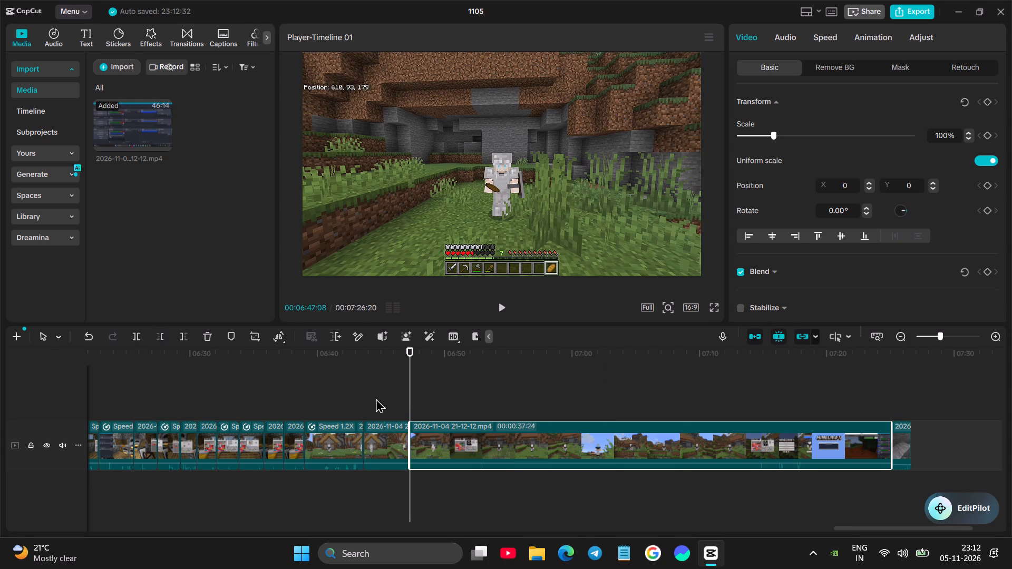
left_click(376, 398)
key("space")
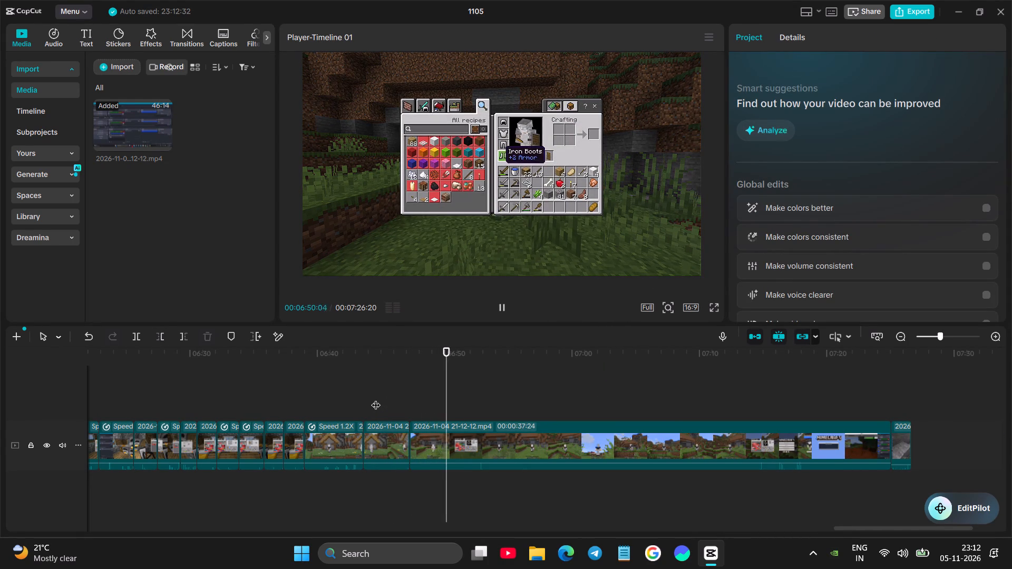
Trim the outdoor clip's start past the inventory screen to the character standing on the grass at 00:06:52:27, and play the cut.
key("space")
key("space")
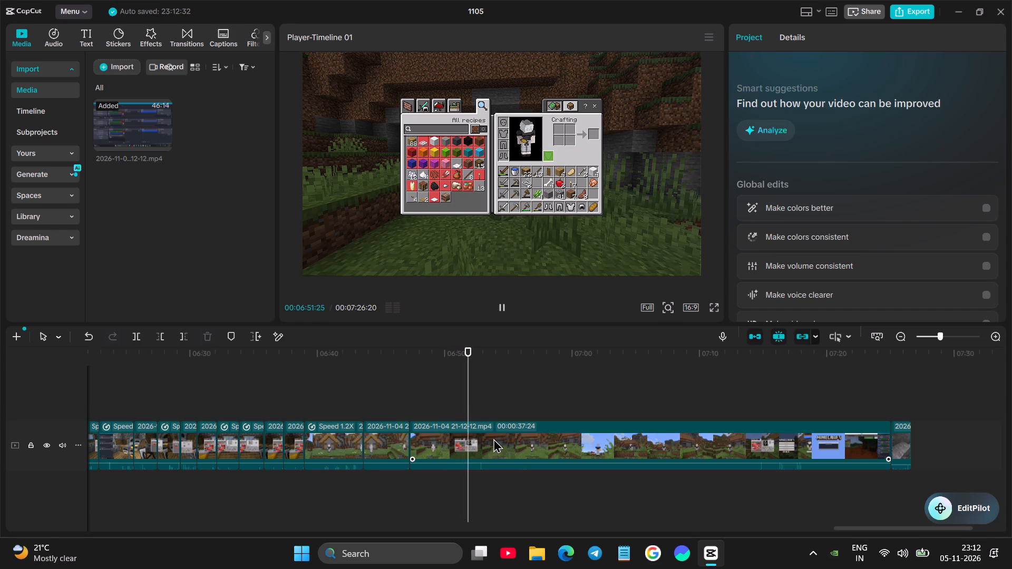
key("space")
left_click(493, 438)
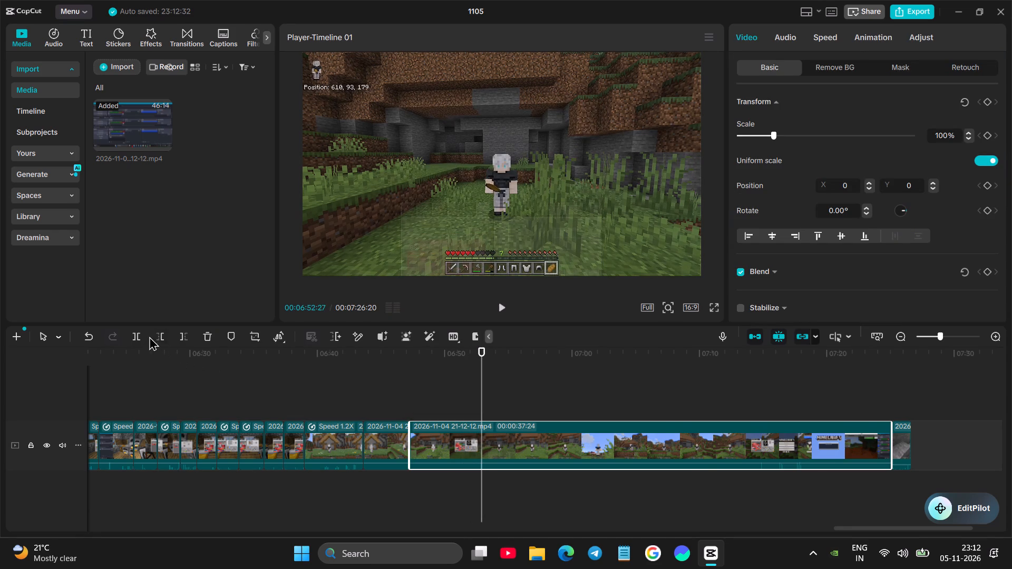
left_click(160, 333)
left_click(389, 411)
key("space")
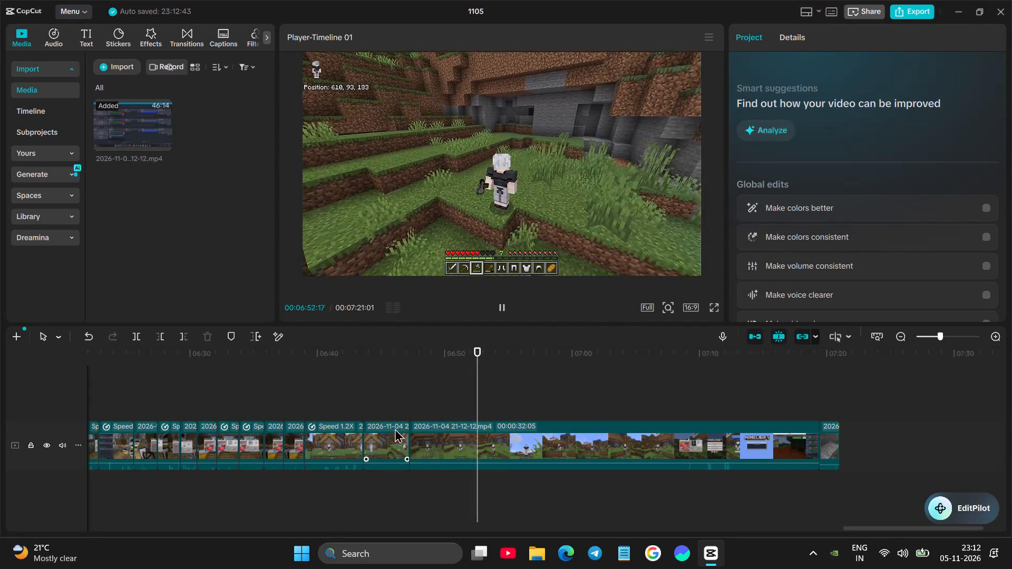
Split the grassy hillside clip at 00:06:52:22 and scrub through the footage after the split.
key("space")
left_click(422, 436)
left_click(131, 335)
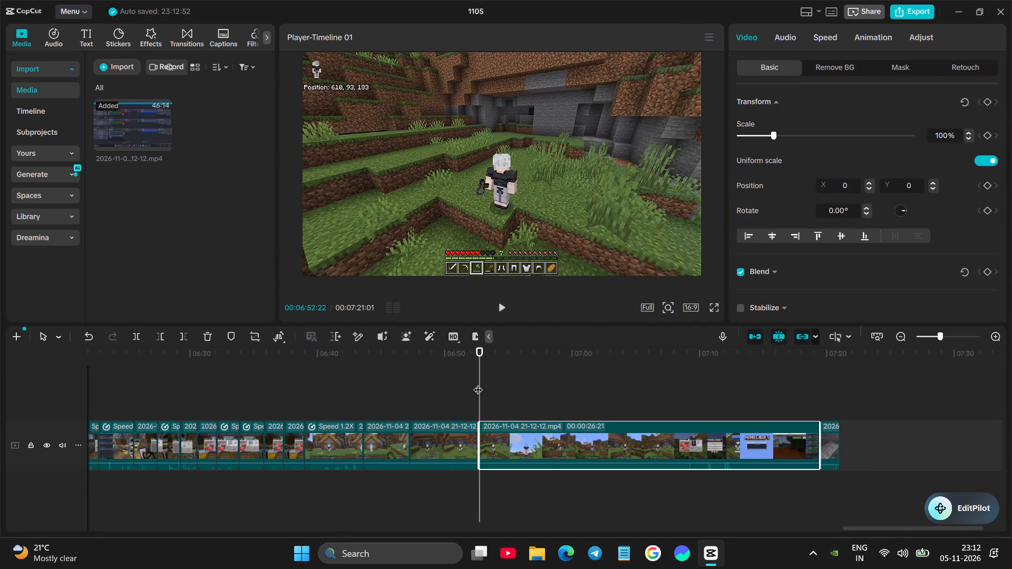
left_click(478, 382)
left_click_drag(478, 382, 538, 381)
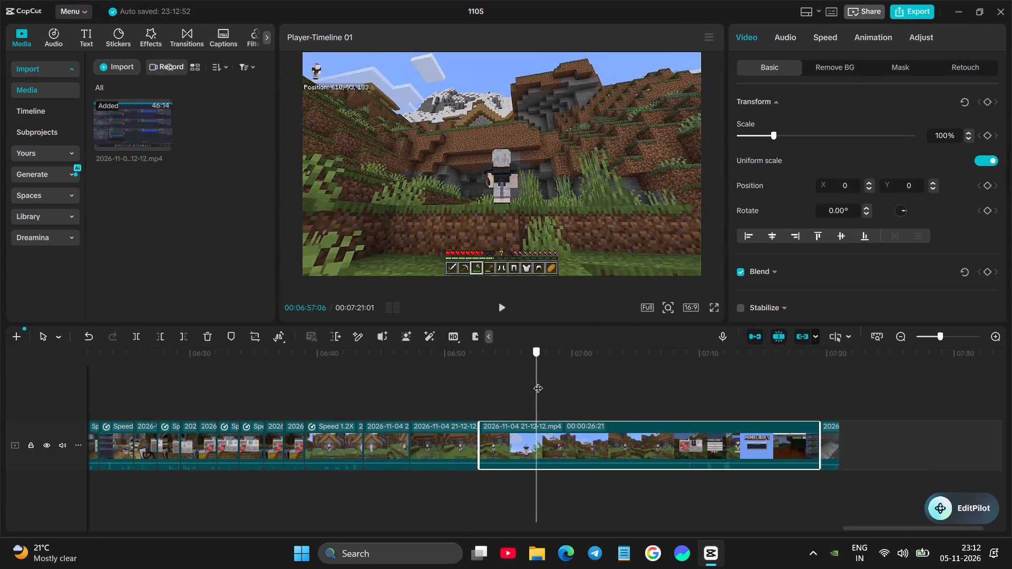
left_click_drag(538, 381, 639, 386)
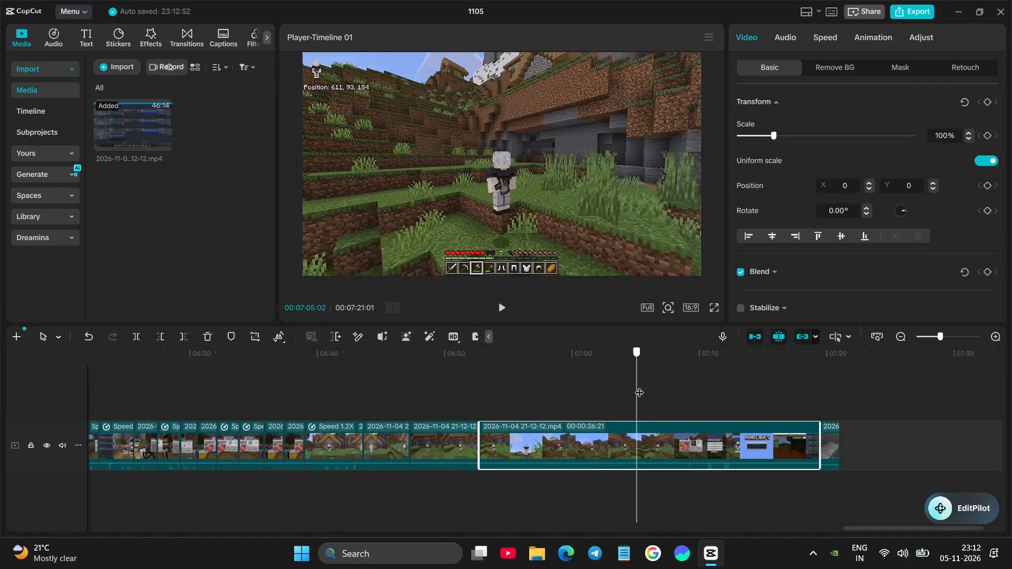
left_click_drag(639, 386, 666, 388)
Play the short clip before the split and trim its end back to 00:06:49:29.
left_click(430, 411)
key("space")
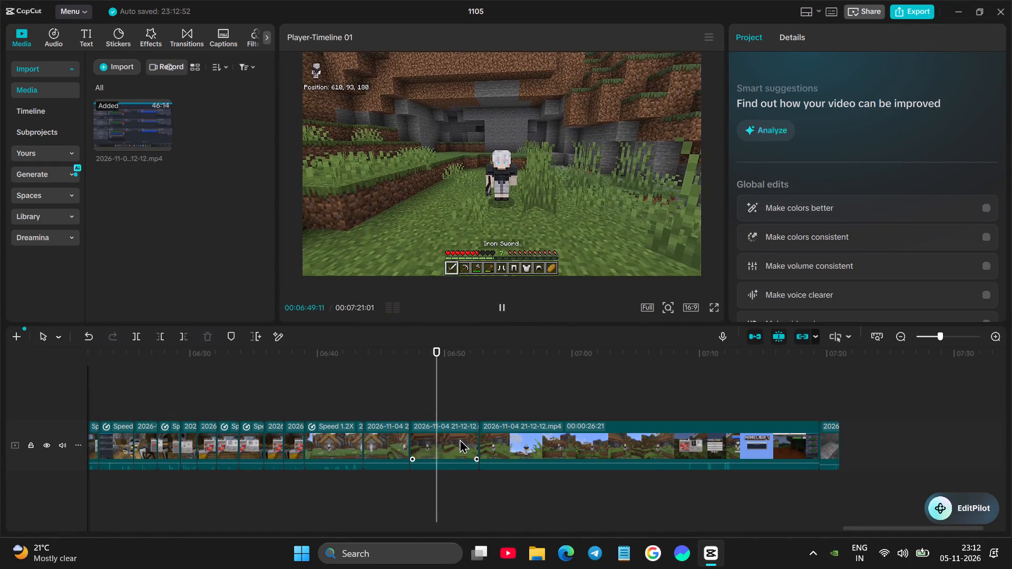
key("space")
key("space")
left_click(460, 439)
key("space")
left_click(183, 337)
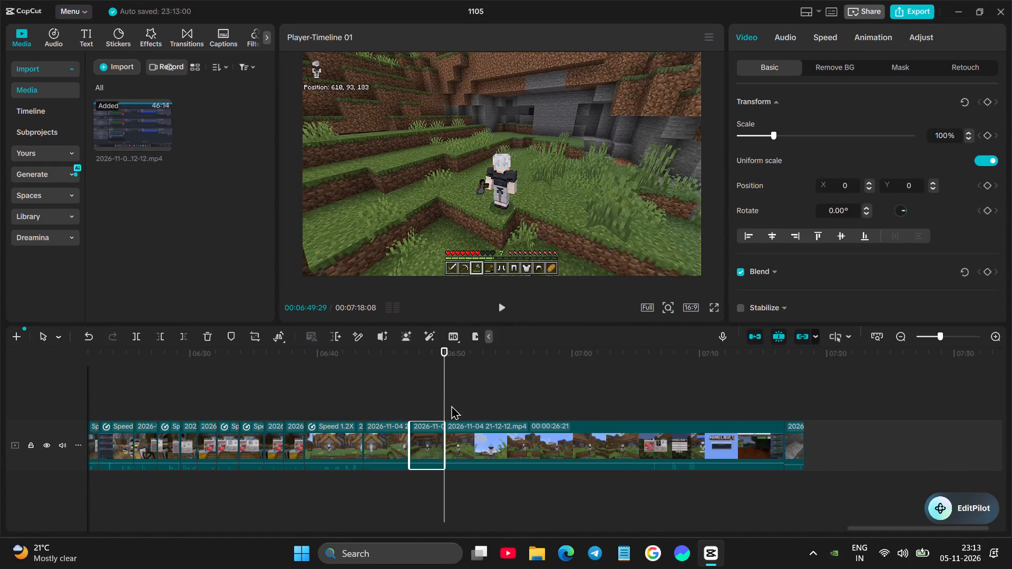
Trim the following clip's start to the character standing on the grassy ledge at 00:06:53:06.
left_click(451, 405)
left_click_drag(451, 405, 485, 390)
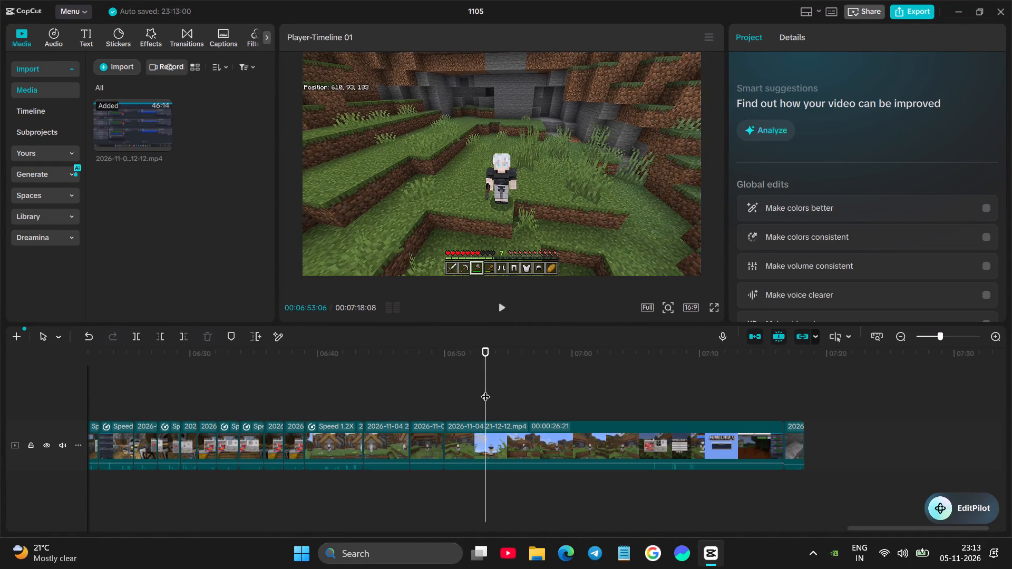
left_click(490, 438)
left_click(157, 338)
key("space")
key("space")
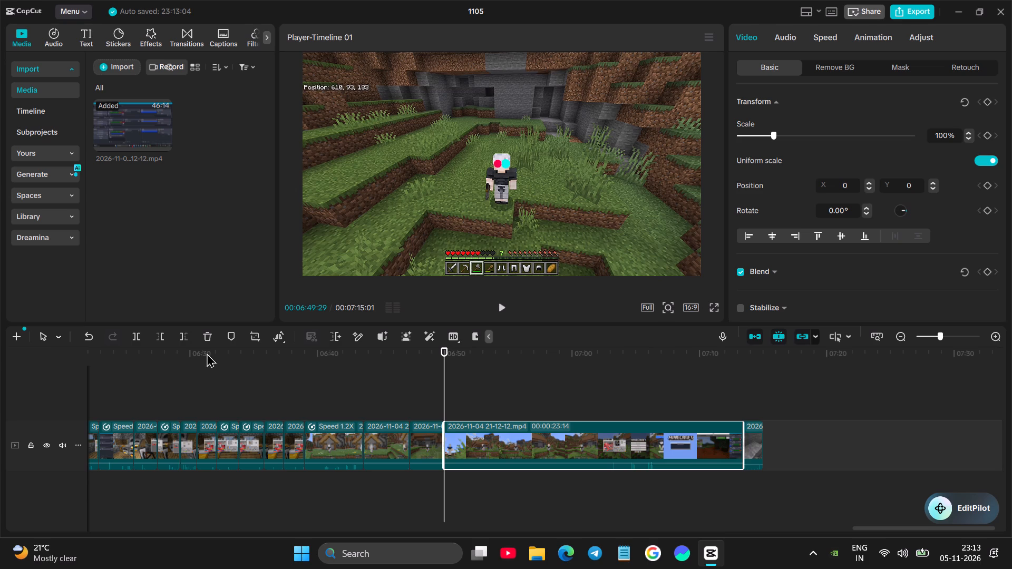
Play the trimmed clip and split it at 00:06:52:16, with the house above the cliff in view.
key("space")
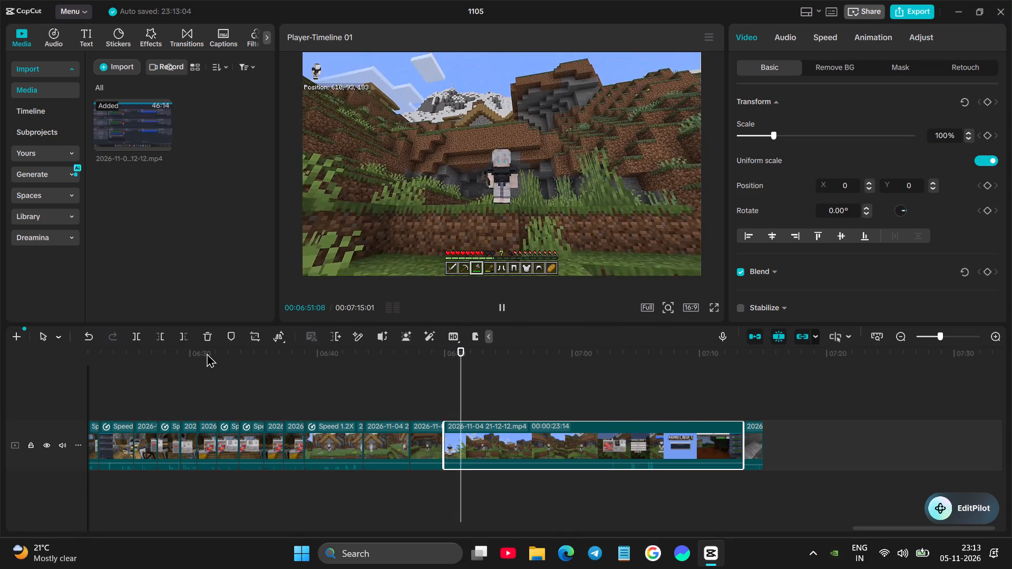
key("space")
left_click(138, 336)
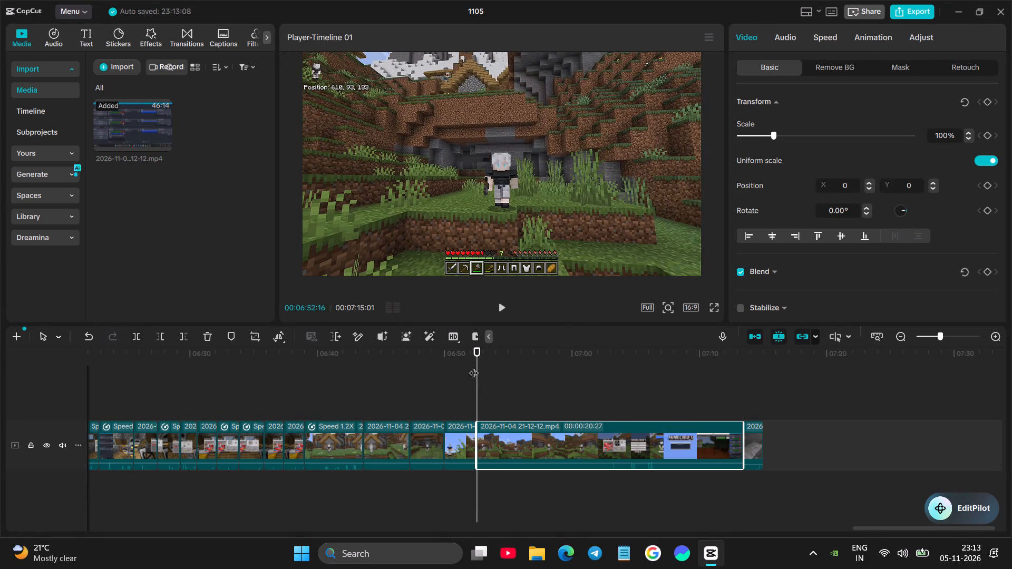
Preview the footage after the split, and split it again at 00:06:58:28, before the inventory and pause-menu footage.
left_click(478, 372)
left_click_drag(478, 372, 542, 359)
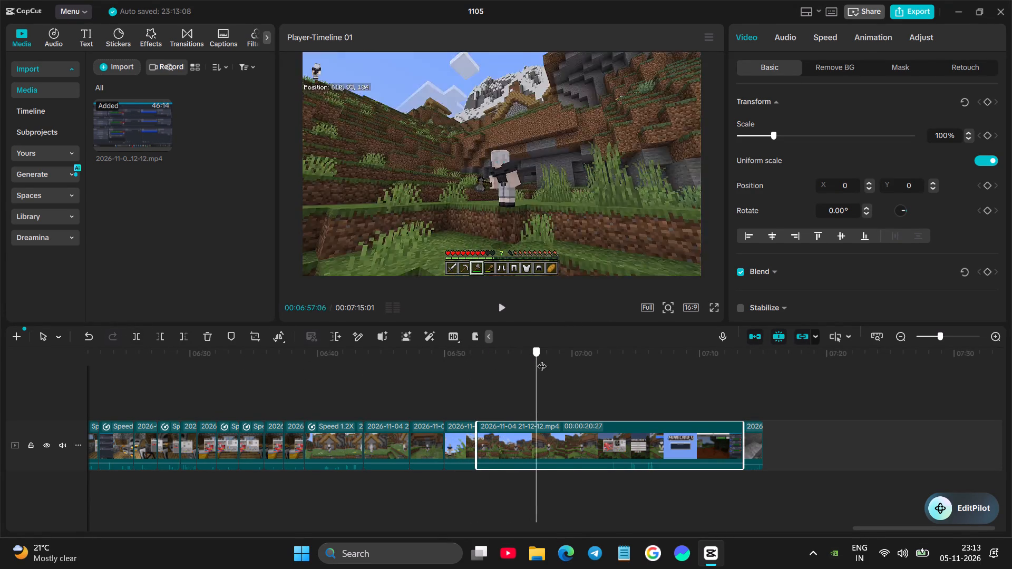
left_click_drag(542, 359, 638, 356)
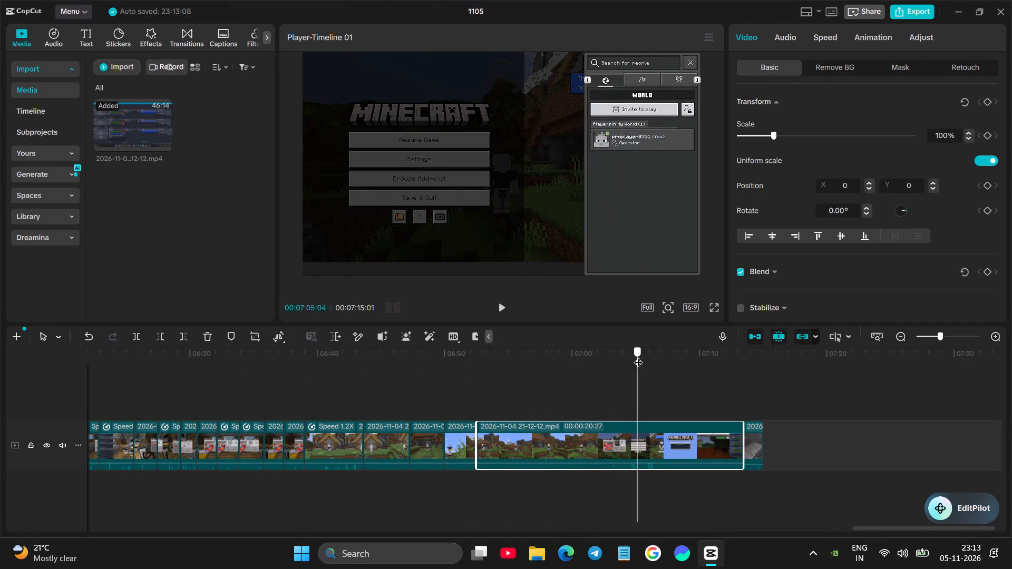
left_click_drag(638, 356, 502, 385)
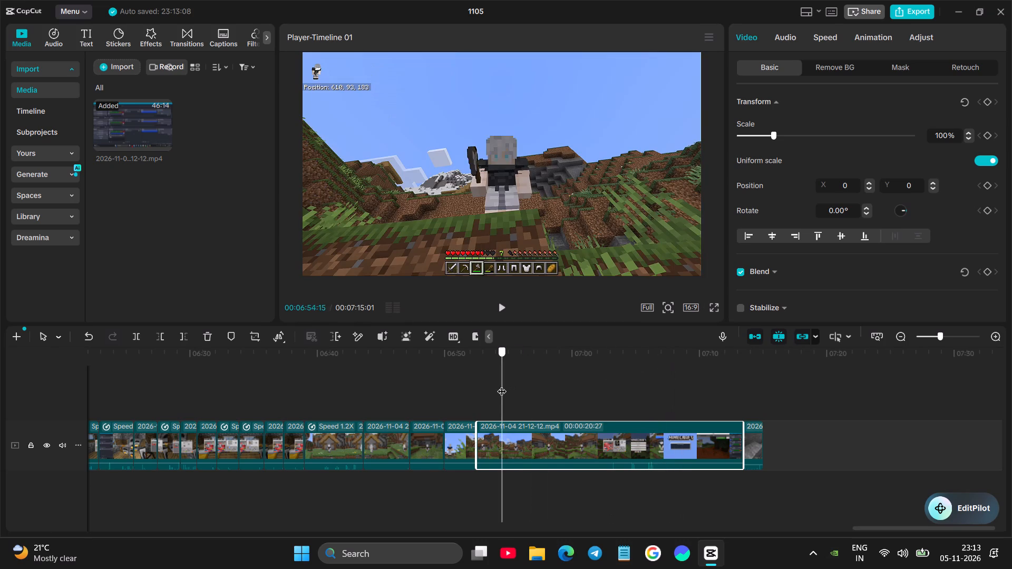
left_click_drag(502, 385, 479, 384)
key("space")
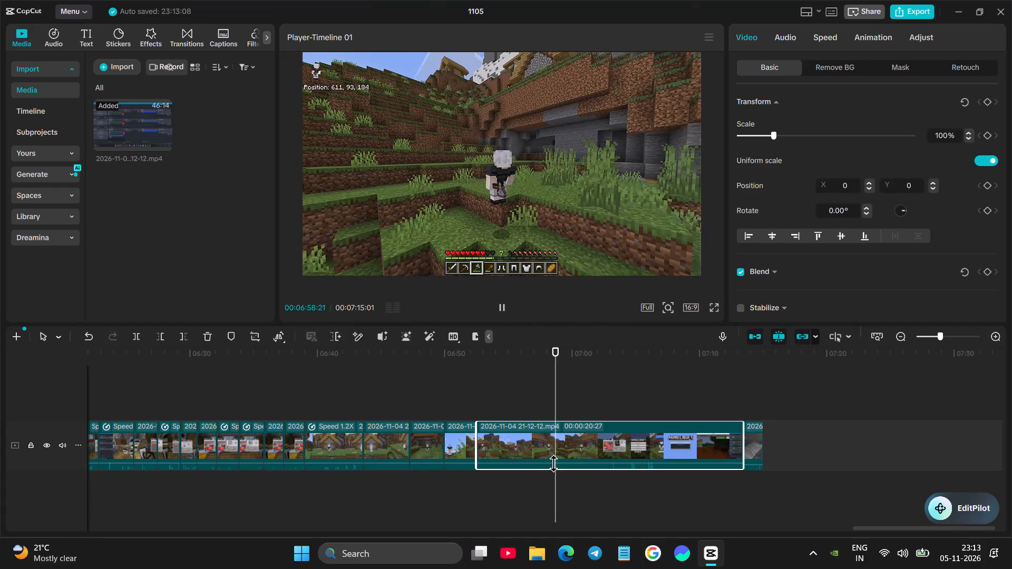
key("space")
left_click(553, 463)
left_click(133, 334)
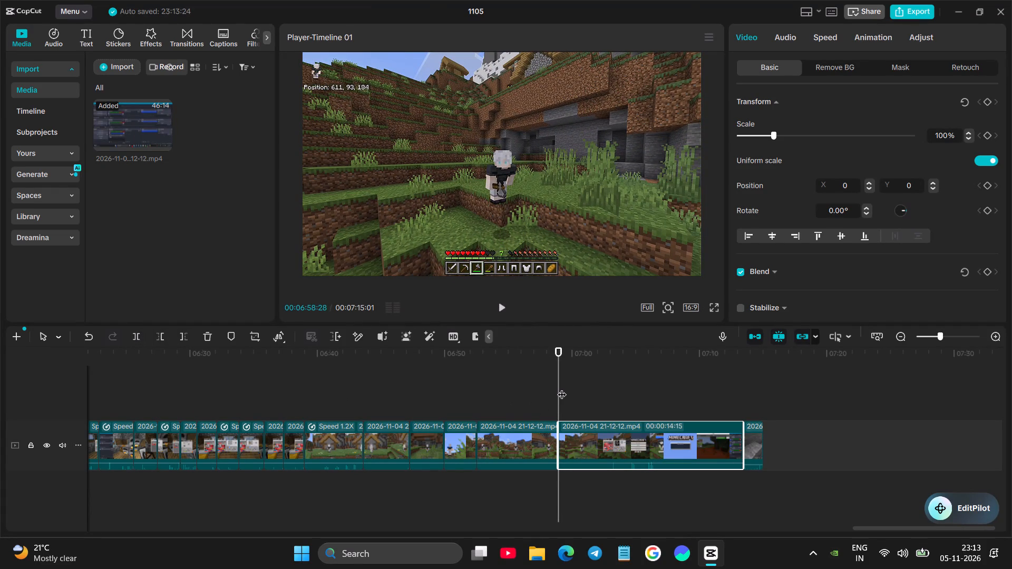
Review the footage after the last split and the sequence from the crafting scene through the armour and hillside scenes.
left_click_drag(562, 388, 646, 379)
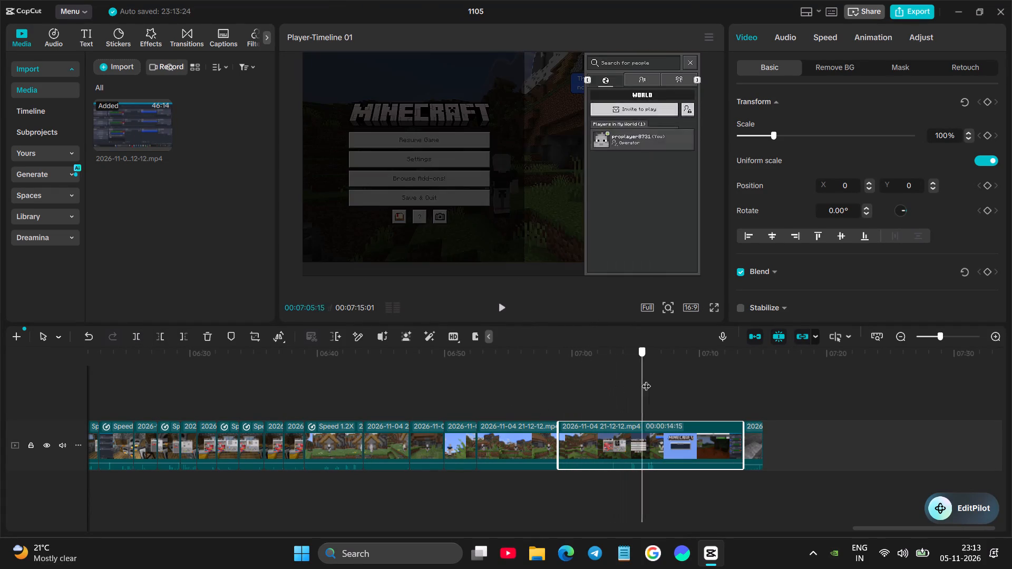
left_click_drag(646, 379, 700, 380)
left_click(549, 406)
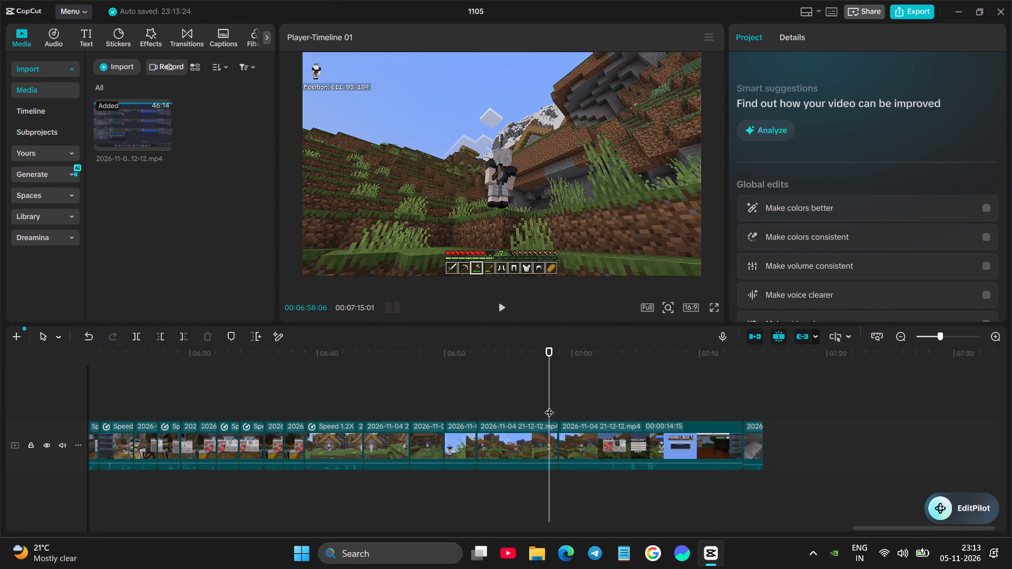
key("space")
key("space")
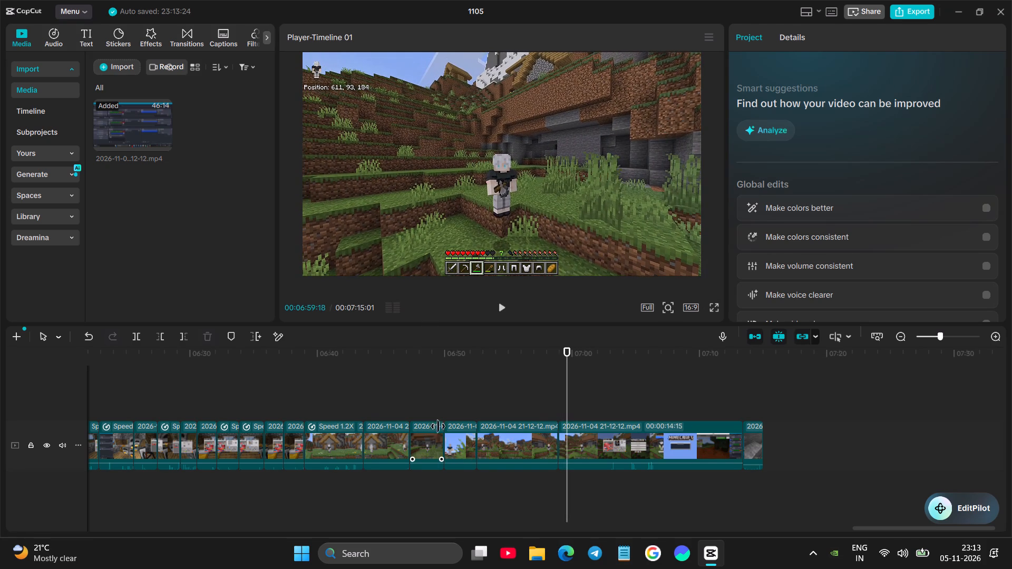
left_click(290, 409)
key("space")
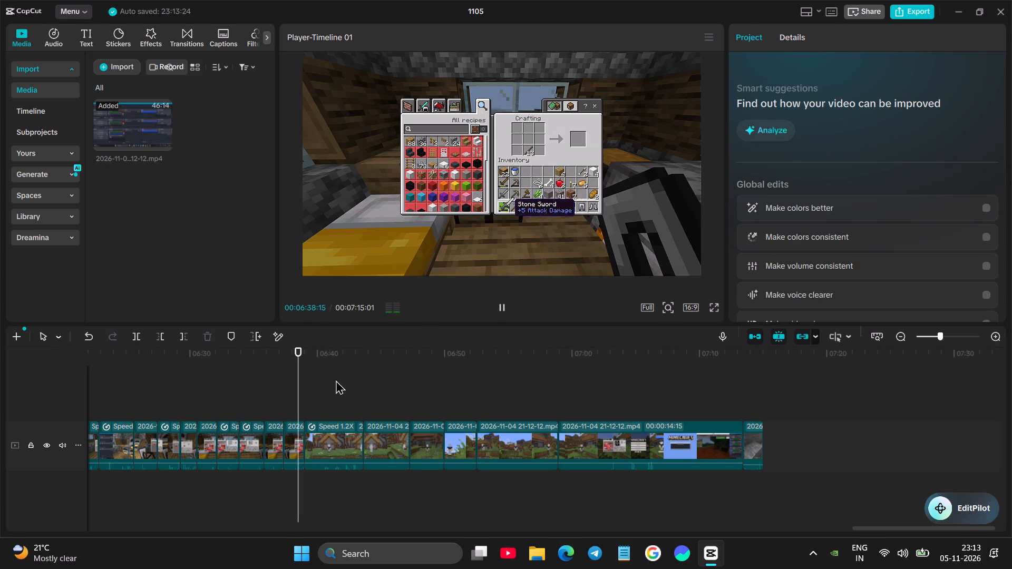
left_click(364, 399)
left_click_drag(364, 399, 495, 375)
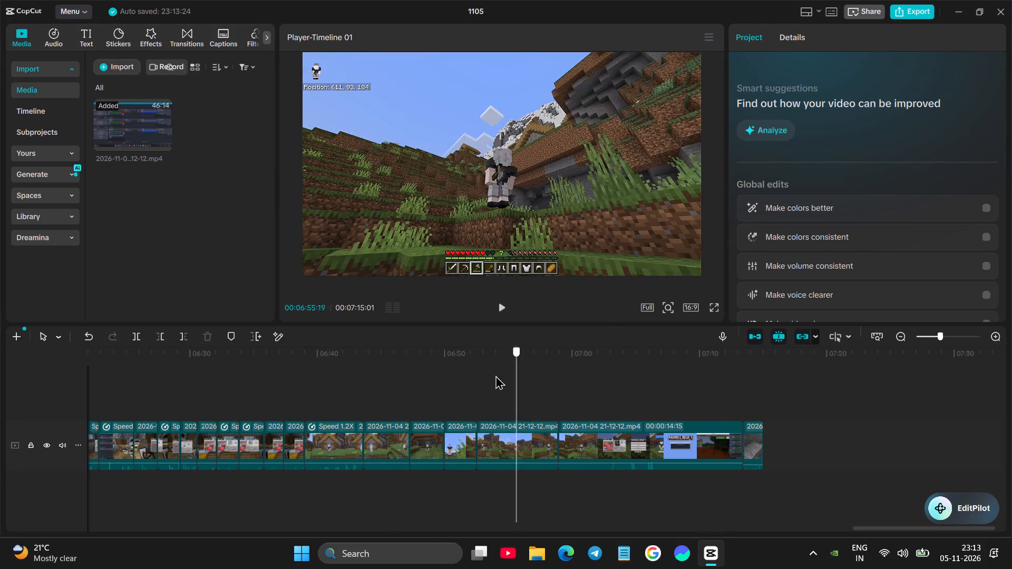
left_click_drag(495, 375, 305, 379)
key("space")
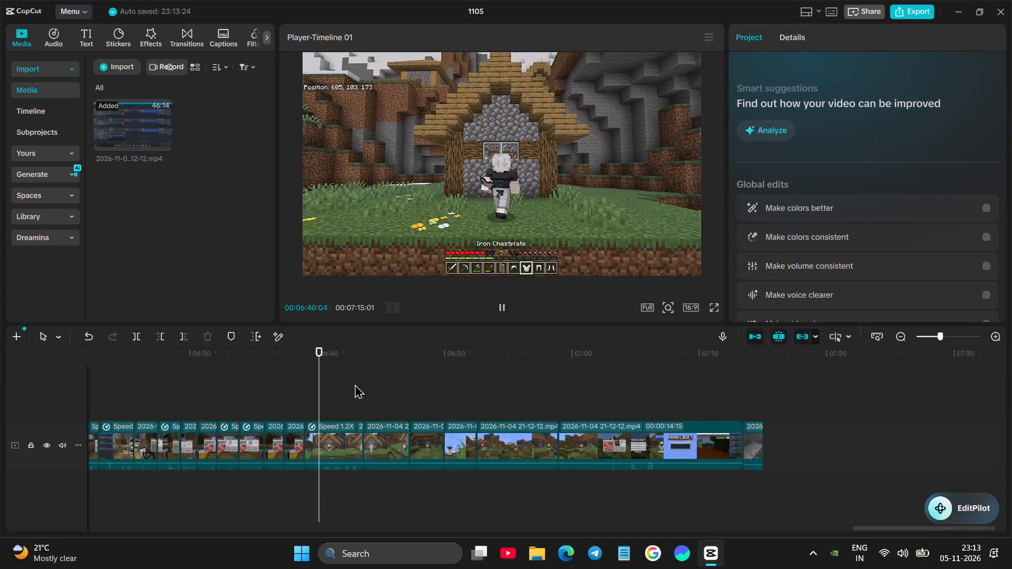
left_click(343, 378)
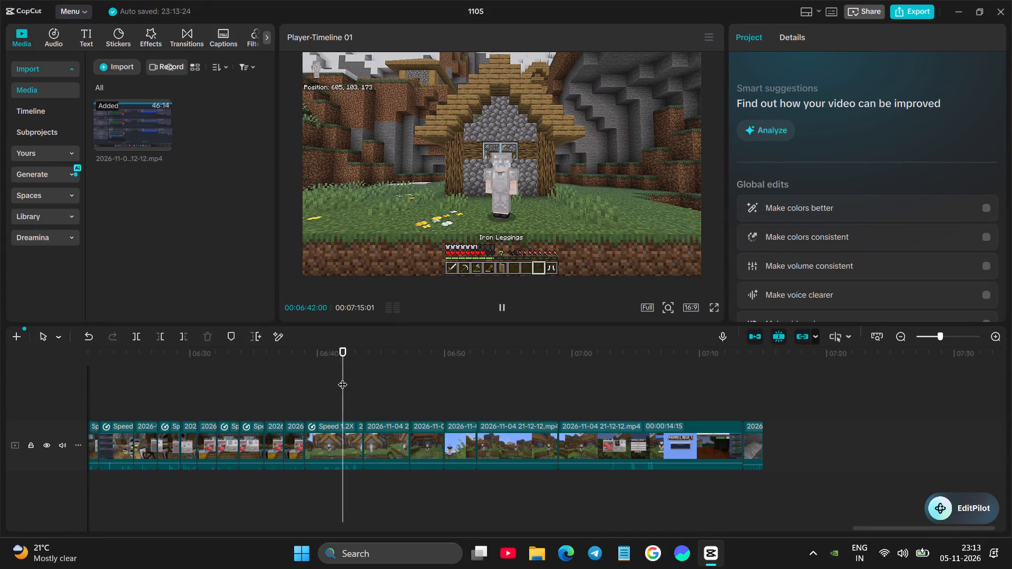
left_click_drag(343, 378, 442, 361)
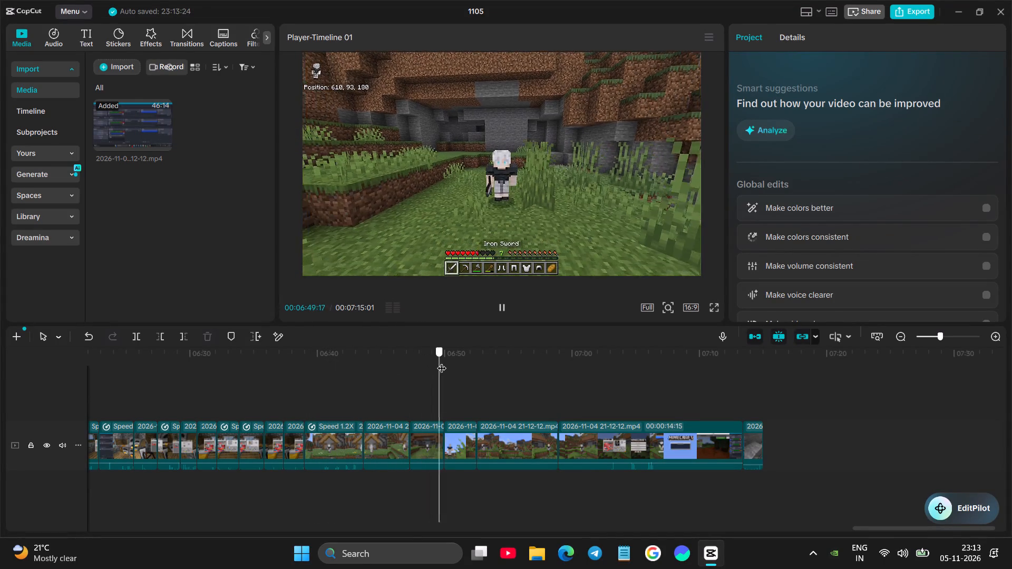
left_click_drag(442, 361, 516, 361)
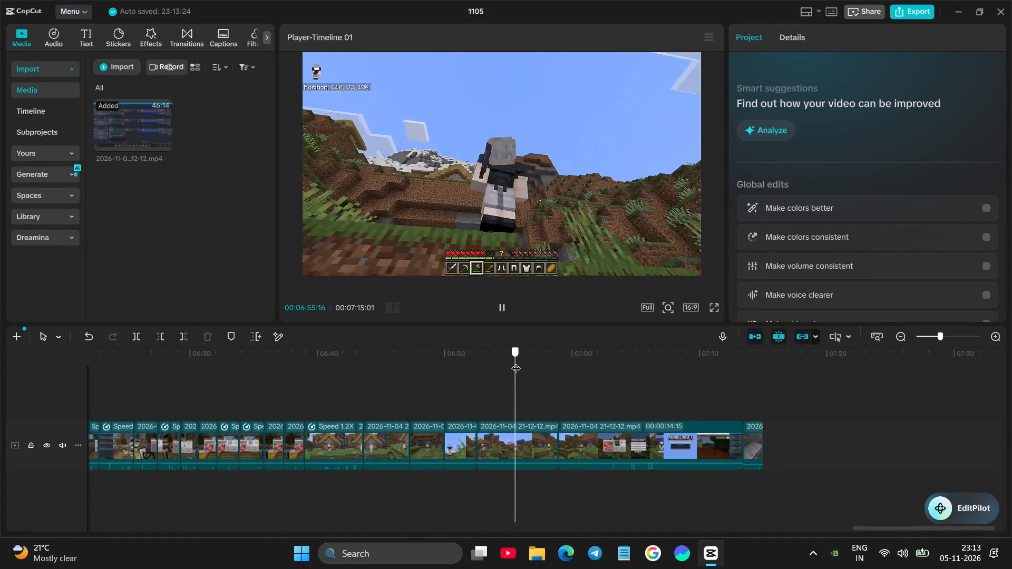
left_click_drag(516, 361, 544, 366)
Delete the clip after the 00:06:58:28 split that holds the inventory, pause-menu and Minecraft title-screen footage.
left_click(691, 442)
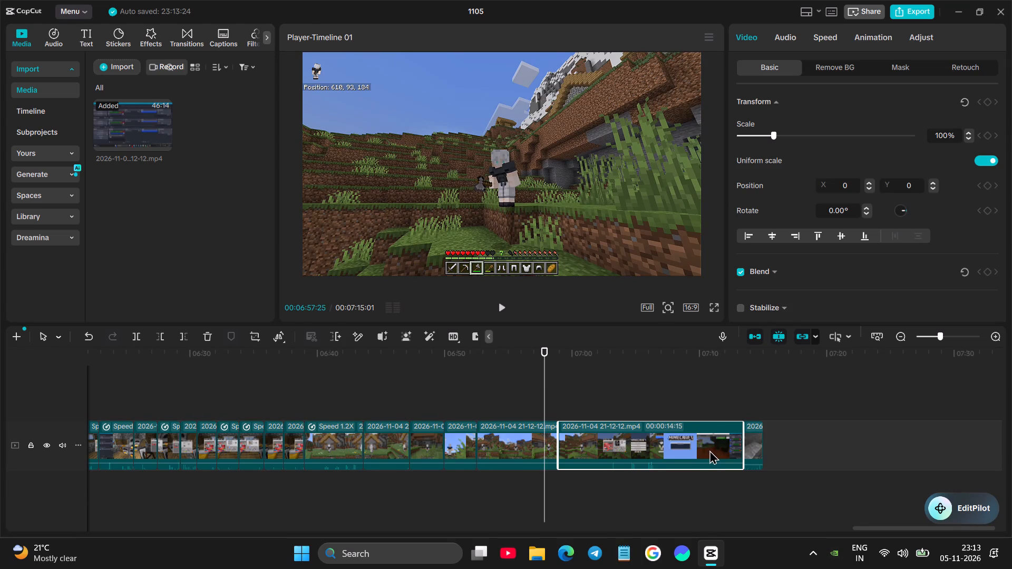
key("BackSpace")
Play the join at the end of the timeline and delete the leftover underground water clip that closes it.
left_click(706, 421)
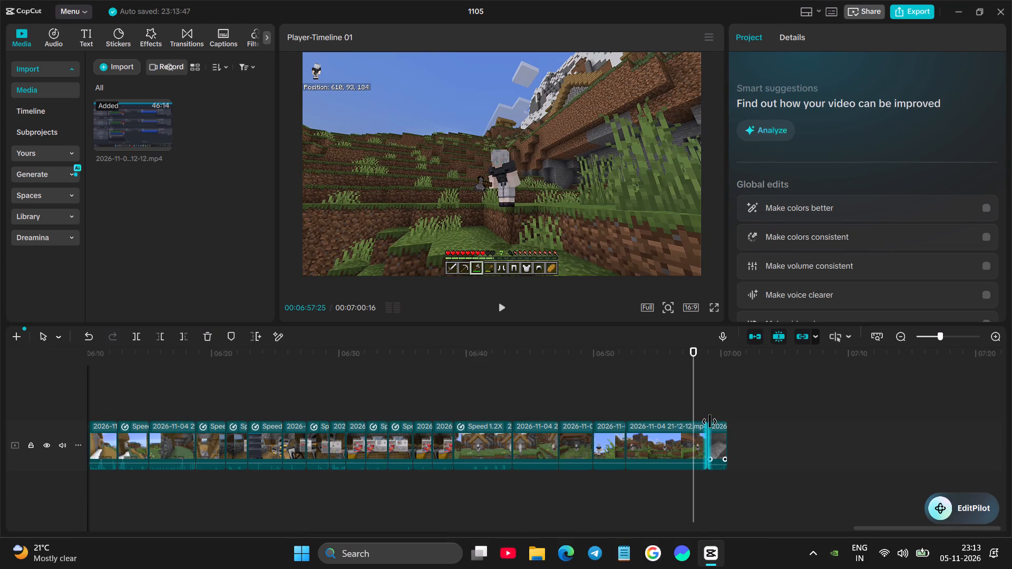
left_click(709, 421)
key("space")
left_click(705, 411)
key("space")
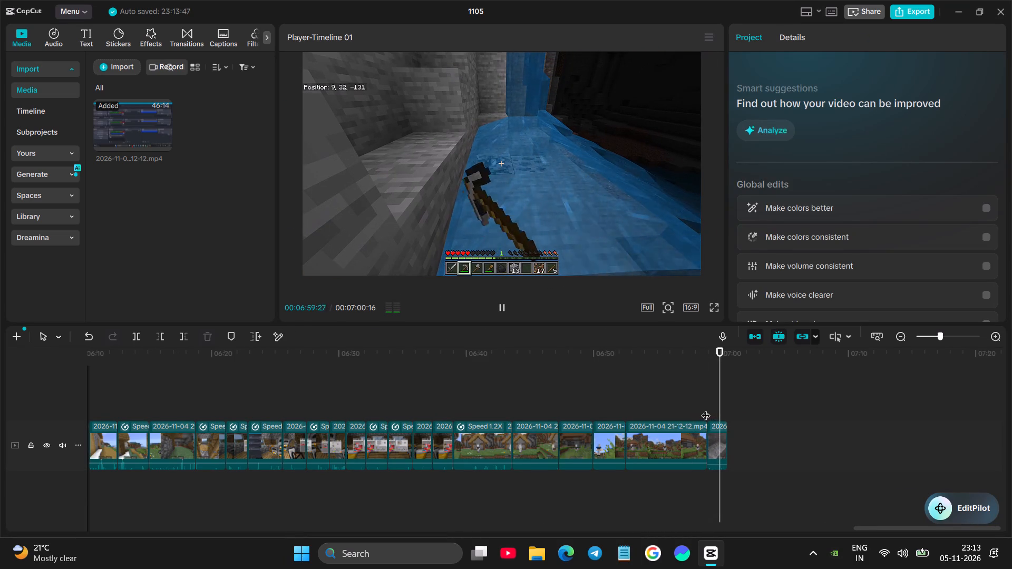
left_click(718, 449)
key("BackSpace")
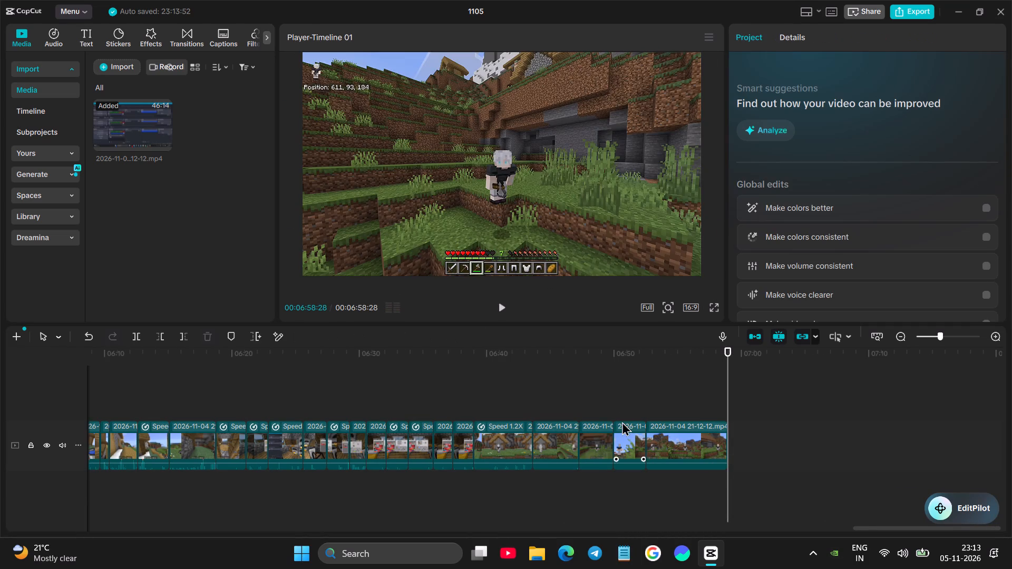
Return to the start of the timeline and play the opening treetop footage.
left_click(613, 398)
left_click_drag(613, 398, 0, 408)
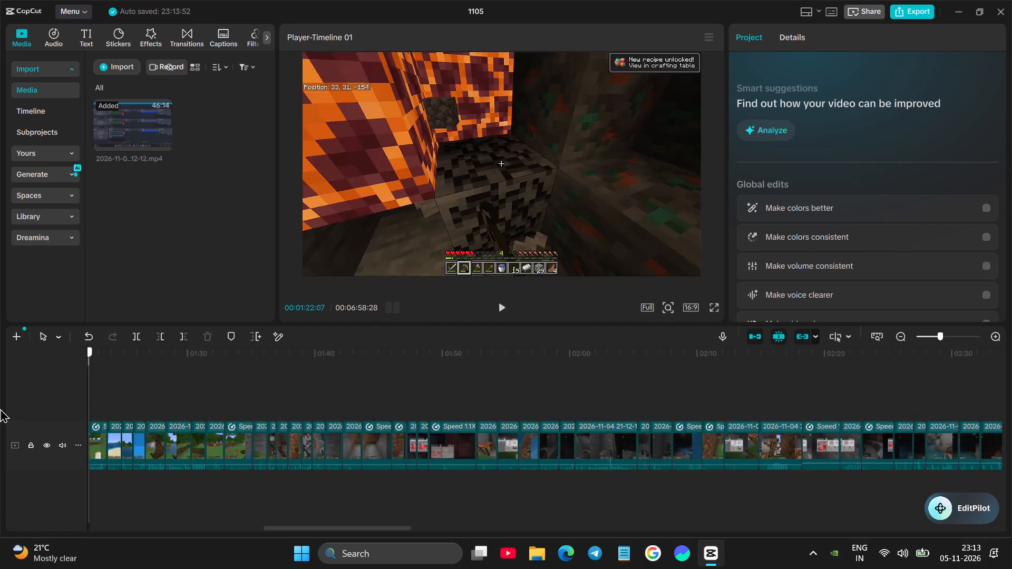
left_click_drag(0, 408, 0, 411)
key("space")
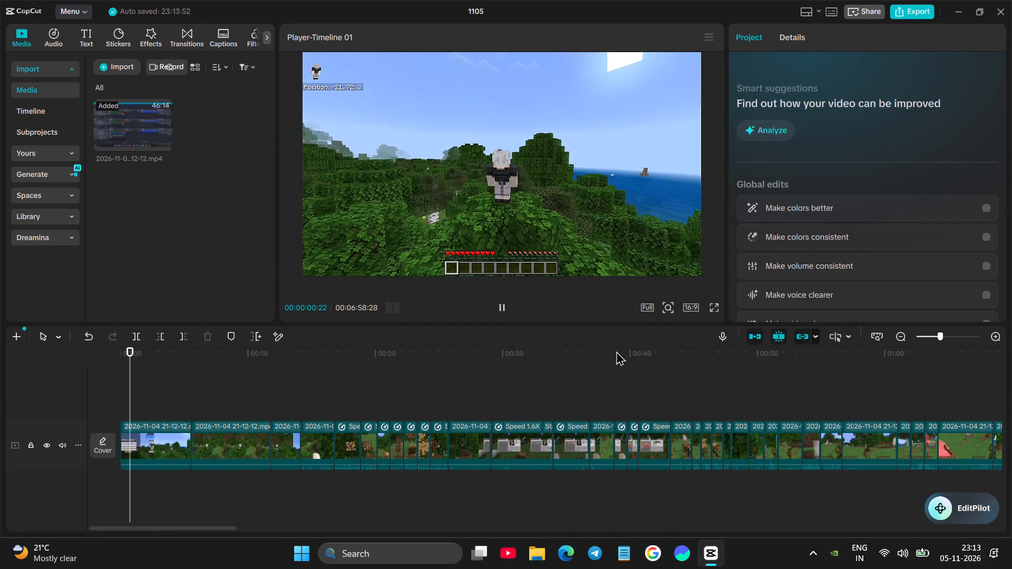
key("space")
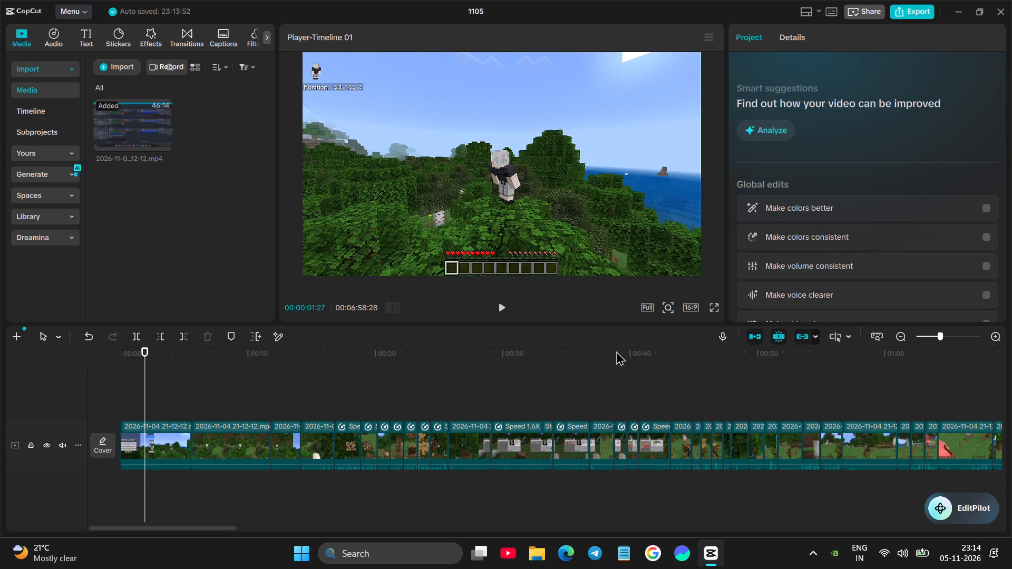
key("space")
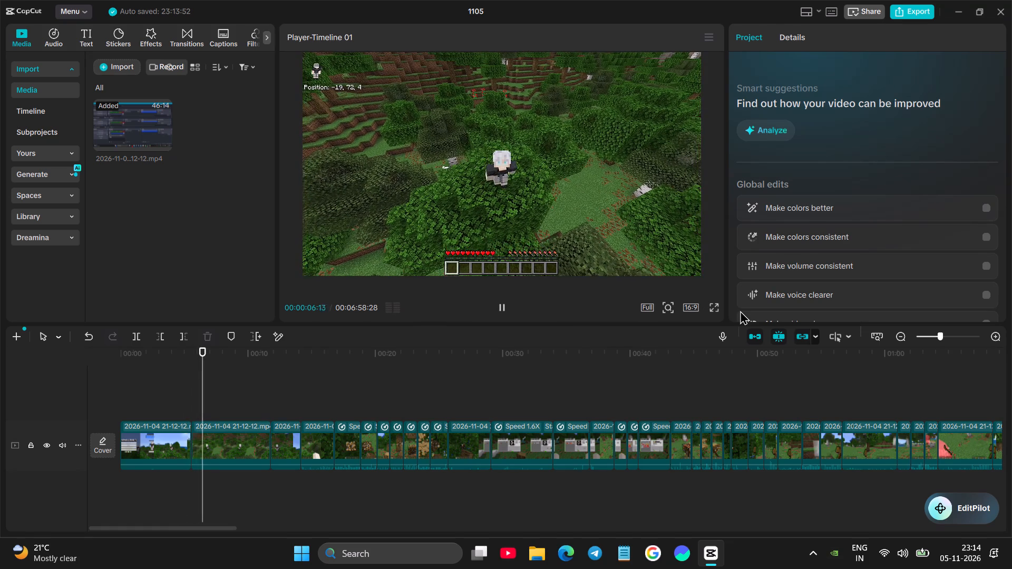
Skim the sequence through the tree-cutting, crafting and forest scenes, check the closing section, and return to the start.
left_click(287, 401)
left_click_drag(291, 398, 323, 395)
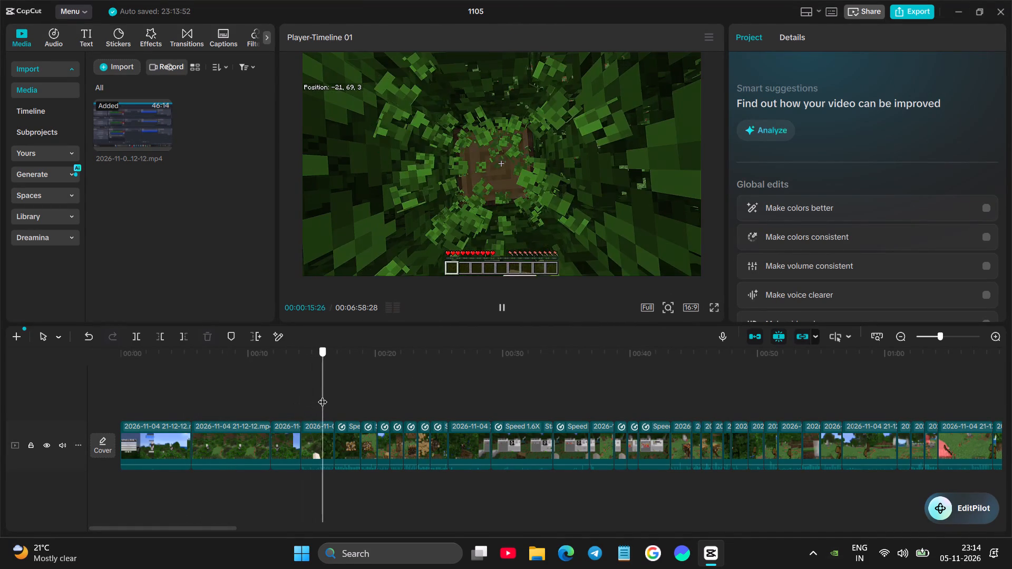
left_click_drag(323, 395, 531, 382)
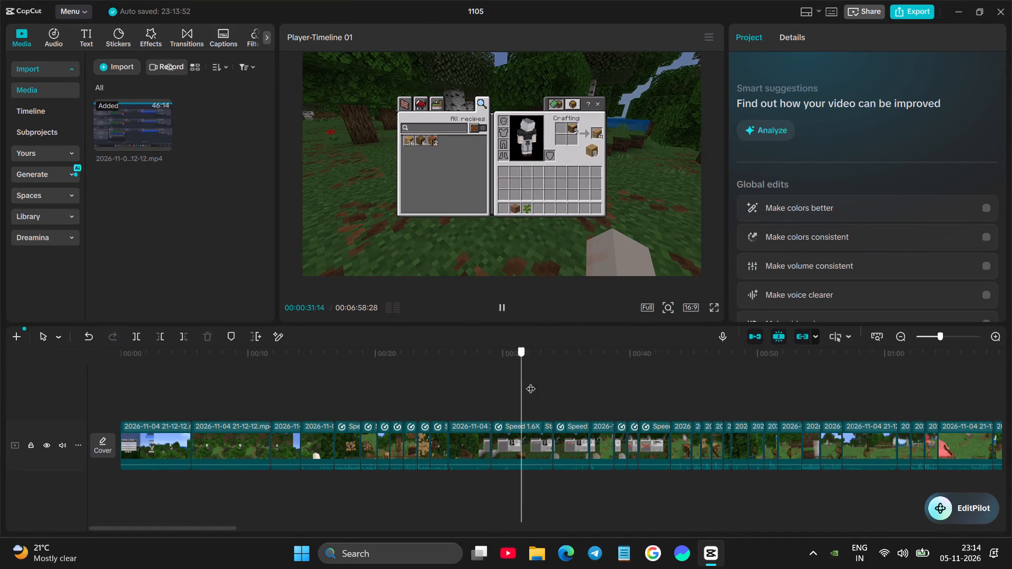
left_click_drag(531, 382, 974, 377)
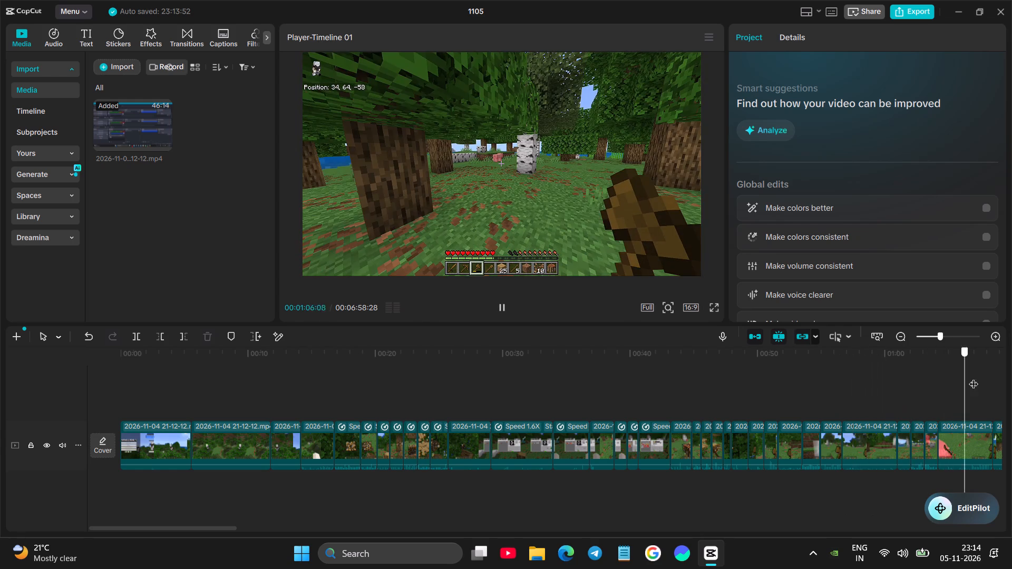
left_click_drag(974, 377, 1011, 362)
left_click(583, 374)
left_click_drag(583, 374, 231, 414)
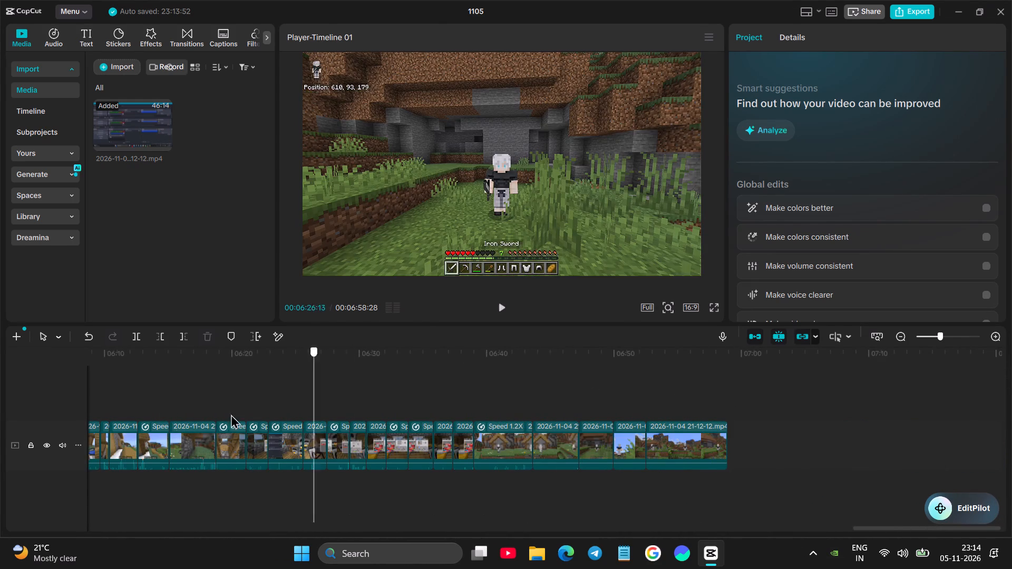
left_click_drag(231, 414, 0, 445)
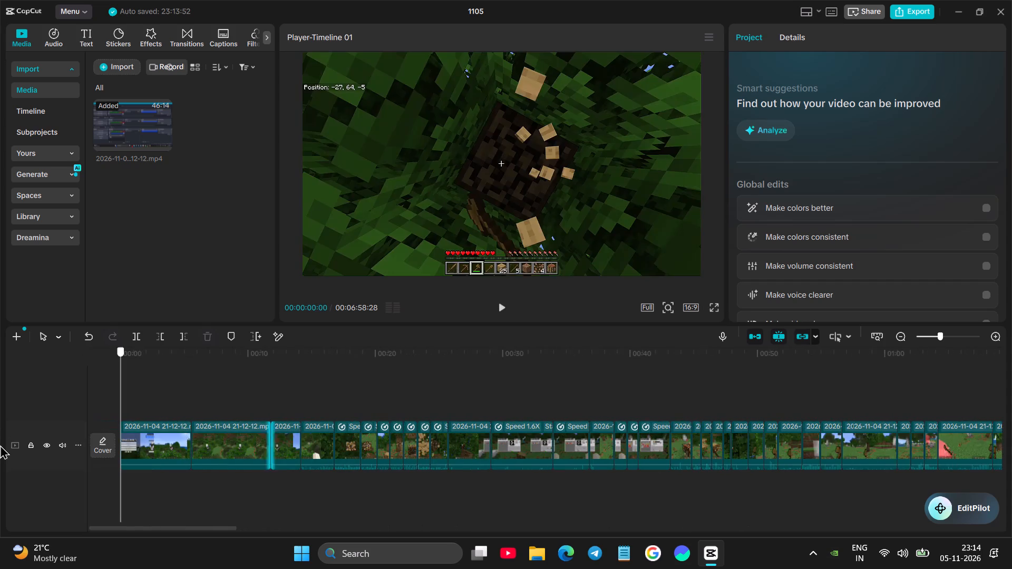
left_click_drag(0, 445, 0, 454)
Add a custom adjustment layer above the opening clips and extend its end to about 00:26.
left_click(143, 398)
left_click_drag(143, 398, 164, 393)
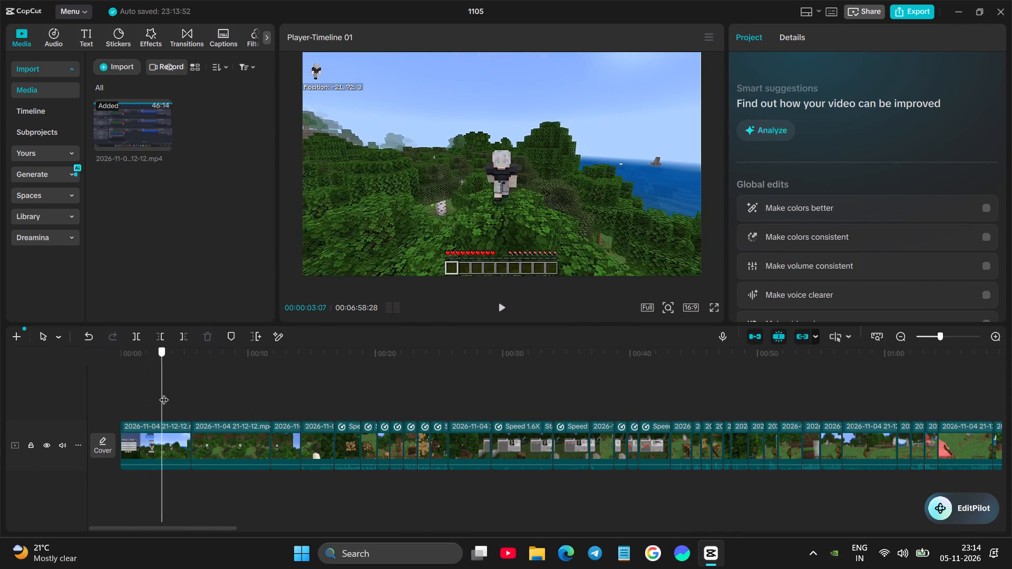
left_click_drag(164, 393, 170, 391)
left_click_drag(219, 33, 193, 33)
left_click(248, 35)
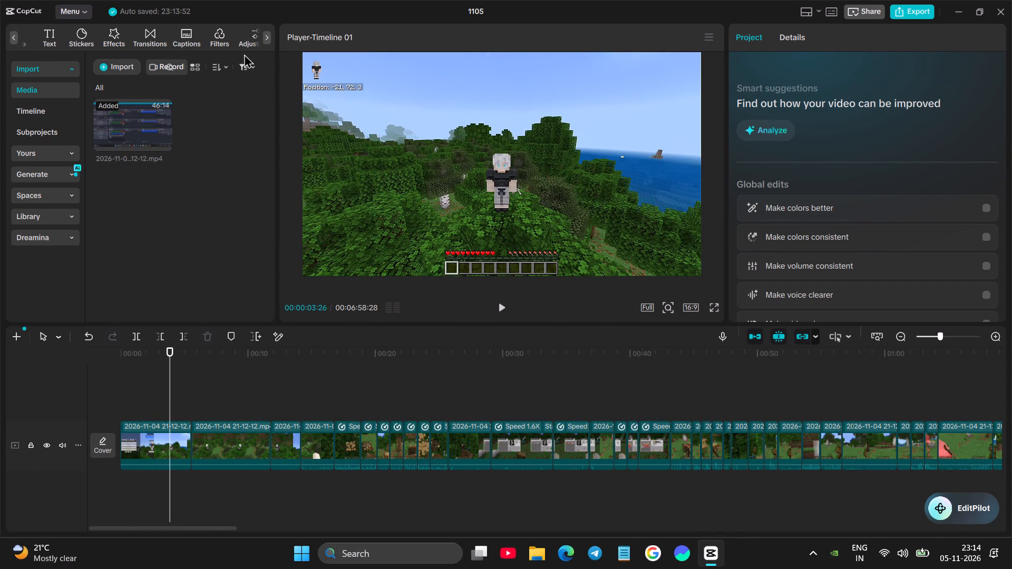
left_click_drag(124, 95, 118, 284)
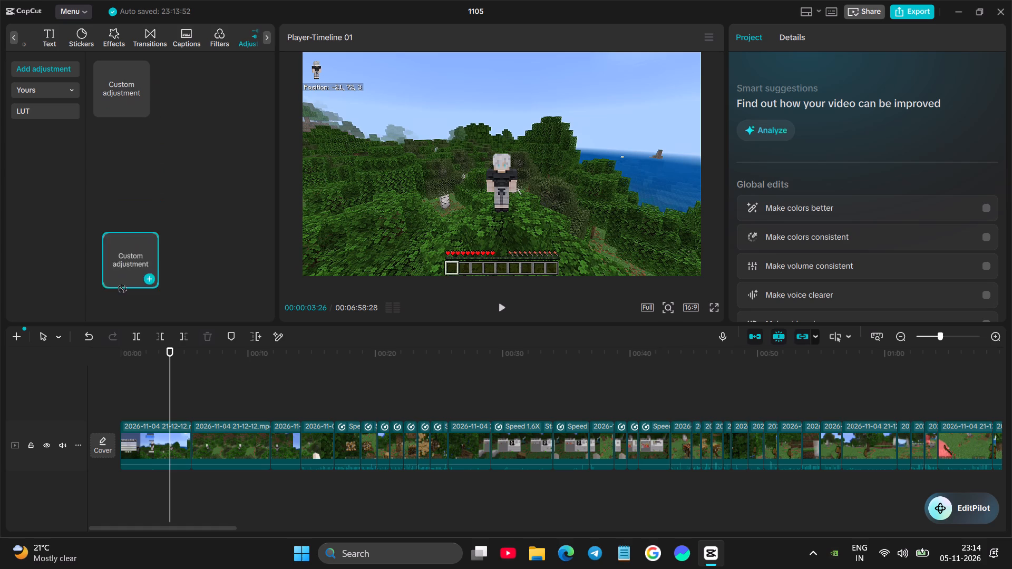
left_click_drag(118, 284, 125, 400)
left_click(143, 400)
left_click(144, 414)
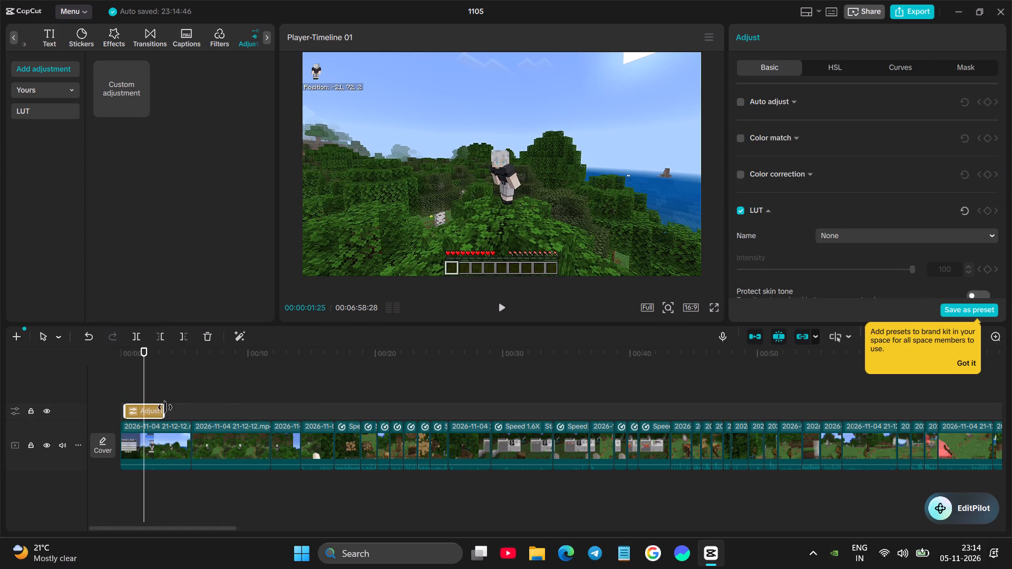
left_click_drag(163, 406, 453, 385)
Shift the adjustment layer along the timeline so that it spans from about 00:35 to 01:01.
left_click(397, 376)
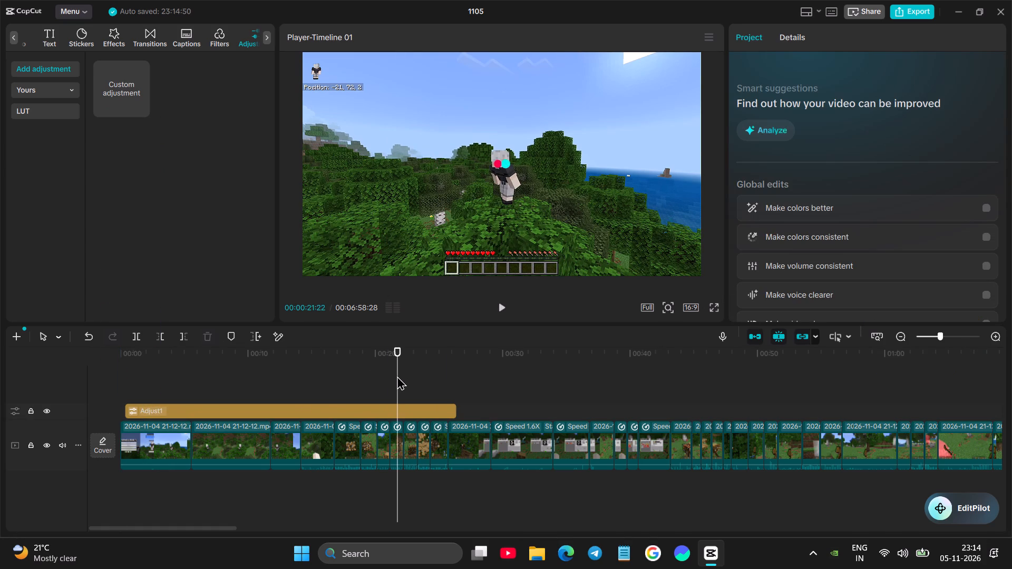
left_click(397, 376)
left_click_drag(397, 376, 405, 377)
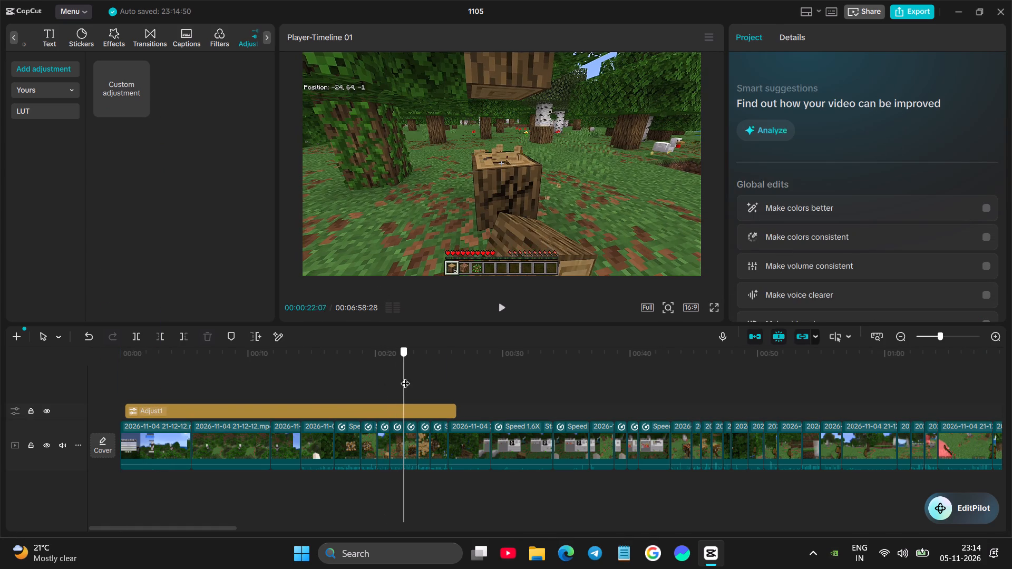
left_click_drag(405, 377, 441, 375)
left_click_drag(417, 409, 431, 410)
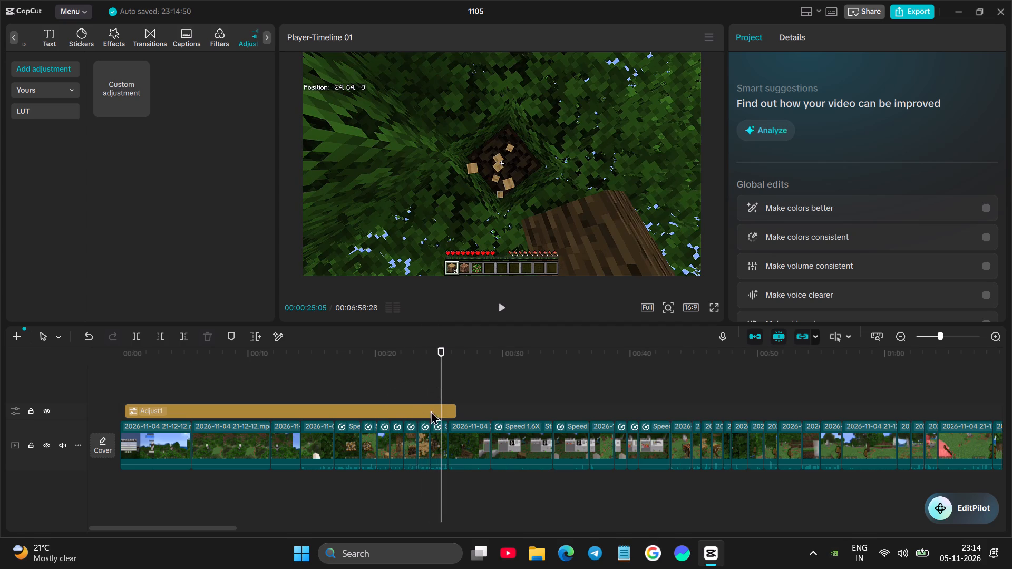
left_click_drag(431, 410, 744, 423)
left_click(641, 405)
left_click(580, 396)
left_click_drag(583, 395, 584, 395)
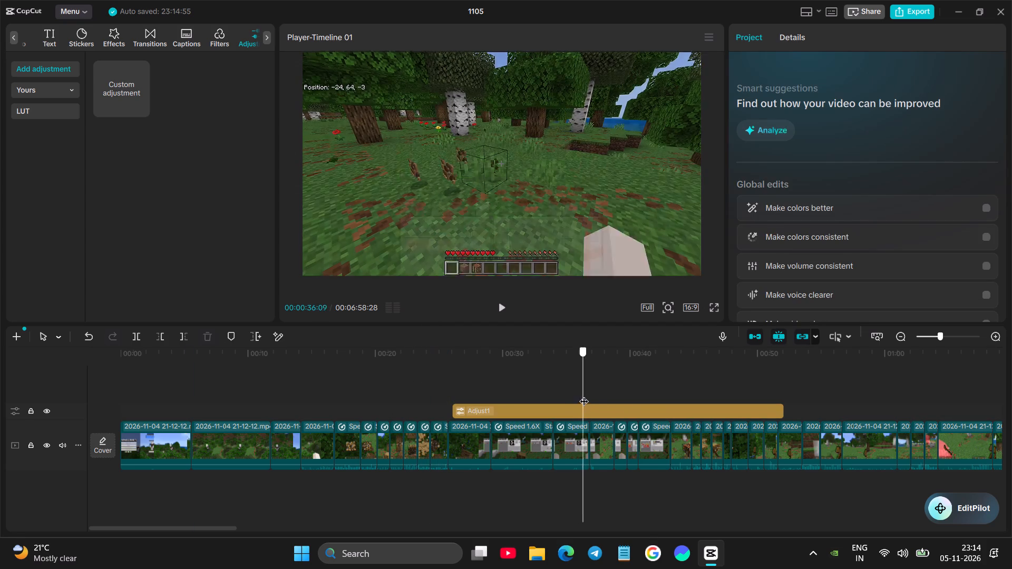
left_click_drag(584, 395, 626, 387)
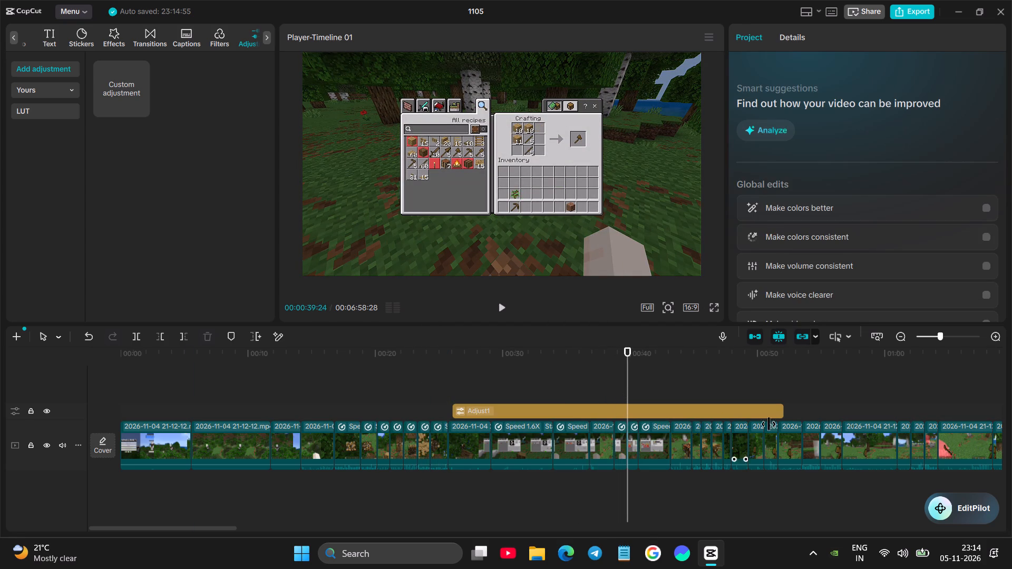
left_click(860, 407)
left_click(858, 406)
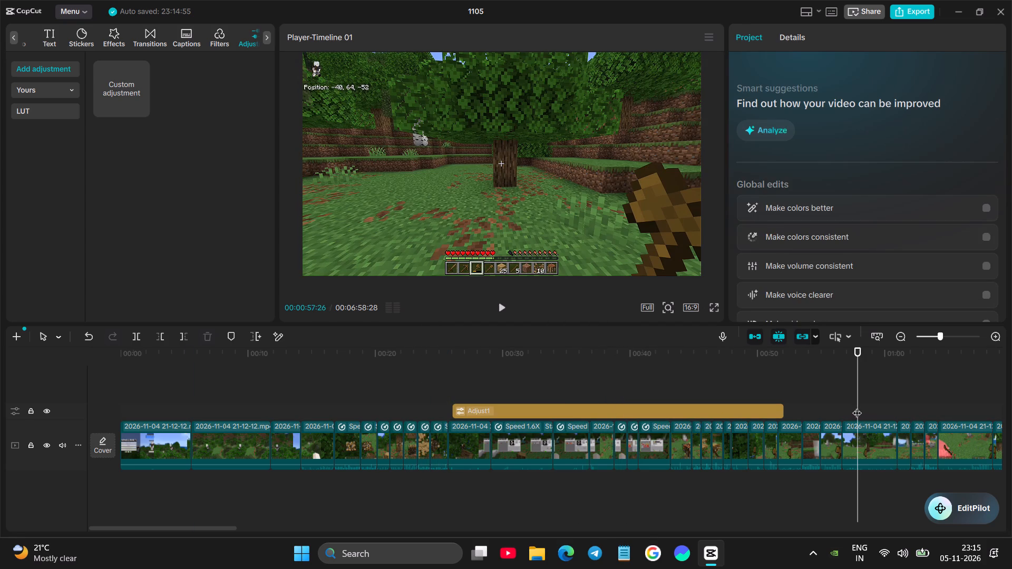
left_click(850, 405)
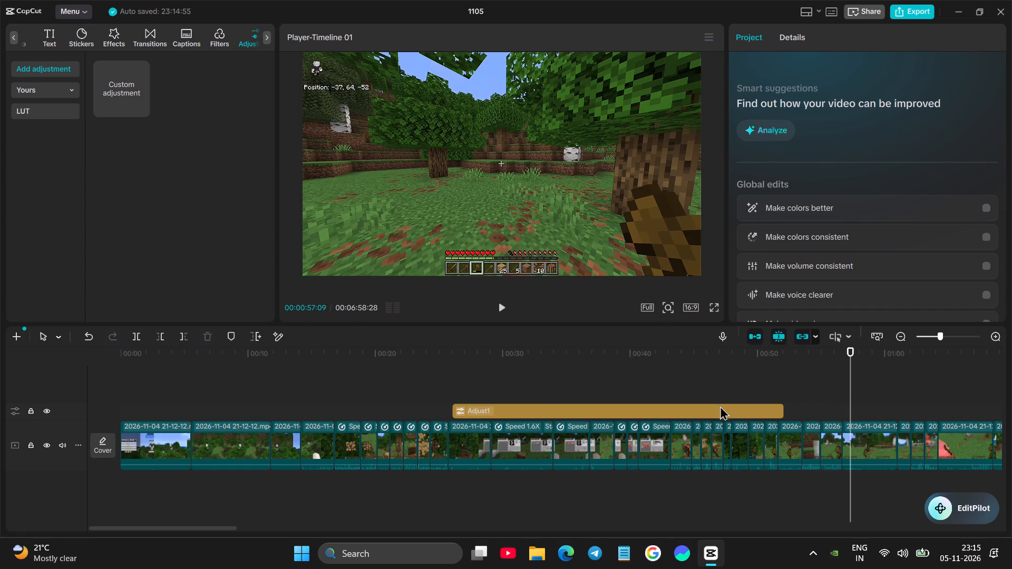
left_click_drag(717, 407, 835, 404)
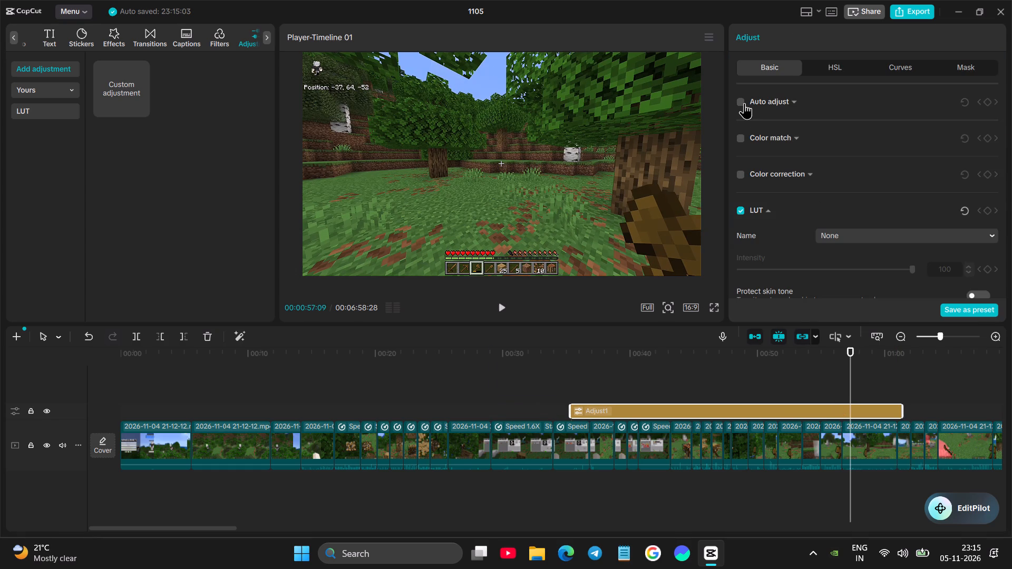
Turn on Auto adjust for the adjustment layer, preview it over the crafting scene, and reduce its intensity to the lower part of the range.
left_click(744, 103)
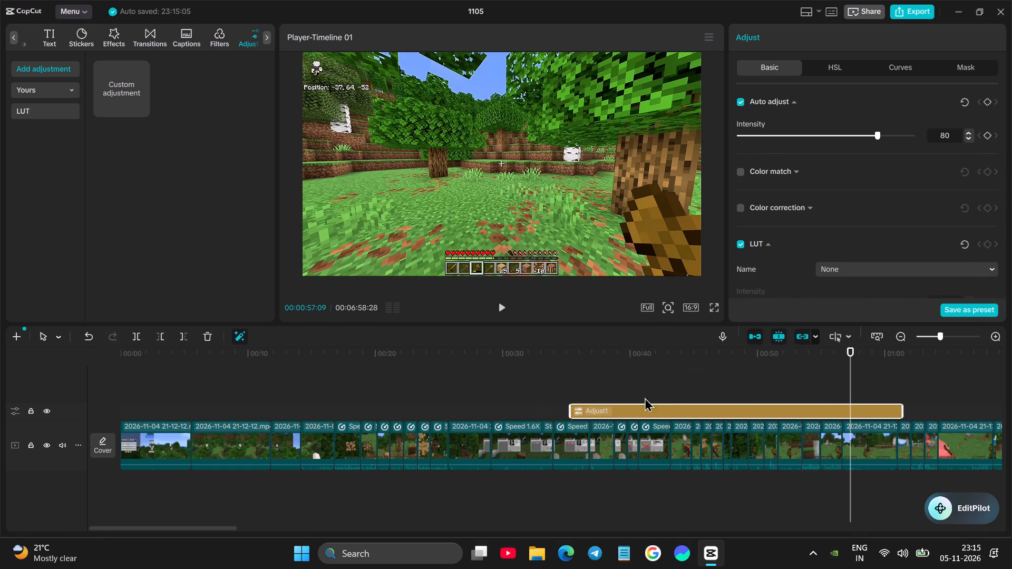
left_click(601, 379)
key("space")
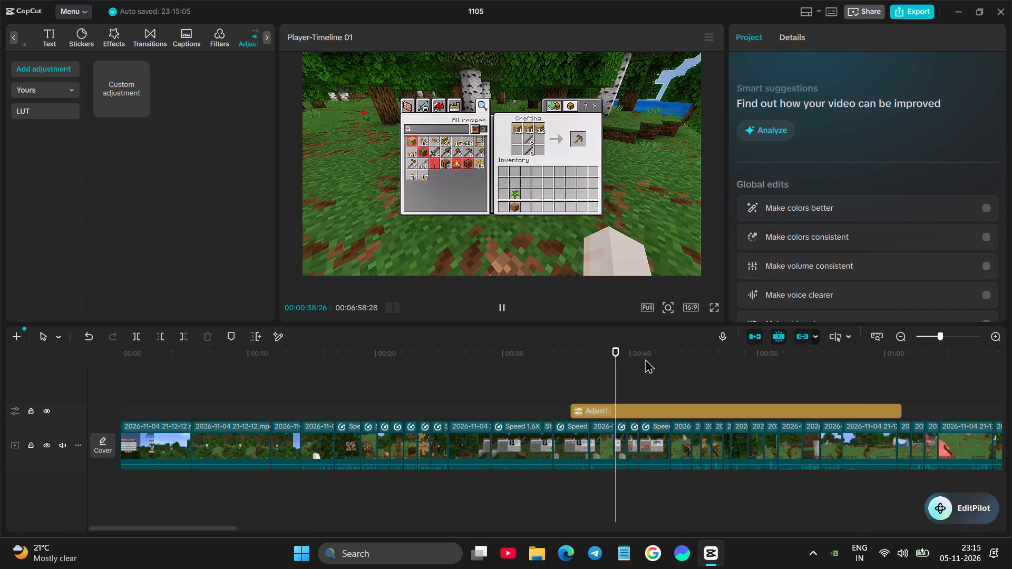
left_click(871, 381)
left_click(868, 409)
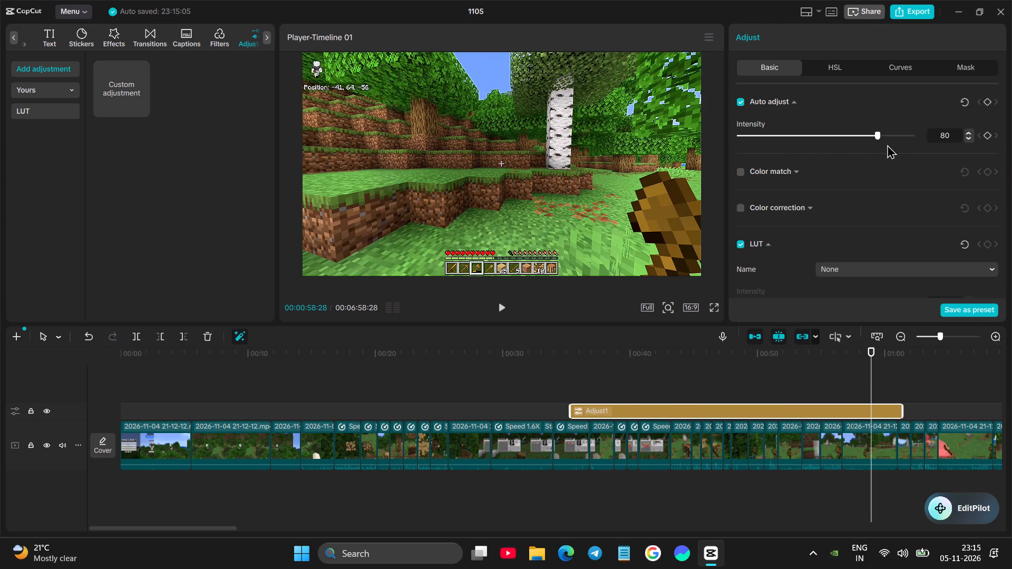
left_click_drag(875, 136, 984, 142)
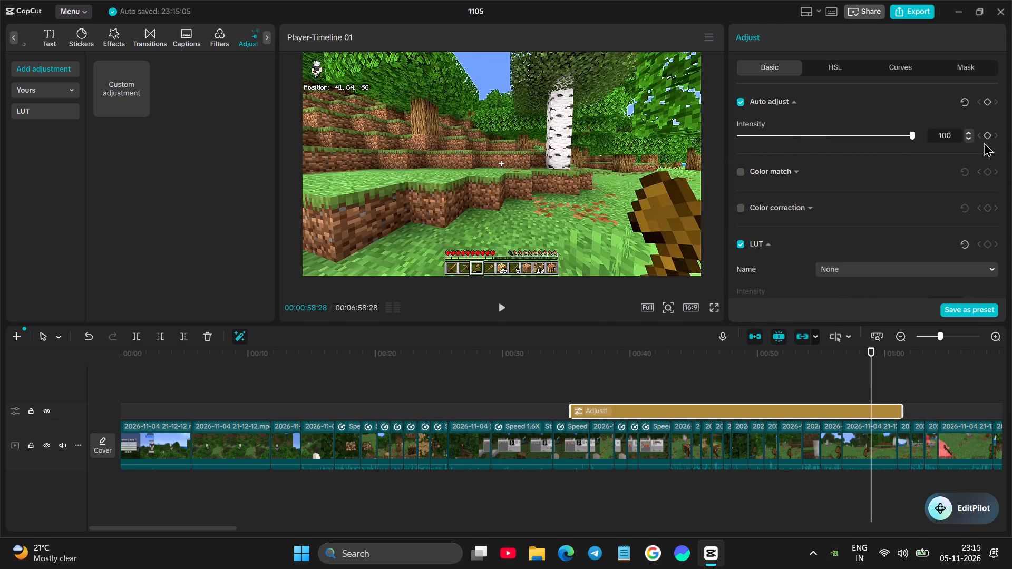
left_click_drag(984, 142, 774, 152)
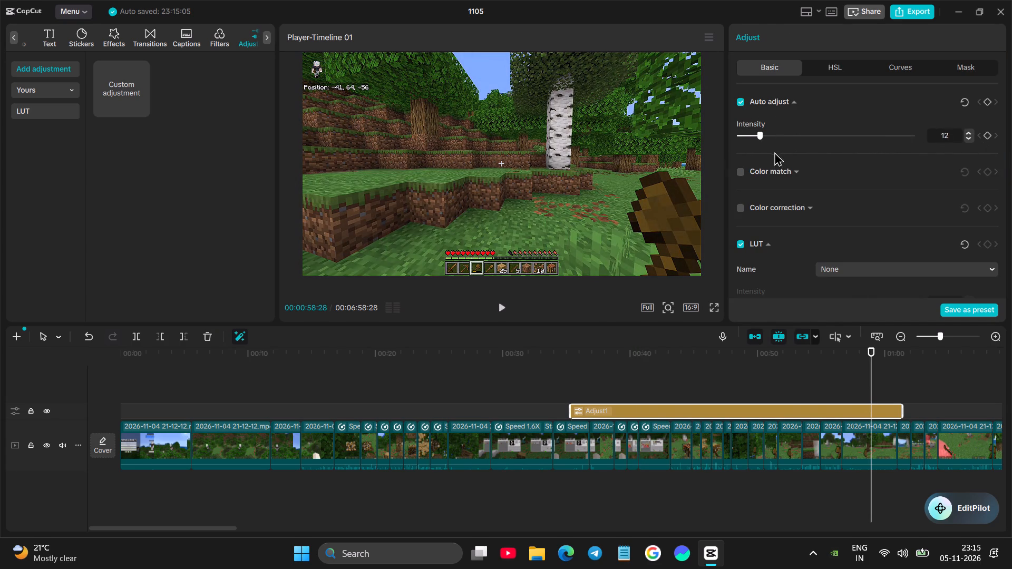
left_click_drag(774, 152, 796, 148)
Play the adjusted crafting scene full screen and compare its colours with the unadjusted footage around 01:25 and 01:44.
left_click(638, 385)
left_click(605, 385)
key("space")
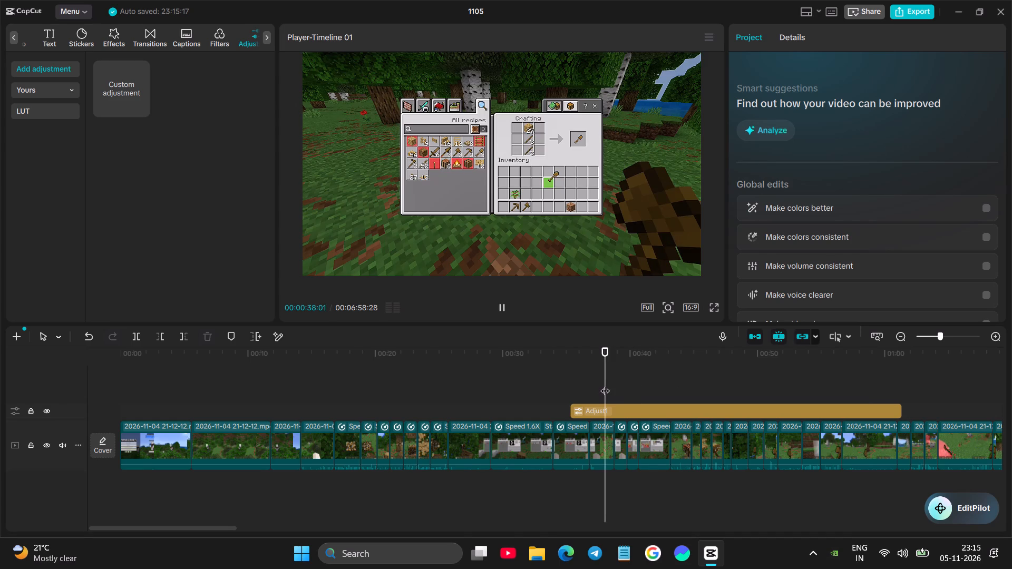
left_click(714, 303)
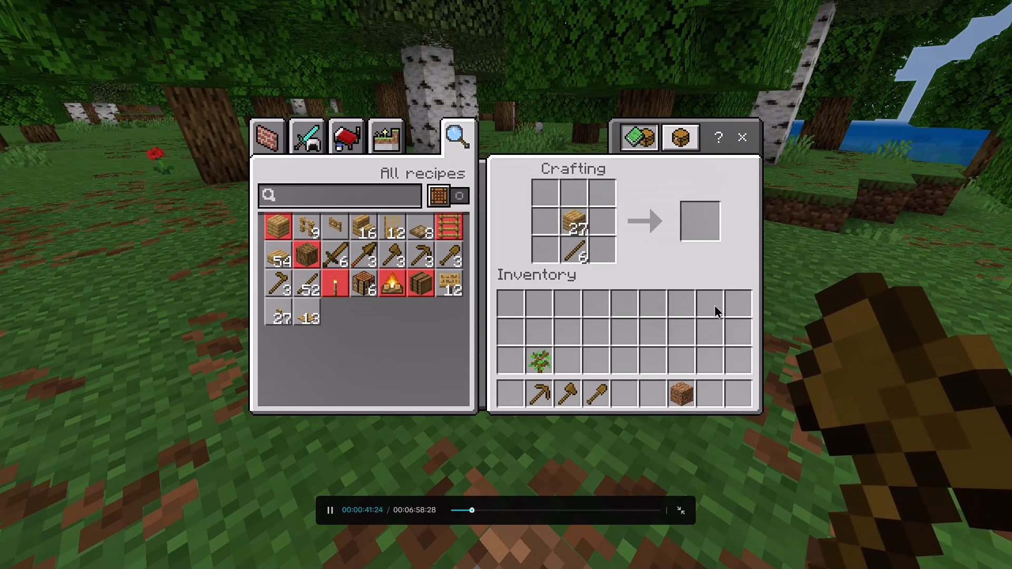
left_click(515, 484)
left_click(503, 510)
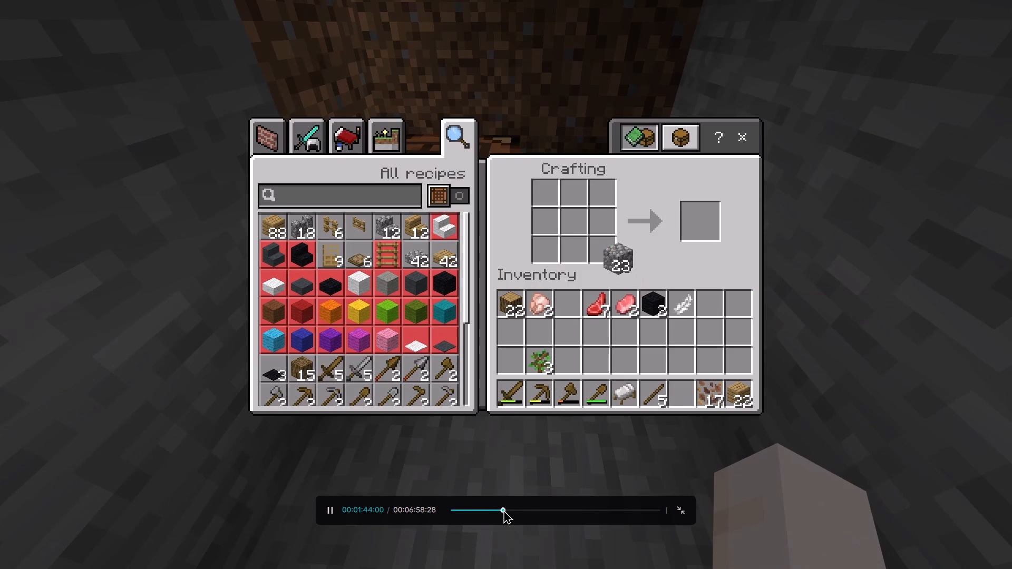
left_click_drag(498, 503, 491, 508)
left_click(491, 508)
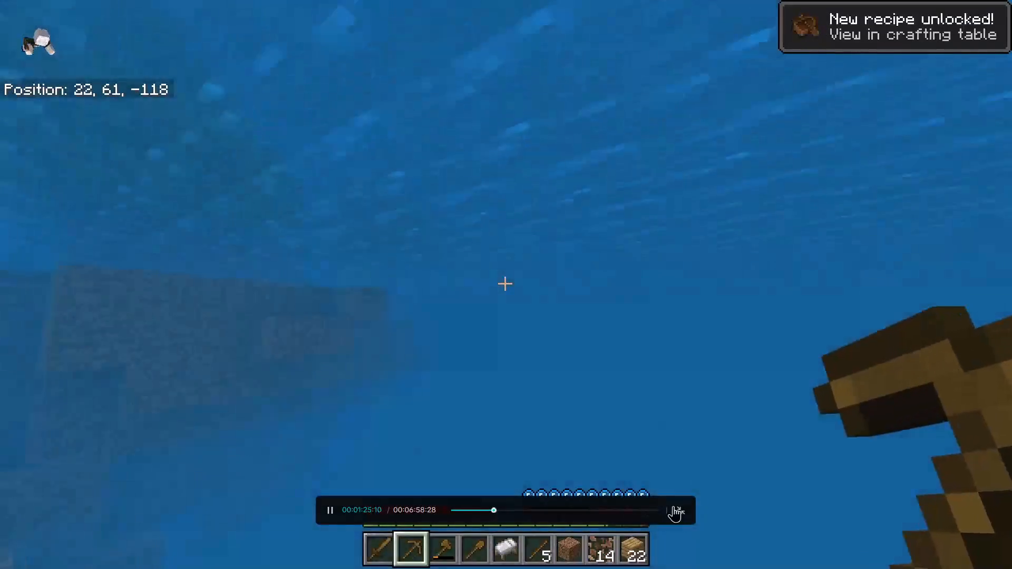
left_click(688, 512)
Examine the colours of the forest footage under the adjustment layer between about 00:52 and 00:58.
left_click(222, 369)
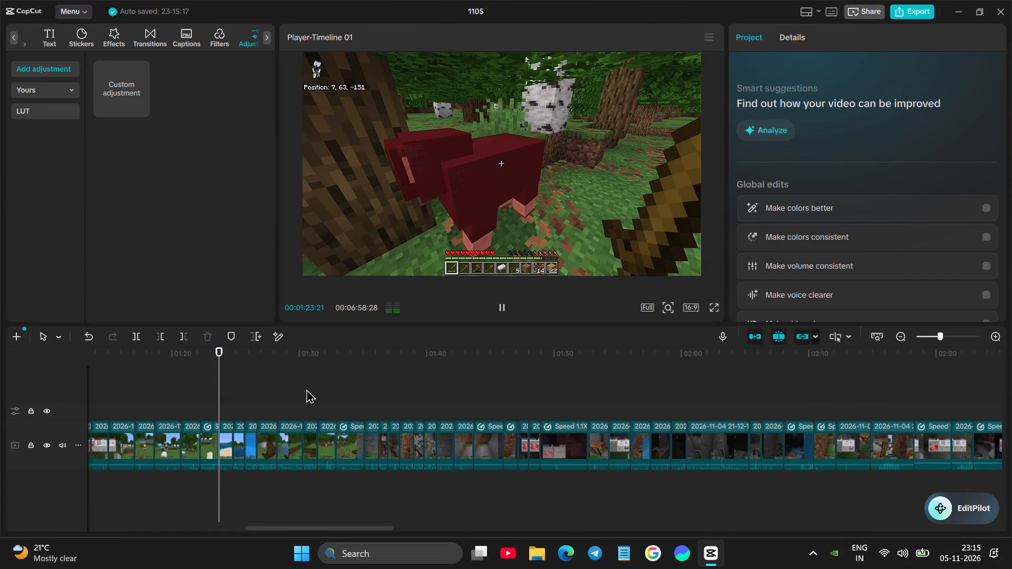
scroll(306, 389, "right", 2)
left_click(239, 375)
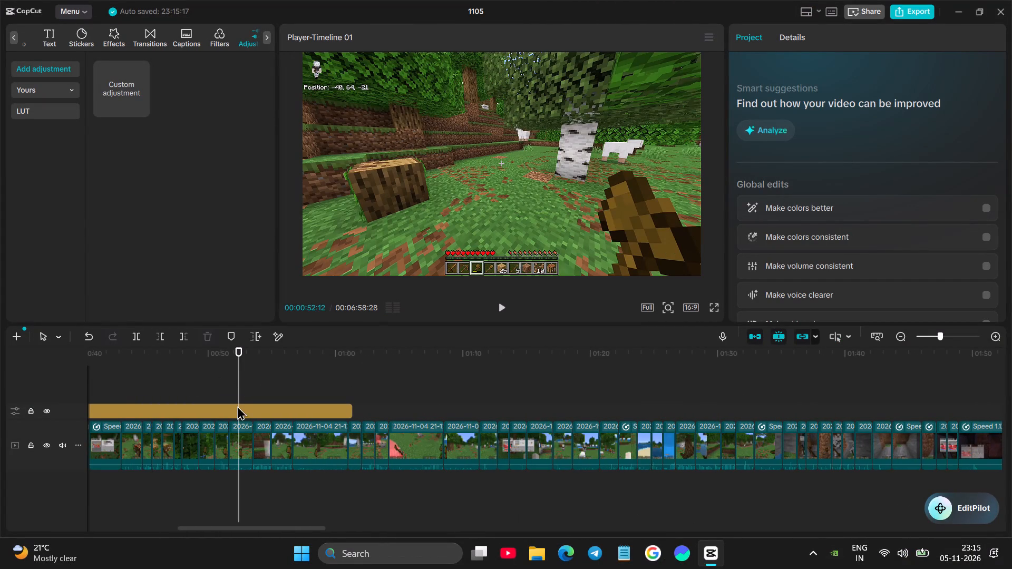
left_click(247, 387)
left_click_drag(248, 387, 290, 382)
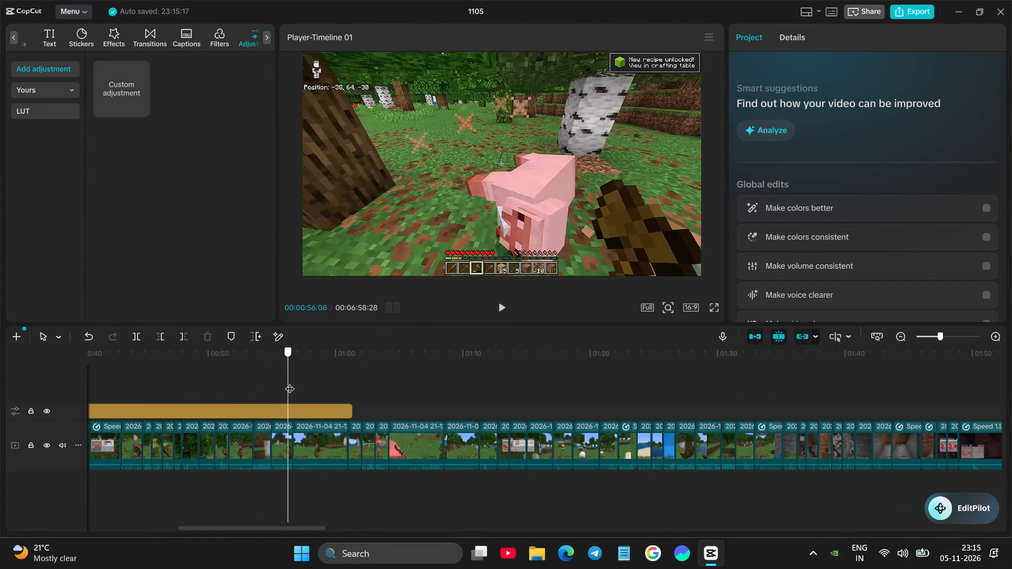
left_click_drag(290, 382, 318, 381)
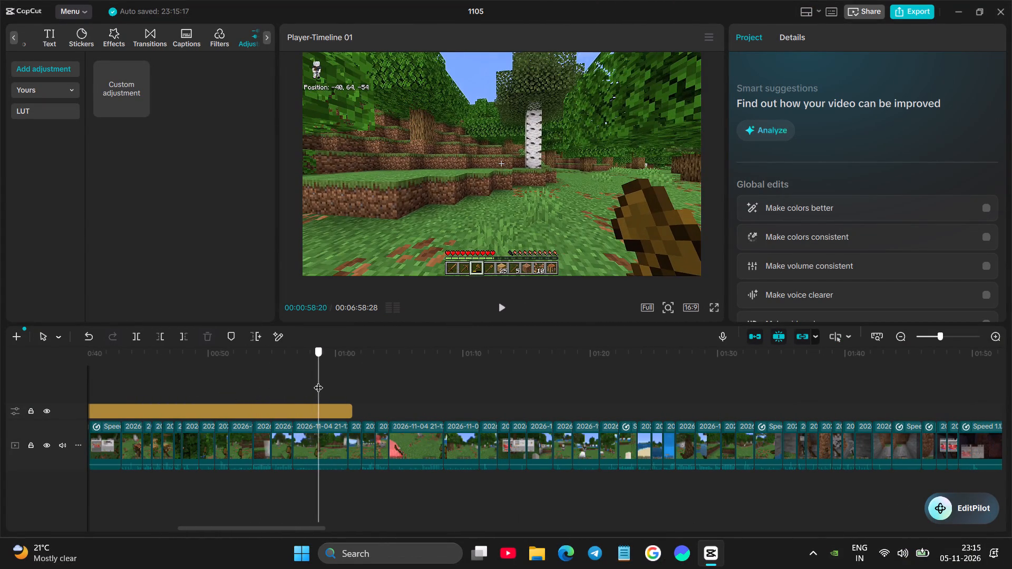
left_click_drag(318, 381, 310, 386)
left_click(309, 407)
left_click_drag(304, 380, 304, 380)
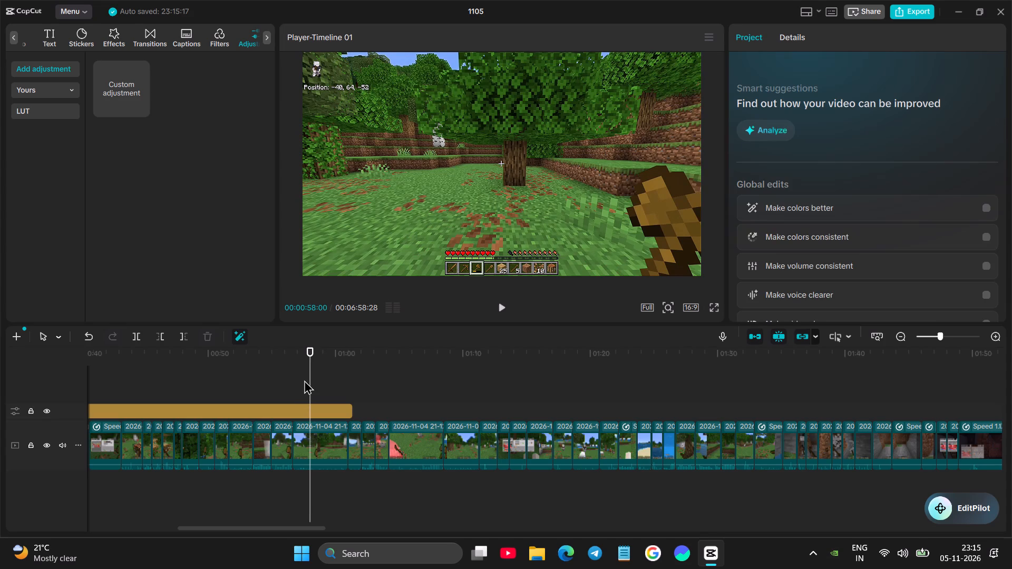
Lower the Auto adjust intensity of the adjustment layer to 12, checking the forest footage at about 00:58.
left_click_drag(304, 380, 310, 380)
left_click_drag(310, 379, 316, 378)
left_click(317, 403)
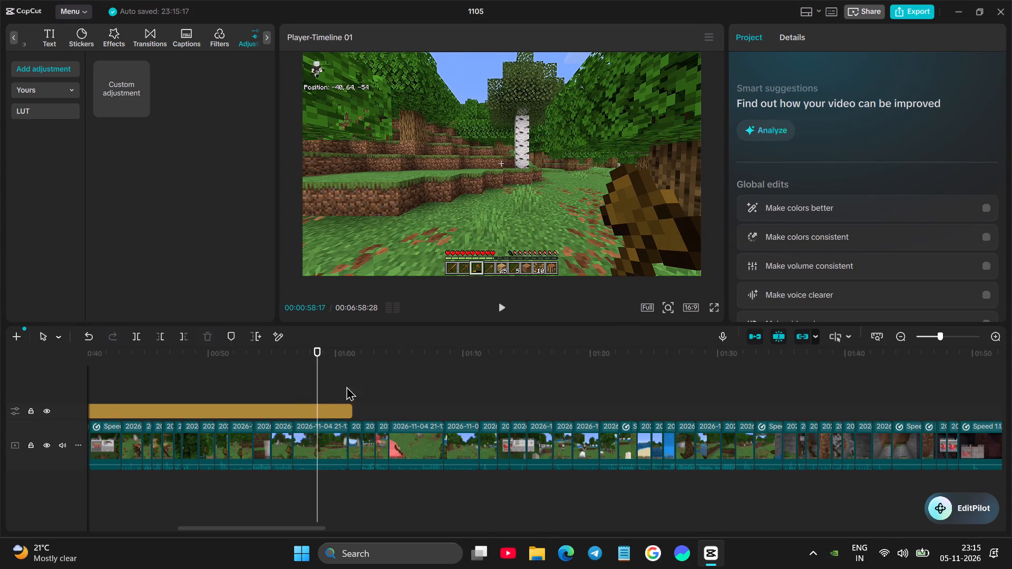
left_click(326, 408)
left_click_drag(798, 136, 759, 154)
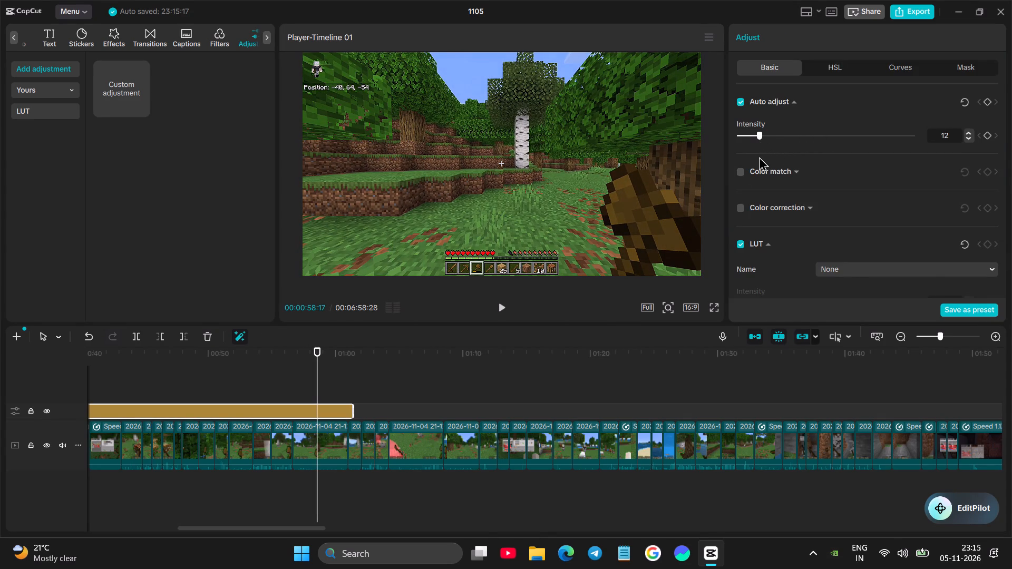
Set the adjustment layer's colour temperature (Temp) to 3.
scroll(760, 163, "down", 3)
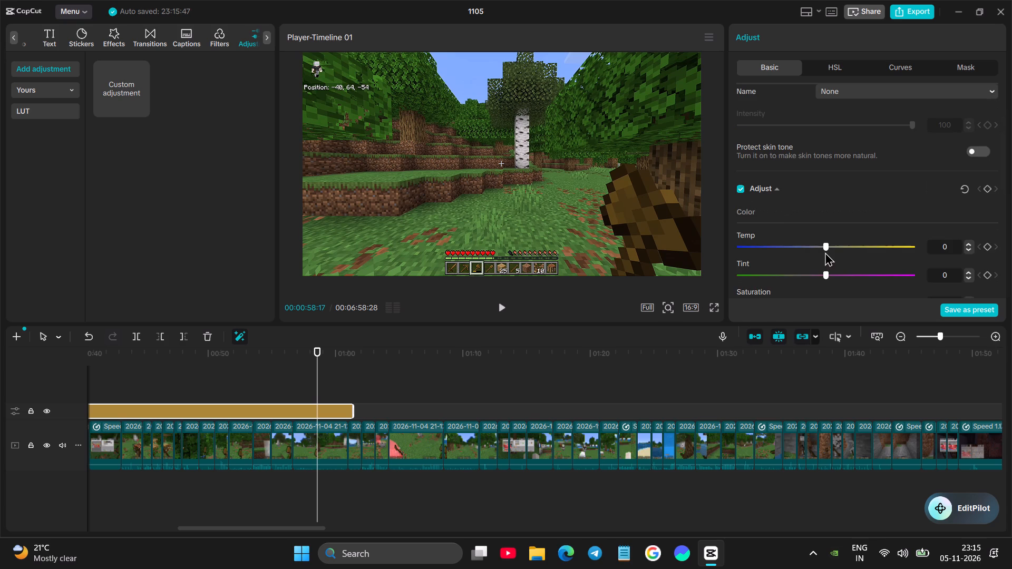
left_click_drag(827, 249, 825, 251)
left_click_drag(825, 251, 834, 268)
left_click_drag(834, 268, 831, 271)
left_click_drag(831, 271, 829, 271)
Play the warmer forest footage full screen from about 00:58 to 01:00 to check its colours.
left_click(714, 306)
key("space")
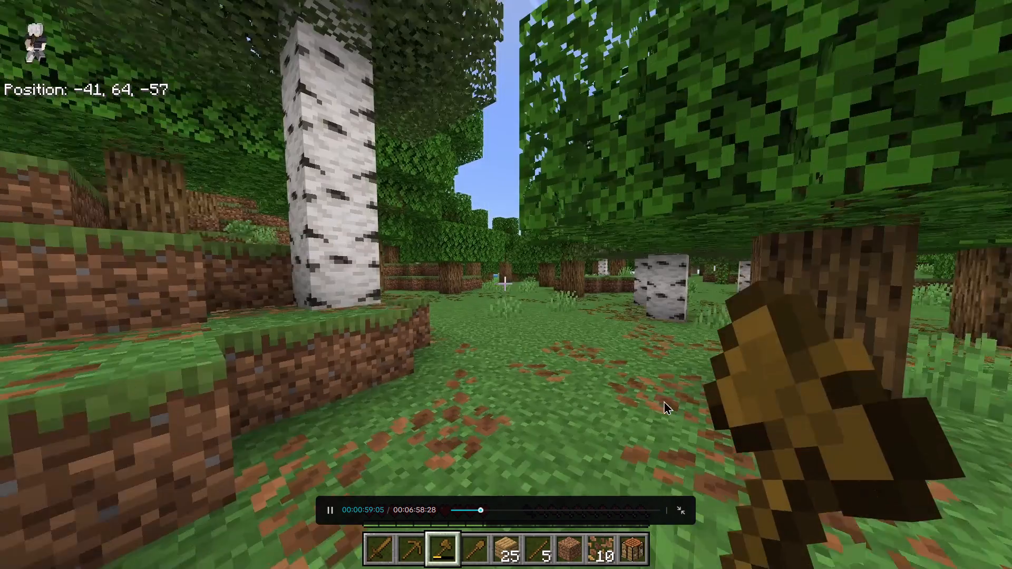
key("space")
key("space")
key("space")
left_click(680, 505)
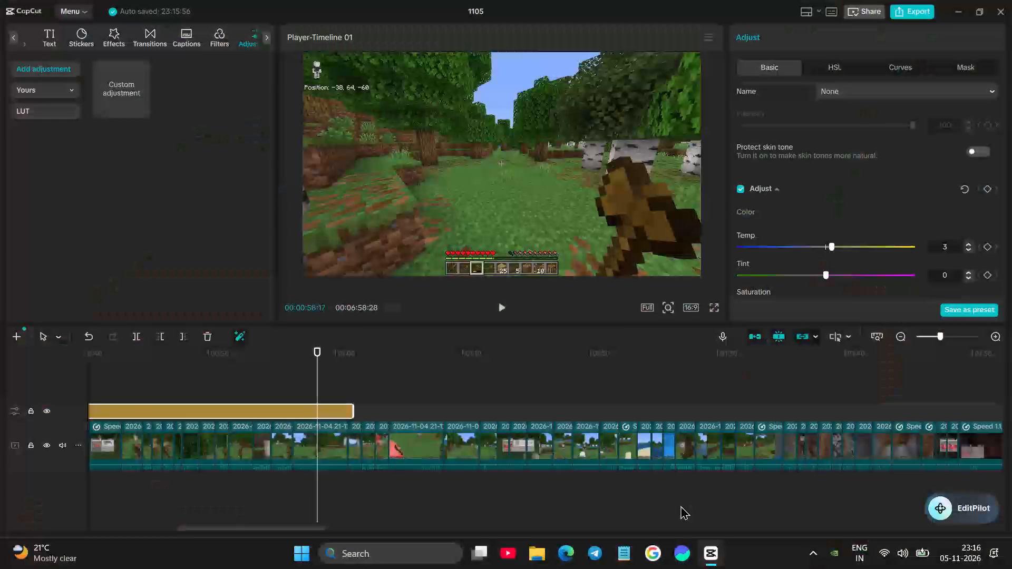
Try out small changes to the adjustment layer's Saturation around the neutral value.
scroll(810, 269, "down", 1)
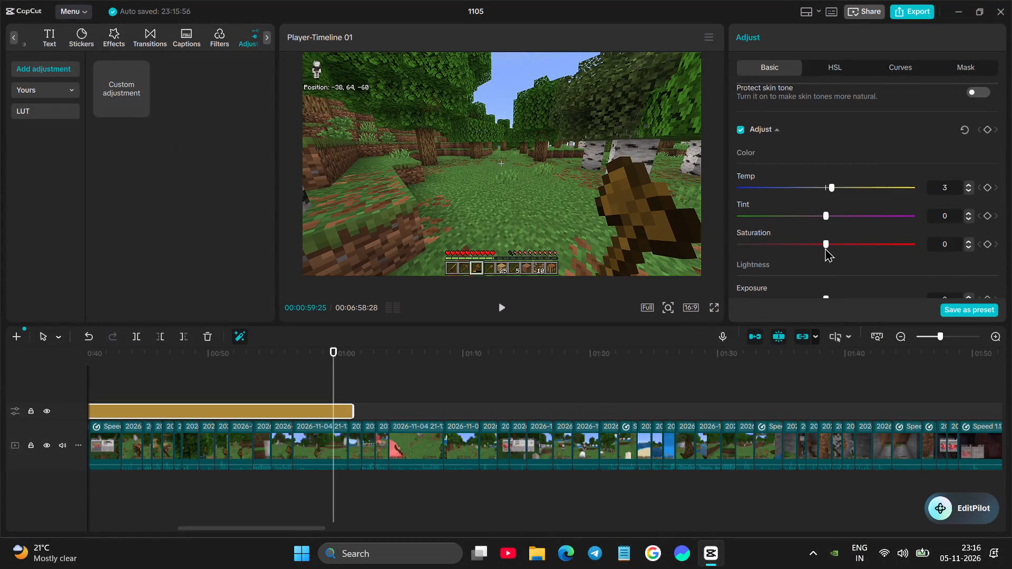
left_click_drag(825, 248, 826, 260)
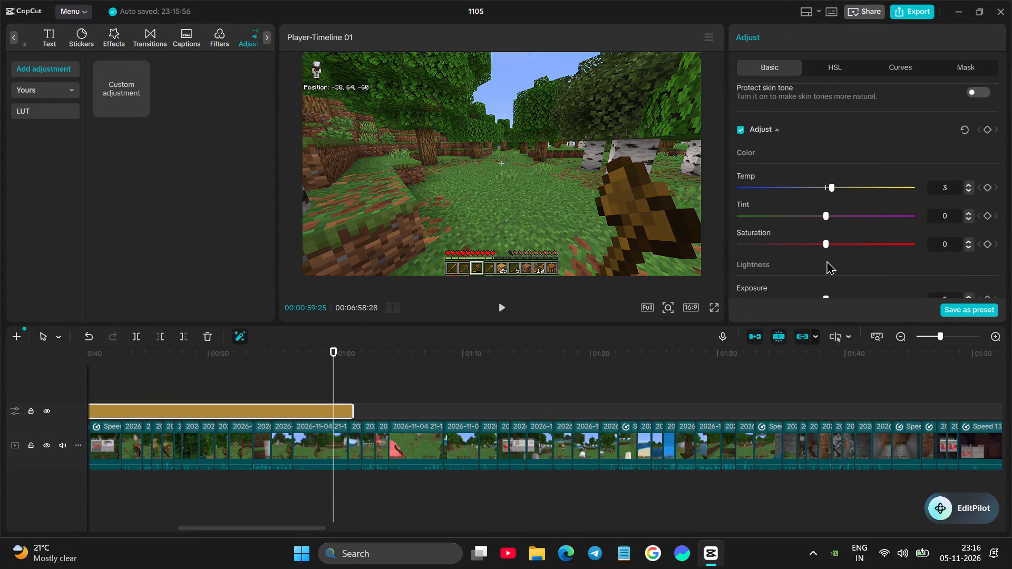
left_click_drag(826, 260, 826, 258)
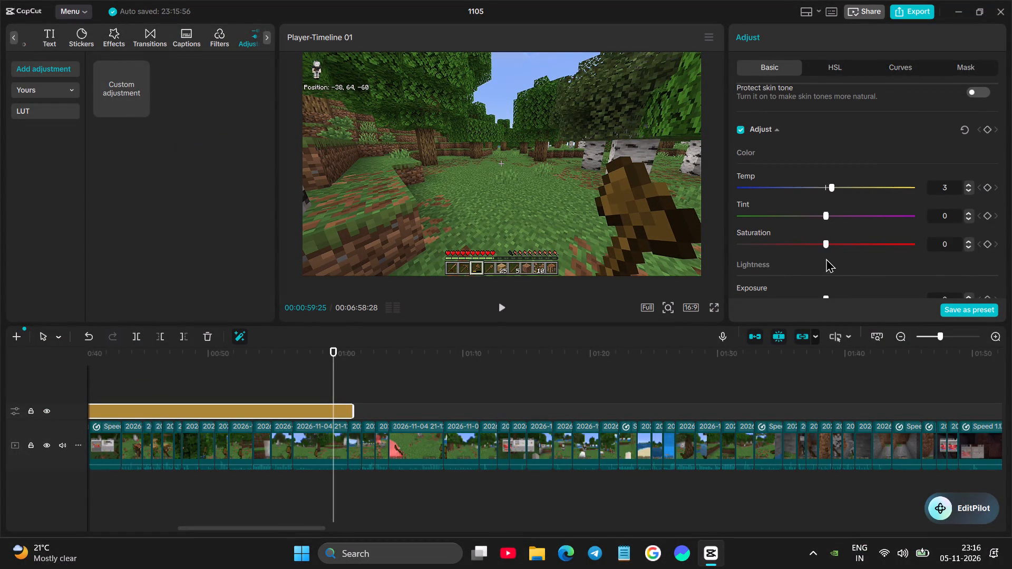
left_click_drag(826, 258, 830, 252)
Review the adjusted forest footage full screen from about 00:50 to 00:54.
left_click(212, 372)
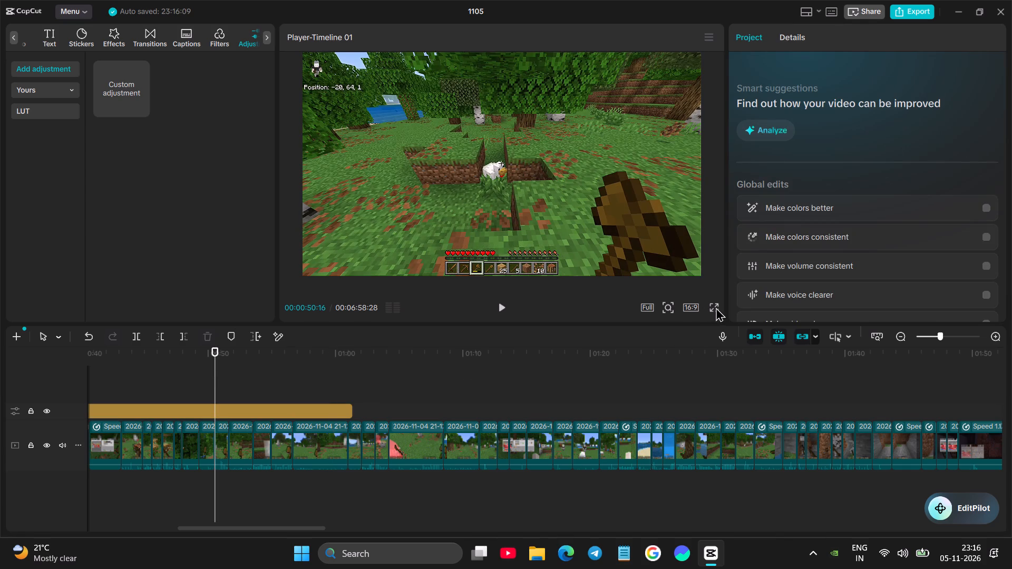
left_click(716, 307)
key("space")
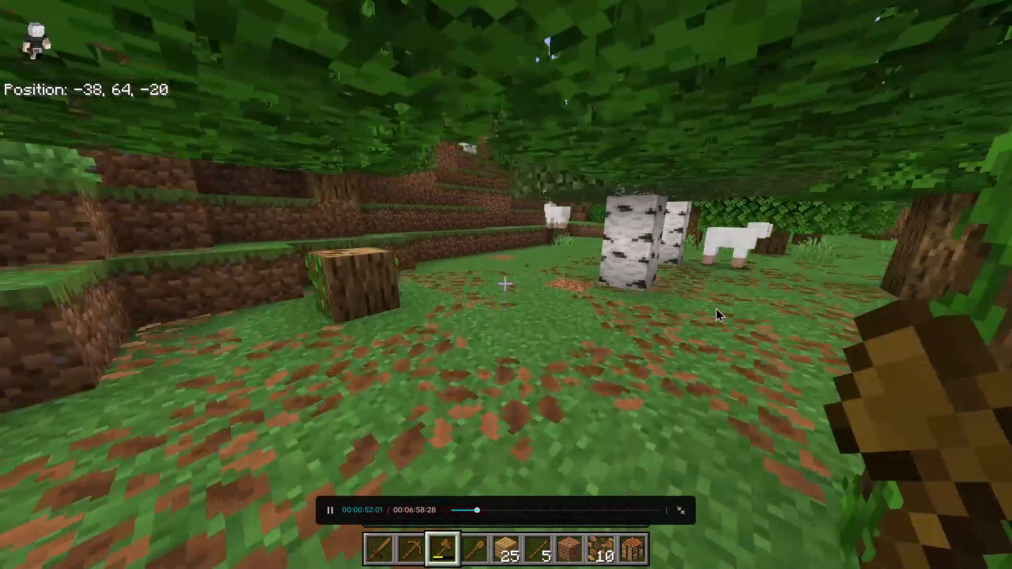
key("space")
key("space")
key("space")
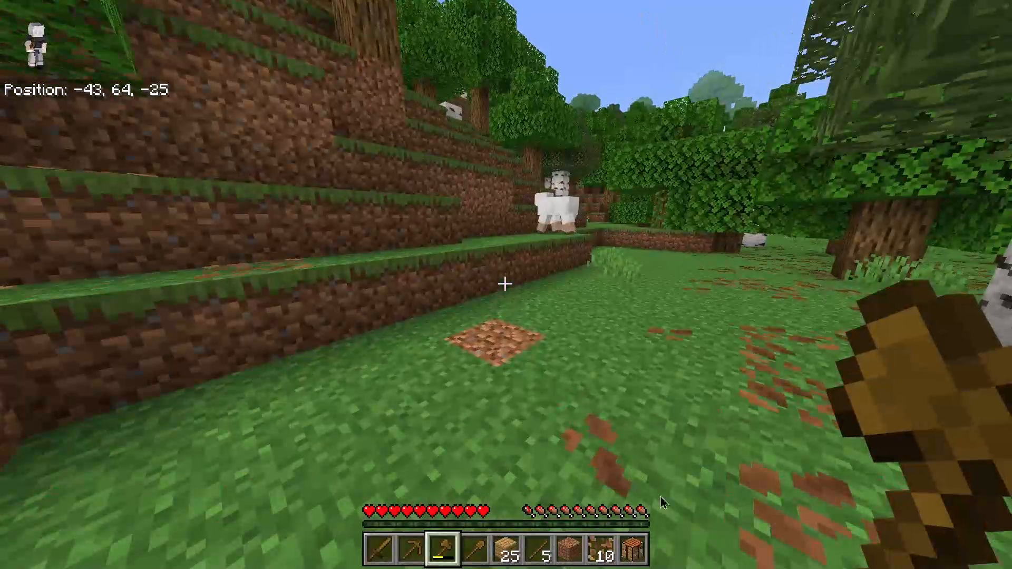
left_click(671, 483)
key("space")
key("space")
key("space")
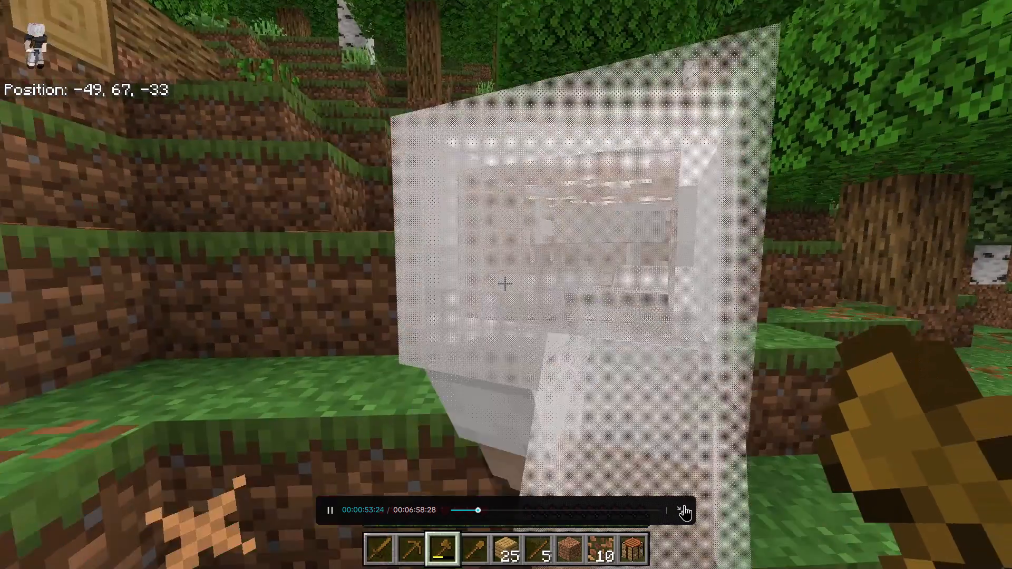
key("space")
left_click(682, 508)
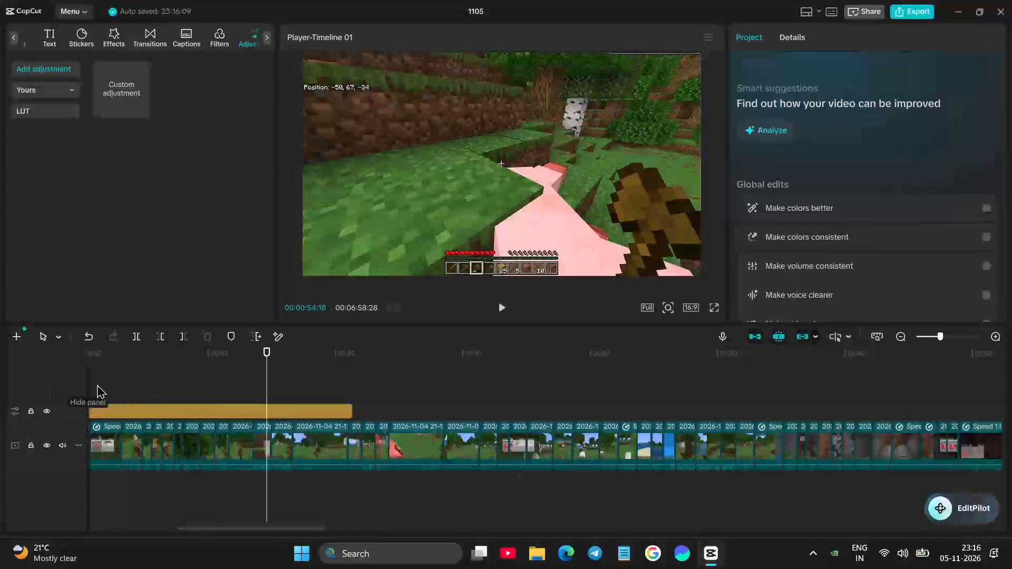
Compare the adjusted colours full screen at the crafting scene around 00:37 and the forest scenes around 00:53 and 00:49.
left_click(98, 384)
left_click_drag(98, 384, 171, 380)
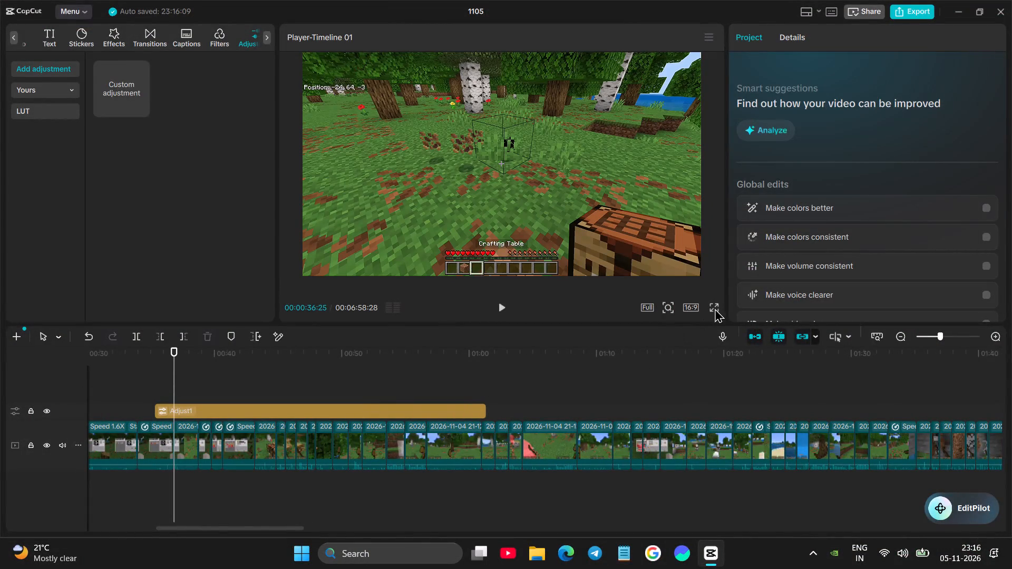
left_click(718, 306)
key("space")
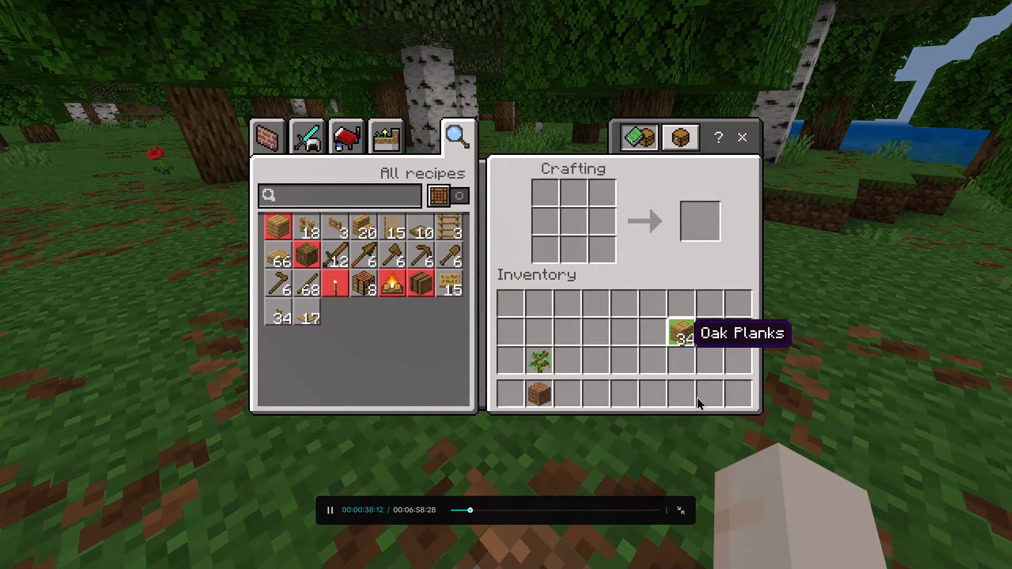
left_click(478, 512)
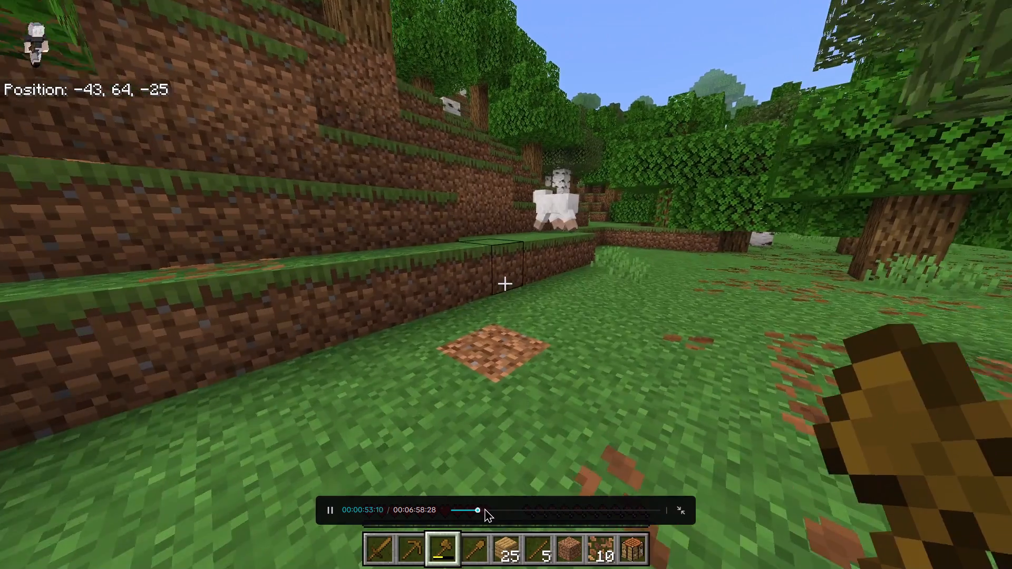
key("space")
key("space")
left_click(475, 510)
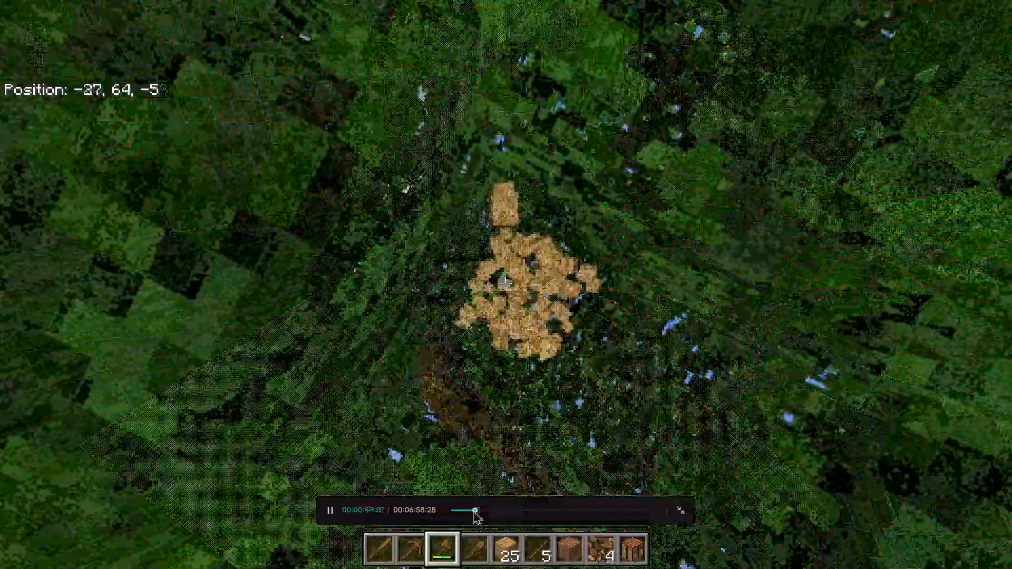
key("space")
key("space")
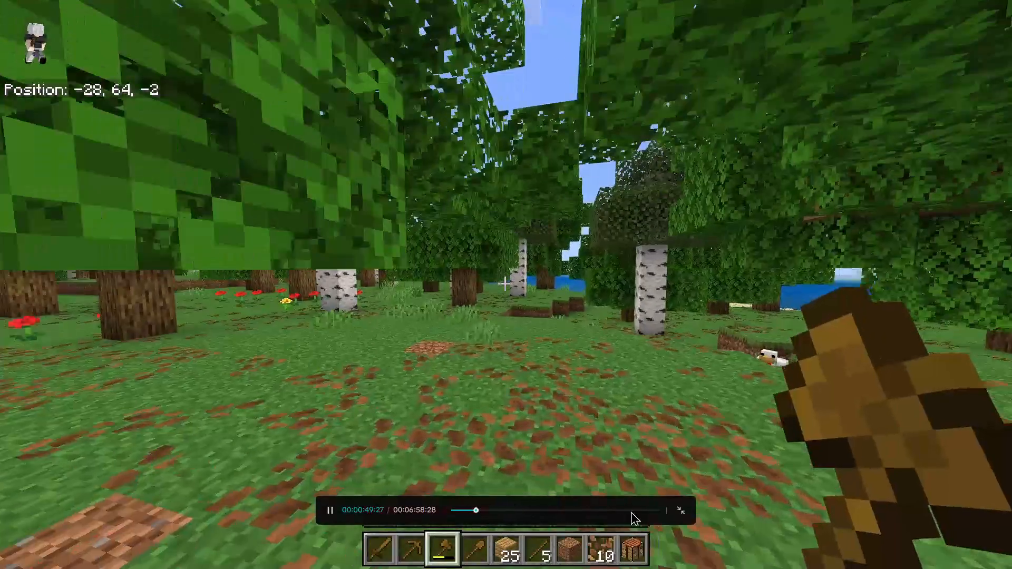
key("space")
left_click(679, 508)
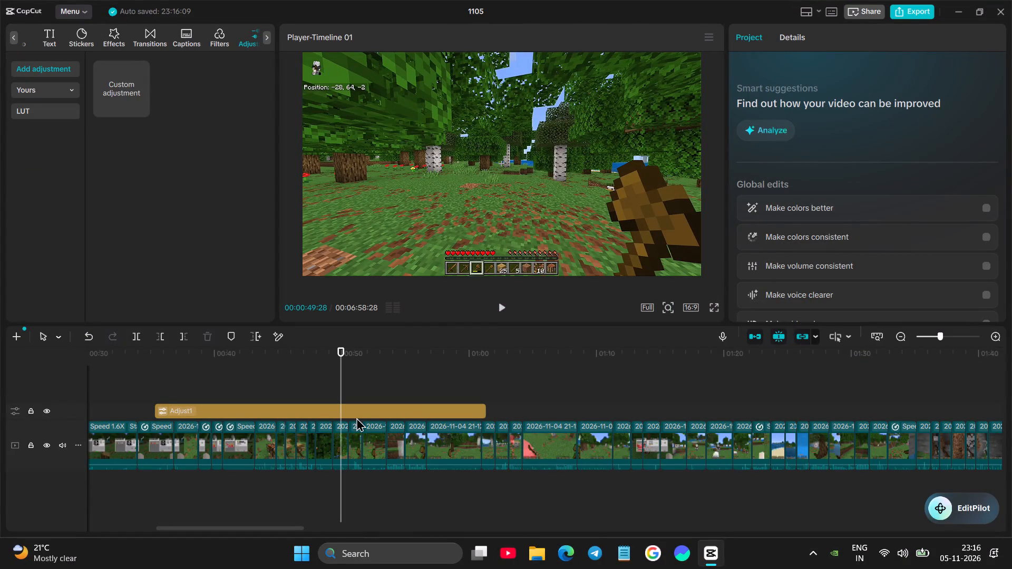
Set the adjustment layer's Temp to 1 and Saturation to 2.
left_click(356, 409)
scroll(775, 162, "down", 2)
scroll(767, 215, "down", 1)
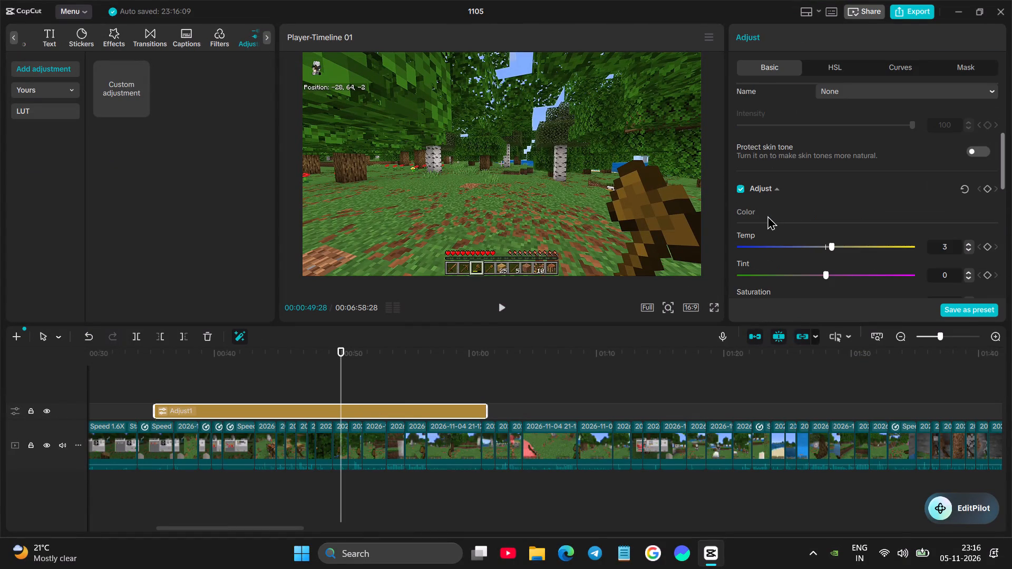
double_click(968, 250)
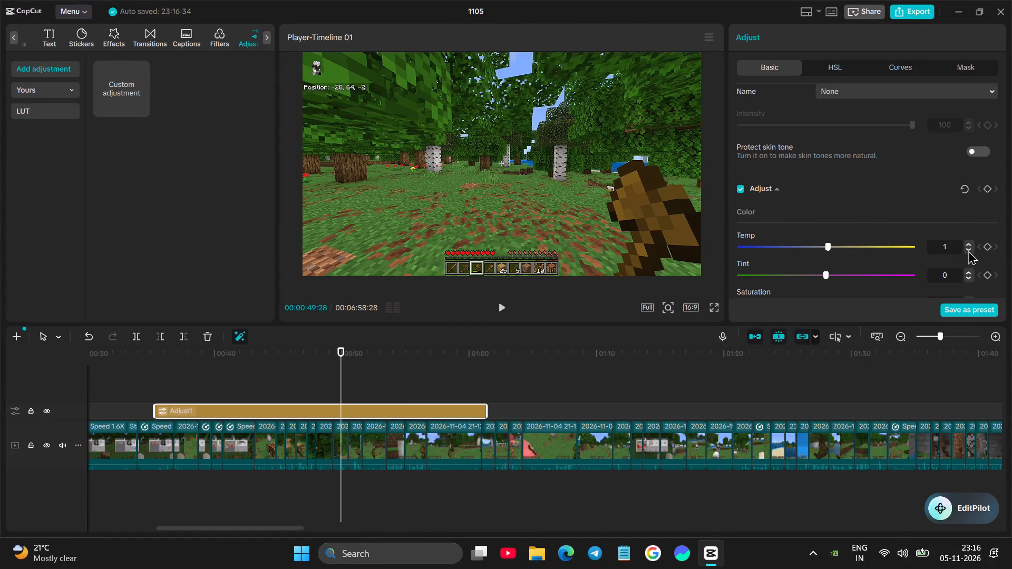
scroll(965, 249, "down", 1)
triple_click(967, 250)
triple_click(969, 250)
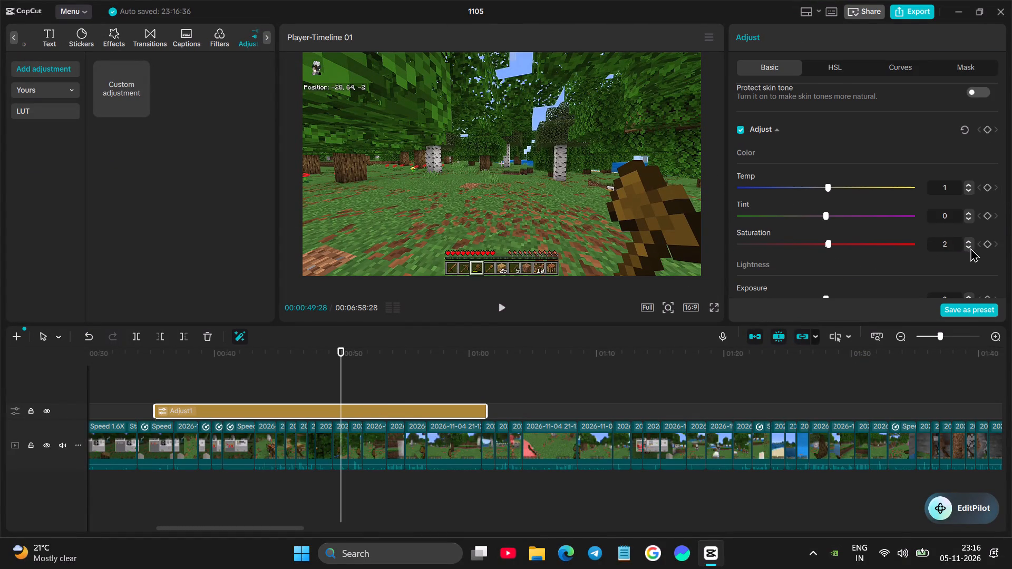
Set the adjustment layer's Exposure to -1 and Contrast to 1, trying a brighter exposure first.
scroll(962, 248, "down", 2)
left_click_drag(831, 180, 854, 176)
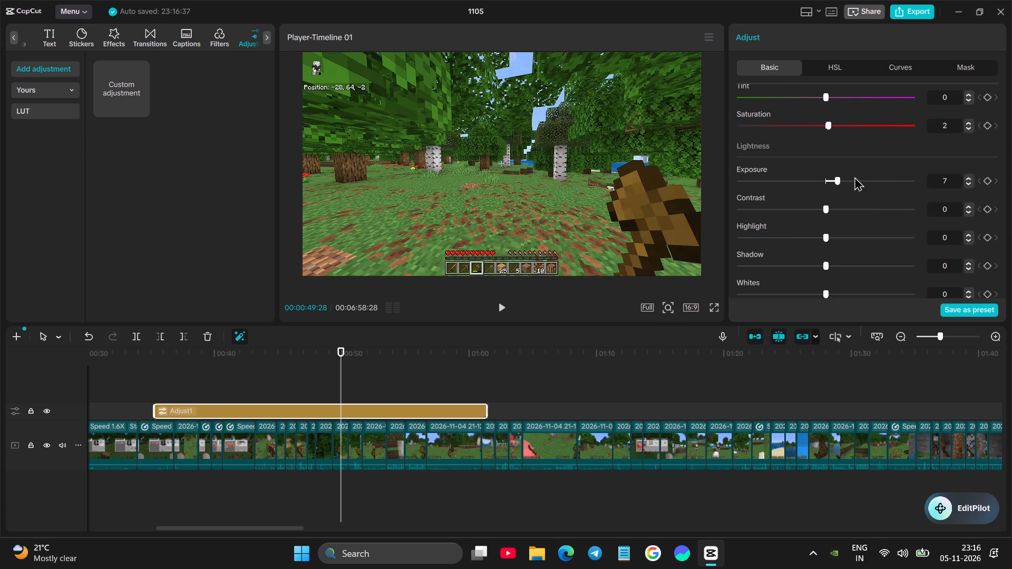
left_click_drag(854, 176, 826, 187)
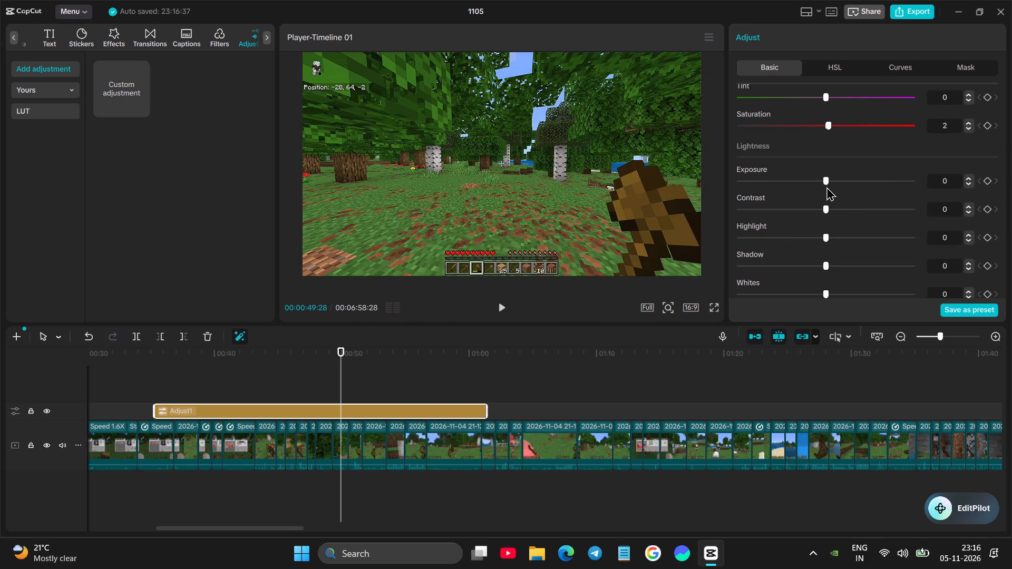
left_click_drag(826, 187, 826, 192)
left_click(968, 183)
left_click_drag(830, 209, 824, 208)
left_click(969, 205)
Test stronger Highlight values on the adjustment layer, ending with Highlight set to 1.
left_click_drag(827, 237, 880, 241)
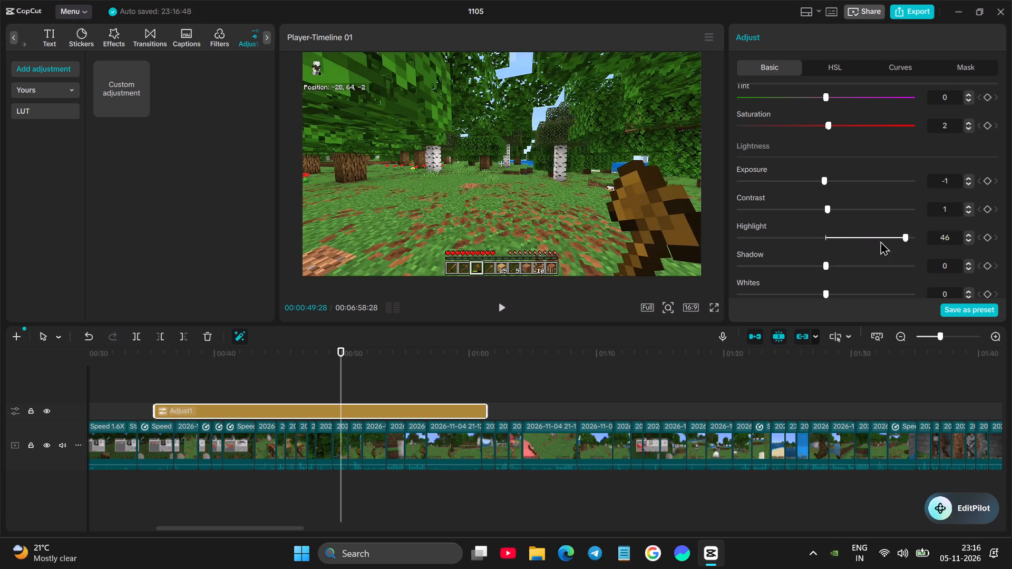
left_click_drag(880, 241, 826, 253)
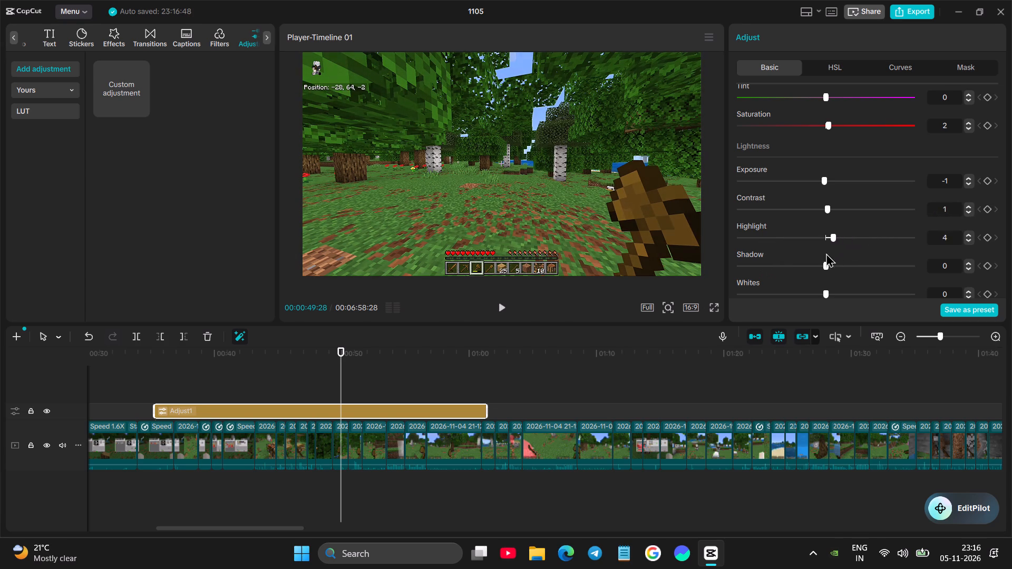
left_click_drag(826, 253, 826, 260)
left_click(970, 233)
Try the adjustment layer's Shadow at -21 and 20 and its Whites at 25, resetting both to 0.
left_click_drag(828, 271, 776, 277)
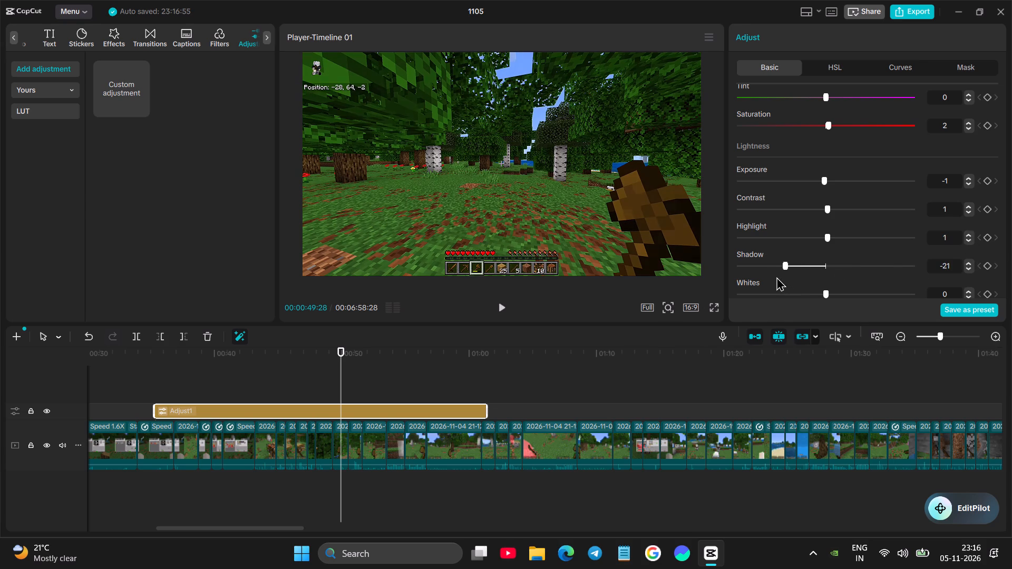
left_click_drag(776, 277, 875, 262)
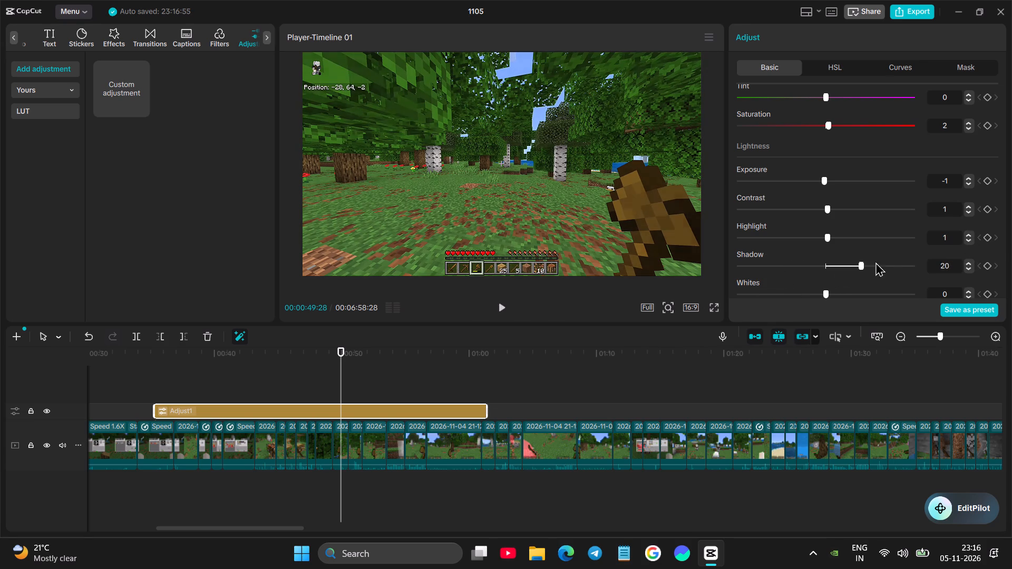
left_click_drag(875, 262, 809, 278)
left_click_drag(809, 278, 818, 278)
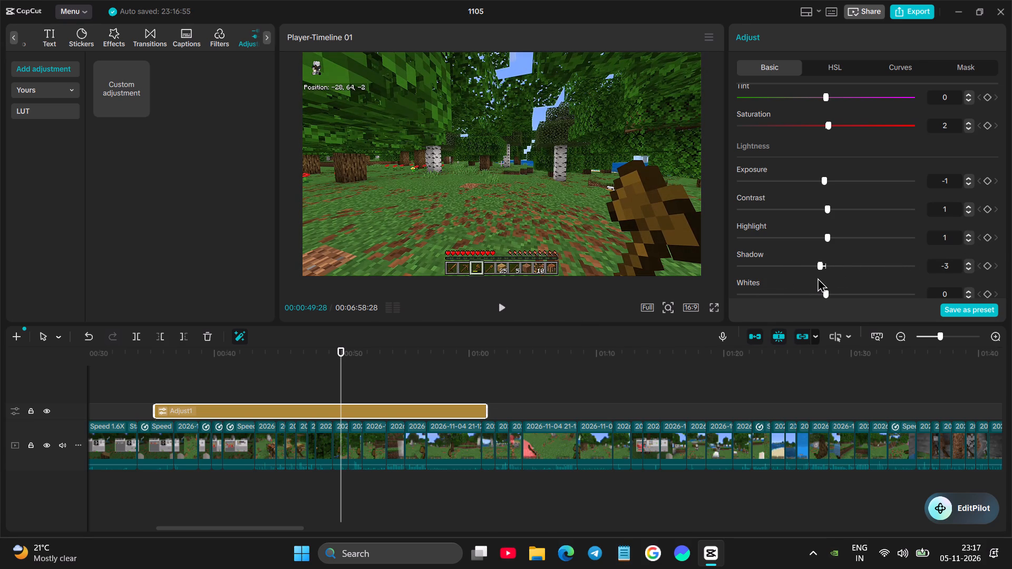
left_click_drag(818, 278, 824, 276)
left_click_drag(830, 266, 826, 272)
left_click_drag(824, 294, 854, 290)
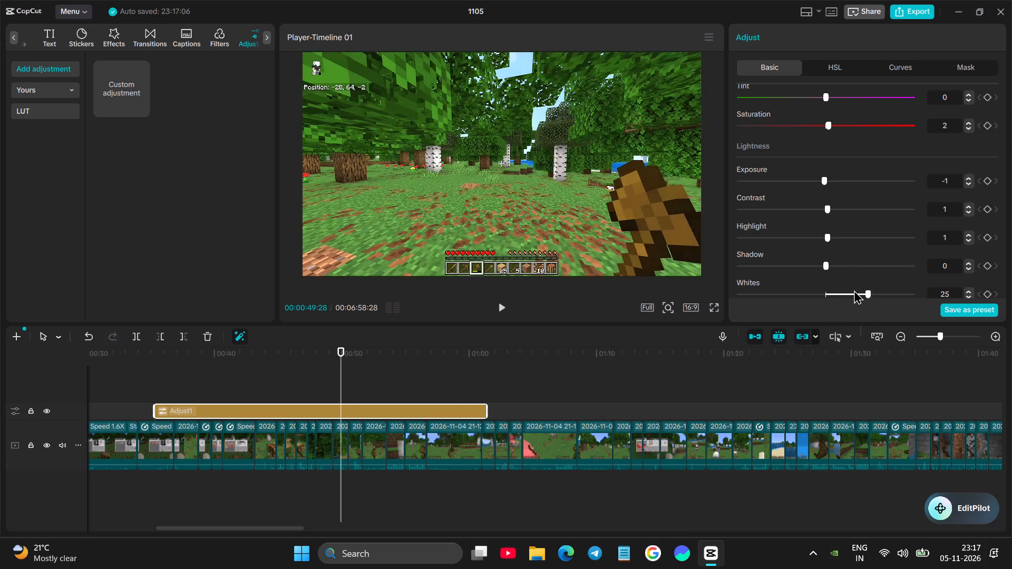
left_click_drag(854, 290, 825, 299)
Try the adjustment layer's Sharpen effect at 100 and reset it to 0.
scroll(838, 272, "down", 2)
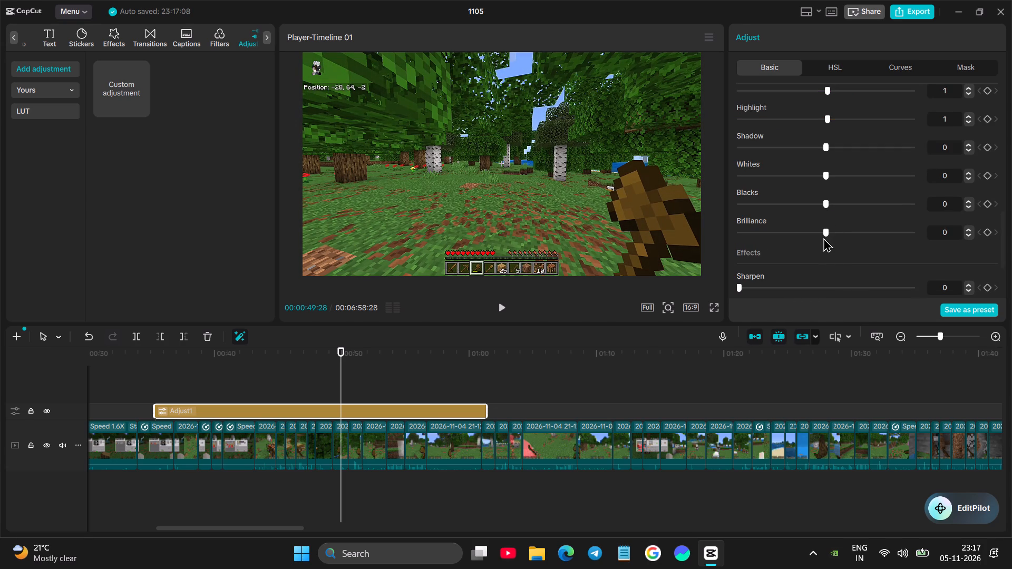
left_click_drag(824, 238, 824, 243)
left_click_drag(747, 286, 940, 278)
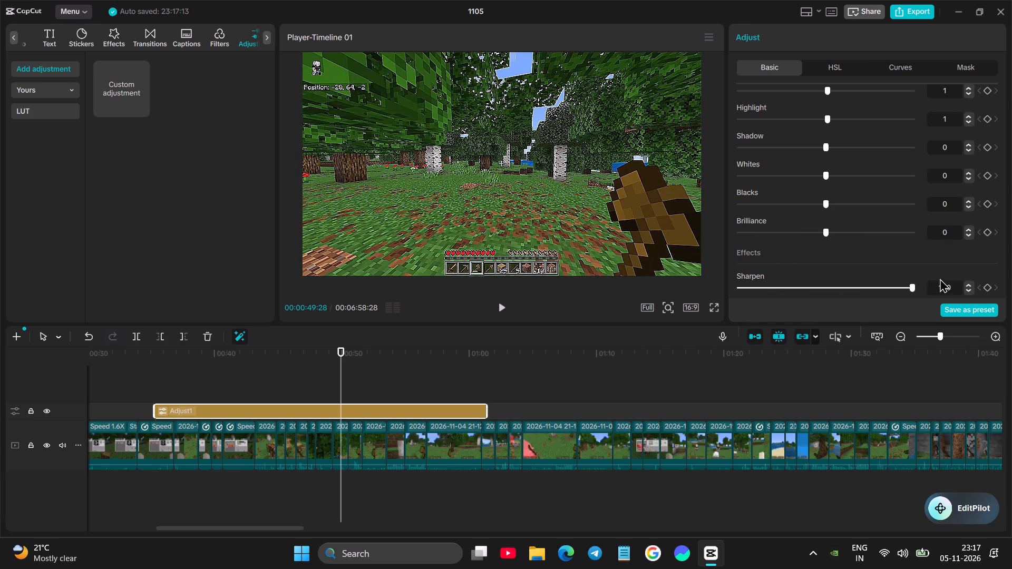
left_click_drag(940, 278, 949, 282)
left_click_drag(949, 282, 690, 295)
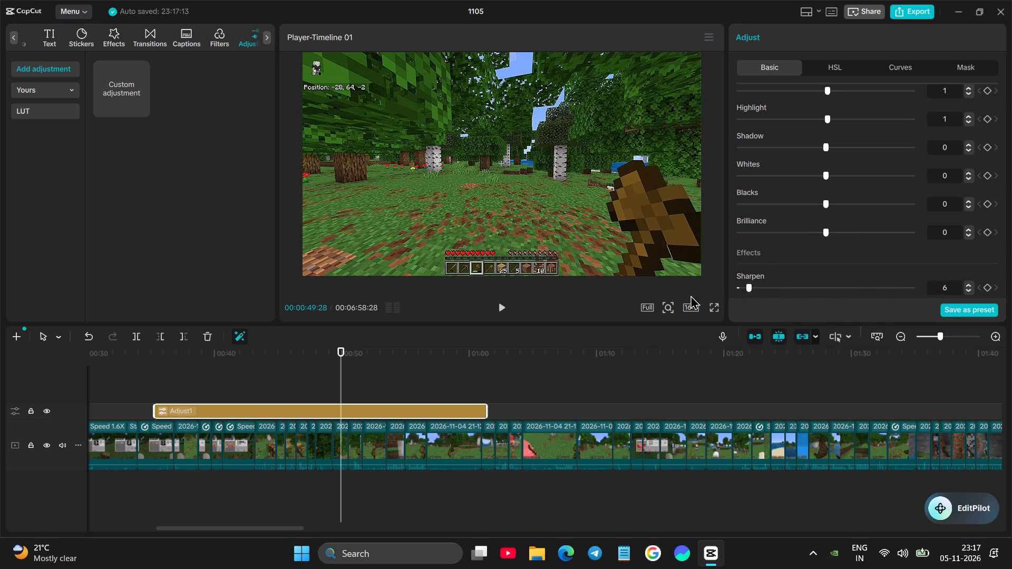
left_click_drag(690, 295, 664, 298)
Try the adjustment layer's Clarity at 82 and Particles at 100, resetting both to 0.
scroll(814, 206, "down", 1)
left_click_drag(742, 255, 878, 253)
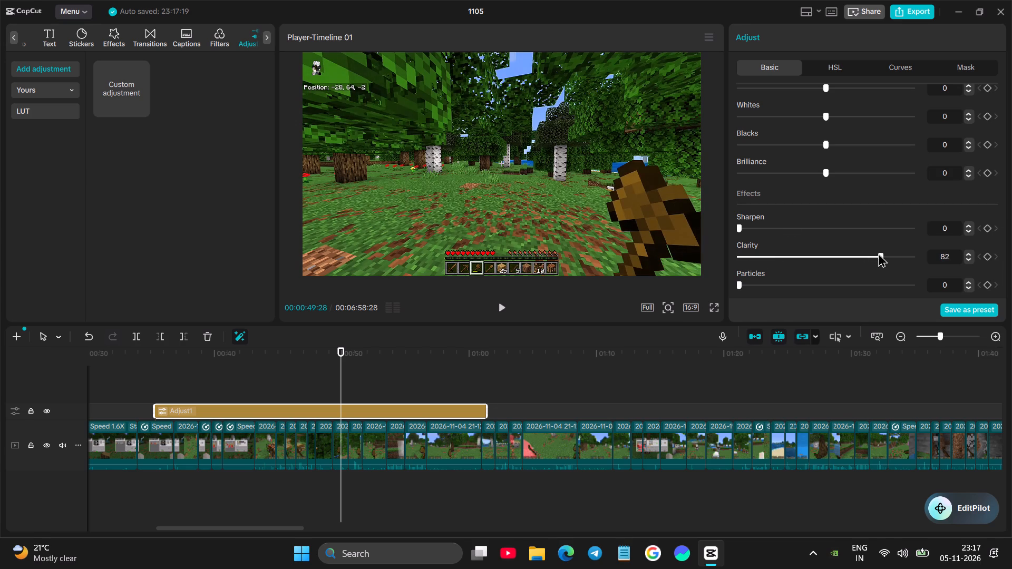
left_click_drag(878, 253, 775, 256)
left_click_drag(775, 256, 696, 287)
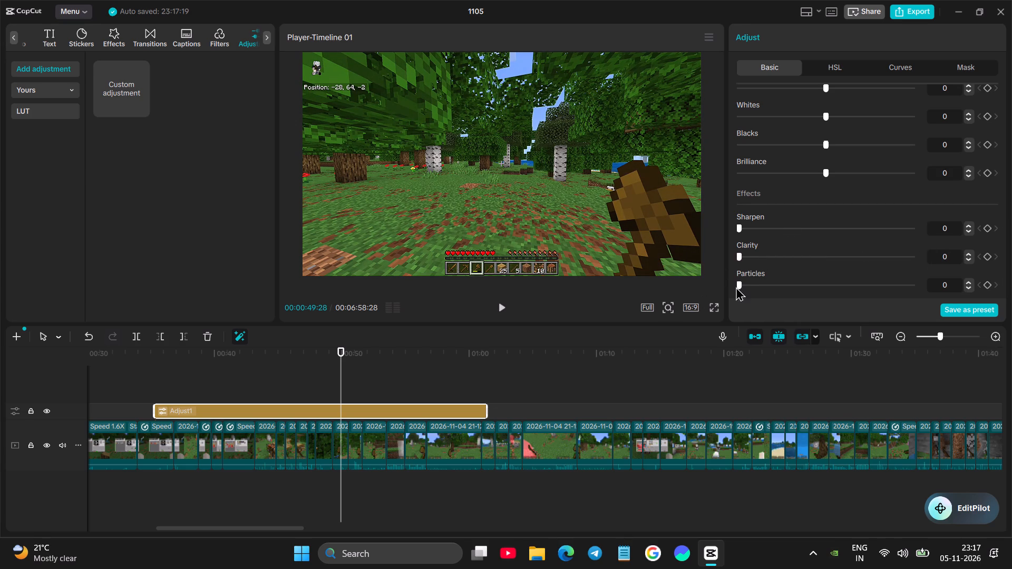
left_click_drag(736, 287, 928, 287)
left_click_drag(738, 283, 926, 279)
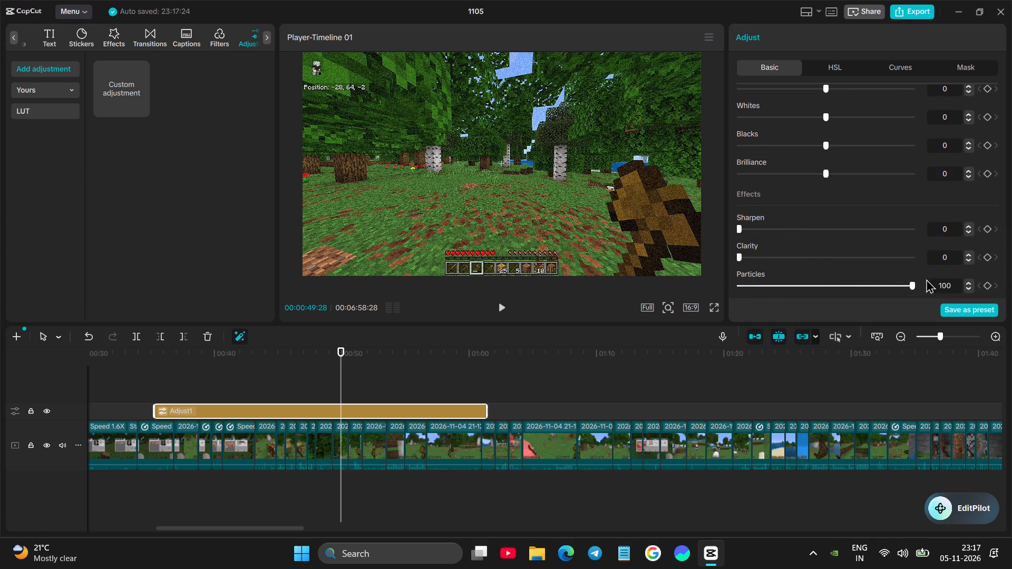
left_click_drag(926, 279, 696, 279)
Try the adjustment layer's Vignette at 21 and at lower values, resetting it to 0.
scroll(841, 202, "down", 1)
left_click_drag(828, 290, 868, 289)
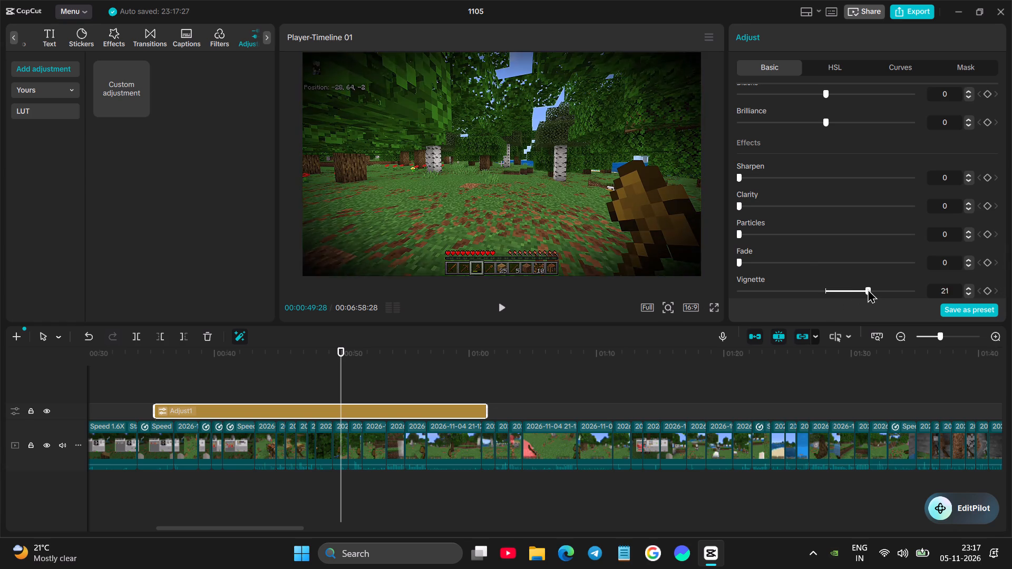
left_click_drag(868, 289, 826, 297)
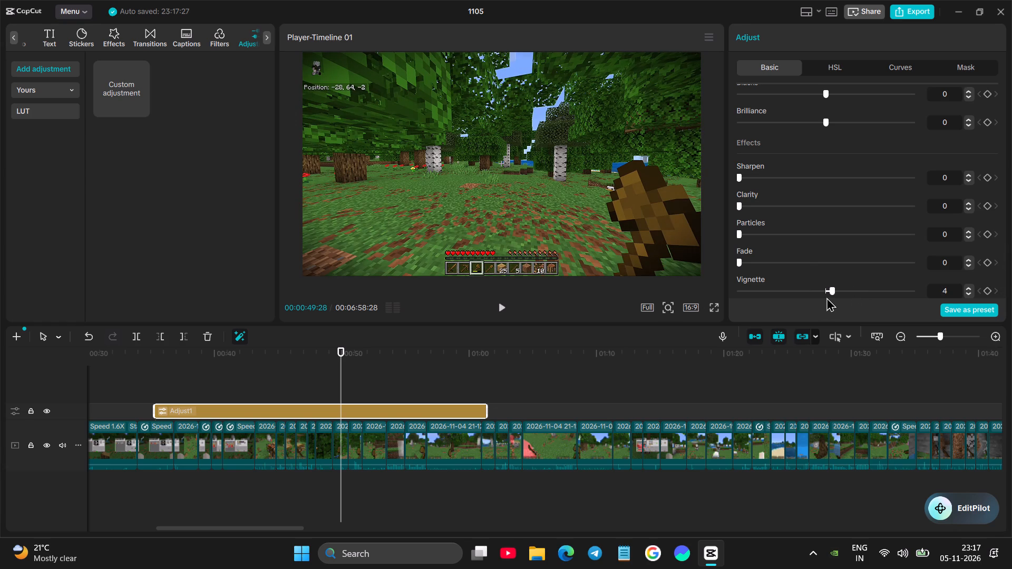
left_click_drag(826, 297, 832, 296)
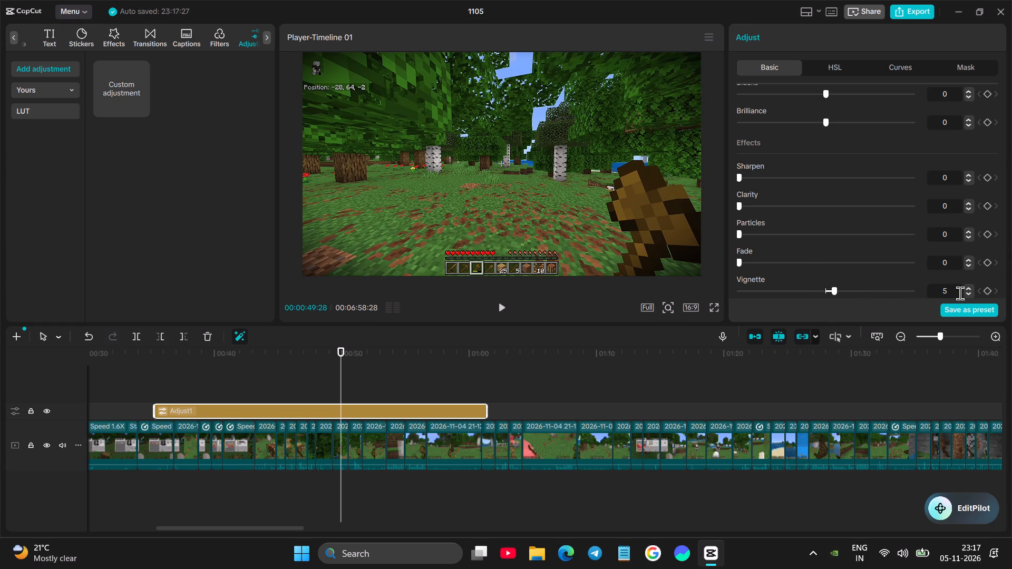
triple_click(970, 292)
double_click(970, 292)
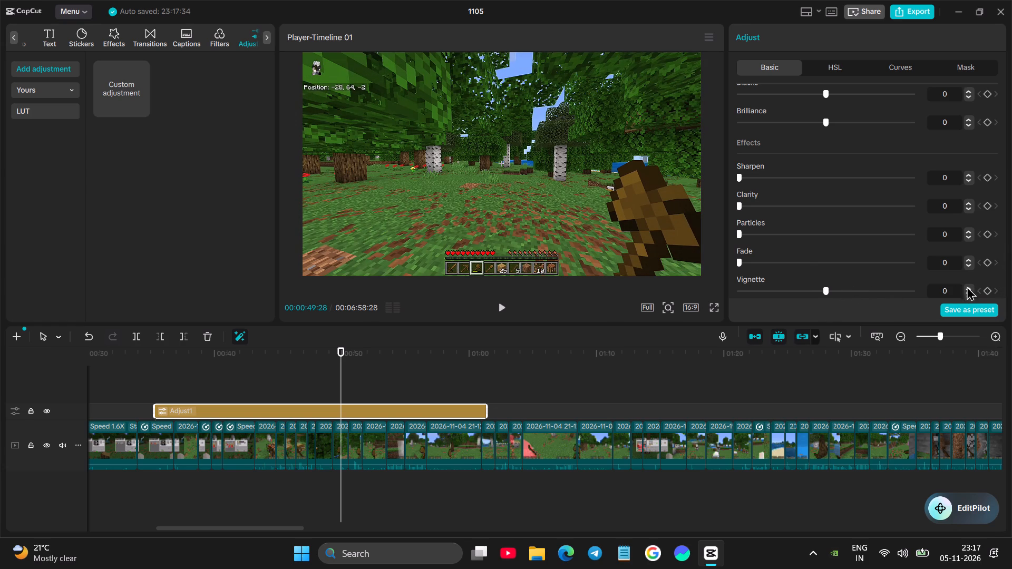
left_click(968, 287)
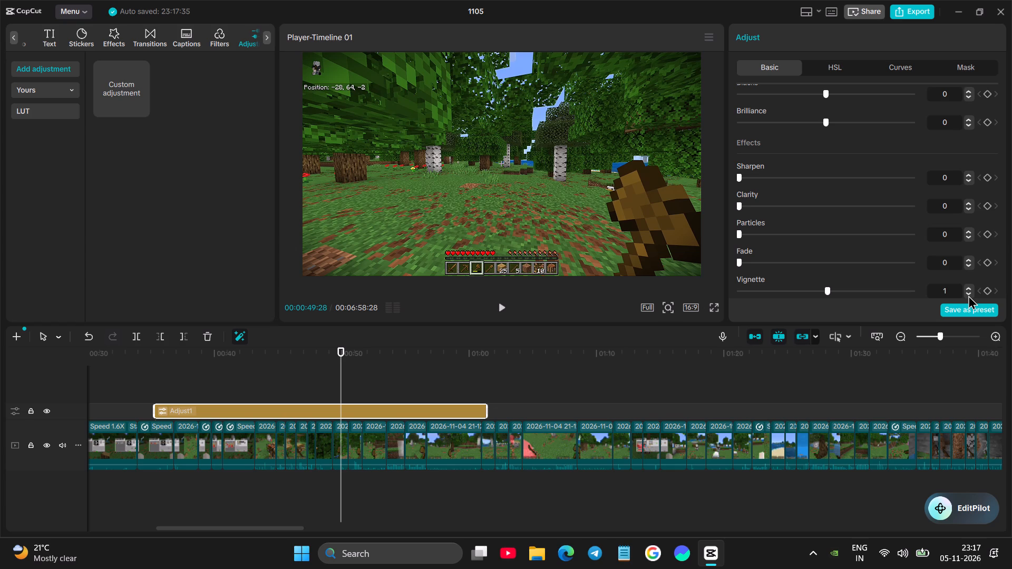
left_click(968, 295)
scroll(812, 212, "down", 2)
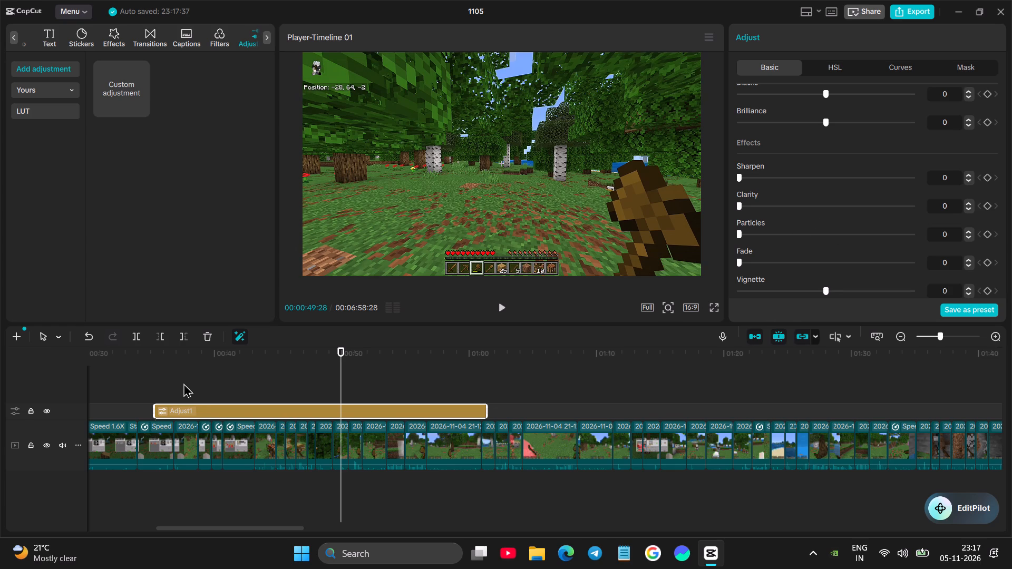
Move the adjustment layer to the start of the timeline.
left_click(164, 380)
left_click_drag(176, 409, 13, 409)
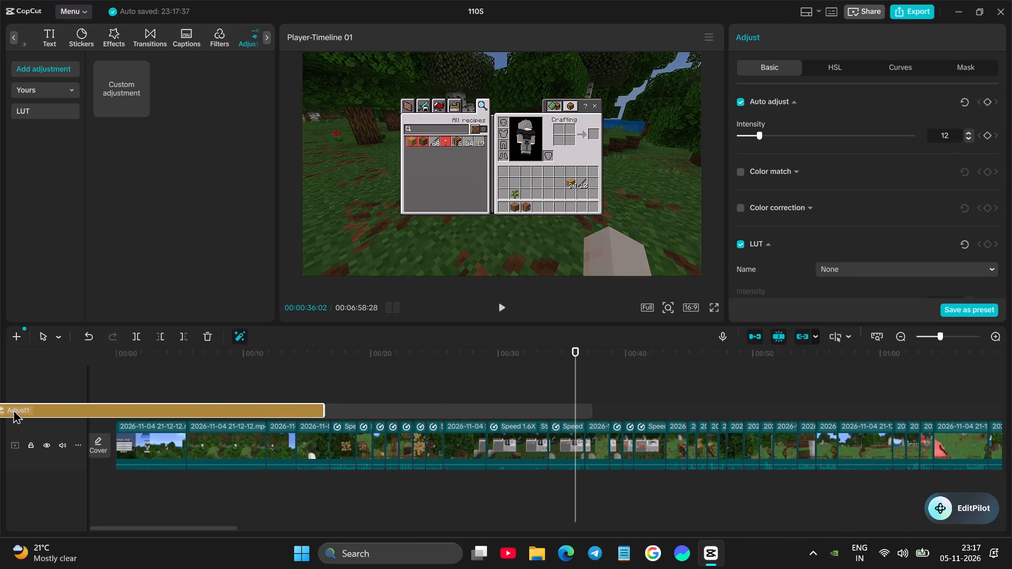
left_click_drag(13, 409, 17, 410)
Play the video full screen from the start to examine the adjusted colours in the opening treetop scenes up to about 00:15.
left_click(142, 387)
left_click_drag(141, 387, 84, 388)
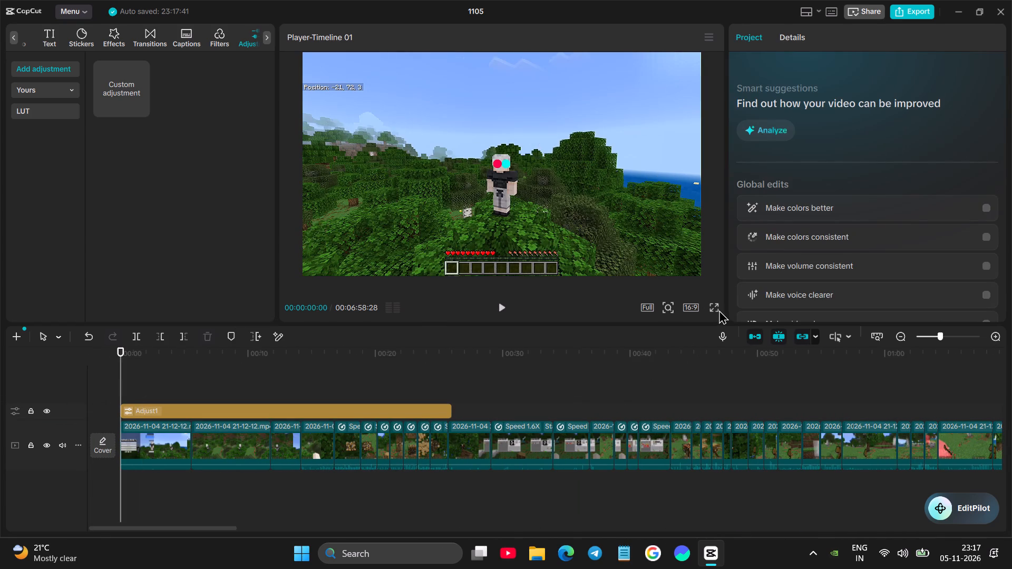
left_click(719, 310)
left_click(718, 307)
left_click(333, 513)
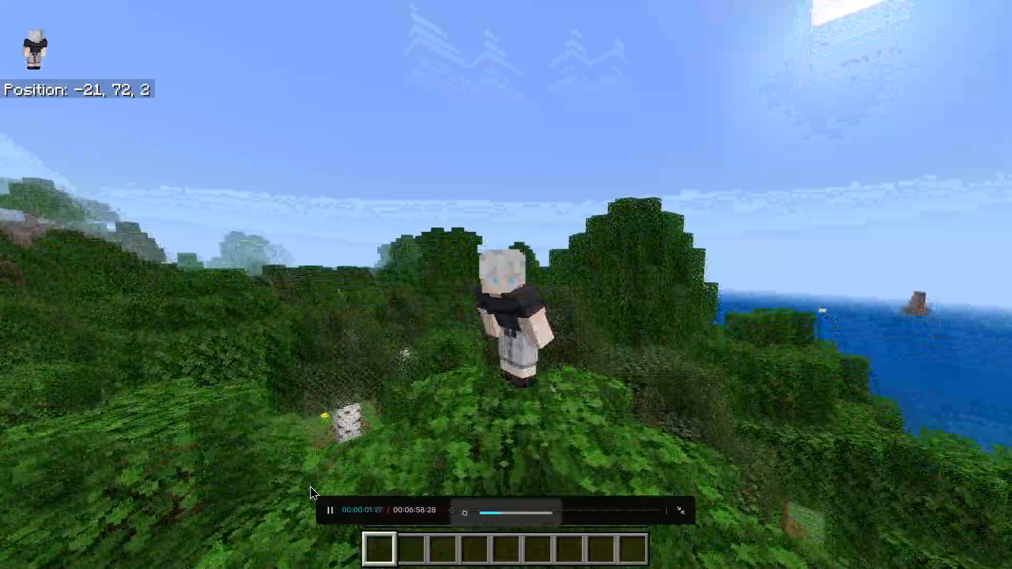
scroll(828, 486, "up", 5)
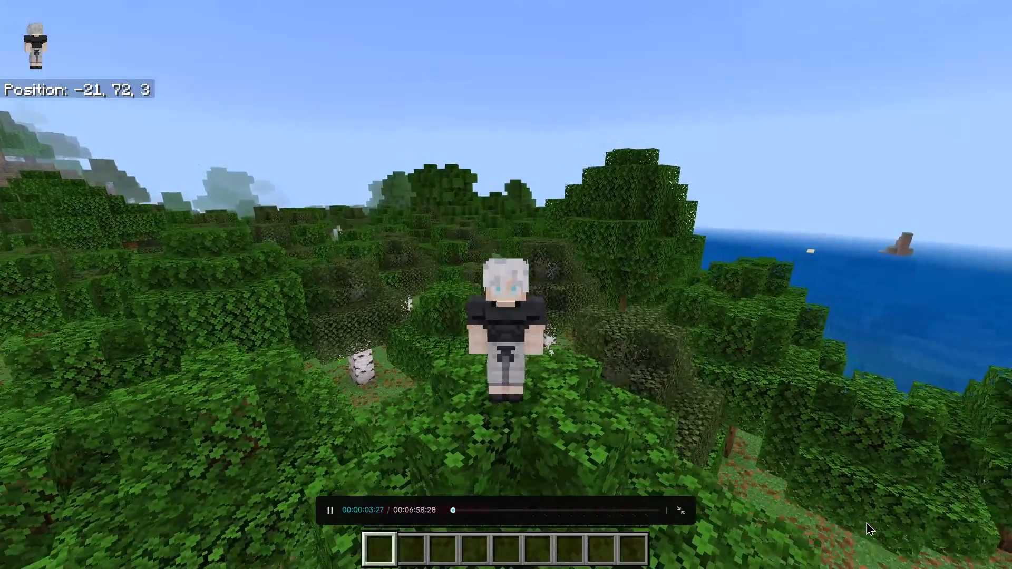
left_click(896, 557)
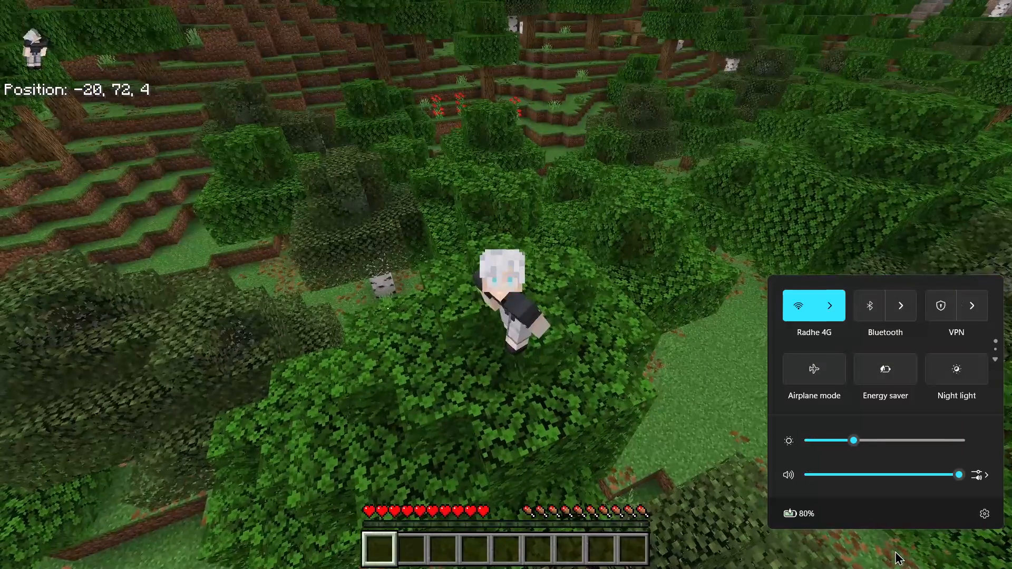
left_click(673, 403)
left_click(496, 398)
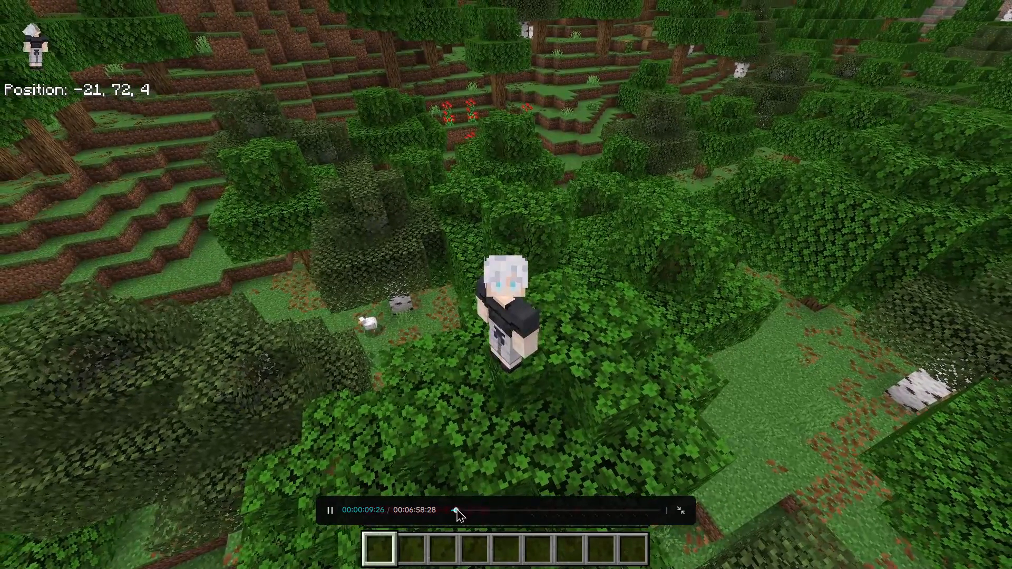
left_click(458, 509)
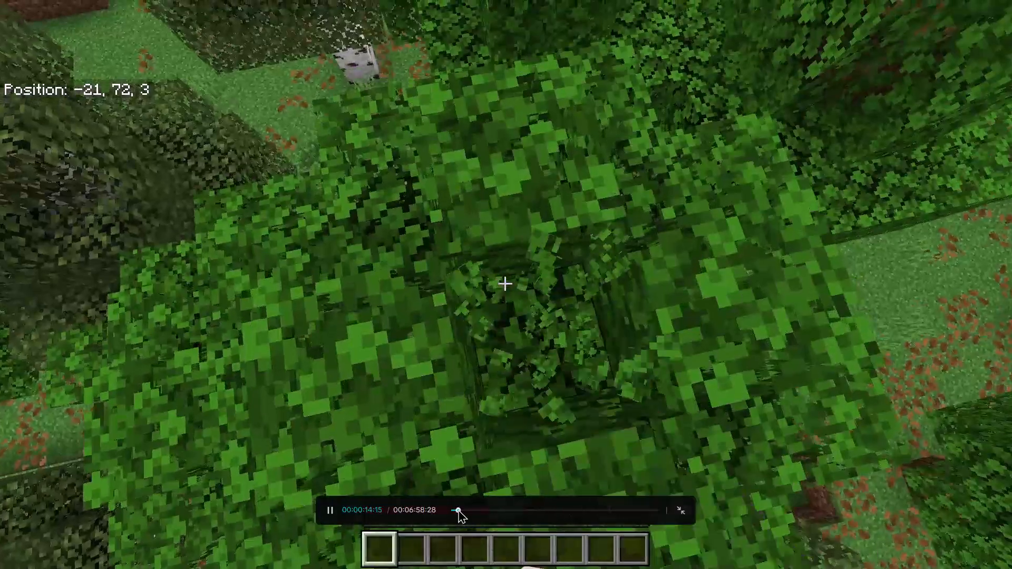
left_click(460, 507)
left_click(456, 508)
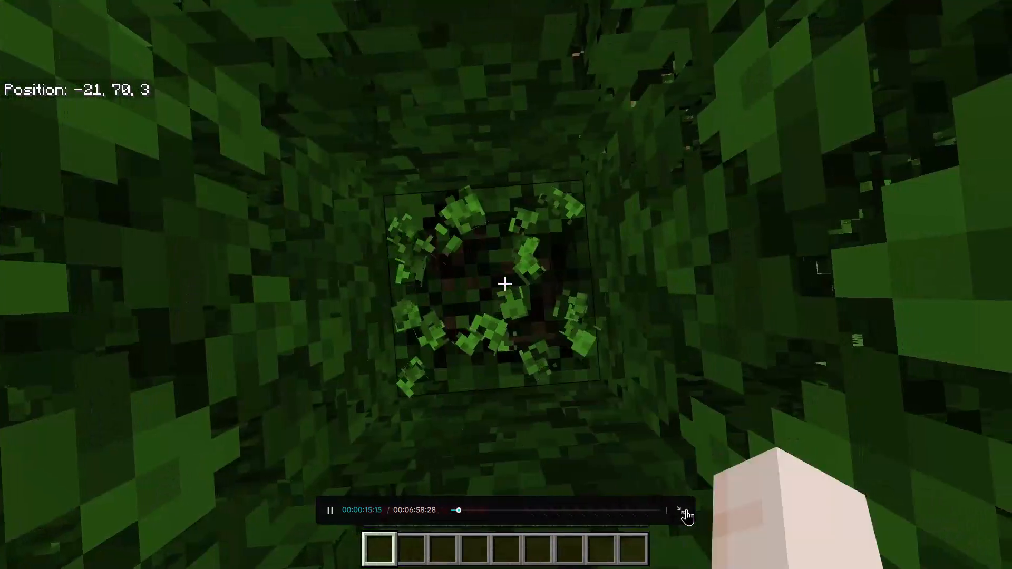
left_click(686, 509)
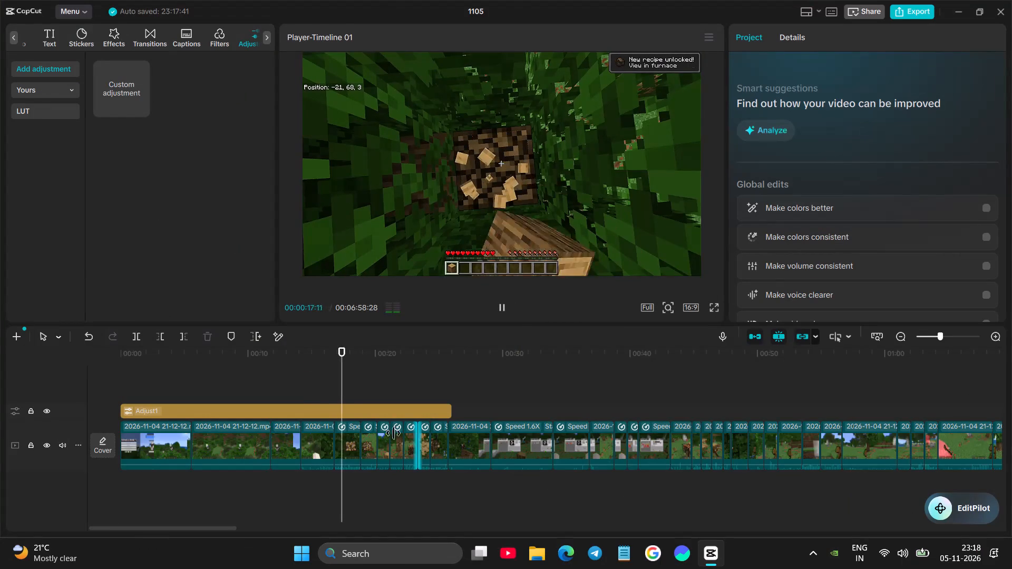
Play the section around 00:26 full screen to compare the colours before and after the adjustment layer ends.
left_click(303, 390)
left_click(454, 383)
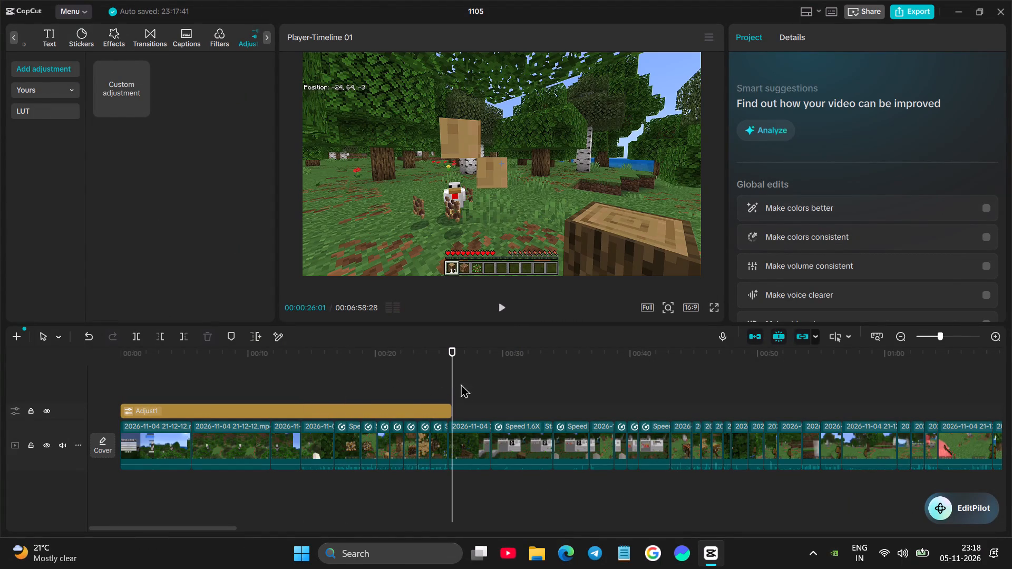
left_click(716, 307)
key("space")
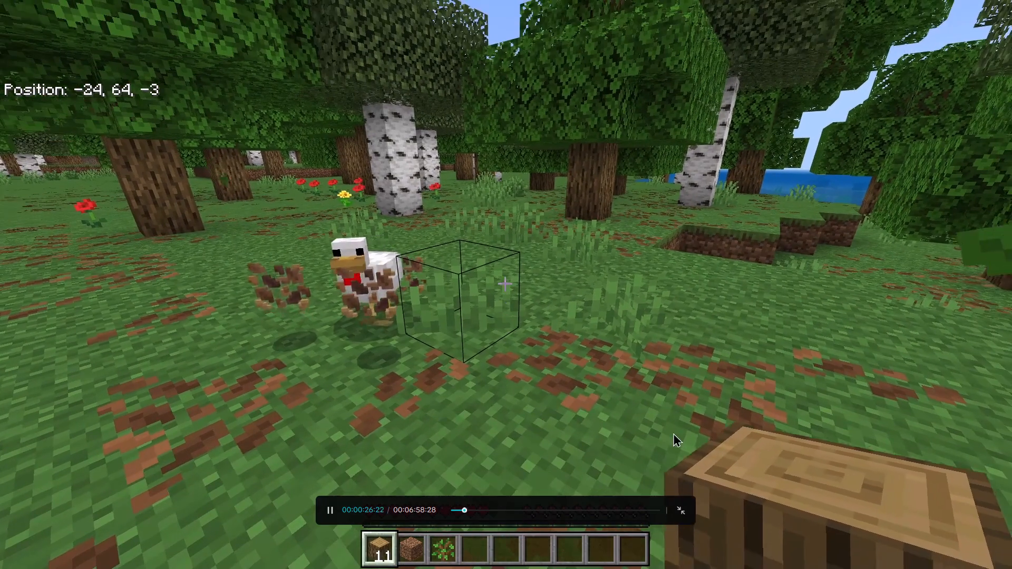
left_click(463, 508)
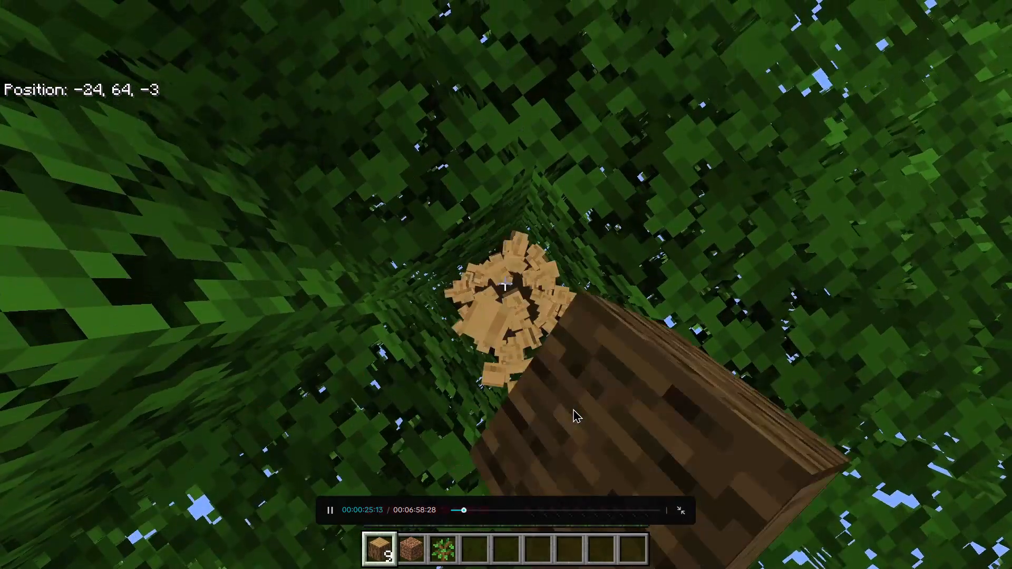
key("space")
left_click(689, 463)
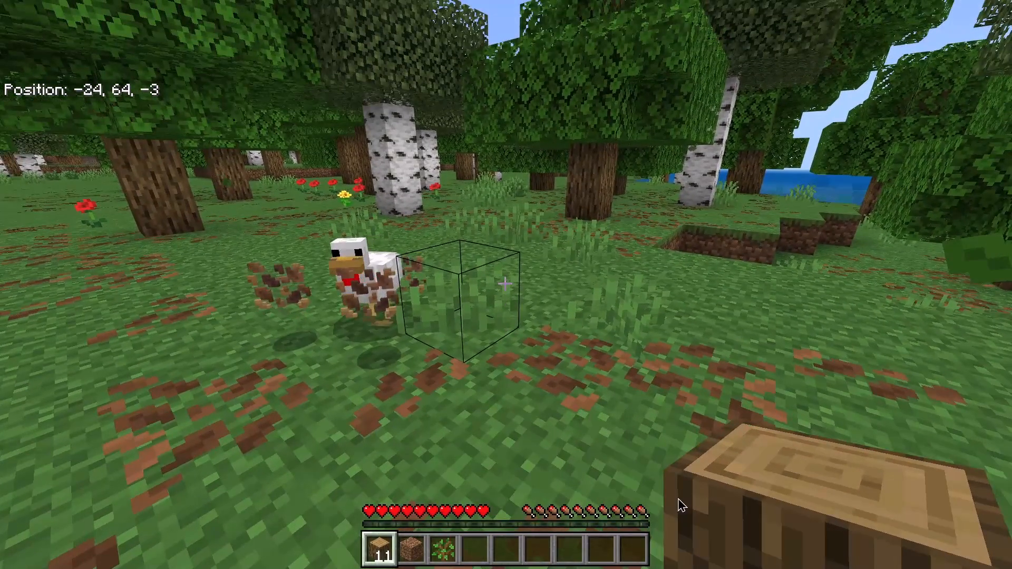
left_click(680, 505)
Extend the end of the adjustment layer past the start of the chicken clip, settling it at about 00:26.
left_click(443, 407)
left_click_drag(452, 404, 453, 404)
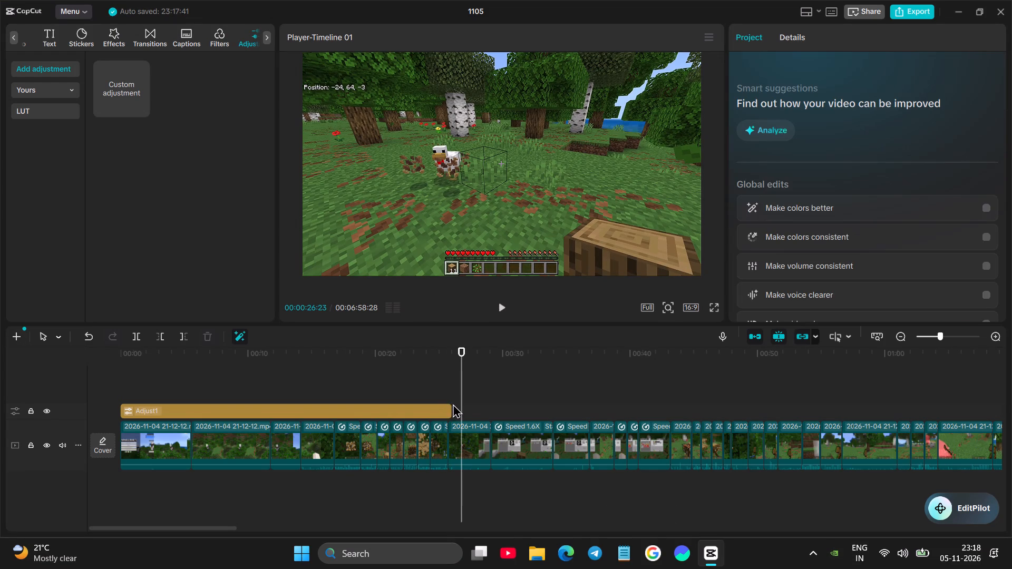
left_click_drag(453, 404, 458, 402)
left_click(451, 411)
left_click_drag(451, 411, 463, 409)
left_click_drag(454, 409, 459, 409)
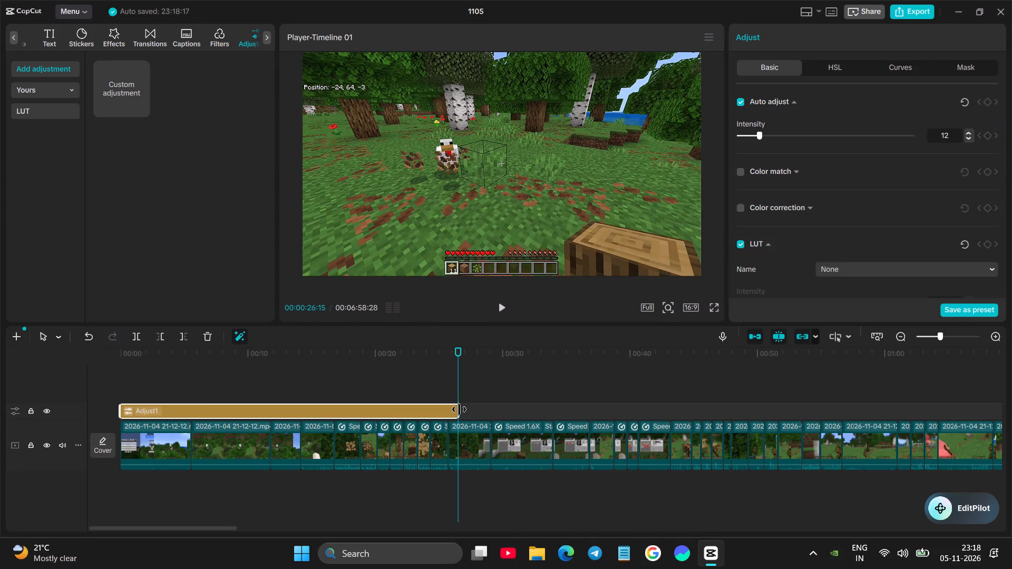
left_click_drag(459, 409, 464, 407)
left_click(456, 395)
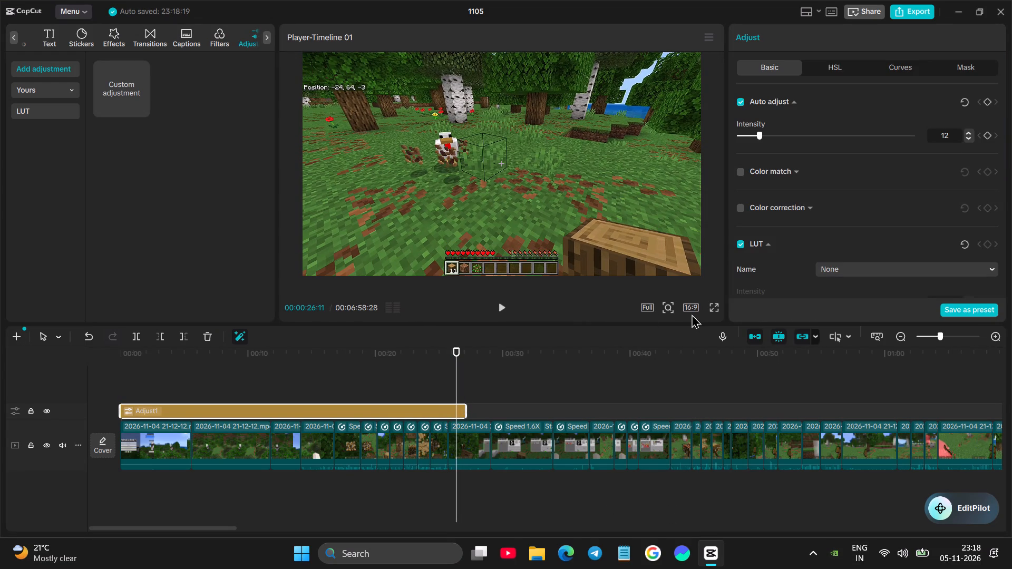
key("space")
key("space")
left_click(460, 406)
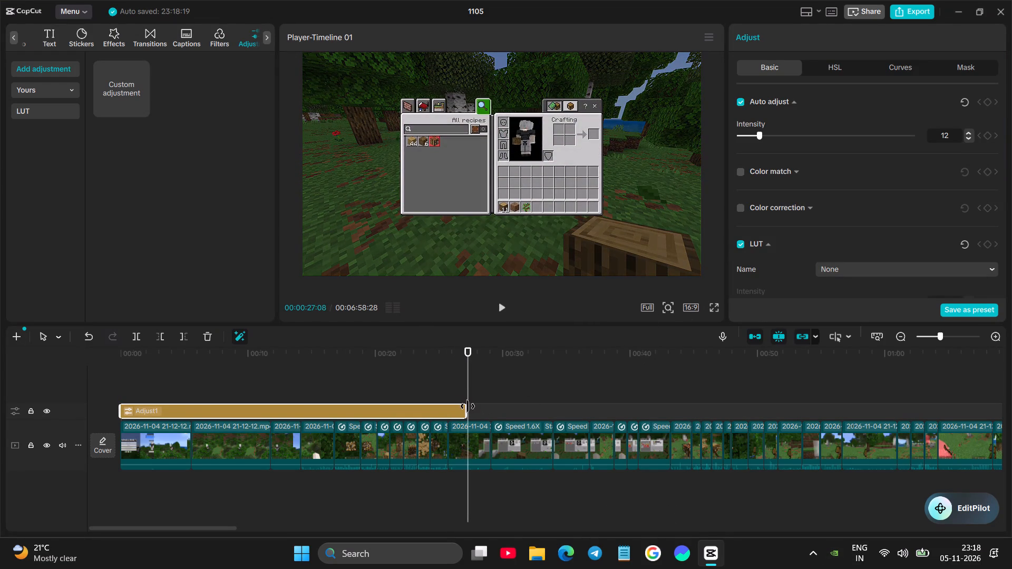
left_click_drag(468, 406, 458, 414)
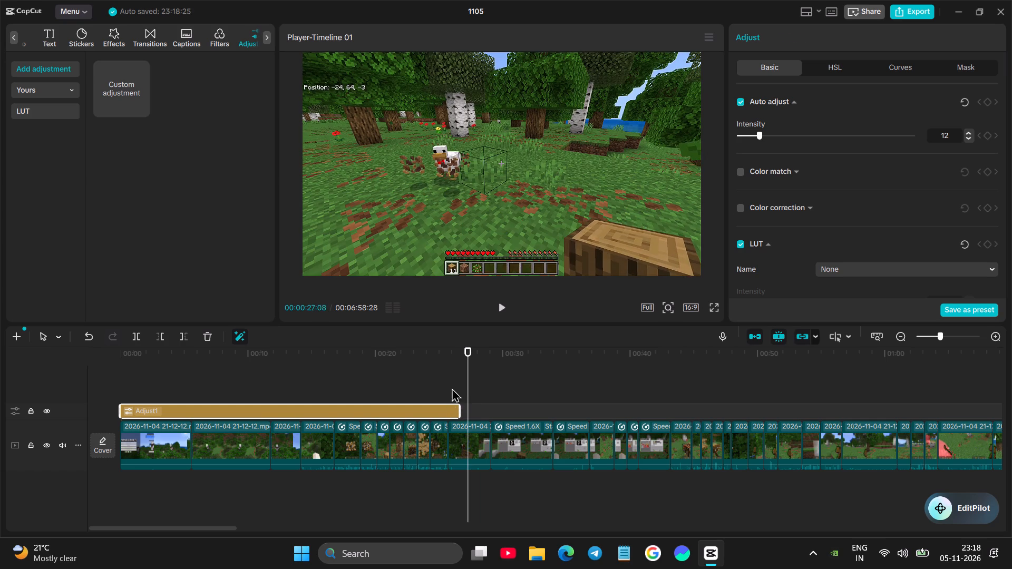
Play the section from 00:26 to 00:27 full screen to compare the colours across the adjustment layer's end.
left_click(452, 388)
key("space")
key("space")
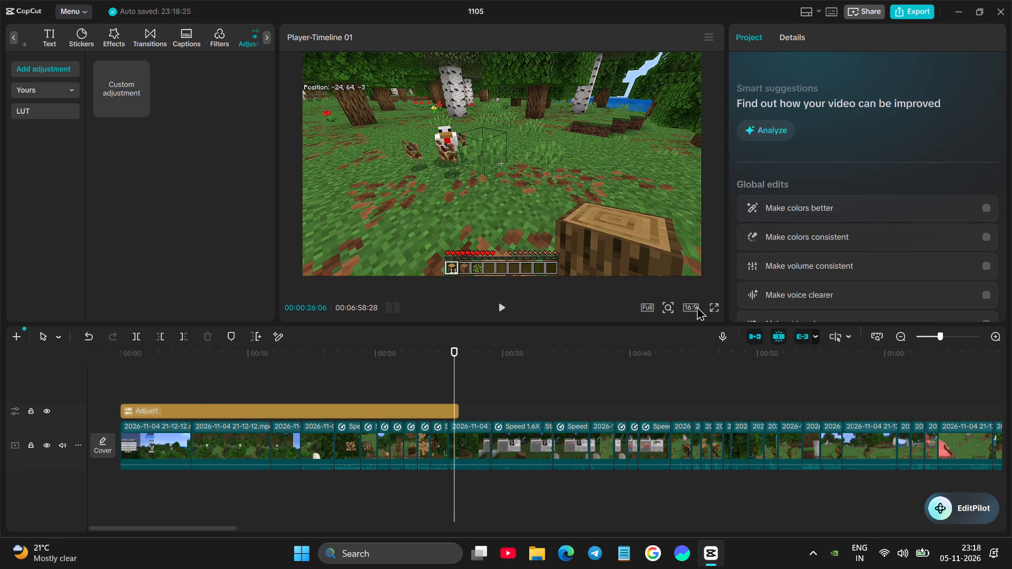
left_click(716, 306)
key("space")
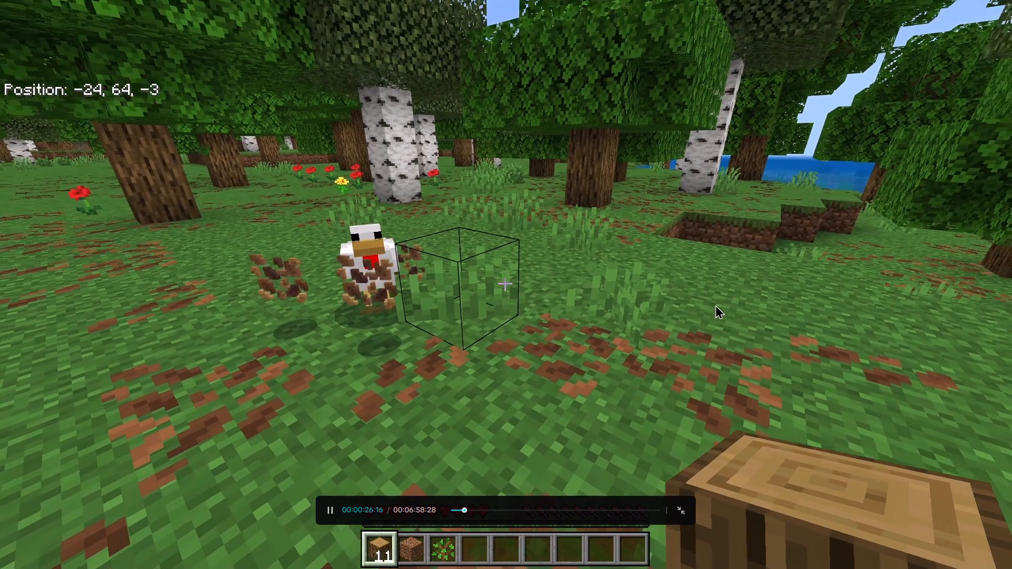
key("space")
left_click(684, 515)
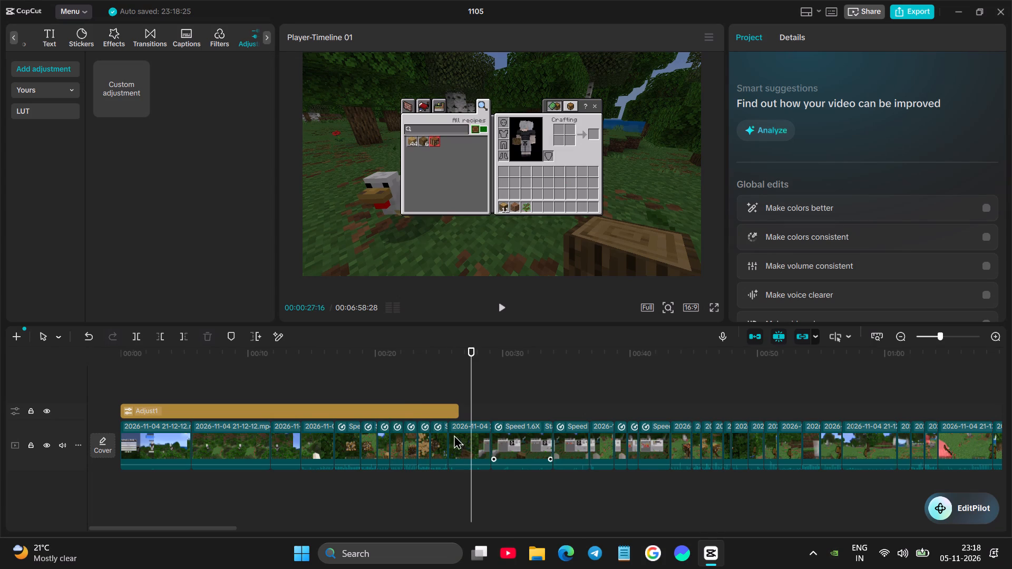
Extend the end of the adjustment layer to about 00:44, just into the clip where the crafting table is broken.
left_click(412, 395)
left_click(446, 408)
left_click_drag(458, 408, 504, 407)
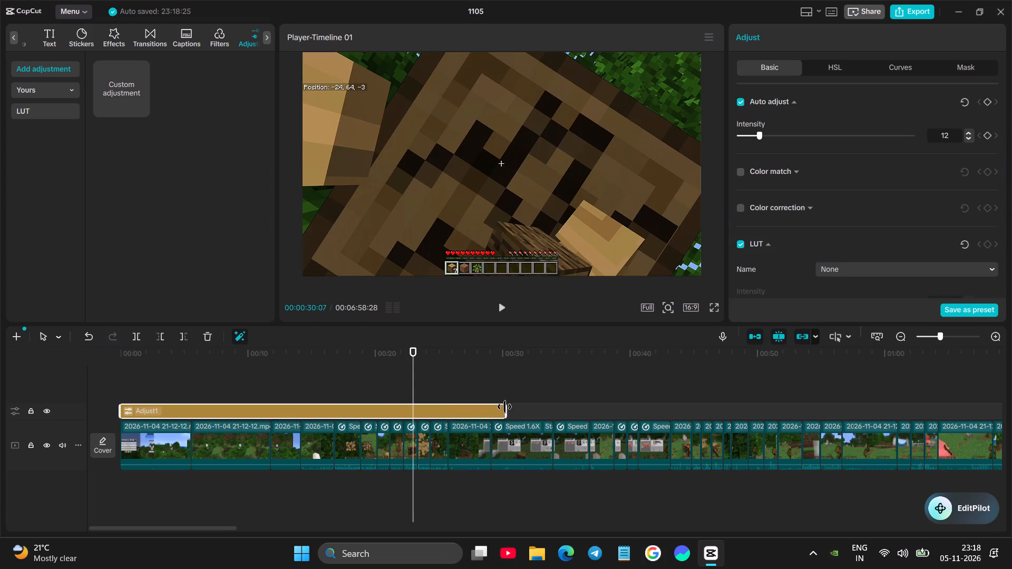
left_click_drag(504, 407, 512, 407)
left_click(506, 378)
key("space")
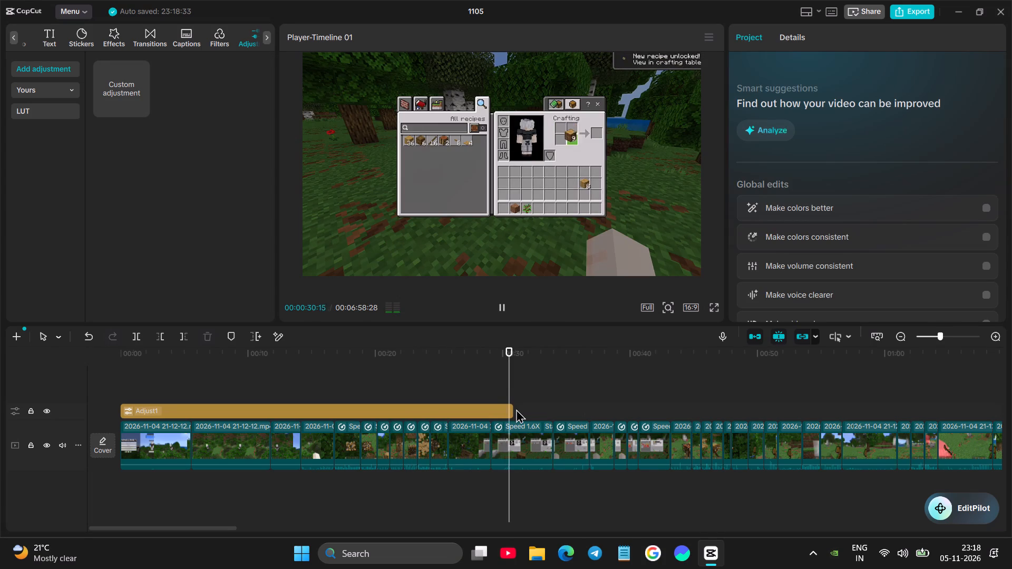
left_click(520, 400)
left_click_drag(520, 400, 550, 381)
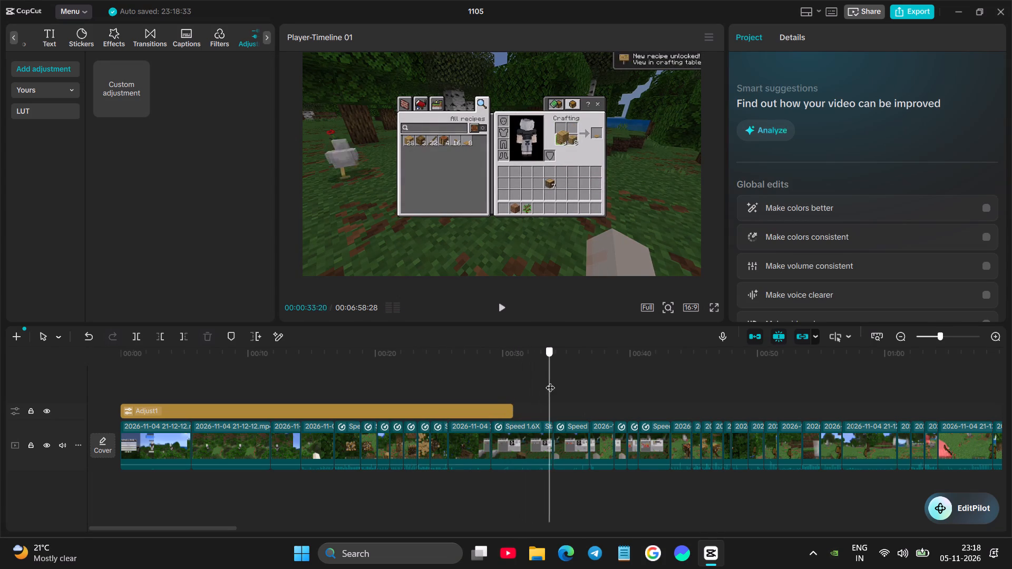
left_click_drag(550, 381, 580, 382)
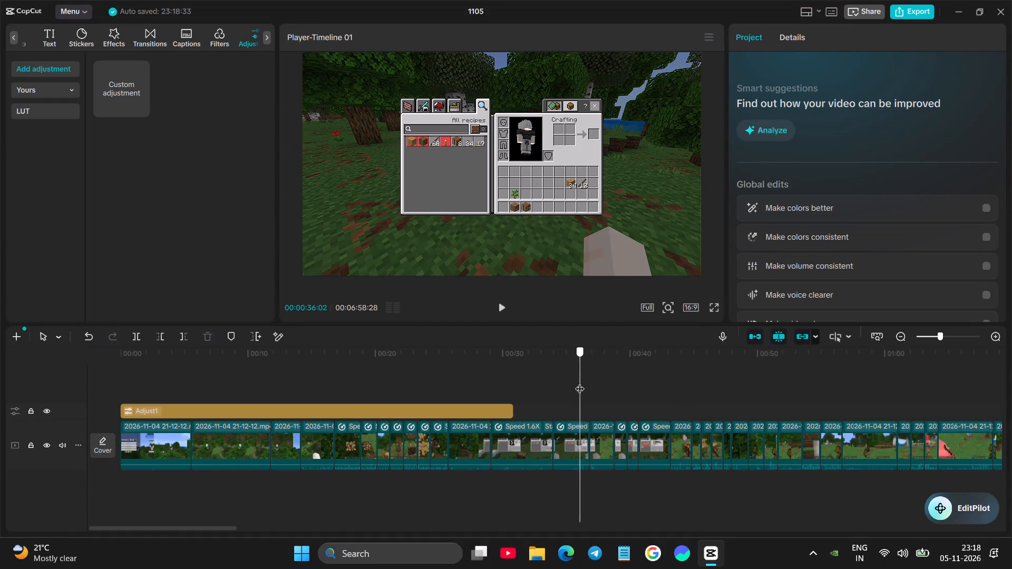
left_click_drag(580, 382, 654, 366)
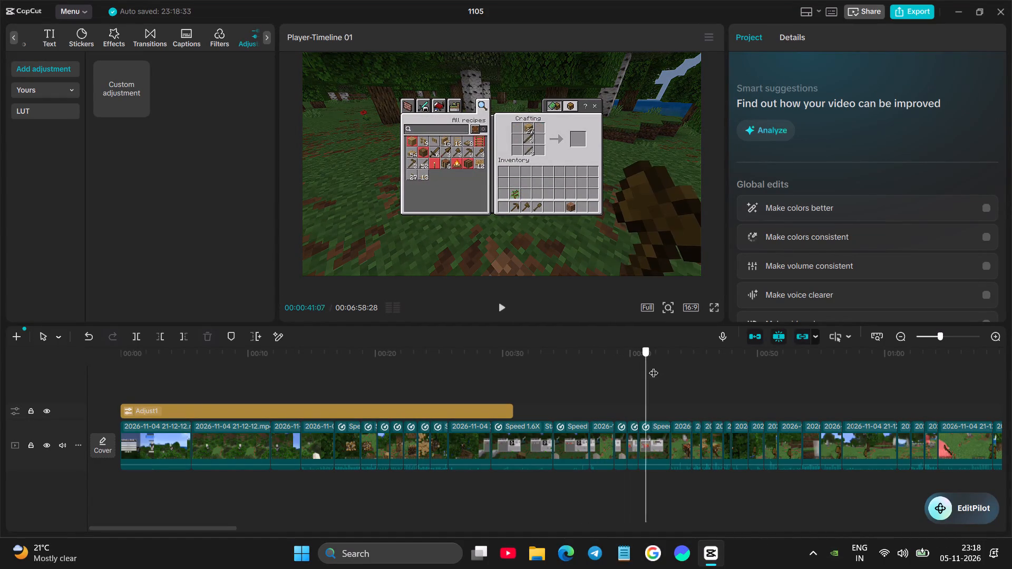
left_click_drag(654, 366, 675, 372)
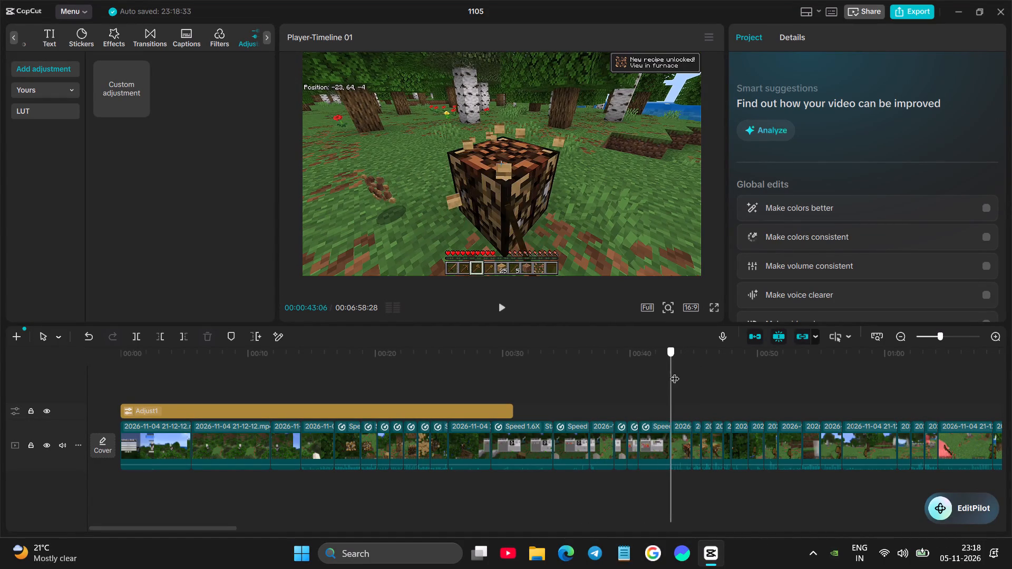
left_click_drag(675, 372, 678, 369)
left_click_drag(511, 410, 675, 399)
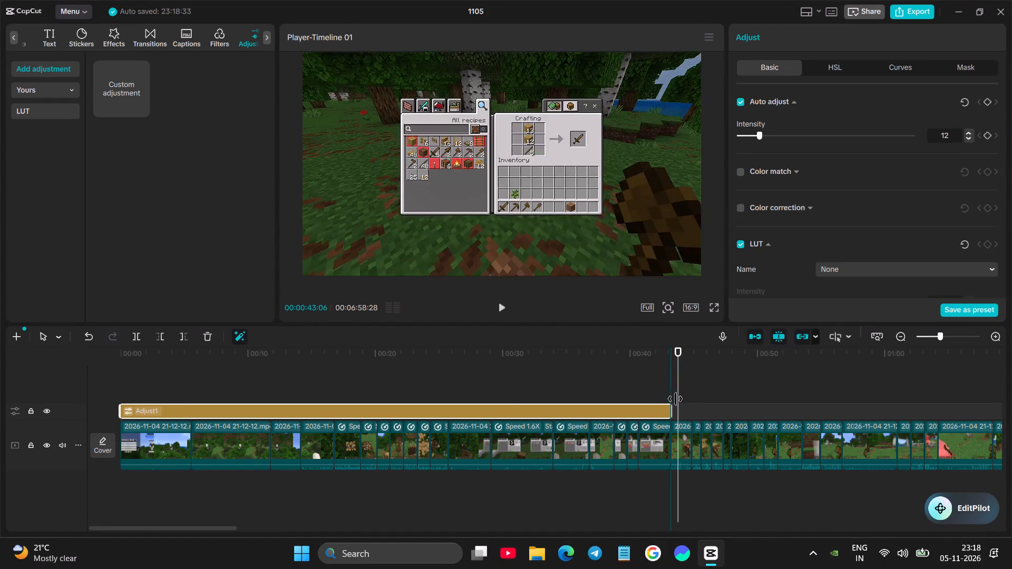
left_click_drag(675, 399, 680, 398)
Play the crafting-table scene around 00:44 full screen twice to compare the colours with and without the adjustment layer.
left_click(676, 394)
left_click(707, 306)
left_click(716, 307)
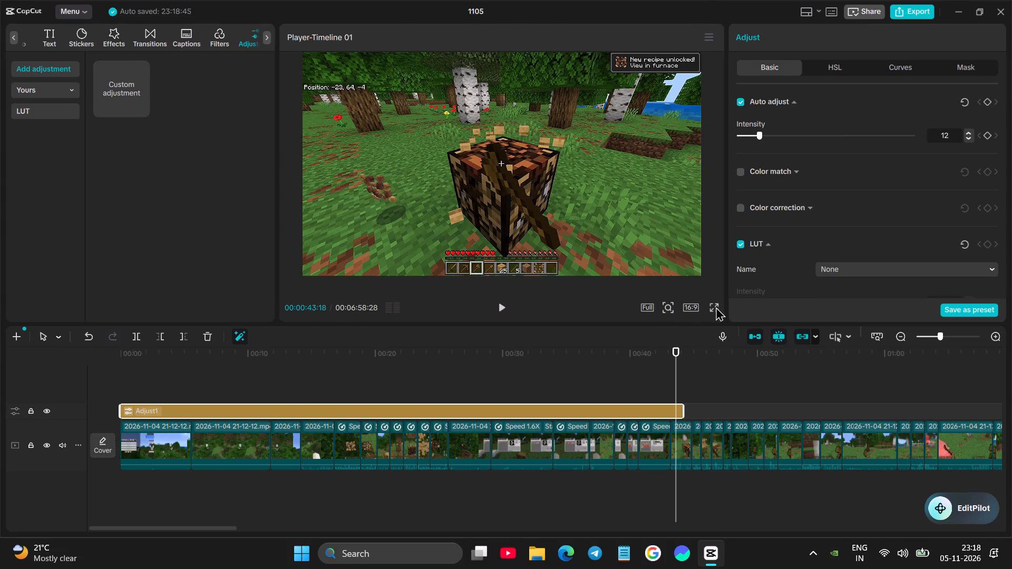
key("space")
key("space")
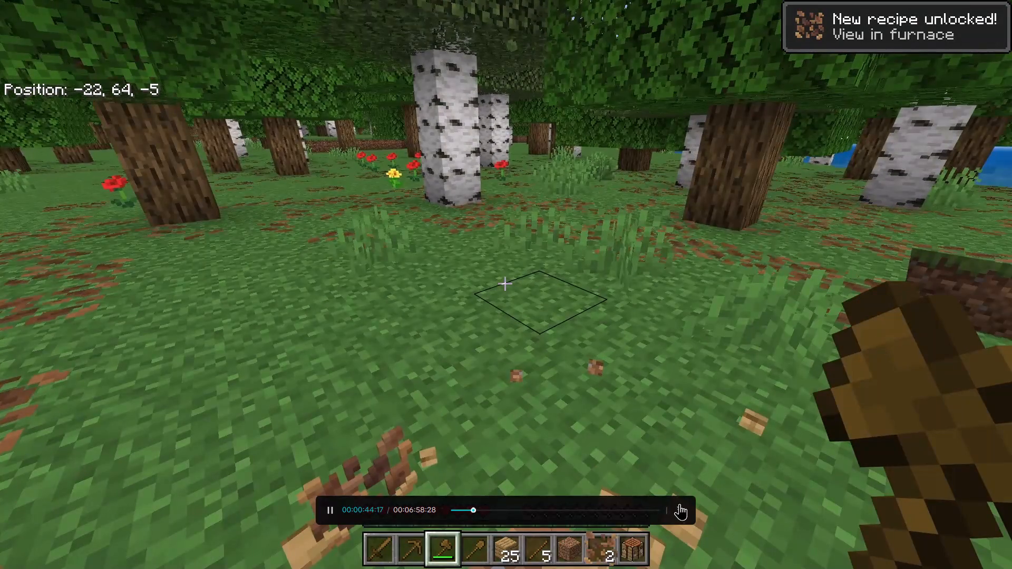
left_click(681, 506)
left_click(677, 392)
left_click(716, 308)
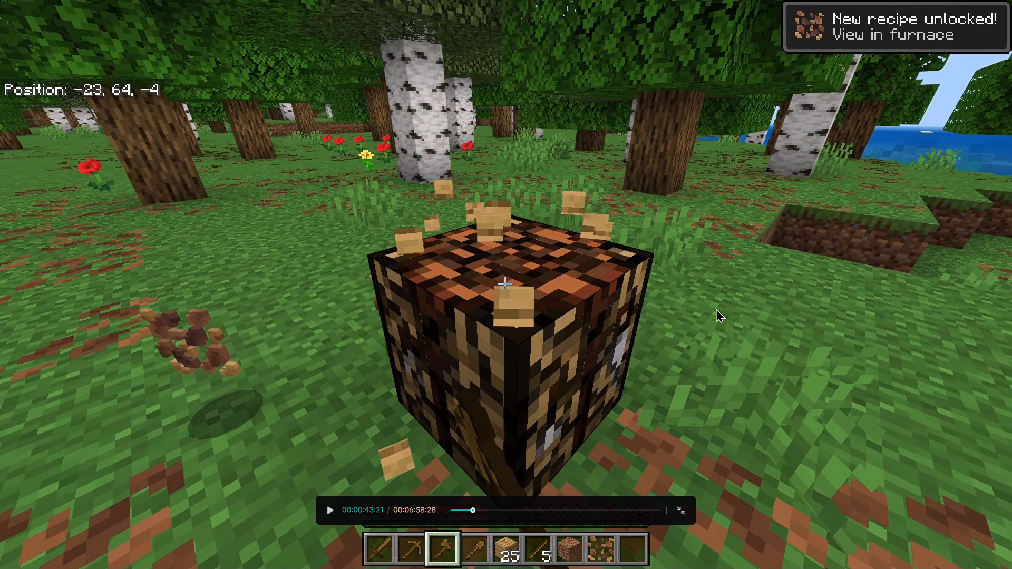
key("space")
key("space")
key("space")
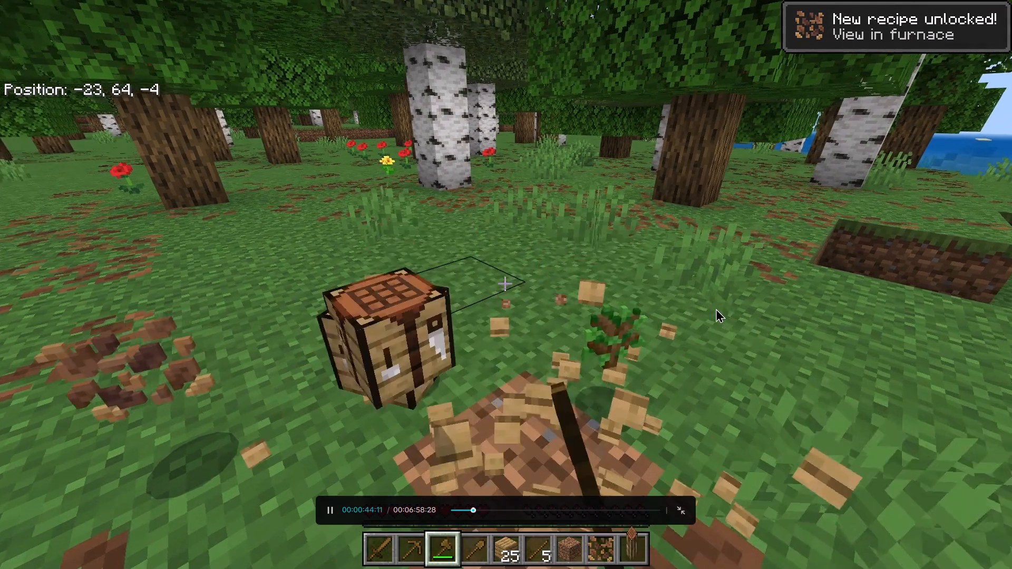
key("space")
left_click(683, 509)
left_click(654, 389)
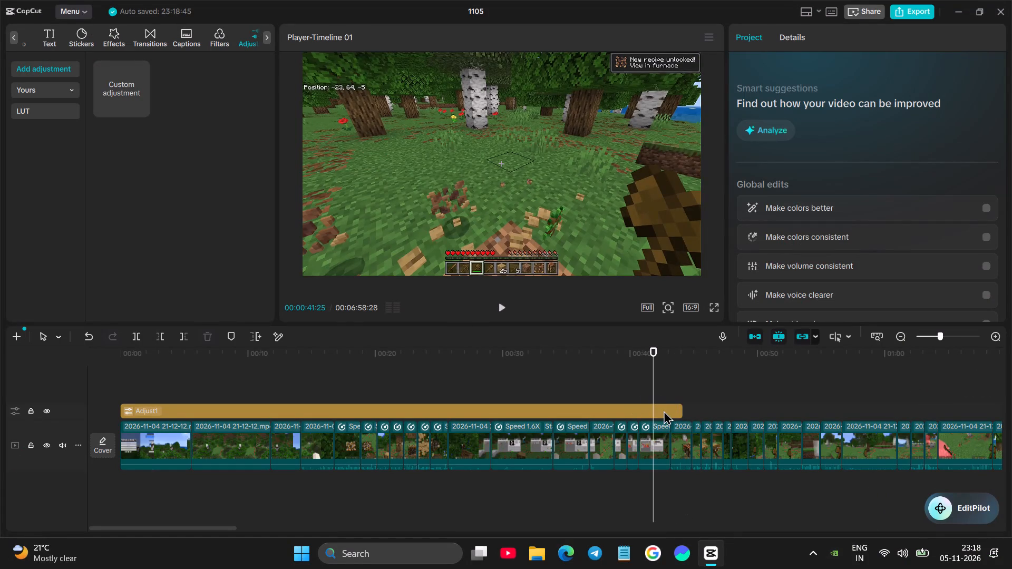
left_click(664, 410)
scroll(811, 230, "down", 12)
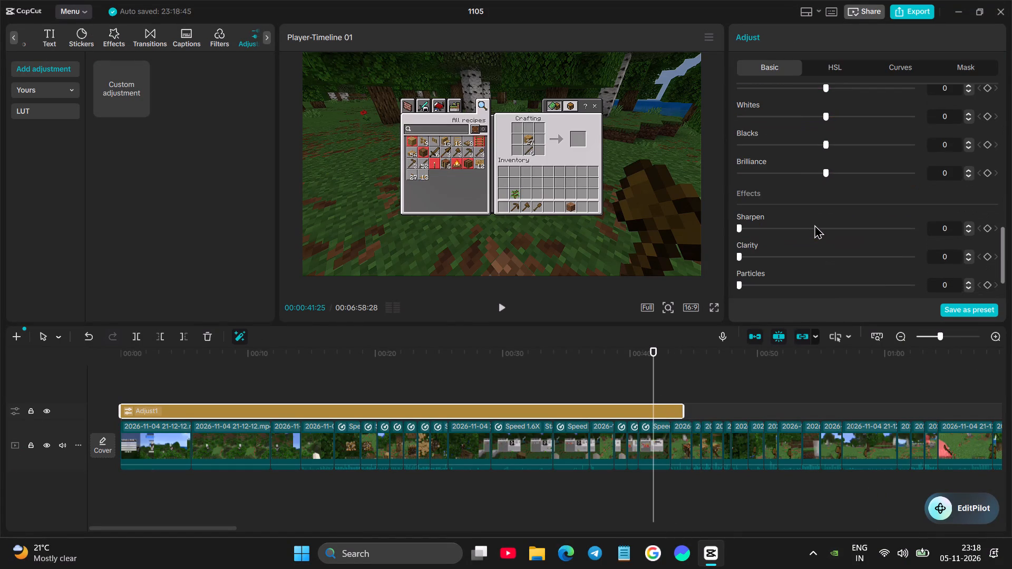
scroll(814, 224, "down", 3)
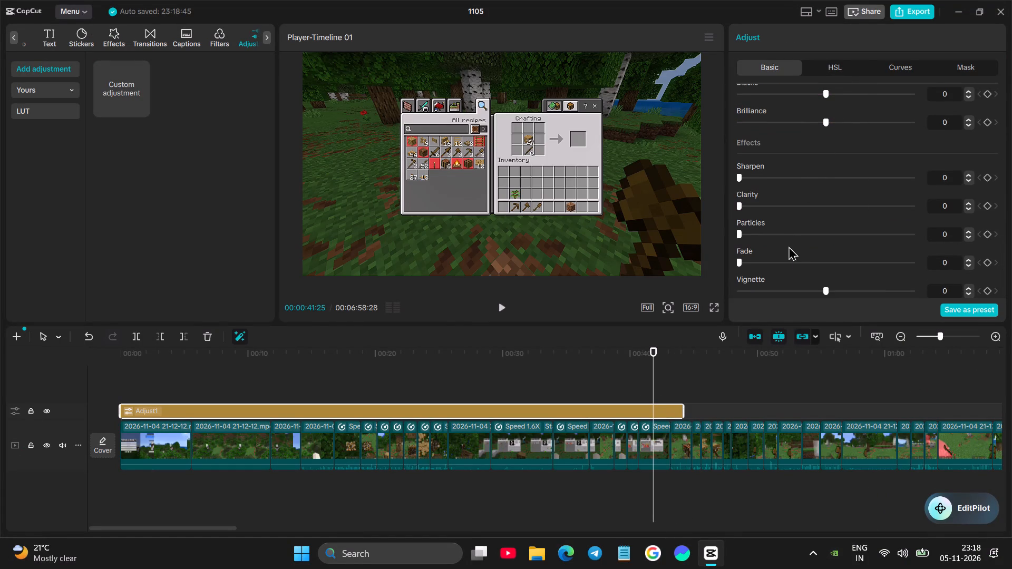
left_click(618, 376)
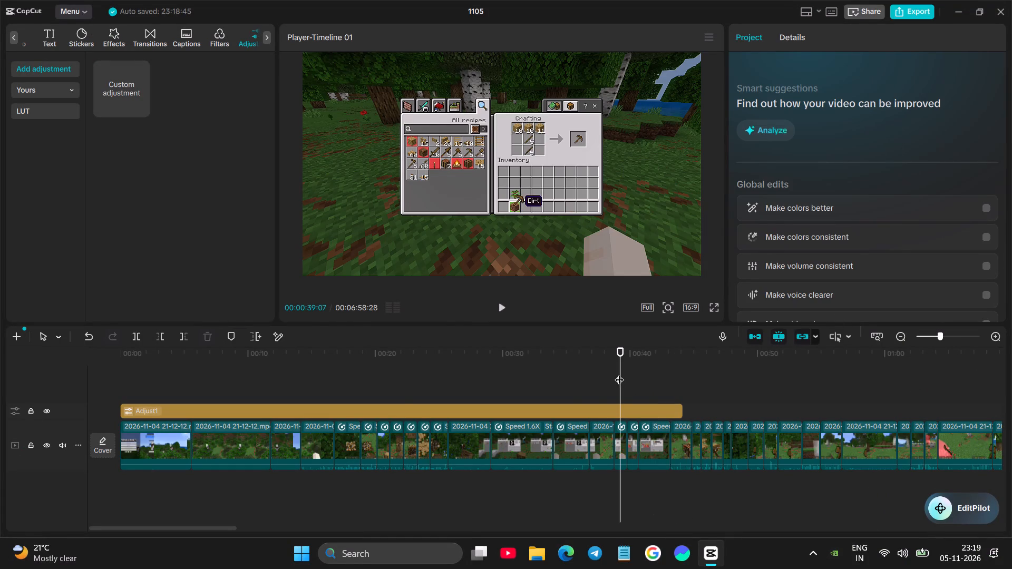
Play the tree-cutting section from about 00:21 full screen, up to about 00:27, to examine the adjusted greens.
left_click(619, 373)
left_click_drag(610, 377, 393, 392)
left_click(706, 305)
left_click(711, 306)
key("space")
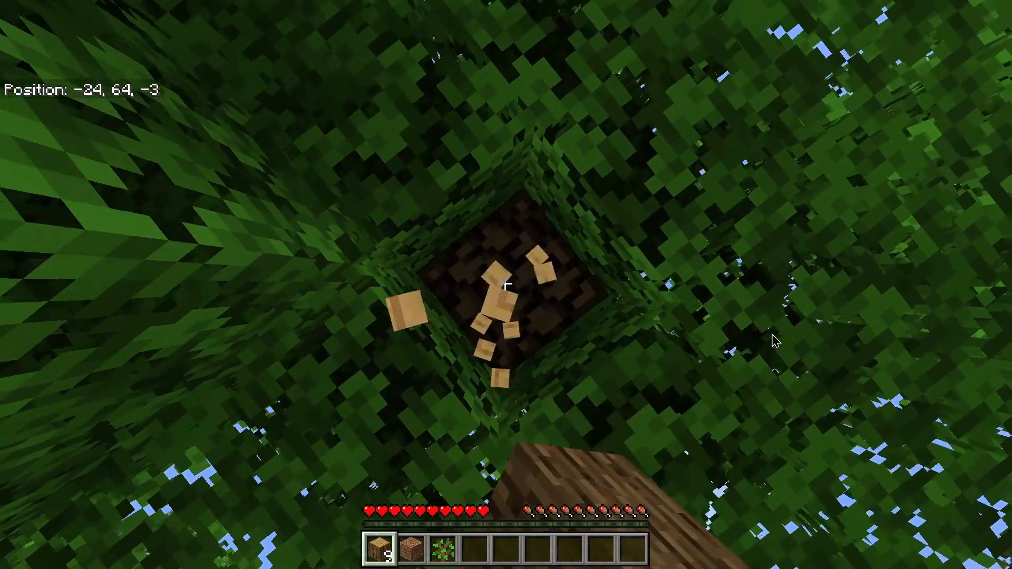
left_click(649, 521)
left_click(679, 509)
key("space")
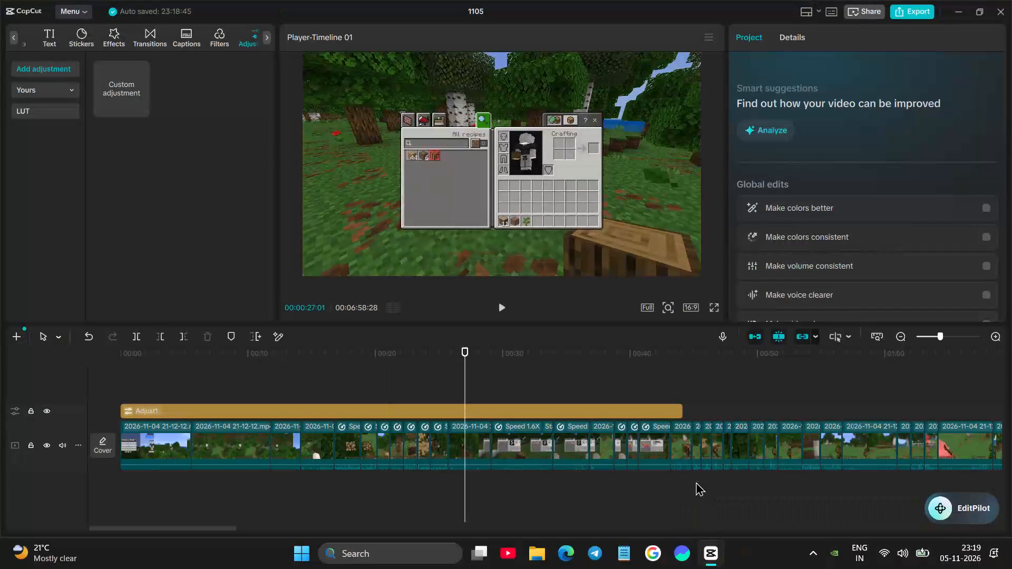
Try the adjustment layer's green HSL saturation at 79 and set it to -100, previewing the crafting-table scene at 00:43.
left_click(638, 409)
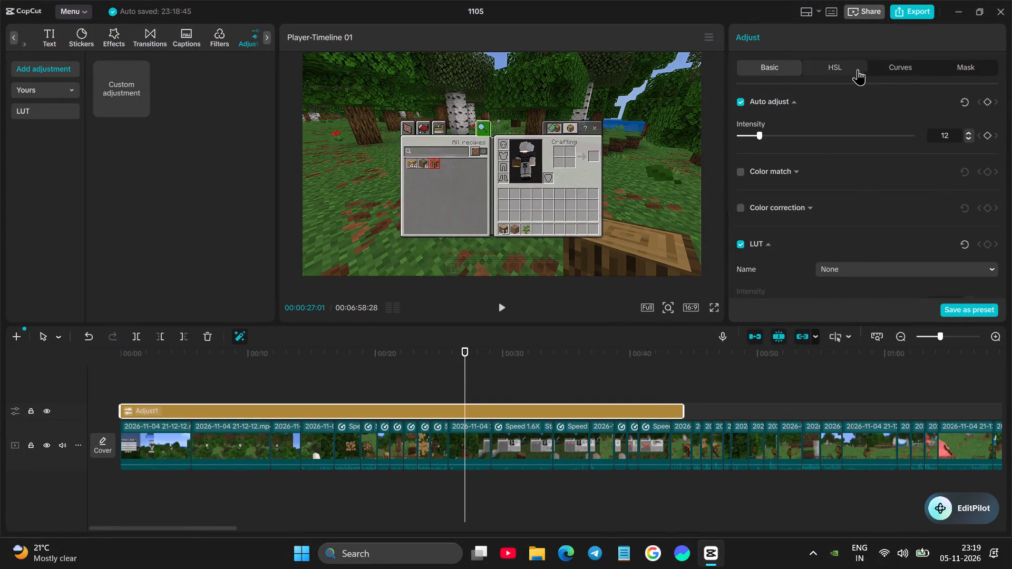
left_click(851, 68)
left_click(645, 388)
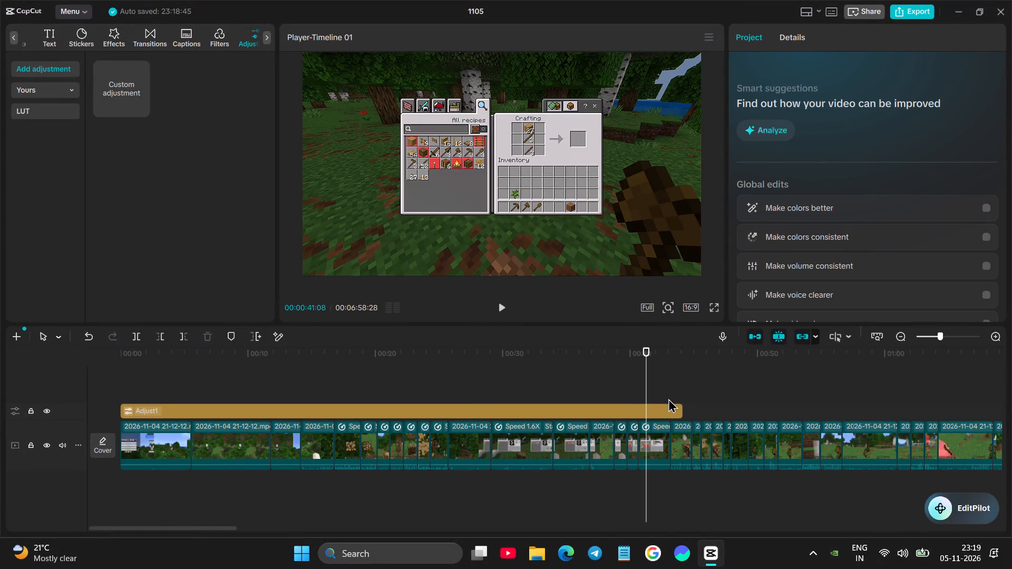
left_click(669, 398)
left_click(678, 405)
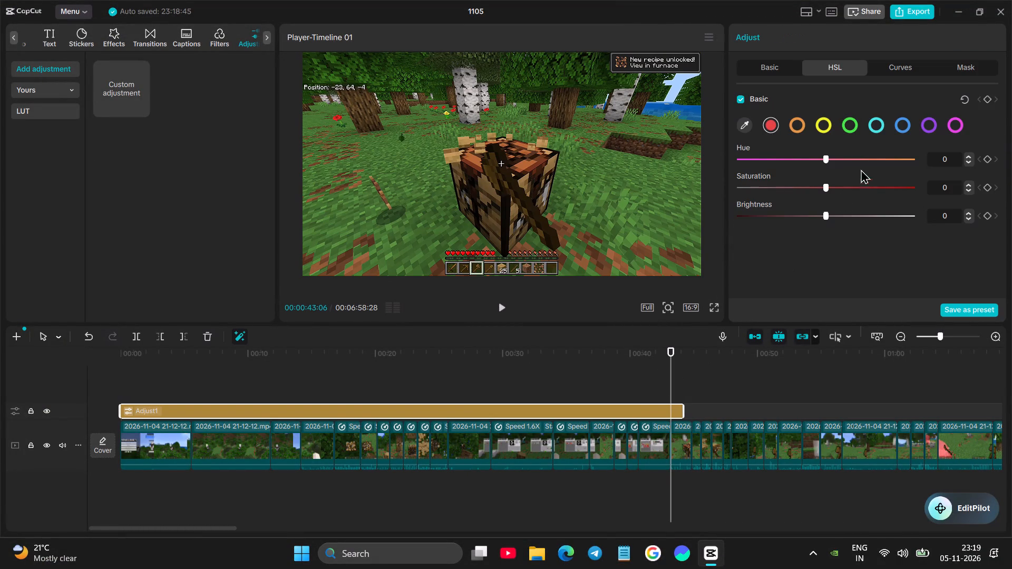
left_click(850, 129)
left_click_drag(824, 190, 891, 193)
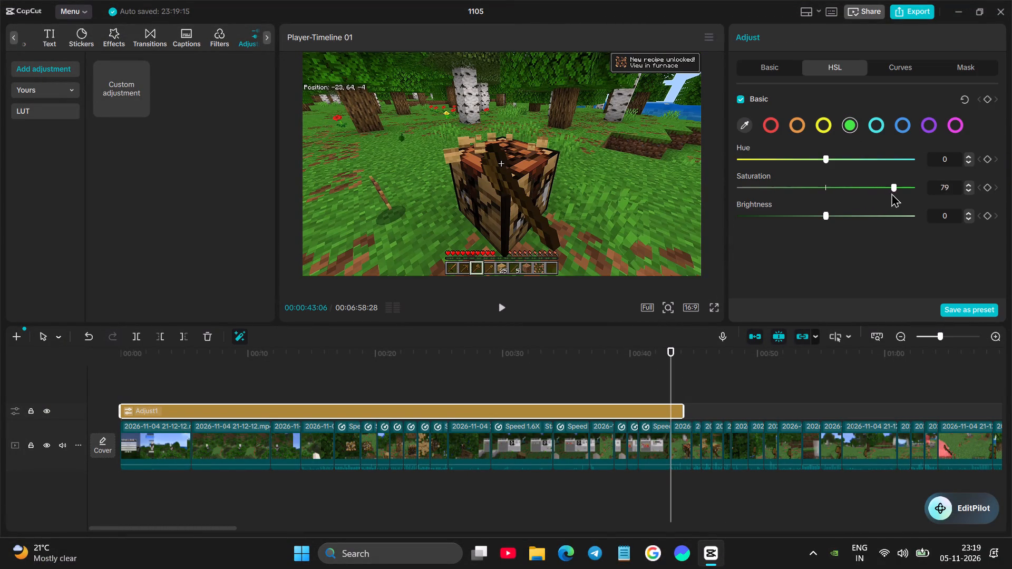
left_click_drag(891, 193, 724, 219)
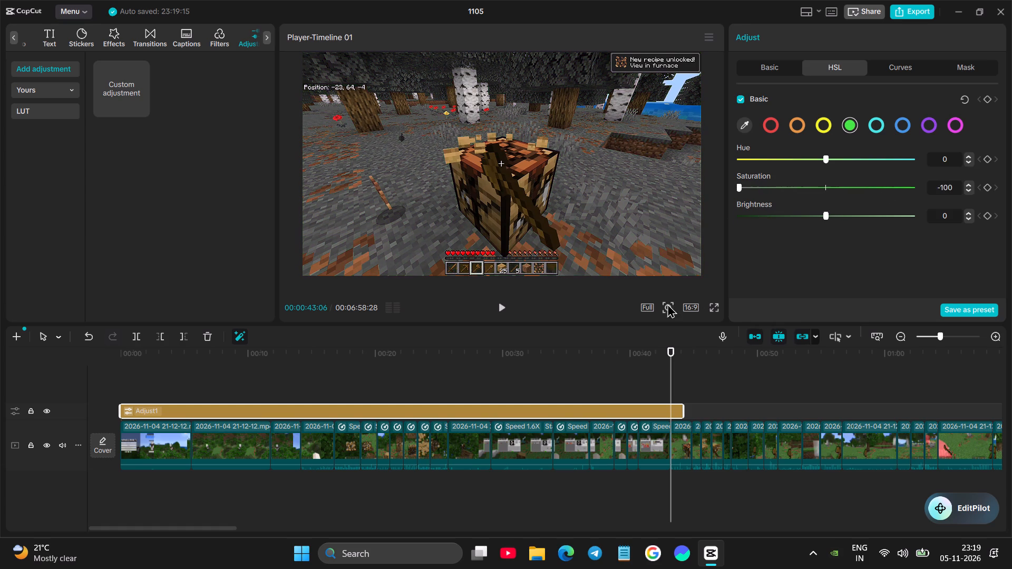
Play the sections from about 00:35 and 00:16 full screen and skim the timeline to examine the desaturated greens.
left_click(571, 398)
left_click(714, 311)
key("space")
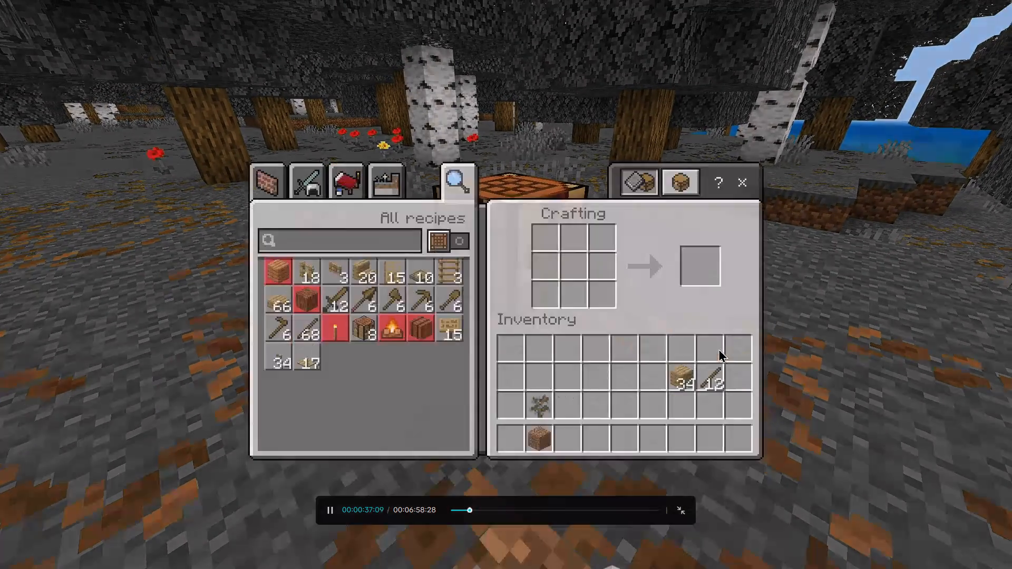
left_click(689, 499)
left_click(482, 513)
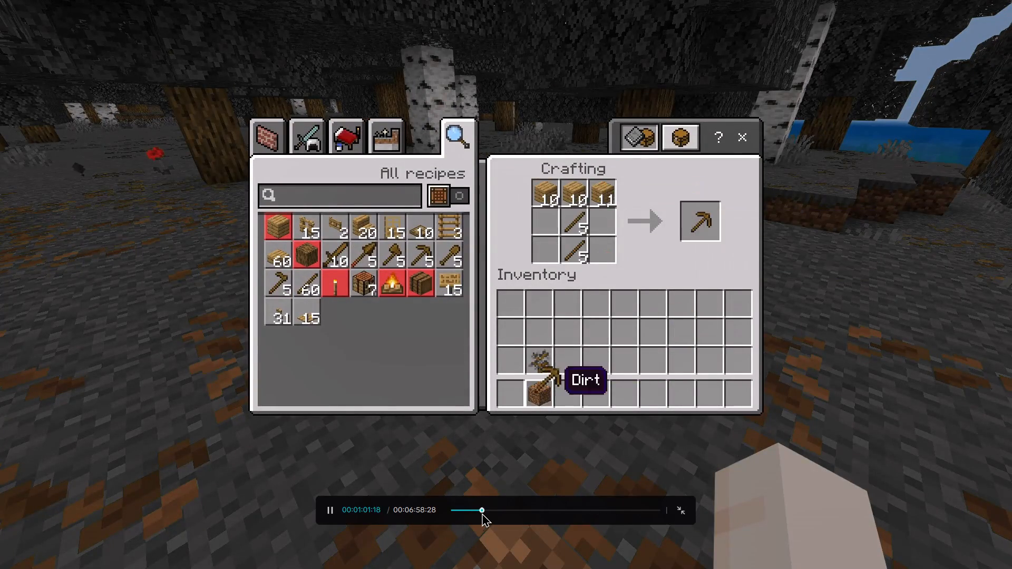
left_click(466, 507)
left_click_drag(466, 507, 450, 511)
left_click(459, 511)
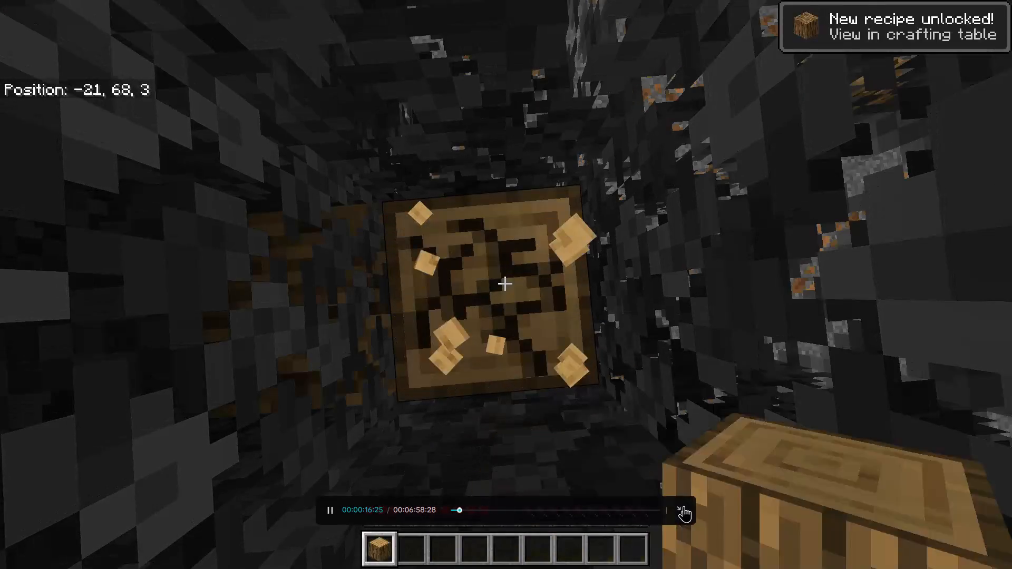
left_click(683, 508)
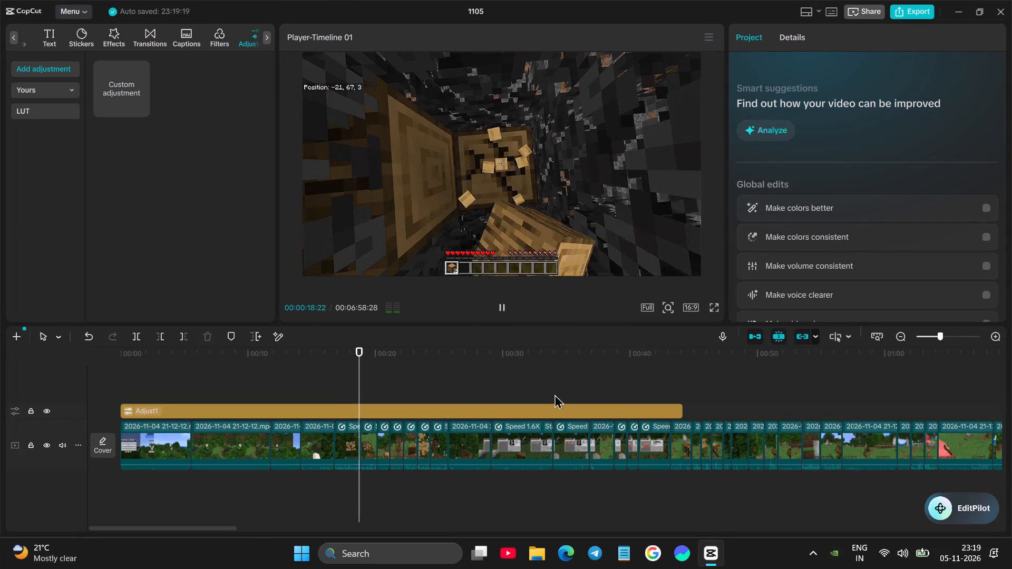
left_click(533, 386)
key("space")
left_click(579, 374)
left_click(615, 372)
left_click(637, 370)
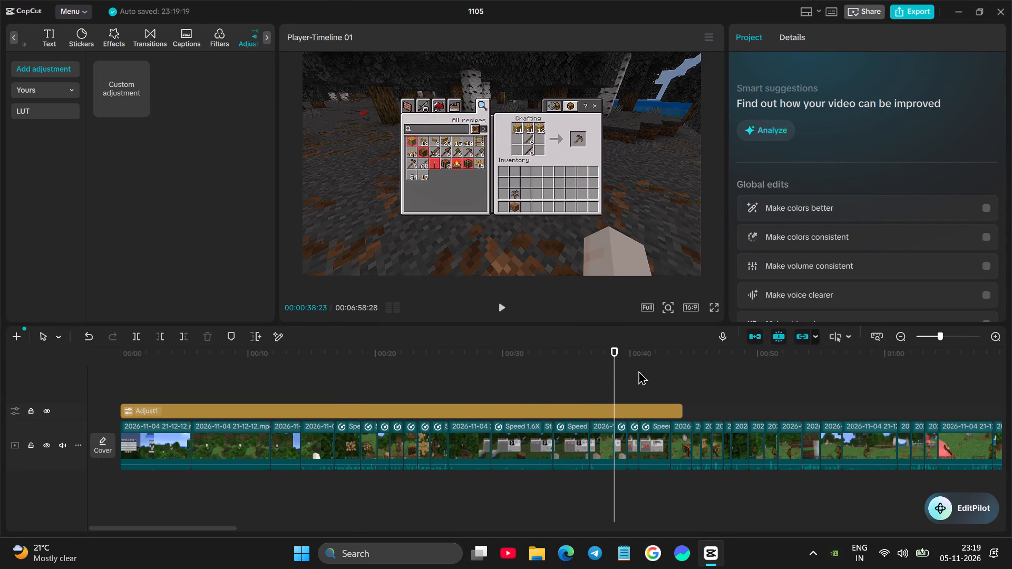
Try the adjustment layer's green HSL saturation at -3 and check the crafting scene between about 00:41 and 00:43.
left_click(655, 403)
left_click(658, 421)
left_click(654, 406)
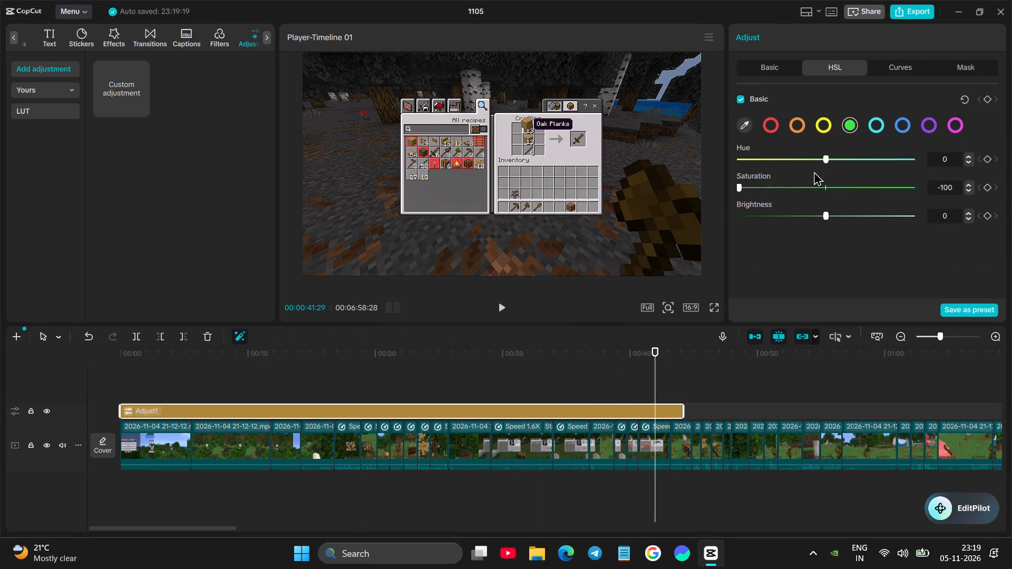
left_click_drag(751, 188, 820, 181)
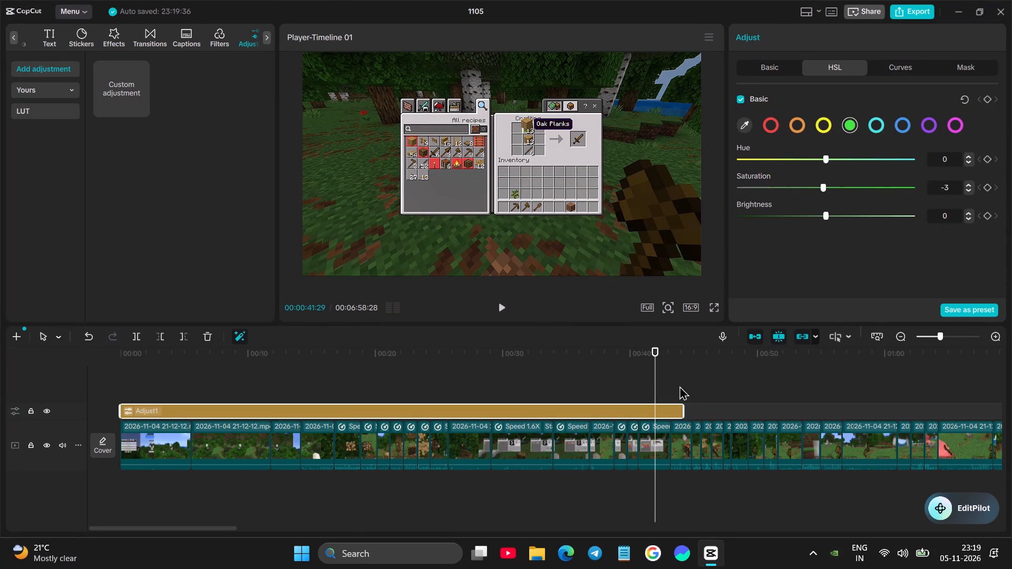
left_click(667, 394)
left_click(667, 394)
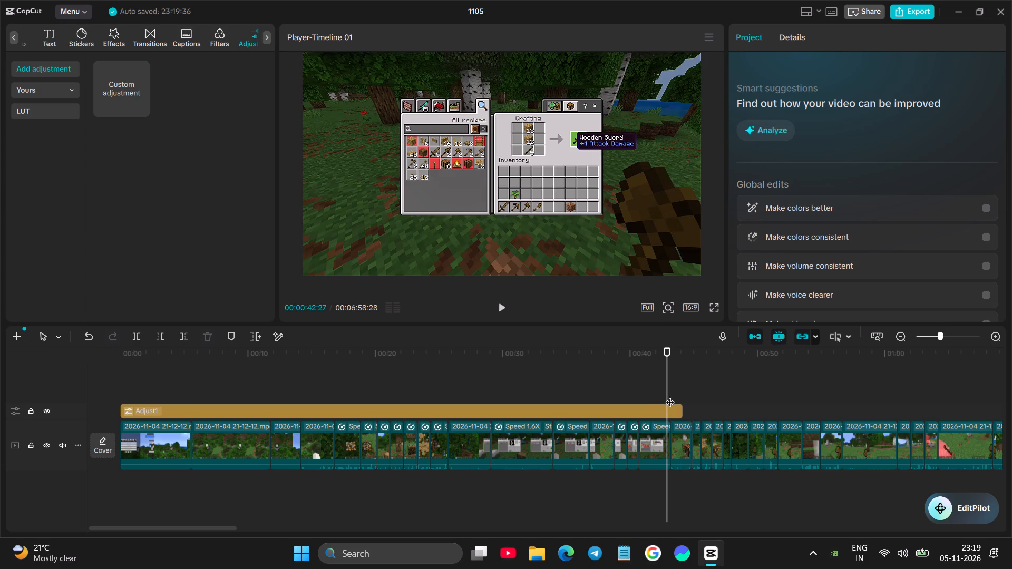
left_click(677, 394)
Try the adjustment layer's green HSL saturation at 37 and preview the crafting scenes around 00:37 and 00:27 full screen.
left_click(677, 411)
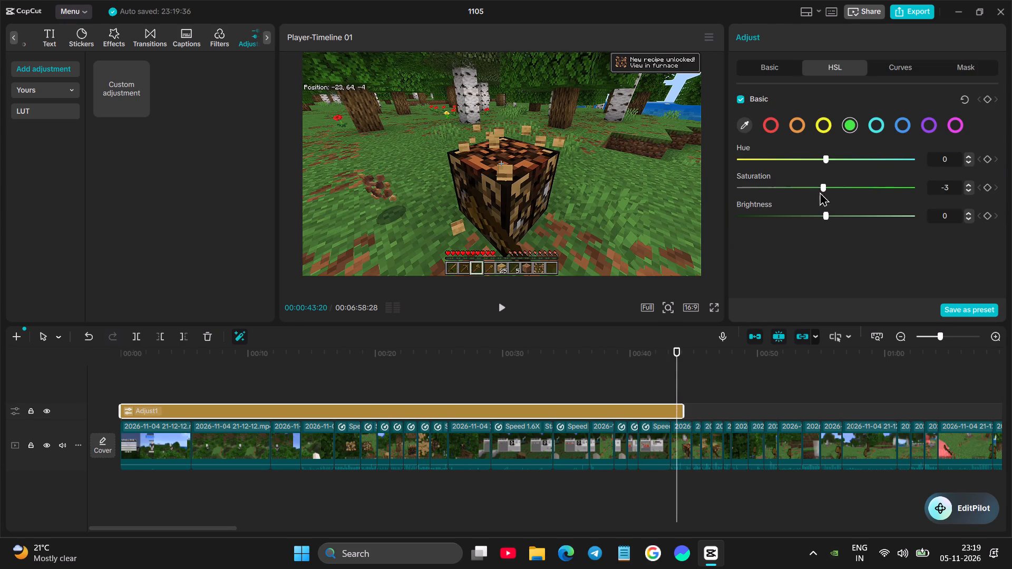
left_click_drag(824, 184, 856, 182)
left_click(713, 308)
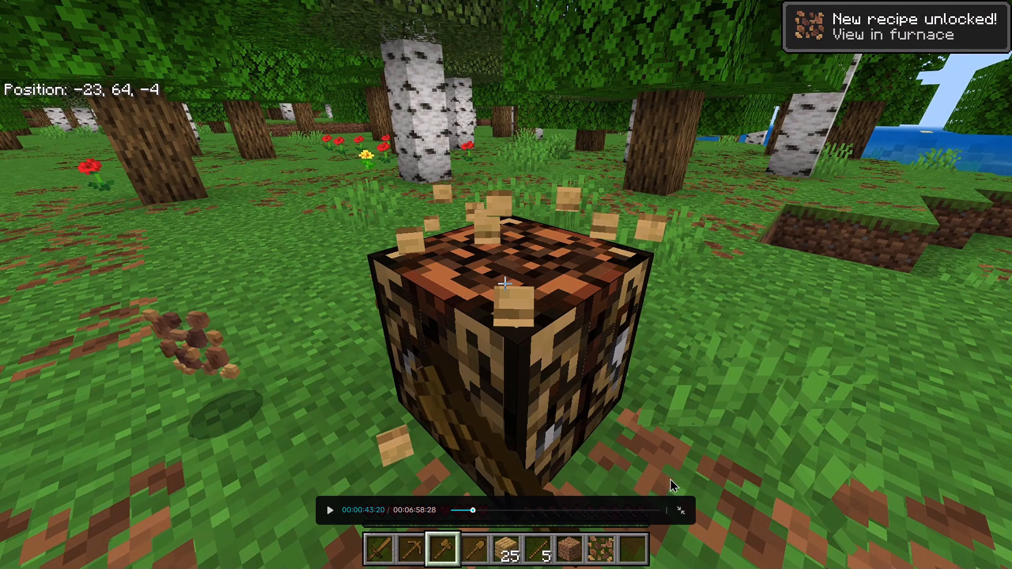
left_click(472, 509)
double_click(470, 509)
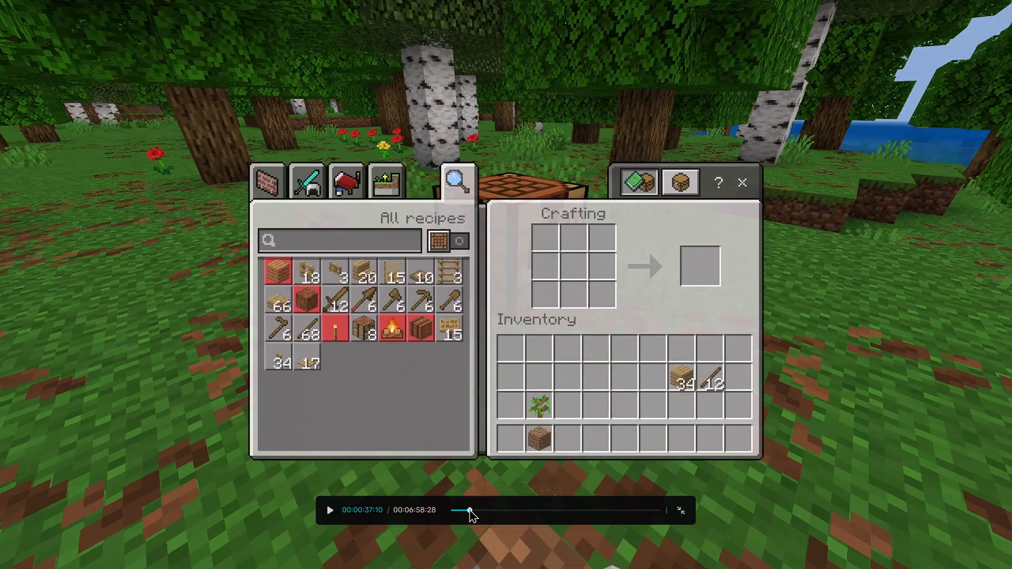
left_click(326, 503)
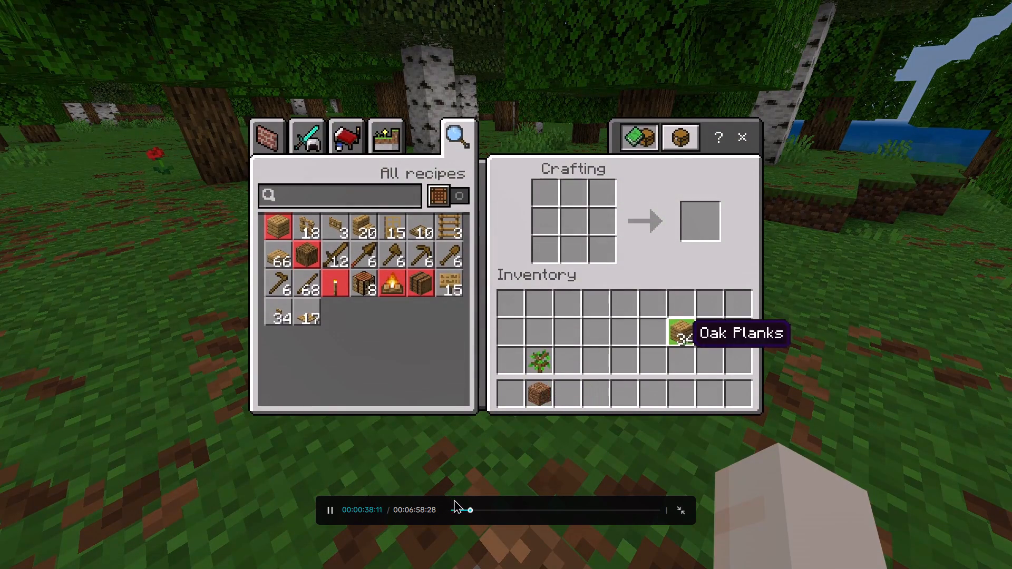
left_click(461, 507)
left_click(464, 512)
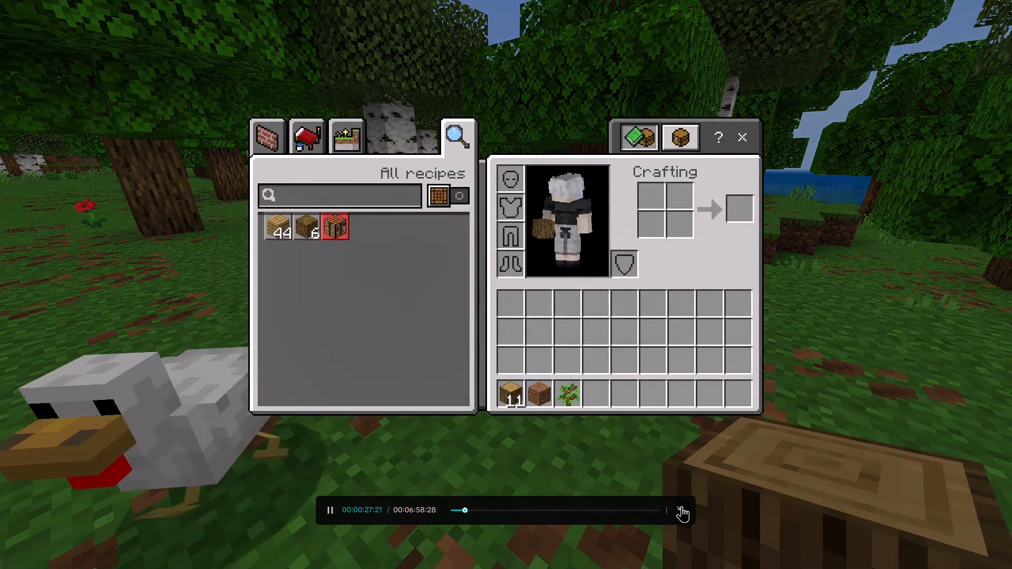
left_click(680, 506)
Move the adjustment layer along the timeline to start at about 00:20, and preview the forest section from 00:58 full screen.
left_click_drag(590, 415, 850, 411)
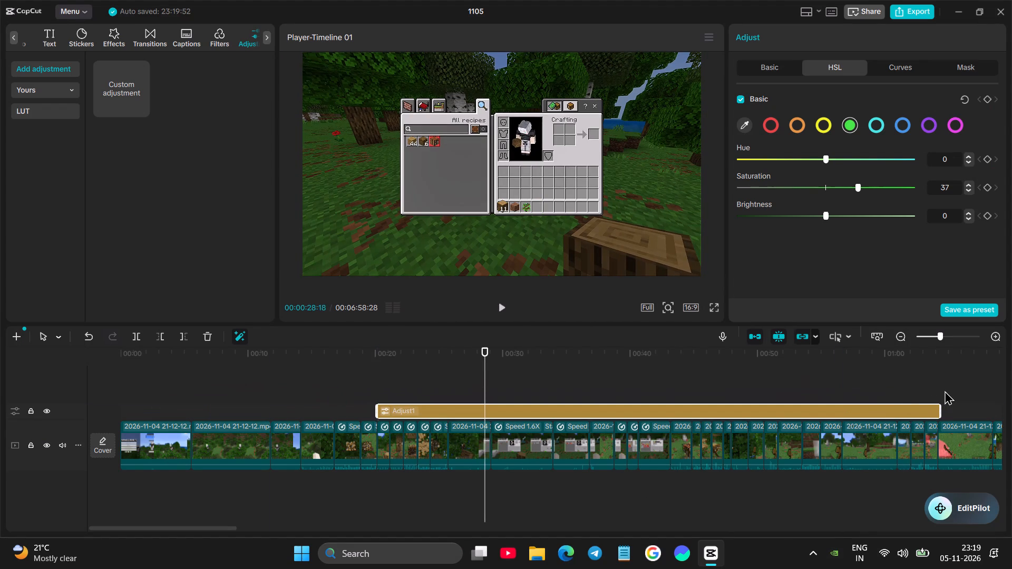
left_click(860, 395)
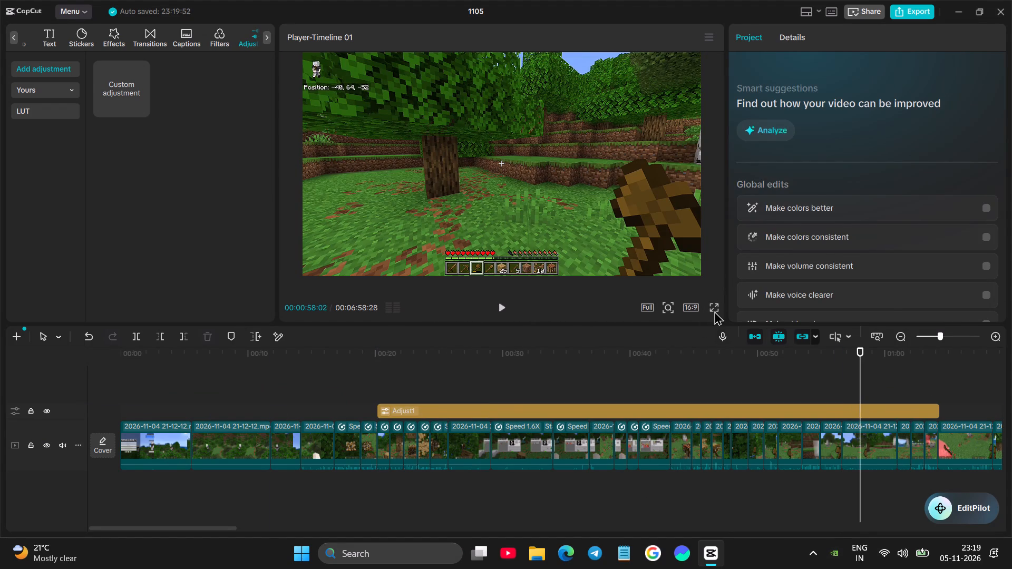
left_click(714, 310)
key("space")
key("space")
key("space")
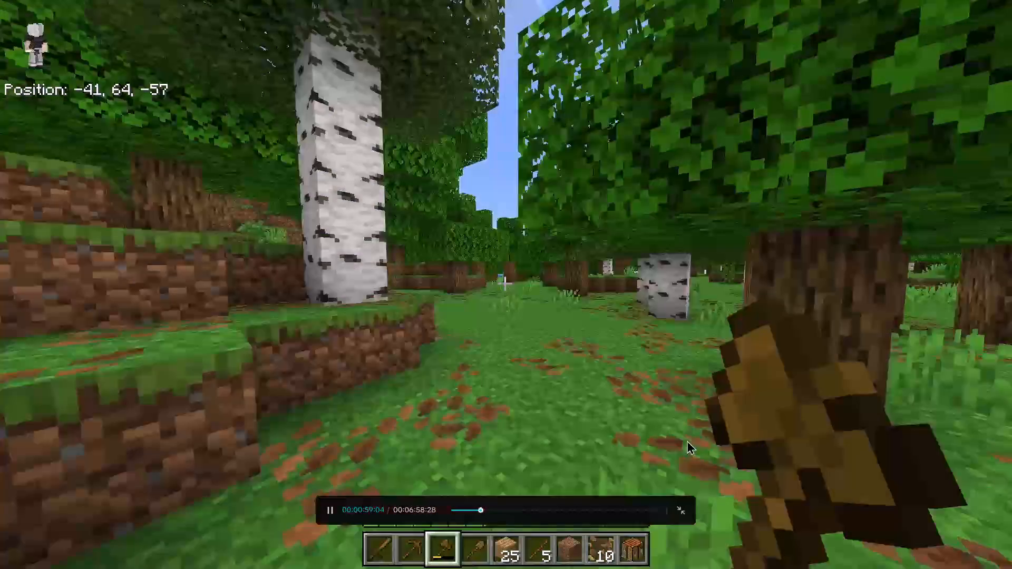
key("space")
left_click(676, 509)
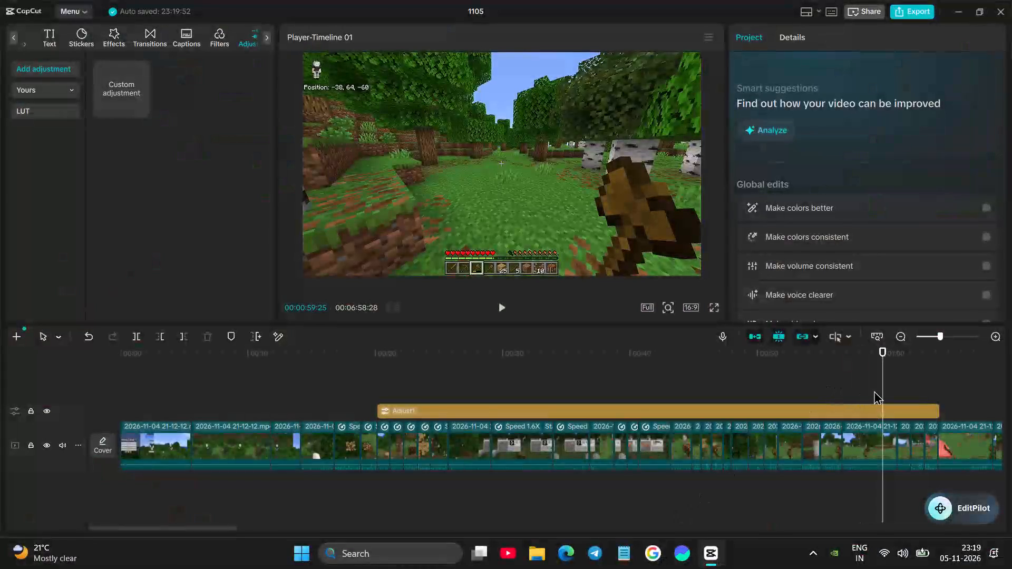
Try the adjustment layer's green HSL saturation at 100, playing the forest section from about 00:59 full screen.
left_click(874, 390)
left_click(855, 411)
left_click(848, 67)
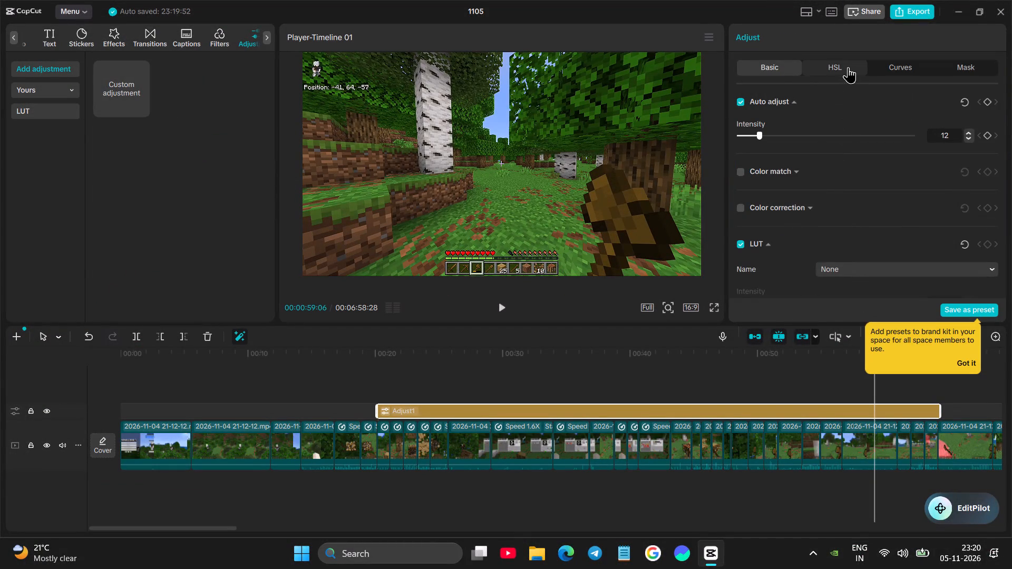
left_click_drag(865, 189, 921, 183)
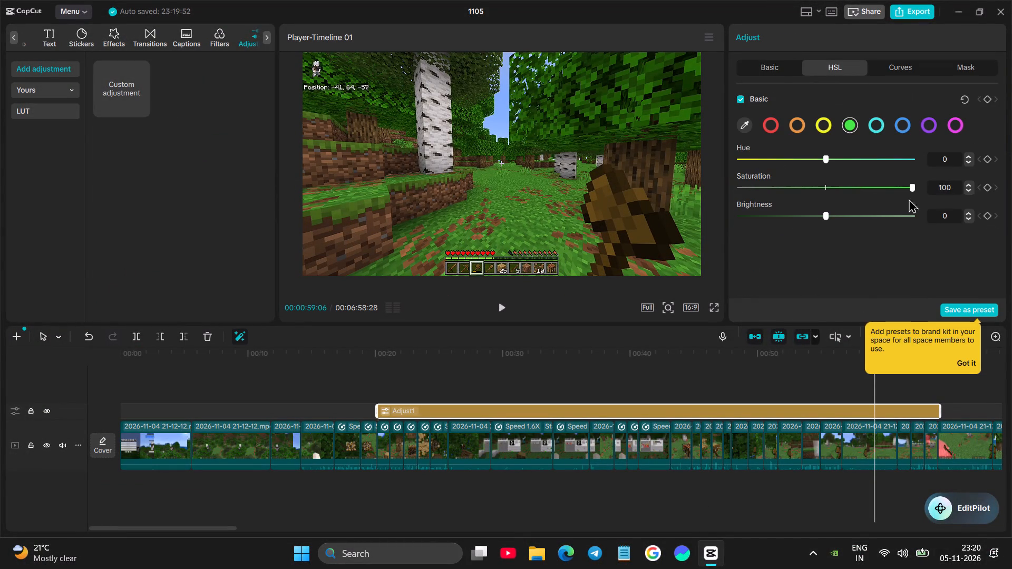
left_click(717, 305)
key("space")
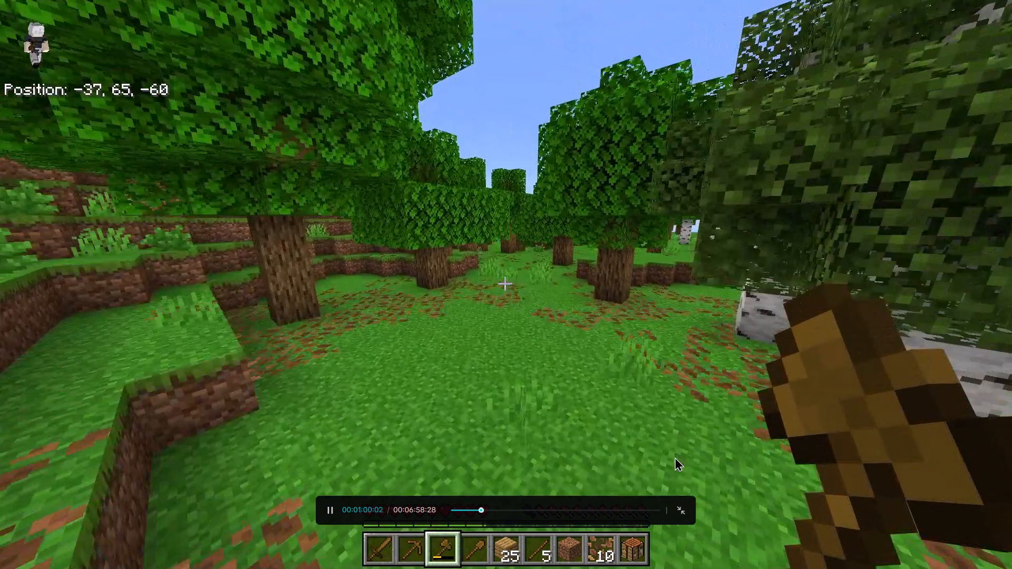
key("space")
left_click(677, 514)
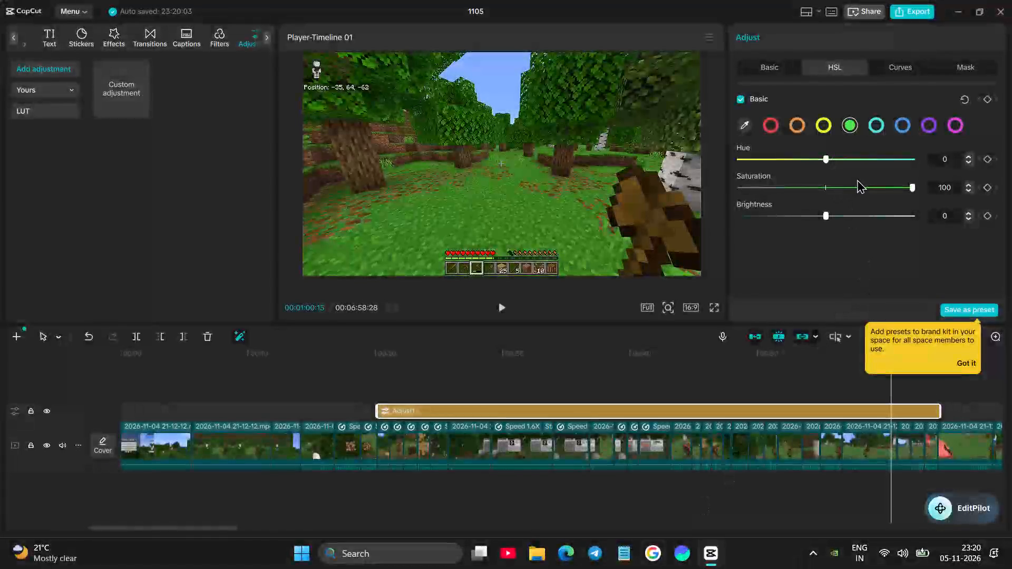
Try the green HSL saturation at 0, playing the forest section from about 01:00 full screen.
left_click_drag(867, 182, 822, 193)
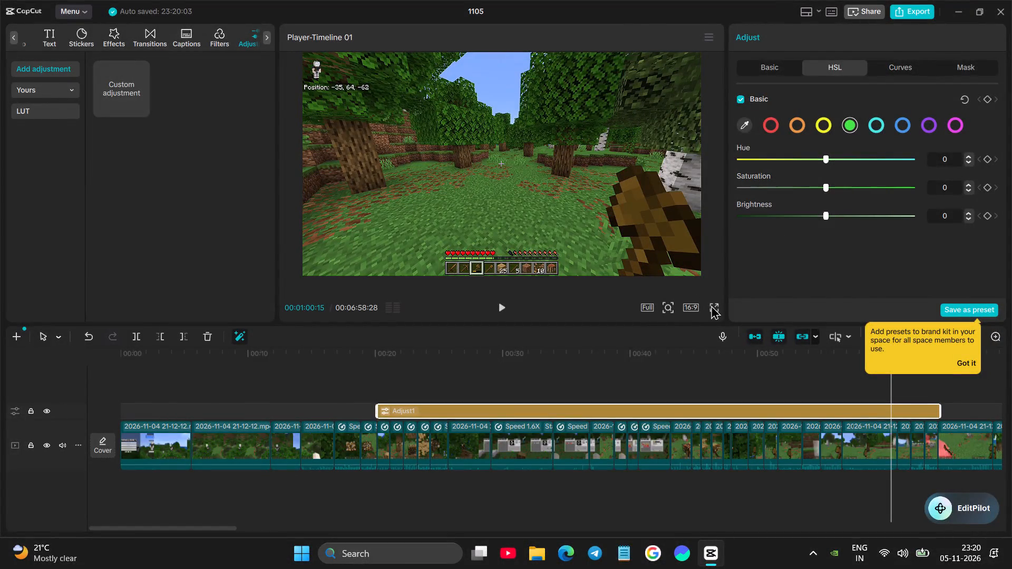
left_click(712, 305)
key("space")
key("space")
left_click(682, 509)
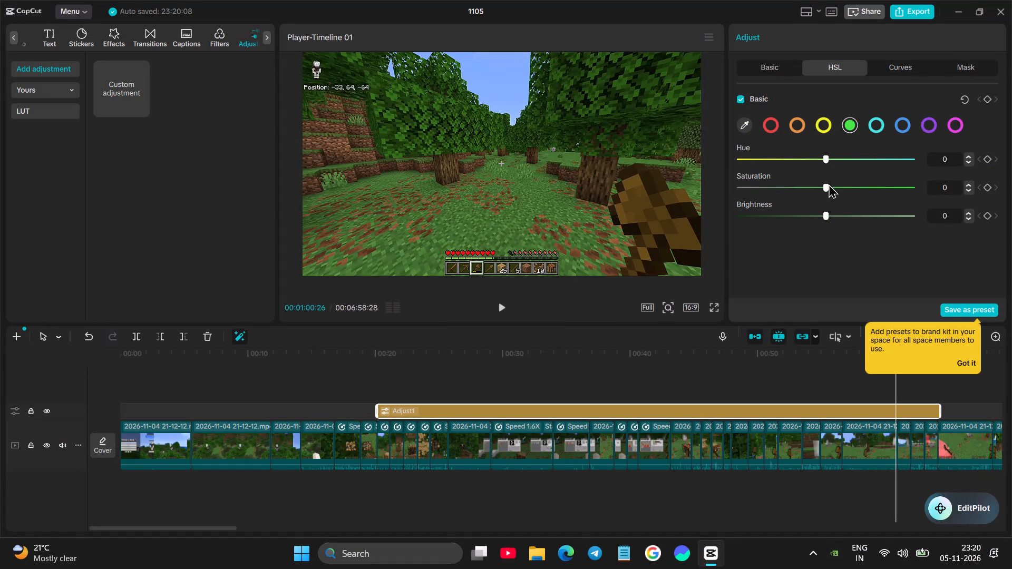
Set the adjustment layer's green HSL saturation to 23 and preview the forest section around 01:01 full screen.
left_click_drag(825, 189, 843, 190)
left_click(714, 306)
key("space")
key("space")
key("space")
key("space")
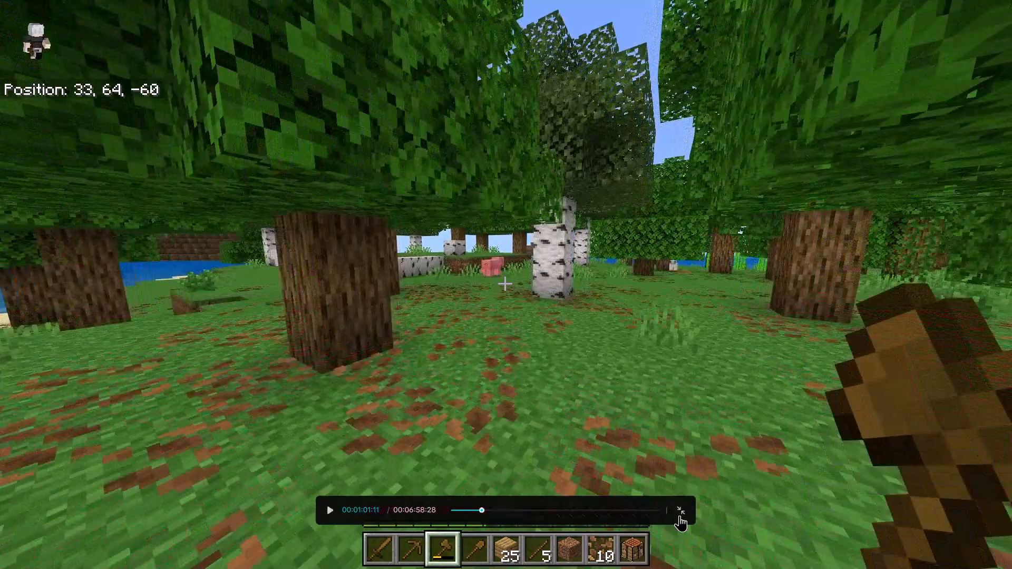
left_click(679, 515)
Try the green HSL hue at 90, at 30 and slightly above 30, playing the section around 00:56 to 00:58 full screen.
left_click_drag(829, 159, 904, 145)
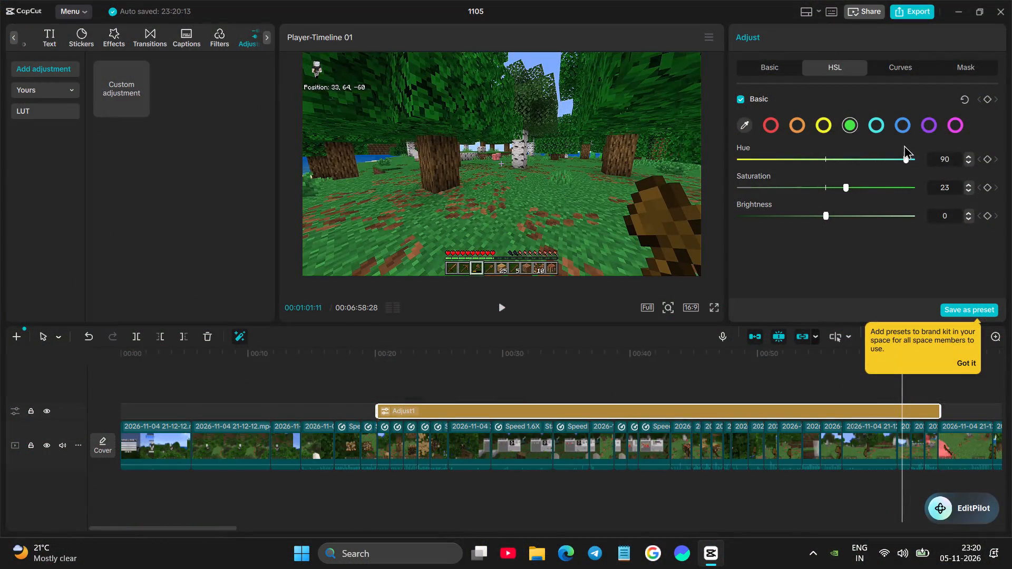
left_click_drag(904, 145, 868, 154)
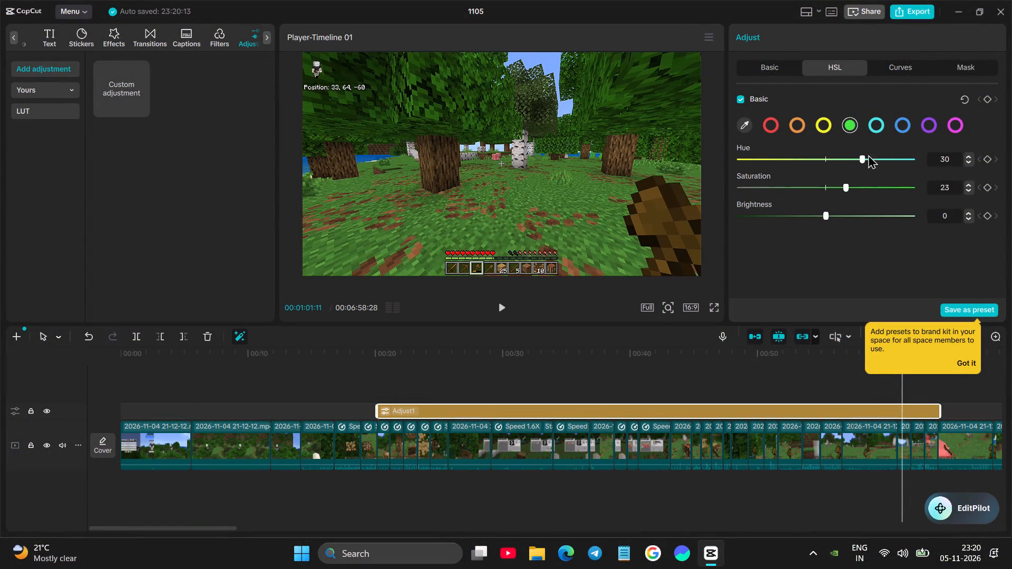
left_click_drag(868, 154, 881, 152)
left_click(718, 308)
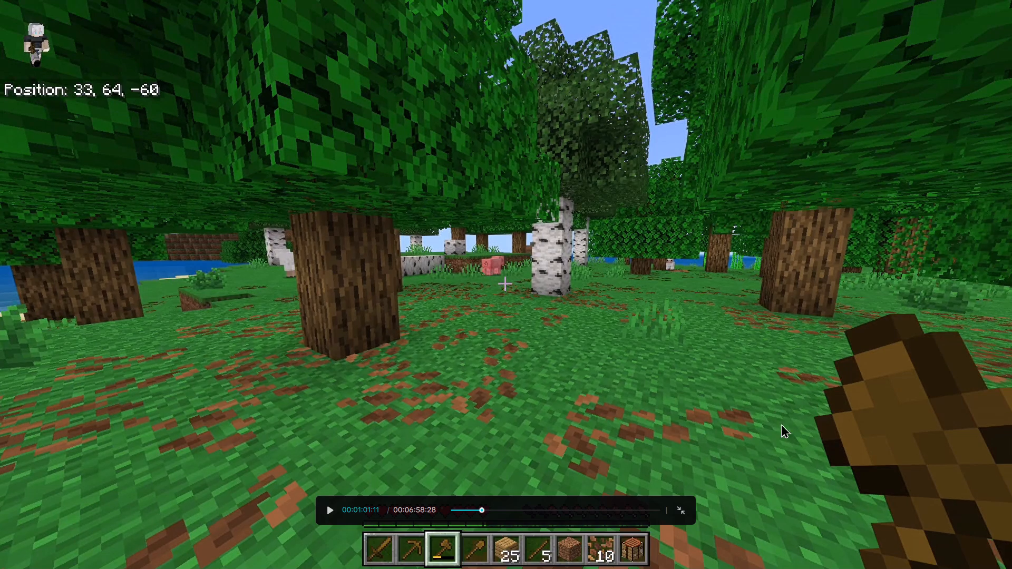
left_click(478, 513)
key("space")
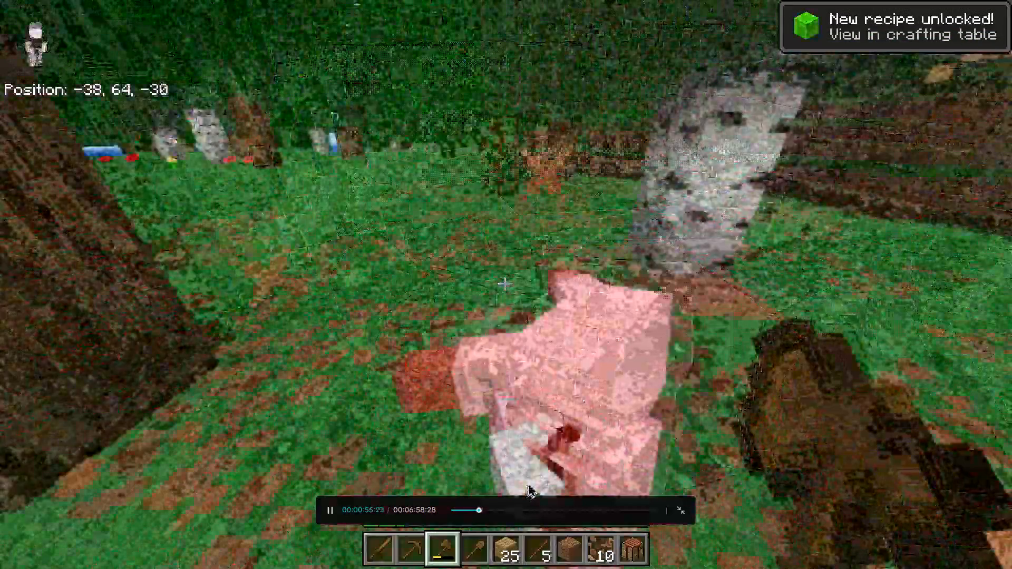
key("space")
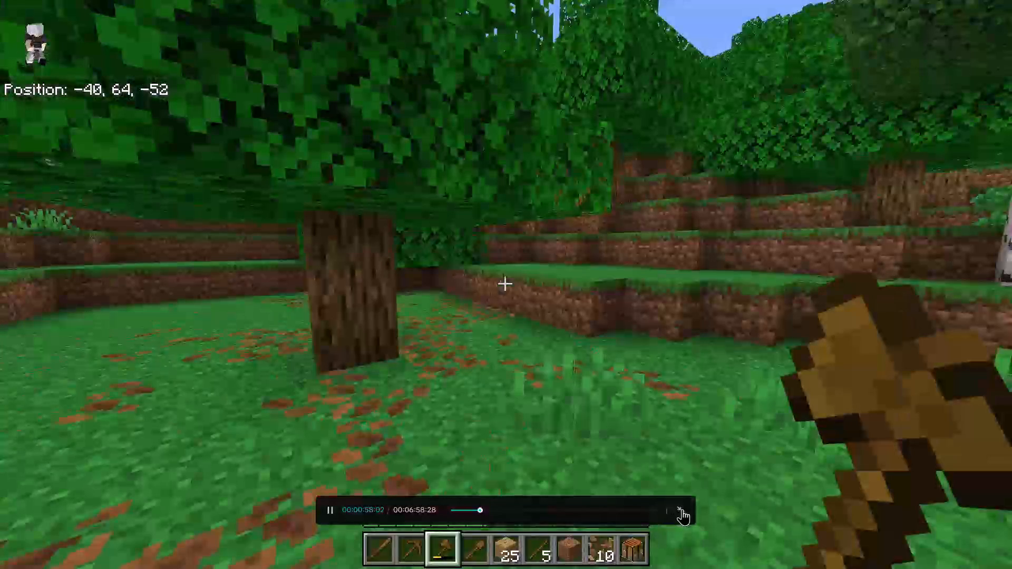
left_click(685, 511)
Set the adjustment layer's green HSL hue to 16.
left_click_drag(876, 155, 851, 160)
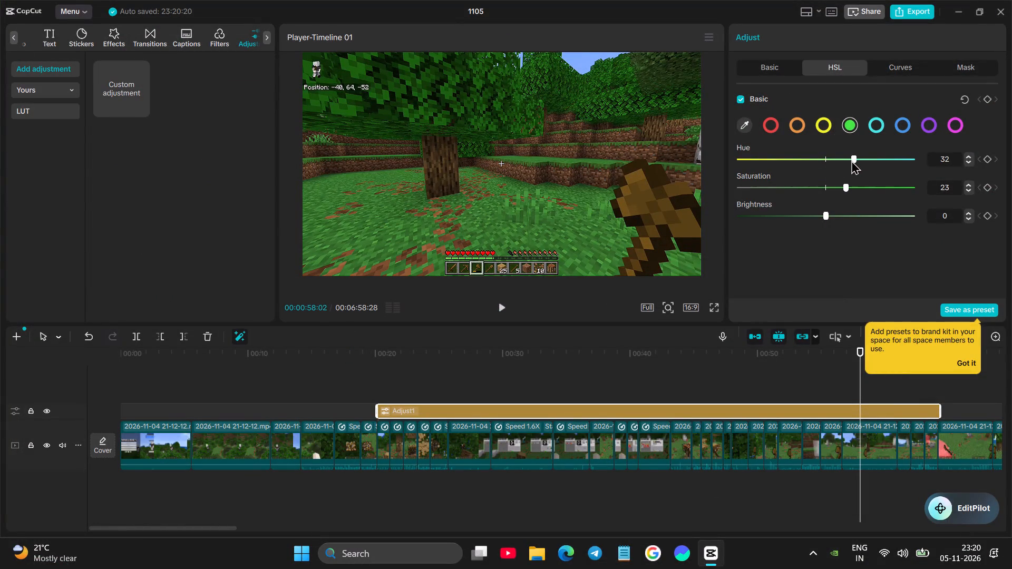
left_click_drag(851, 160, 844, 167)
left_click_drag(849, 164, 838, 165)
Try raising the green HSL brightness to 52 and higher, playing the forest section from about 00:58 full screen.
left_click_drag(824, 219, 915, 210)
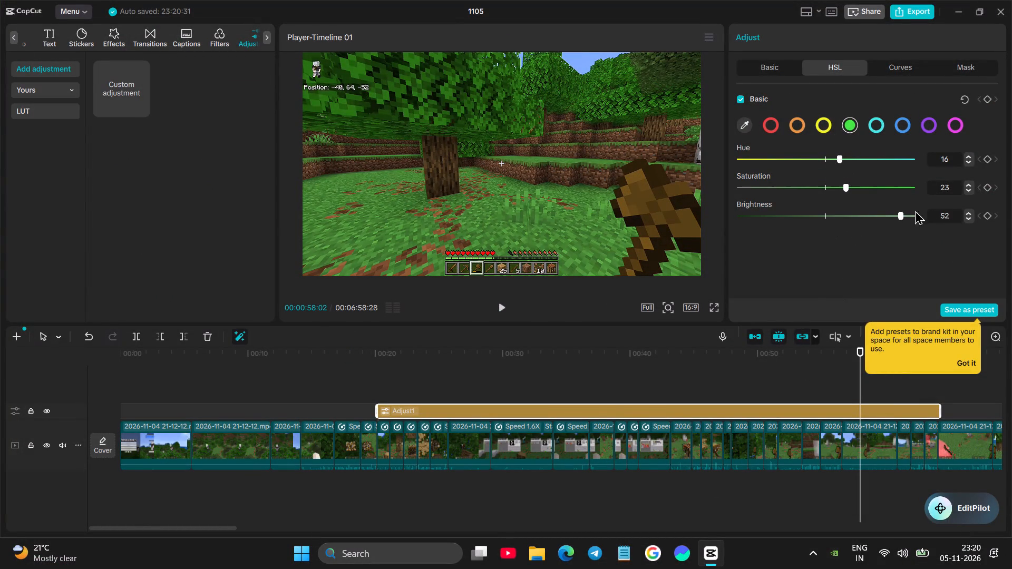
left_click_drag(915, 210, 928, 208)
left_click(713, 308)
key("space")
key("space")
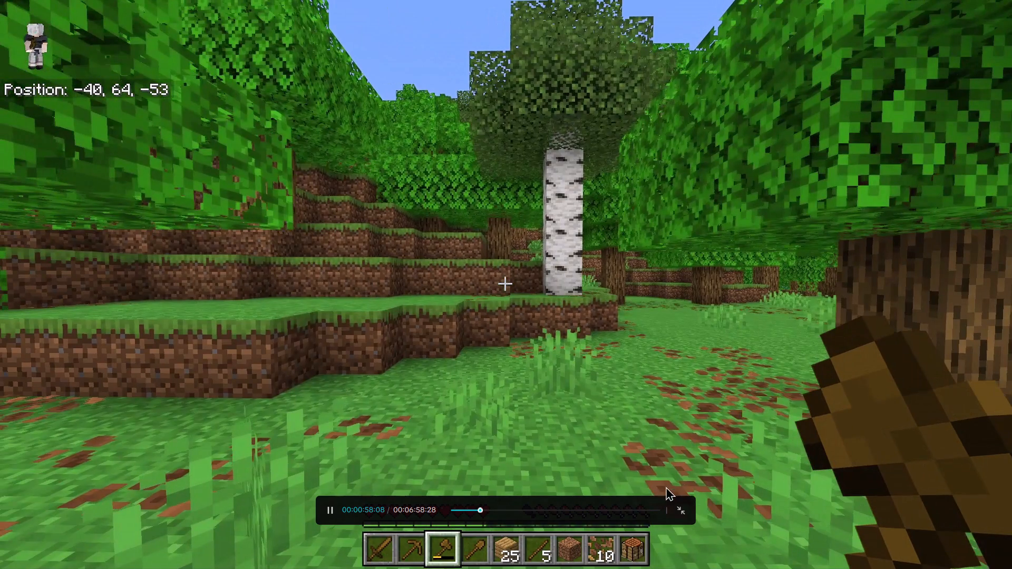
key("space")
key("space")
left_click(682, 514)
Set the adjustment layer's green HSL brightness to -100 and preview the forest section from about 00:58 full screen.
left_click_drag(840, 212, 818, 215)
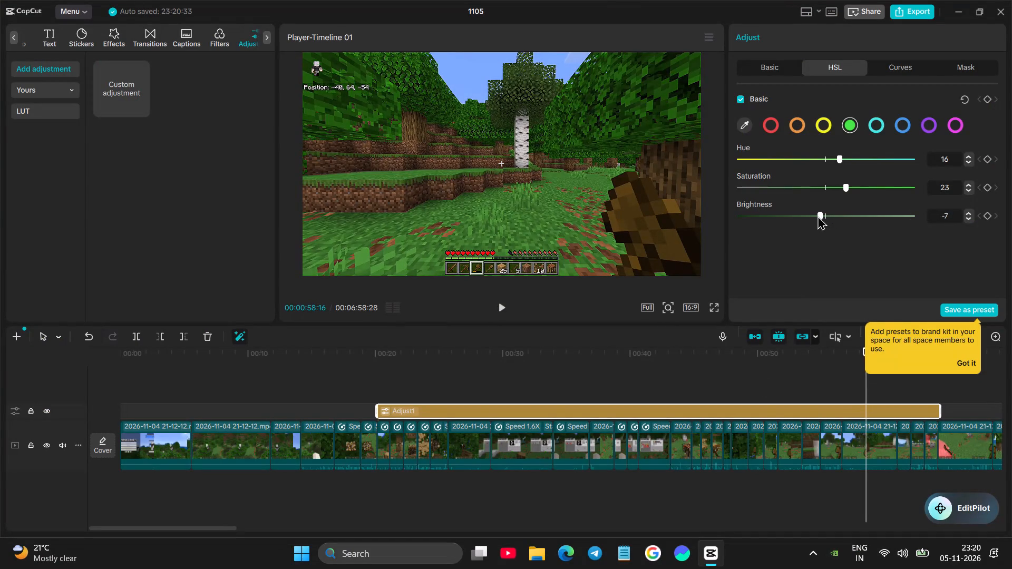
left_click_drag(818, 215, 730, 242)
left_click(709, 309)
left_click(714, 307)
key("space")
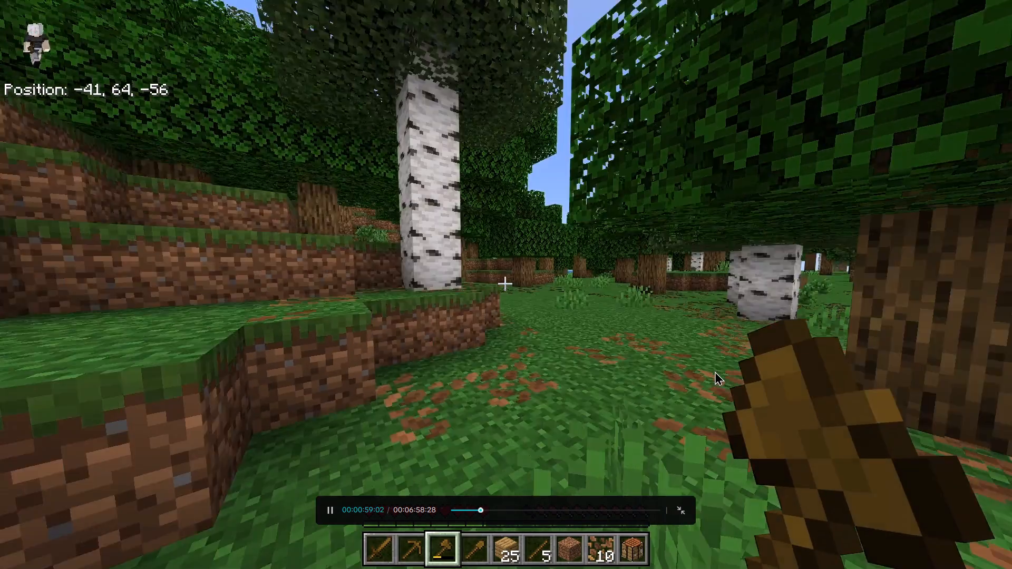
key("space")
Play the crafting scene and the tree-cutting section from about 00:45 full screen to examine the darkened greens.
left_click(472, 511)
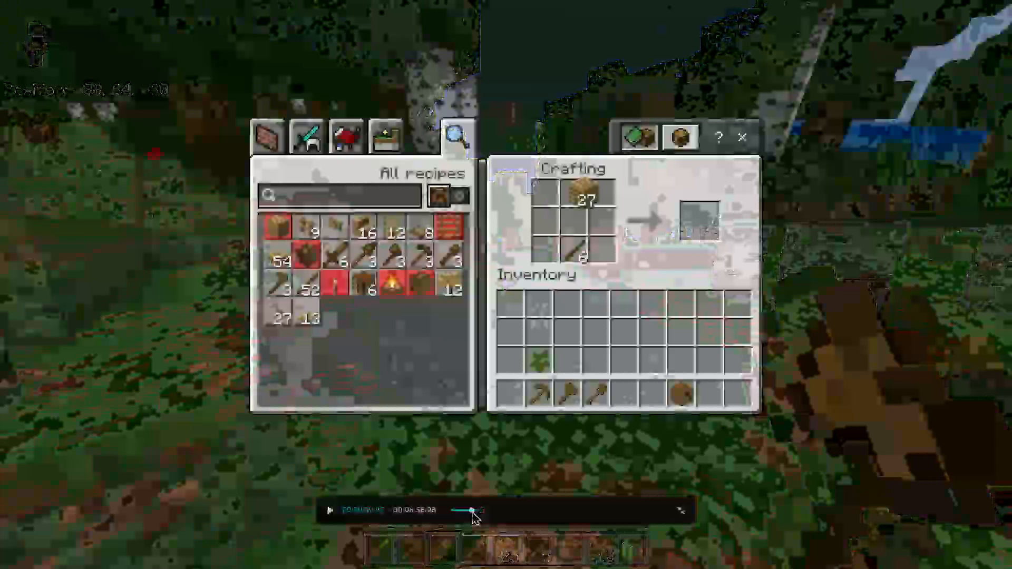
key("space")
left_click(474, 511)
left_click(473, 511)
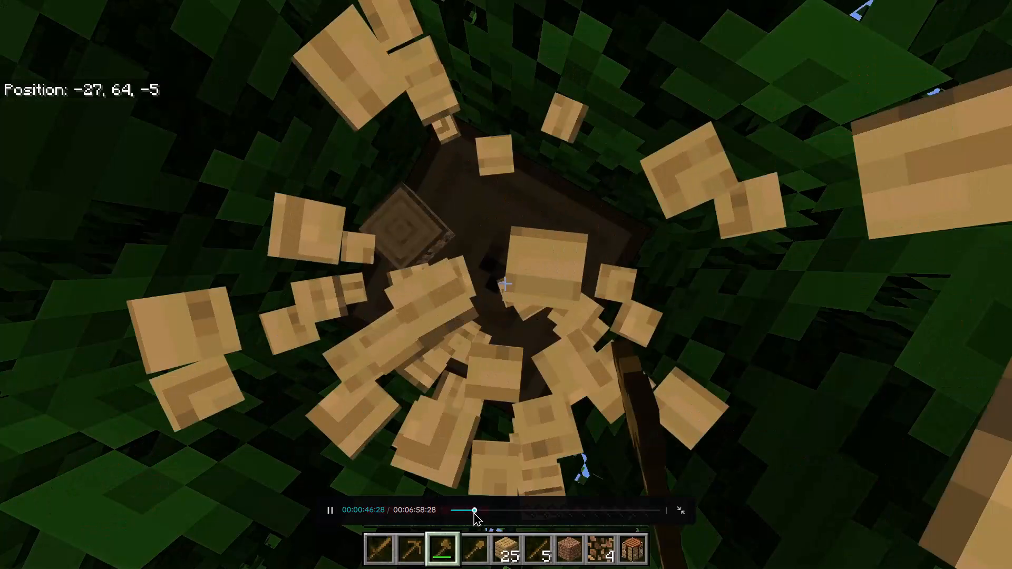
left_click(473, 512)
key("space")
key("space")
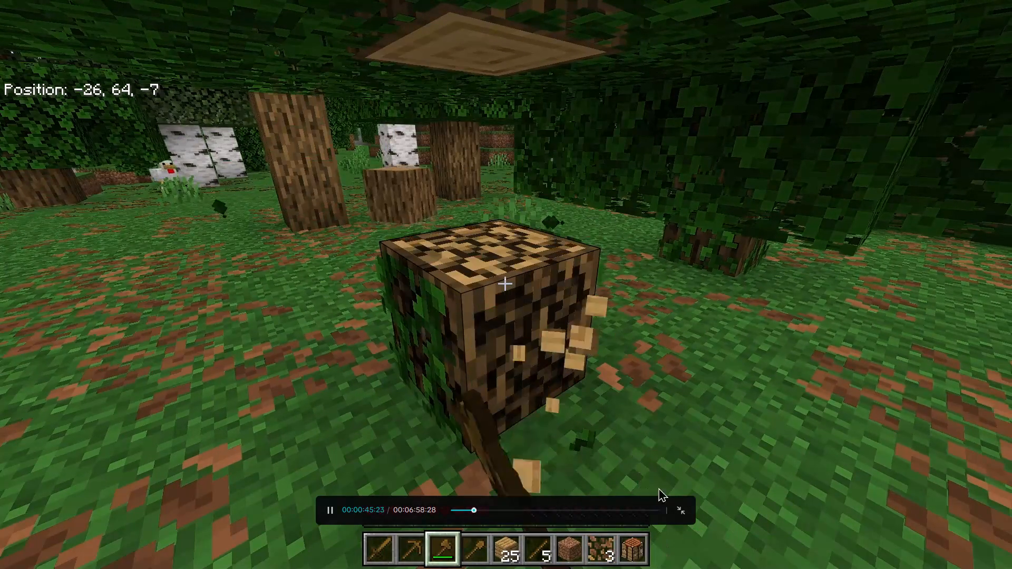
left_click(686, 509)
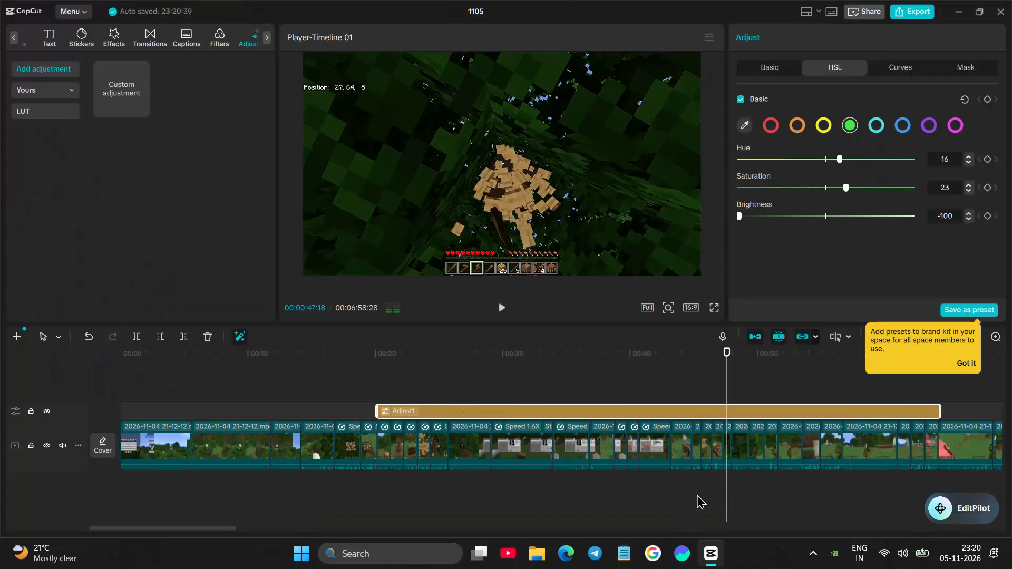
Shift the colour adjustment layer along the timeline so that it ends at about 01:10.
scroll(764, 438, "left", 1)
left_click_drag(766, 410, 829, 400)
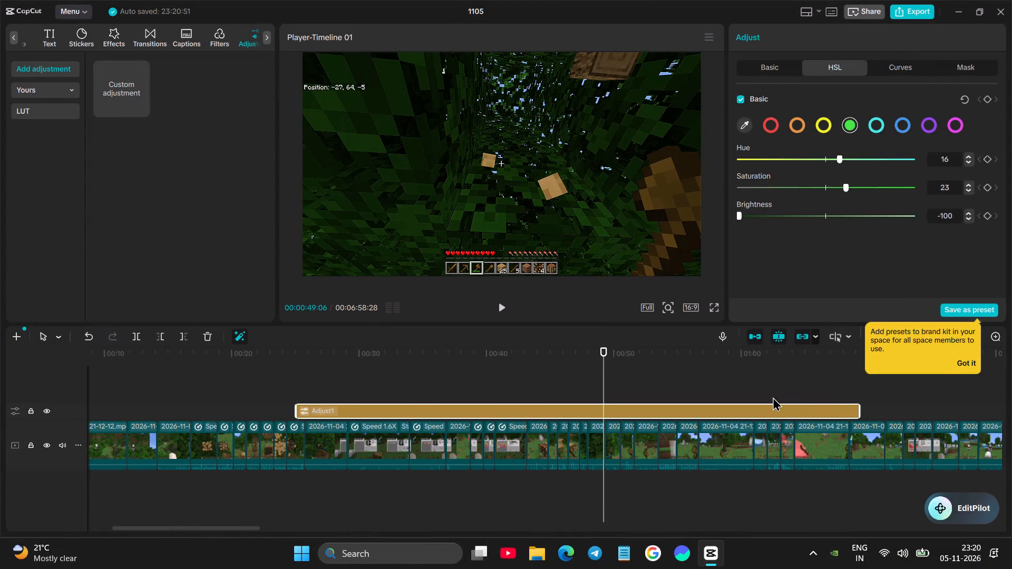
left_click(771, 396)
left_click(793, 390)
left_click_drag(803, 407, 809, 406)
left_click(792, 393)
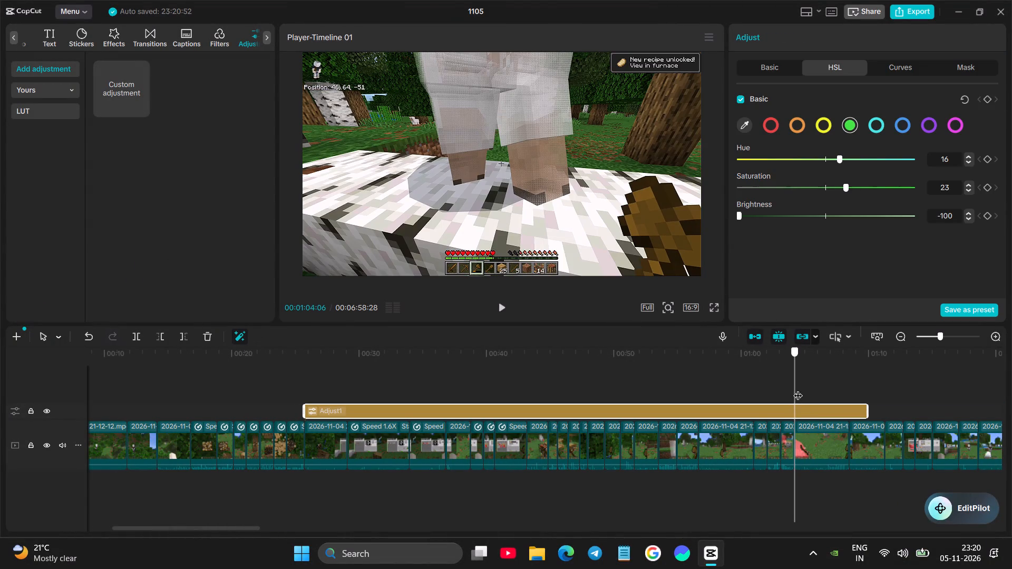
Play the sheep and pig scene from about 01:04 to the end of the adjustment layer full screen to examine the darkened greens.
left_click(798, 389)
key("space")
key("space")
left_click(712, 313)
left_click(715, 301)
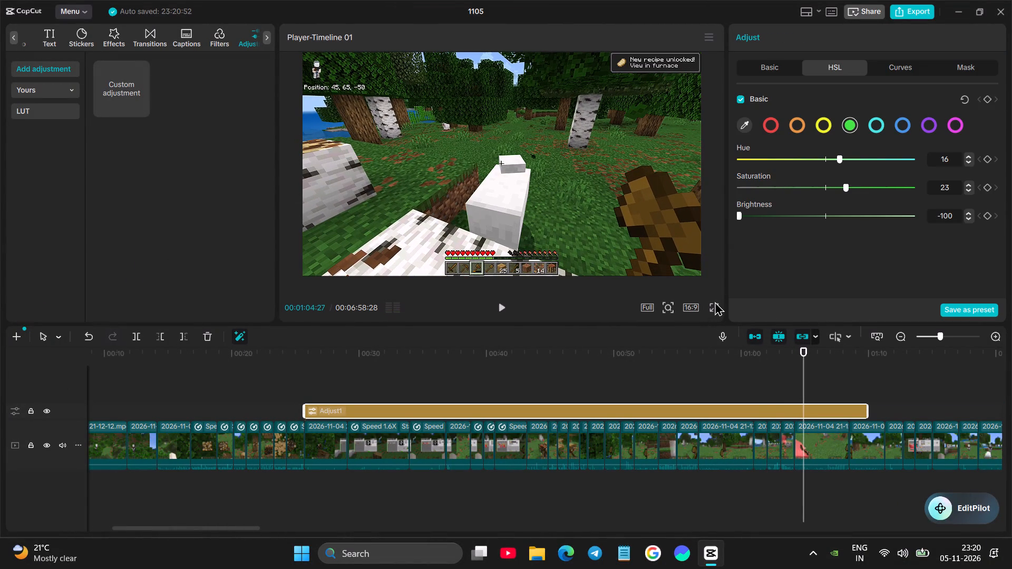
left_click(715, 301)
left_click(713, 306)
key("space")
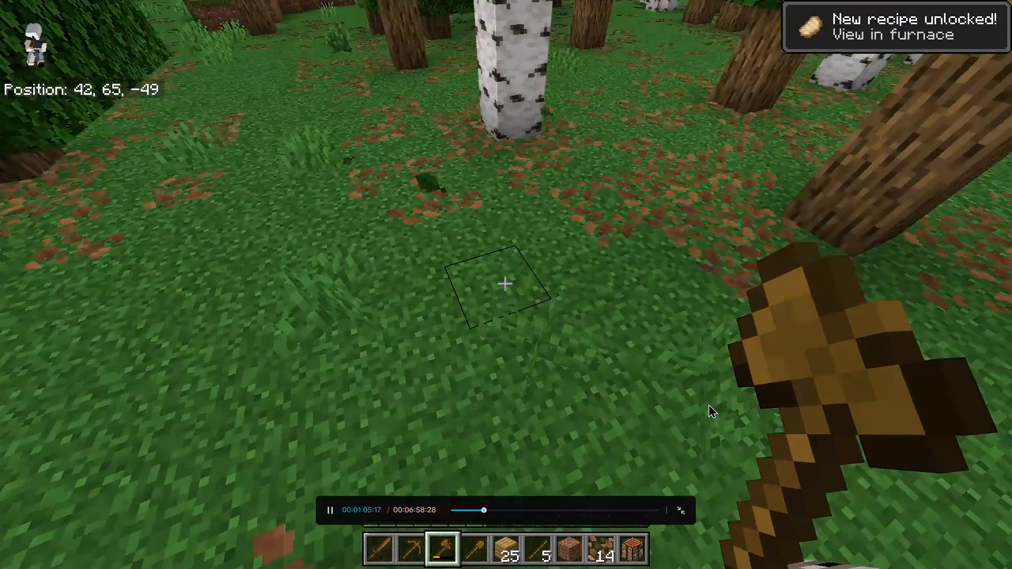
key("space")
key("space")
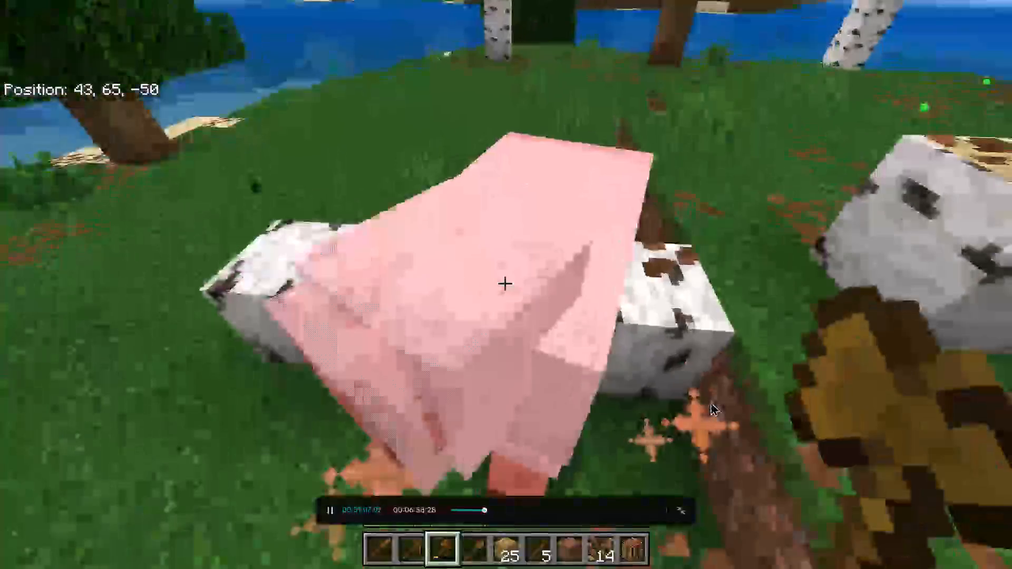
key("space")
key("space")
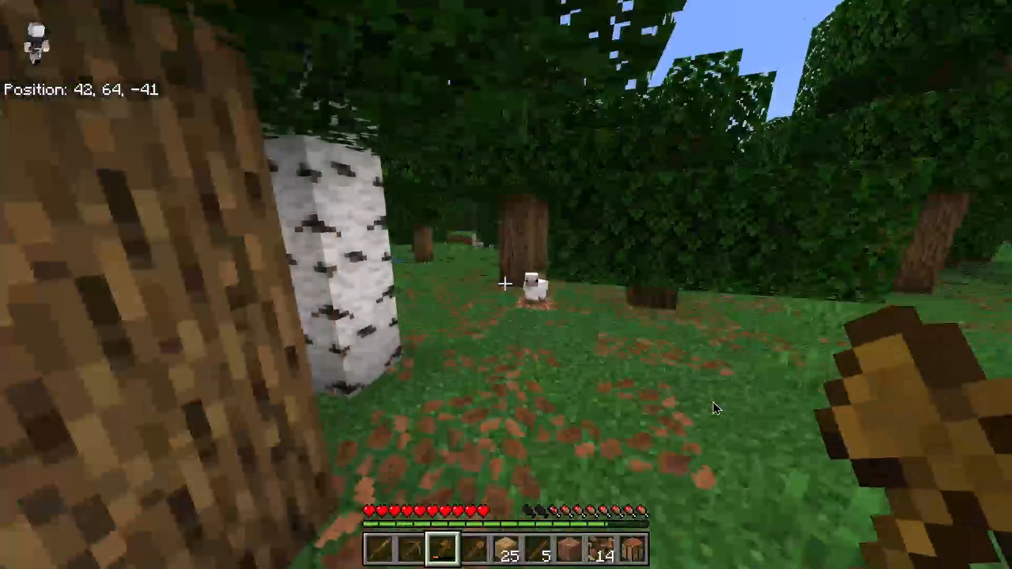
key("space")
key("space")
key("space")
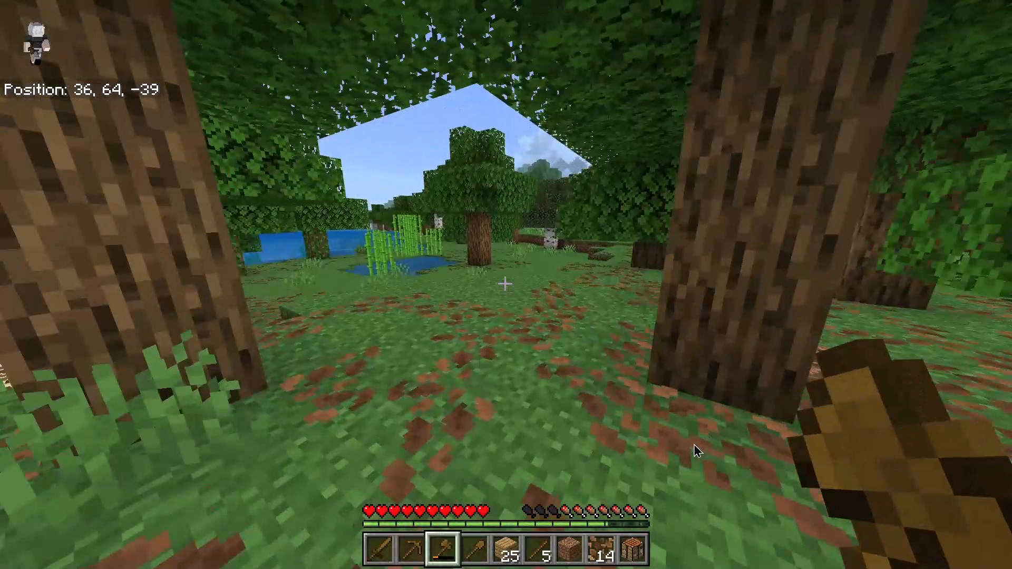
left_click(659, 503)
left_click(680, 510)
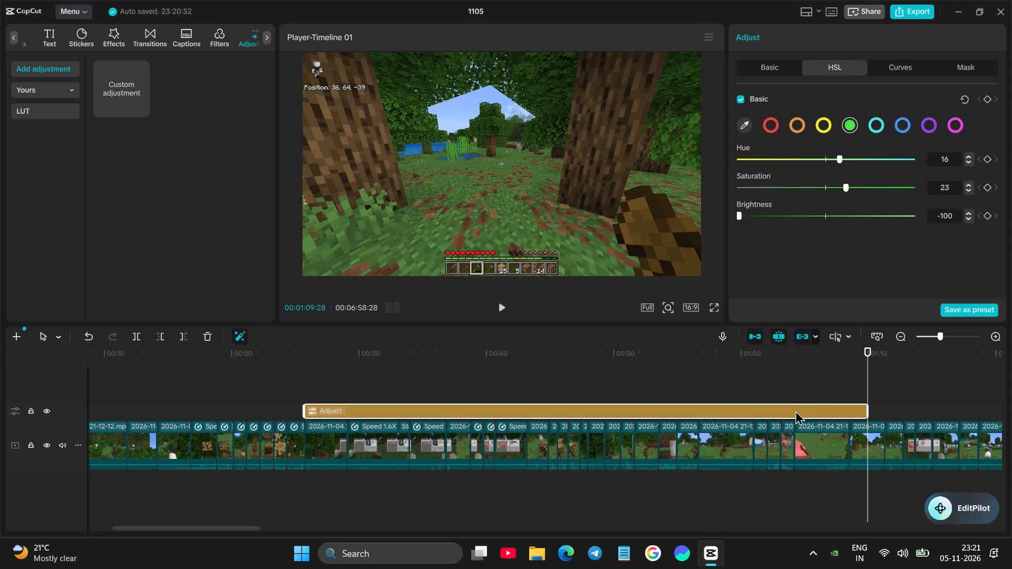
Replay the forest section from about 01:08 past the adjustment layer's end full screen to compare the greens.
left_click(848, 390)
left_click(713, 310)
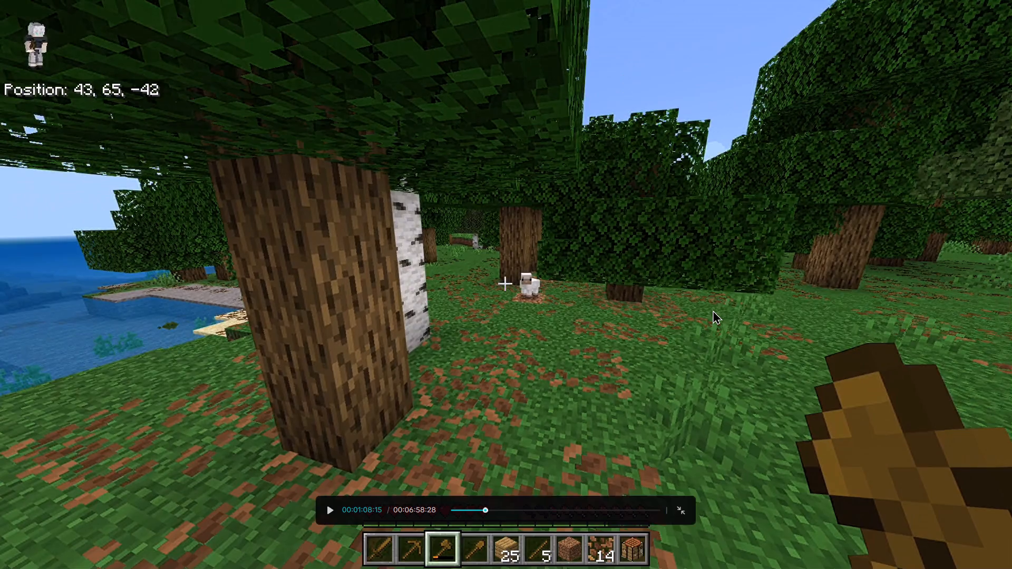
key("space")
key("space")
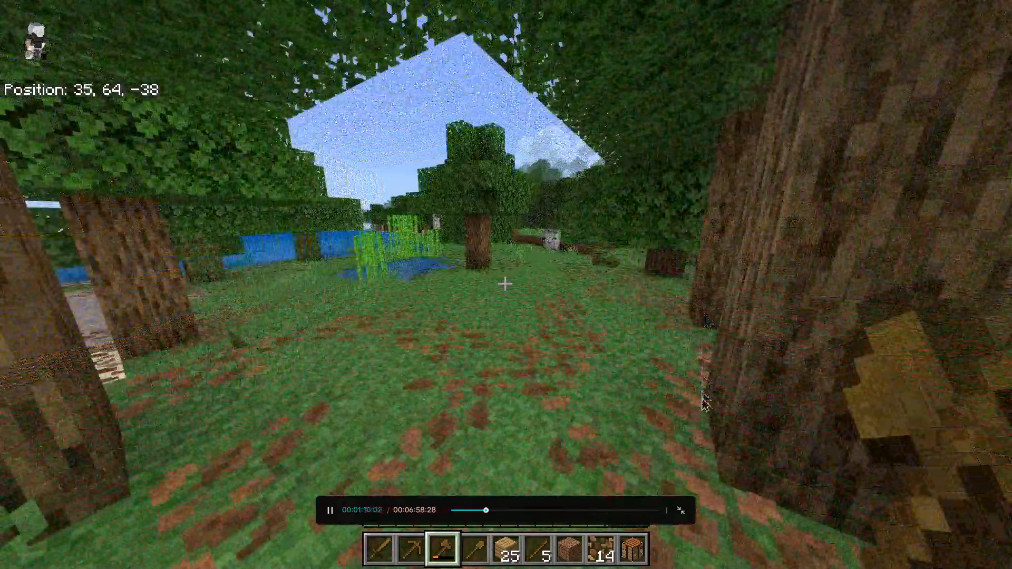
left_click(682, 503)
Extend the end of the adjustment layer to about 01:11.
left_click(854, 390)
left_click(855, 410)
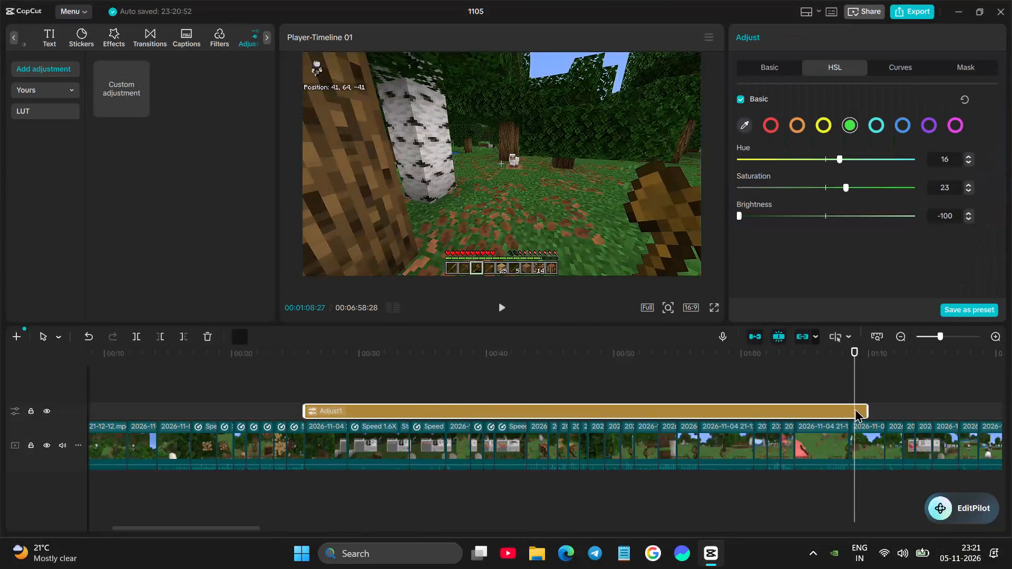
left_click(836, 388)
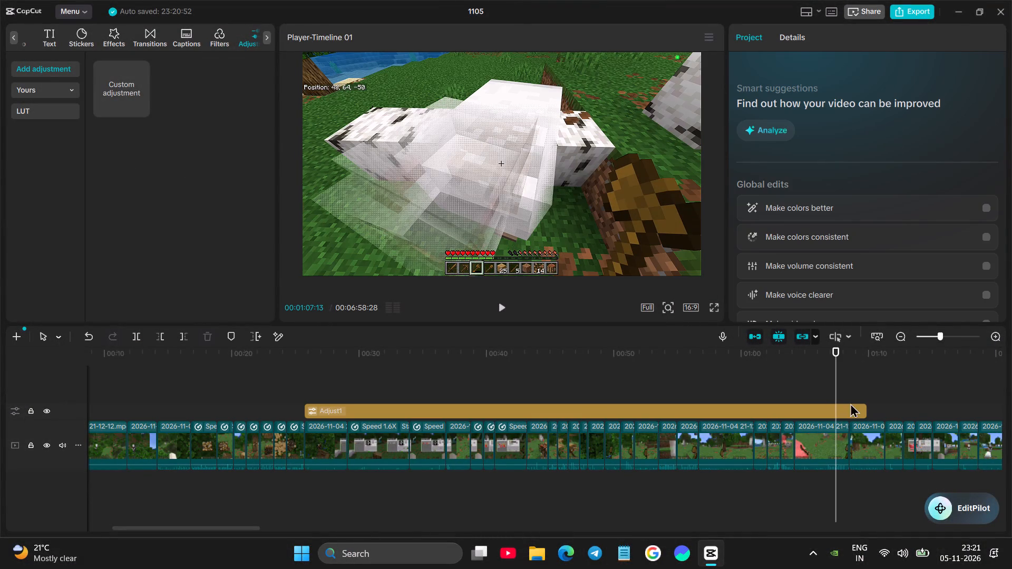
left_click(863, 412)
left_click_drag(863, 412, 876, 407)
Set the adjustment layer's green HSL brightness to 3 and check the greens on frames between about 01:06 and 01:09.
left_click(859, 390)
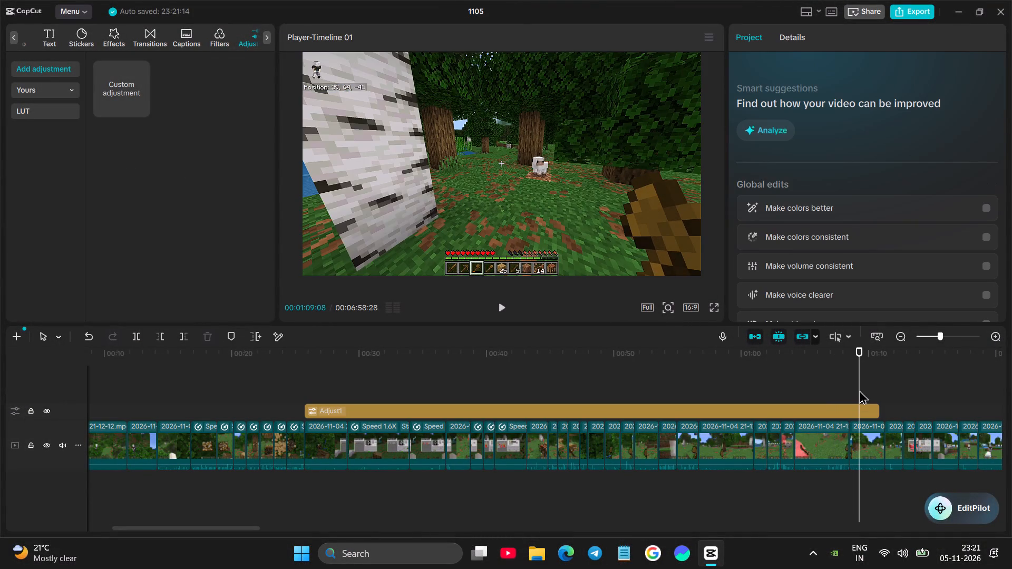
left_click(860, 390)
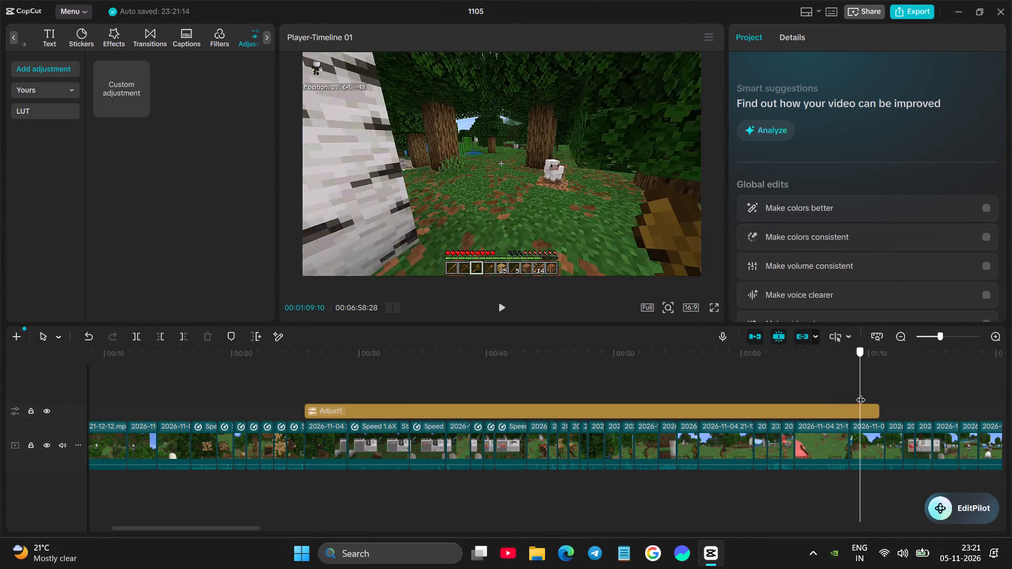
left_click(862, 411)
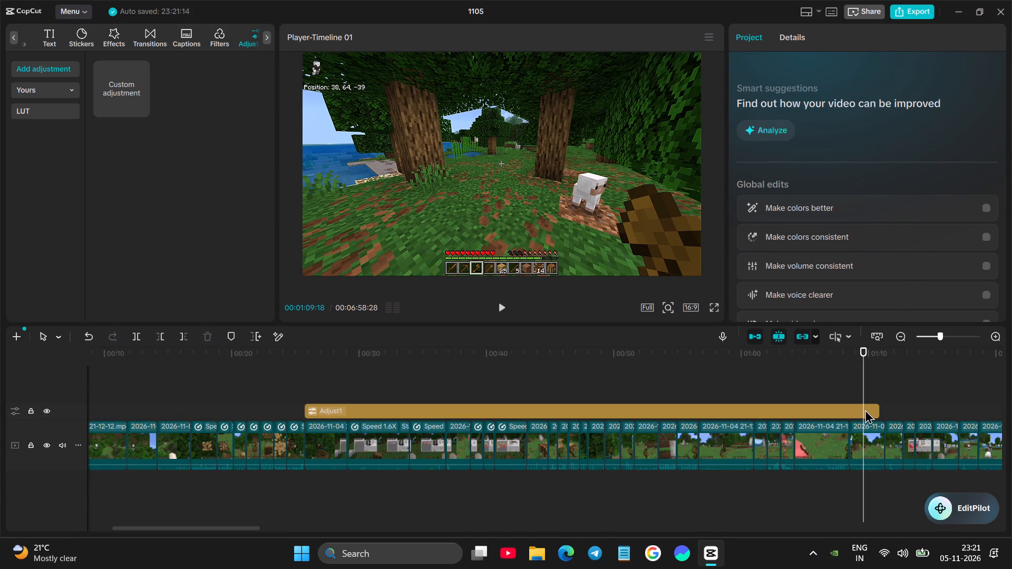
left_click(865, 409)
left_click(800, 219)
left_click_drag(800, 219, 824, 216)
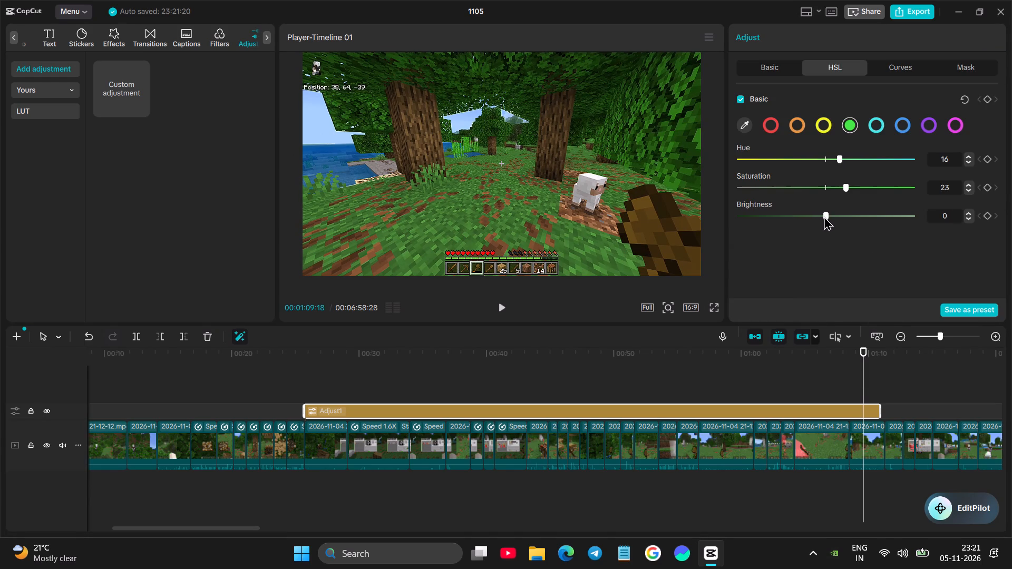
left_click_drag(824, 216, 829, 225)
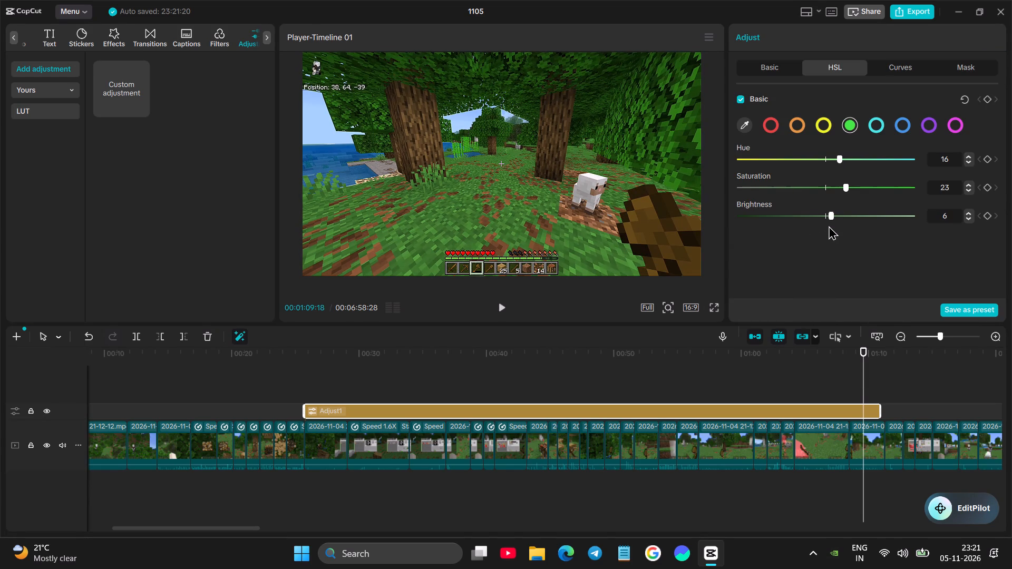
left_click_drag(829, 225, 822, 246)
left_click(828, 218)
left_click(851, 374)
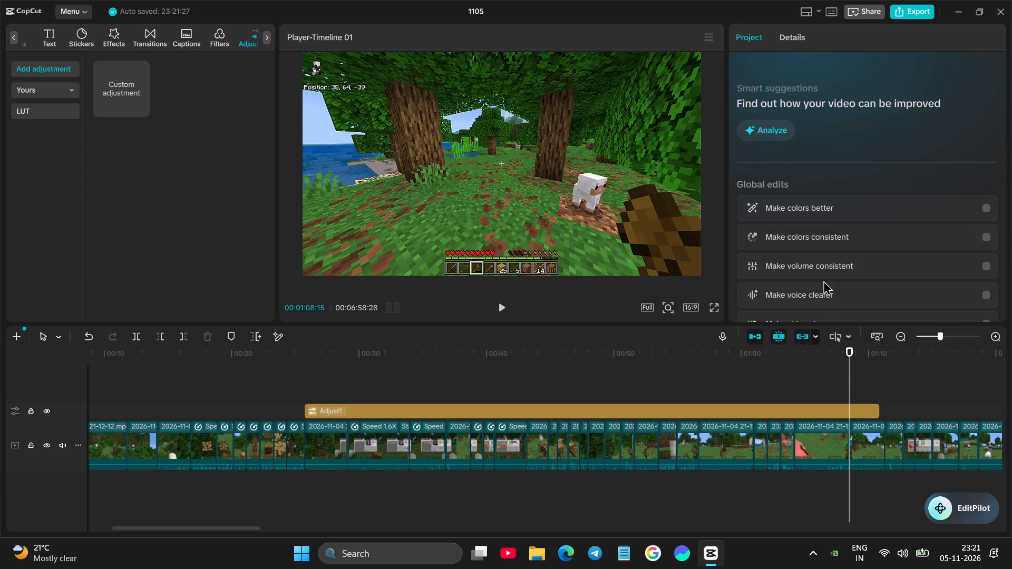
left_click(827, 408)
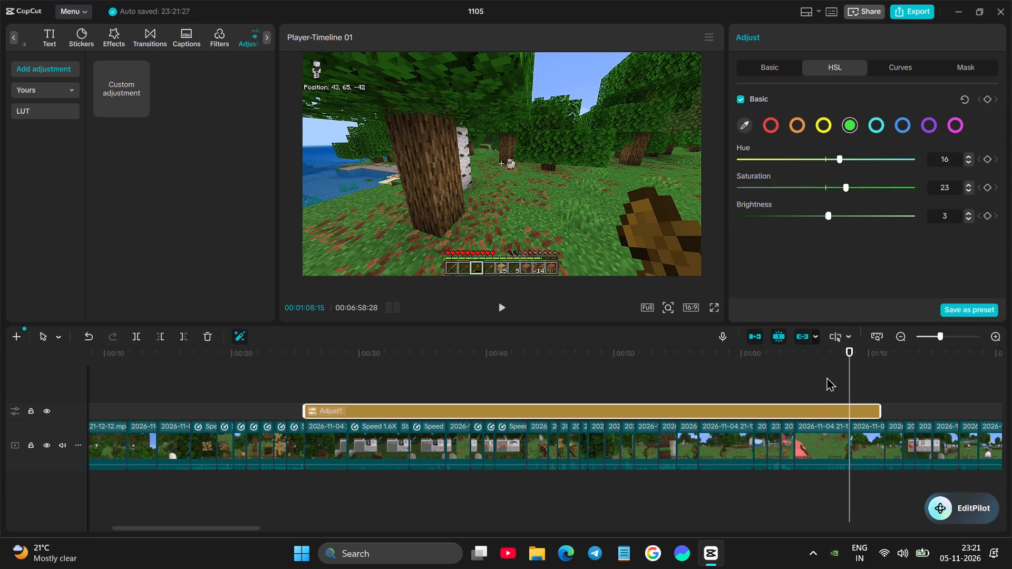
left_click(826, 371)
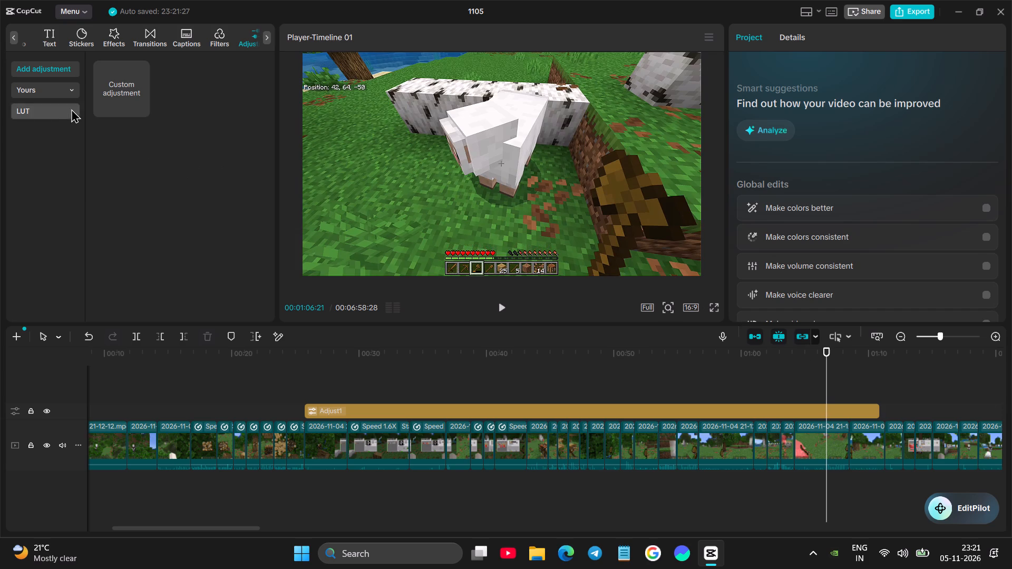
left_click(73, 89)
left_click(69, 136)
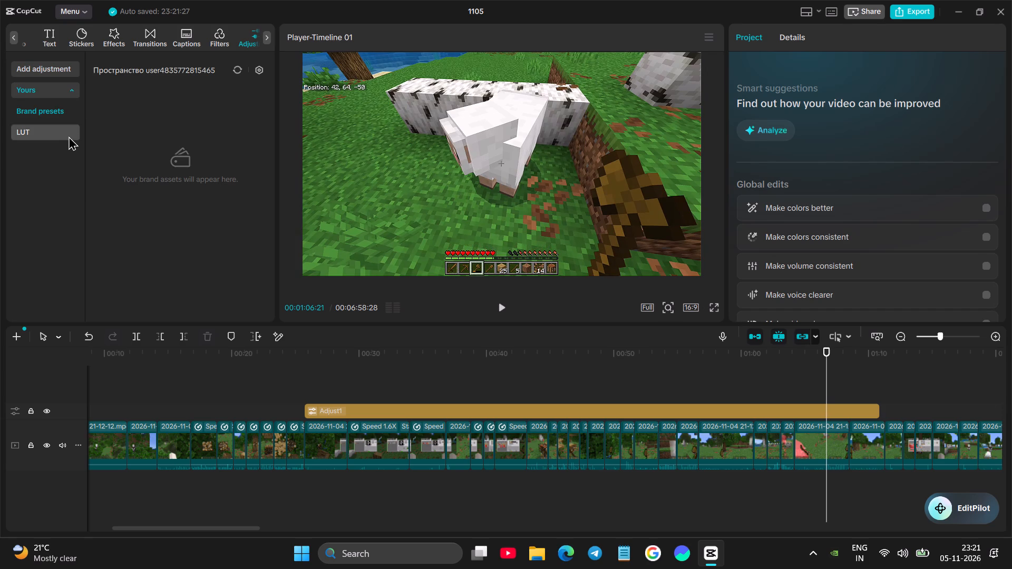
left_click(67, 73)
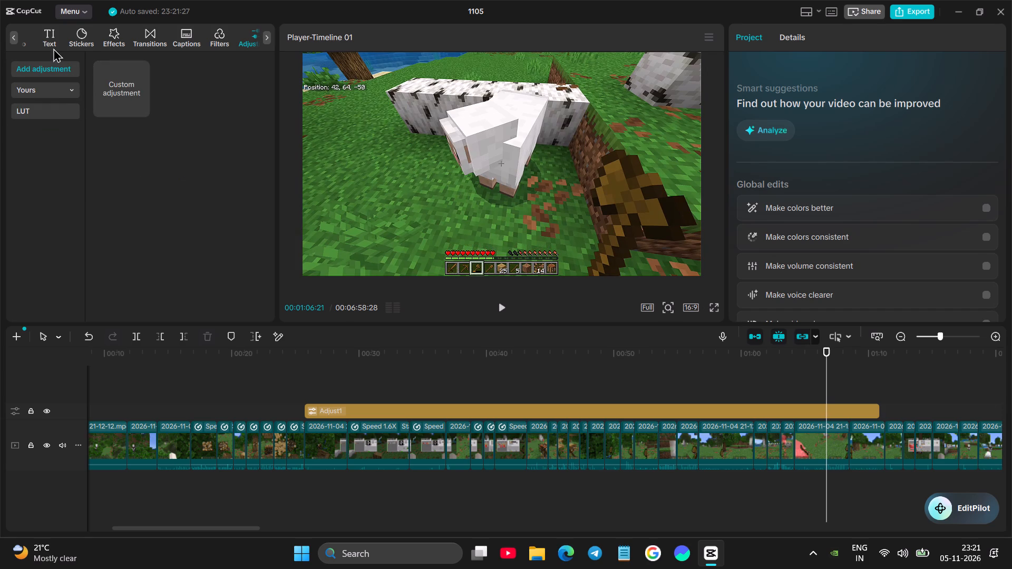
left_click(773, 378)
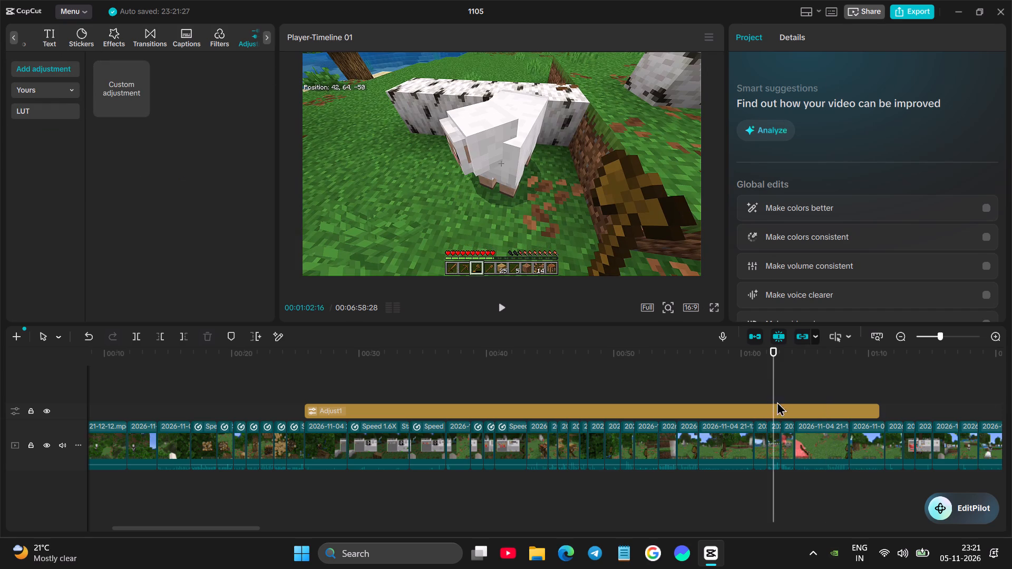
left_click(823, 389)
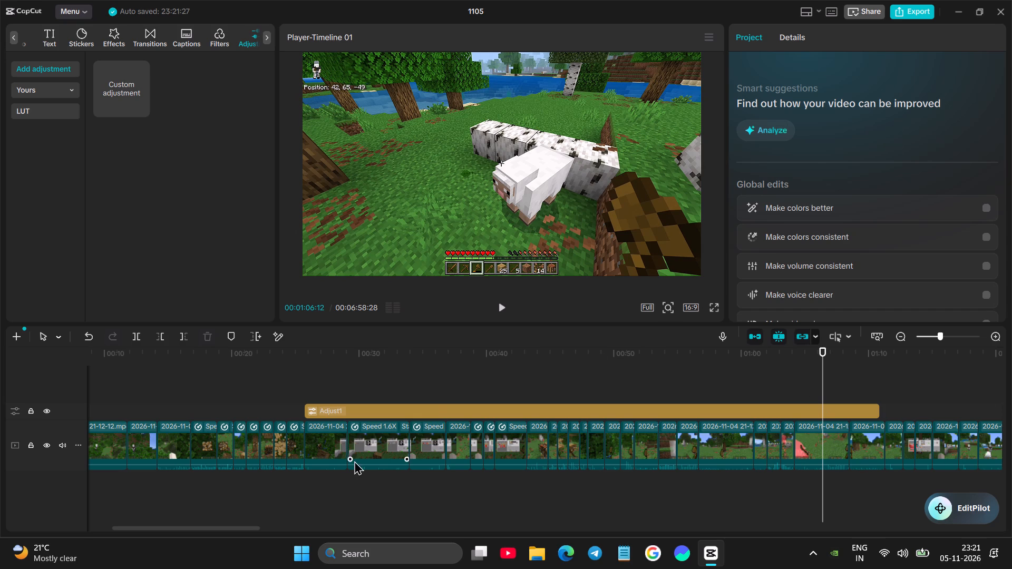
Extend the start of the adjustment layer back to the beginning of the video.
left_click(337, 400)
left_click(327, 408)
left_click_drag(307, 406, 82, 409)
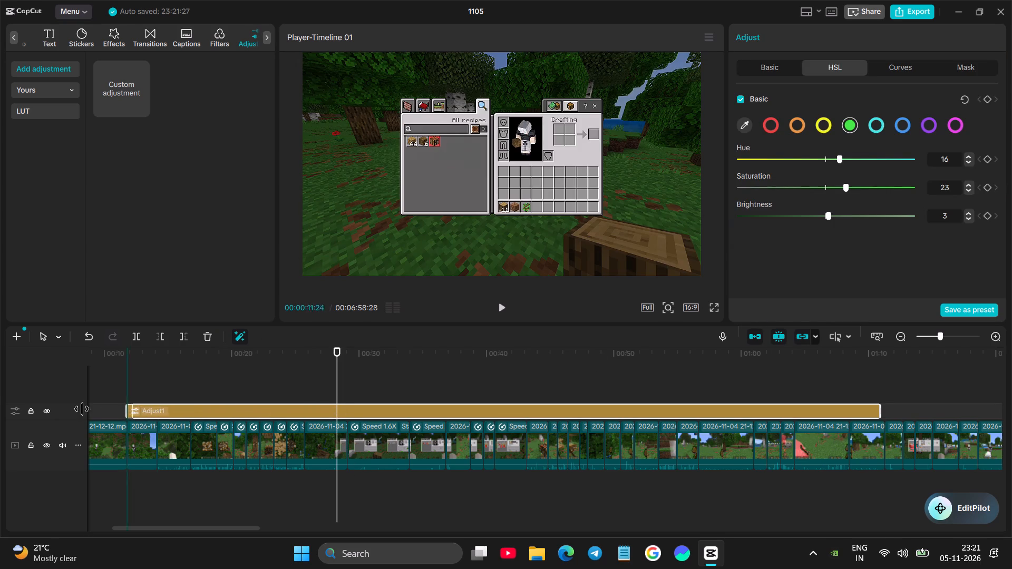
left_click_drag(82, 409, 0, 427)
Extend the end of the adjustment layer across the remaining clips to about 06:56, near the end of the video.
scroll(437, 445, "left", 2)
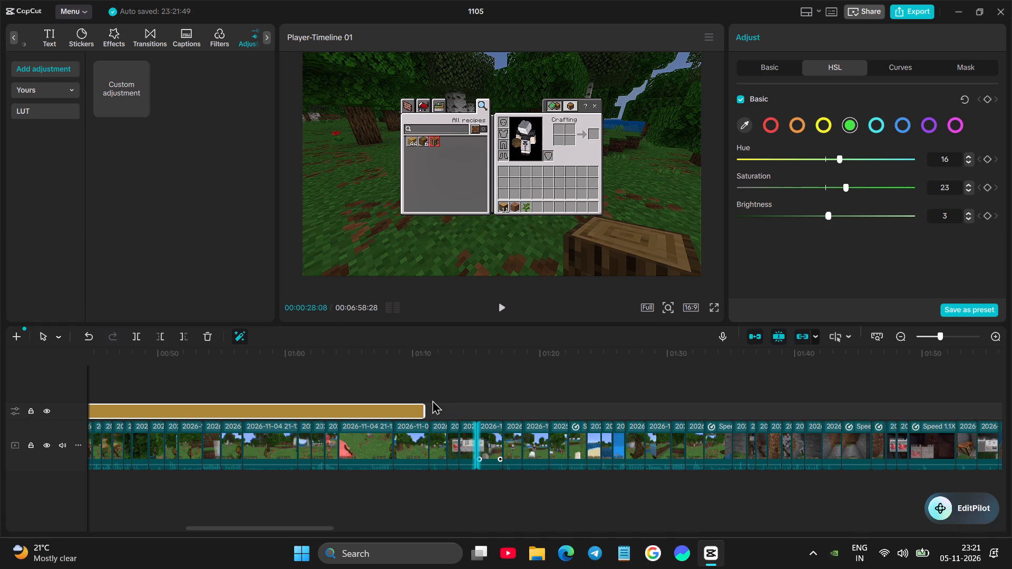
left_click_drag(421, 405, 1011, 341)
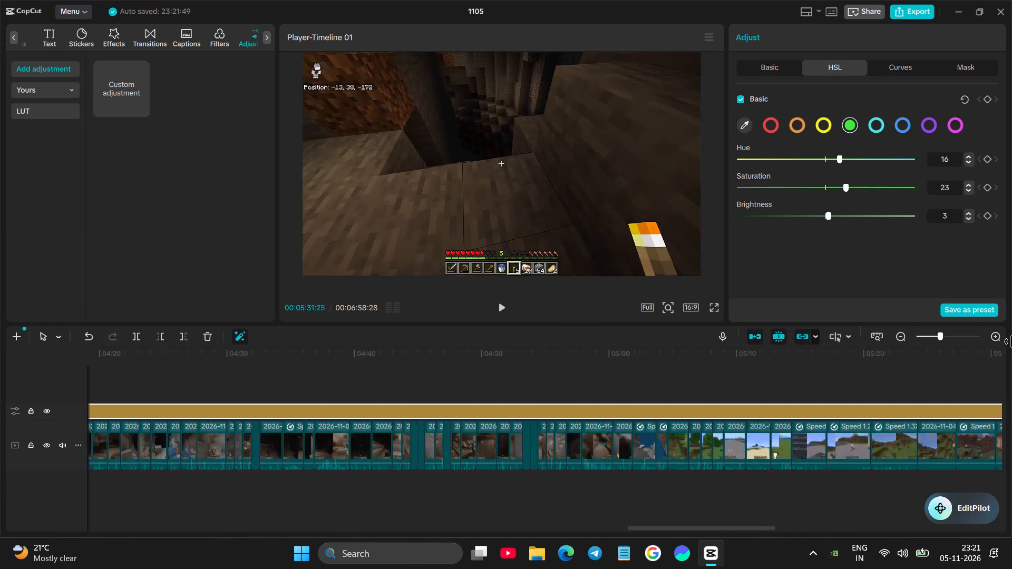
left_click_drag(1011, 341, 177, 426)
scroll(319, 417, "right", 1)
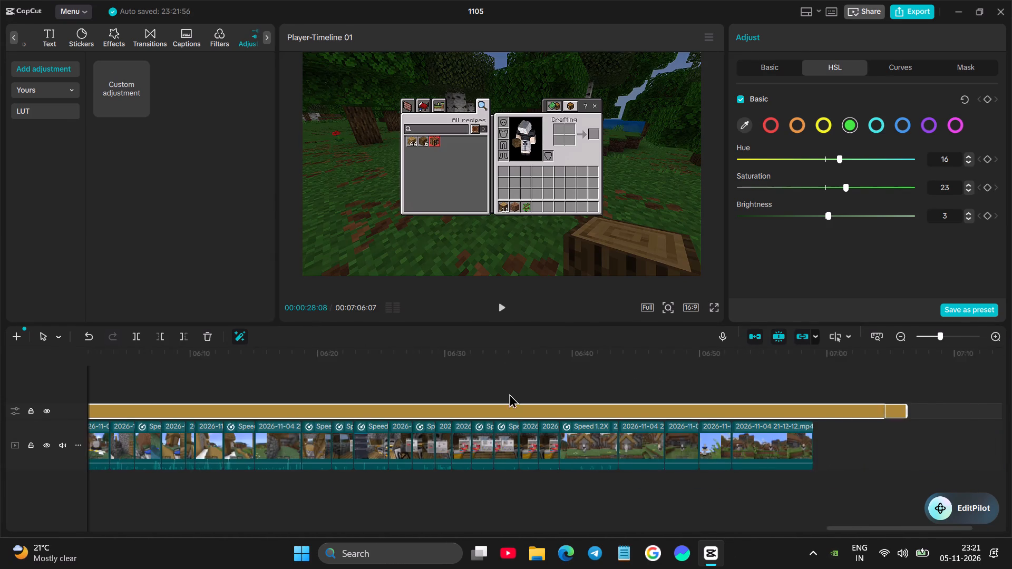
scroll(509, 394, "right", 1)
left_click_drag(986, 408, 854, 444)
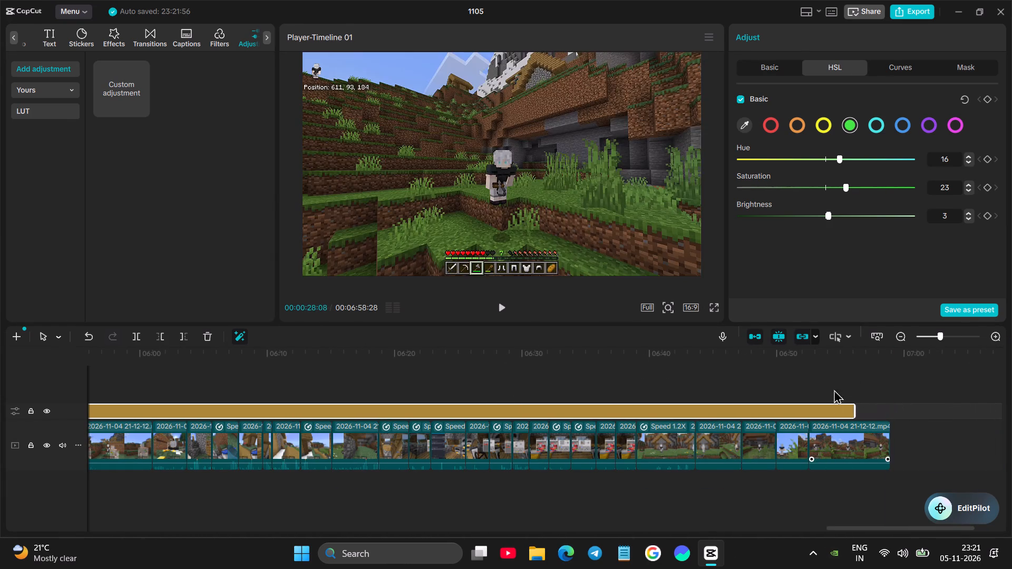
Play the closing clip from about 06:54 full screen to examine the greens where the adjustment layer ends.
left_click(832, 385)
key("space")
key("space")
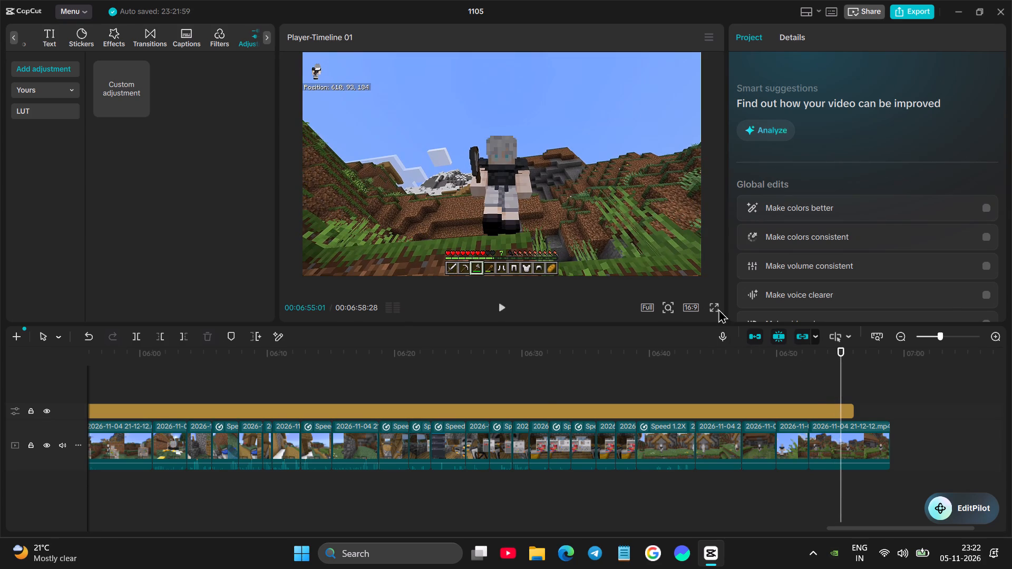
left_click(718, 309)
key("space")
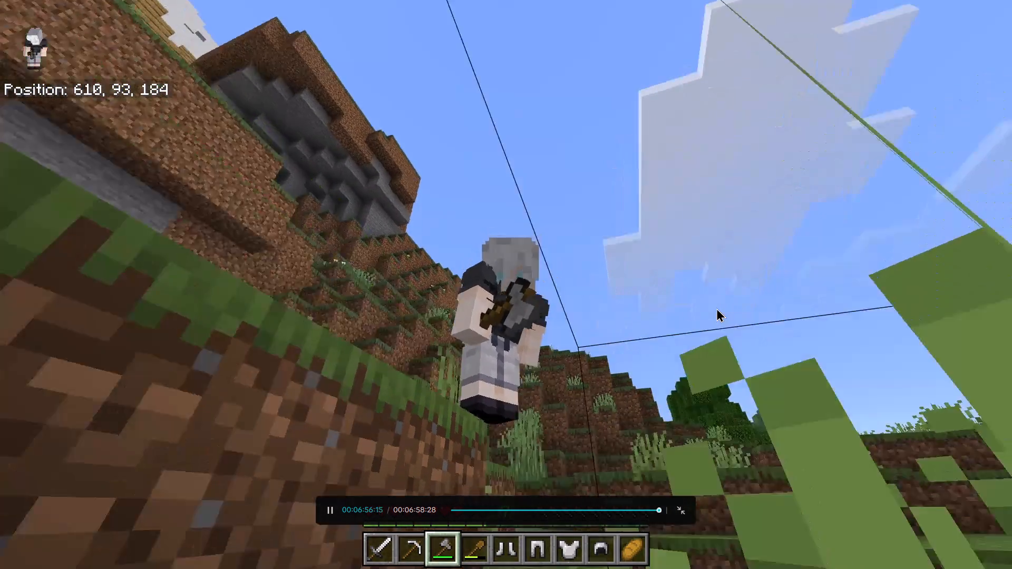
key("space")
left_click(725, 399)
left_click(689, 505)
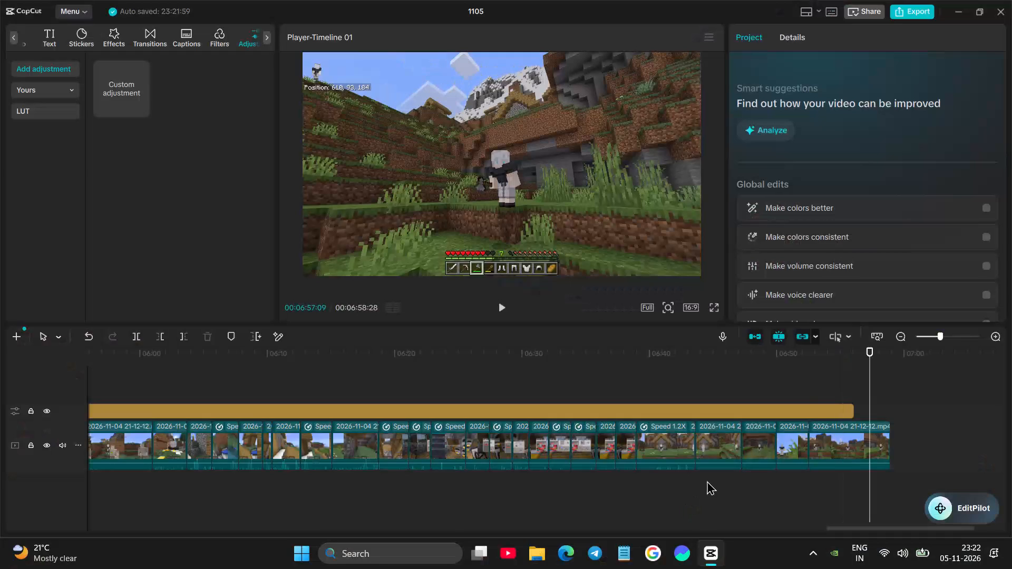
Extend the end of the adjustment layer further over the closing clip, past 06:56.
left_click(823, 407)
left_click_drag(853, 404, 860, 401)
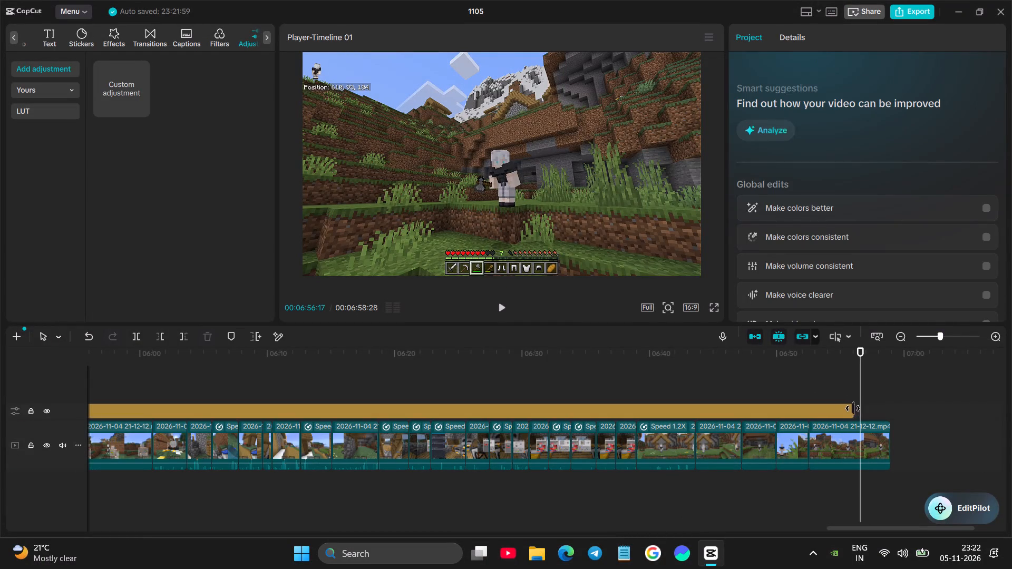
left_click(851, 409)
left_click_drag(851, 409, 869, 407)
Play the closing clip full screen from about 06:56 to check the greens under the extended adjustment layer.
left_click(716, 309)
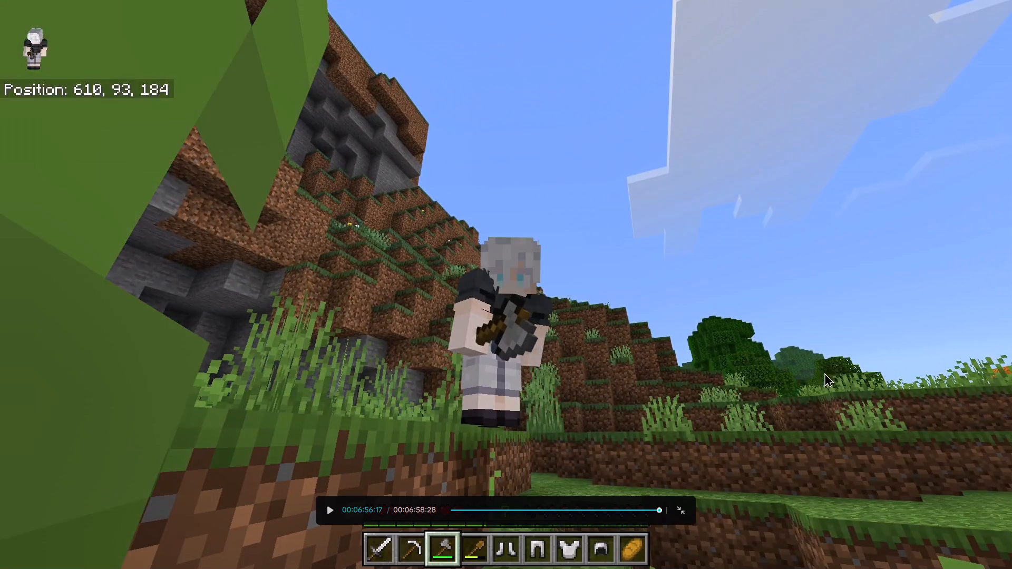
key("space")
key("space")
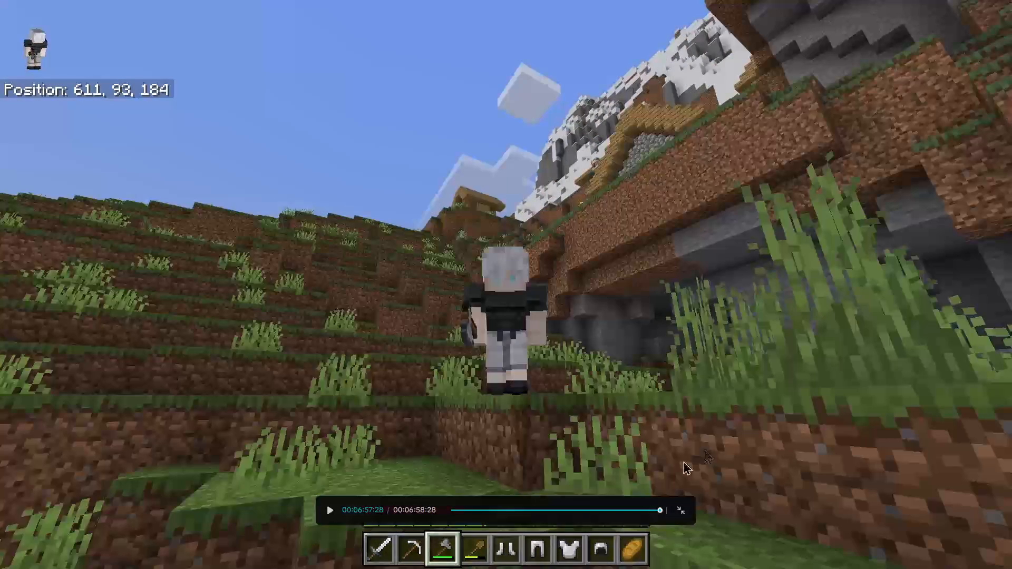
left_click(678, 513)
Sample frames backwards along the timeline from about 06:47 to 04:56 to check the colour adjustment on different scenes.
left_click(745, 399)
left_click(420, 396)
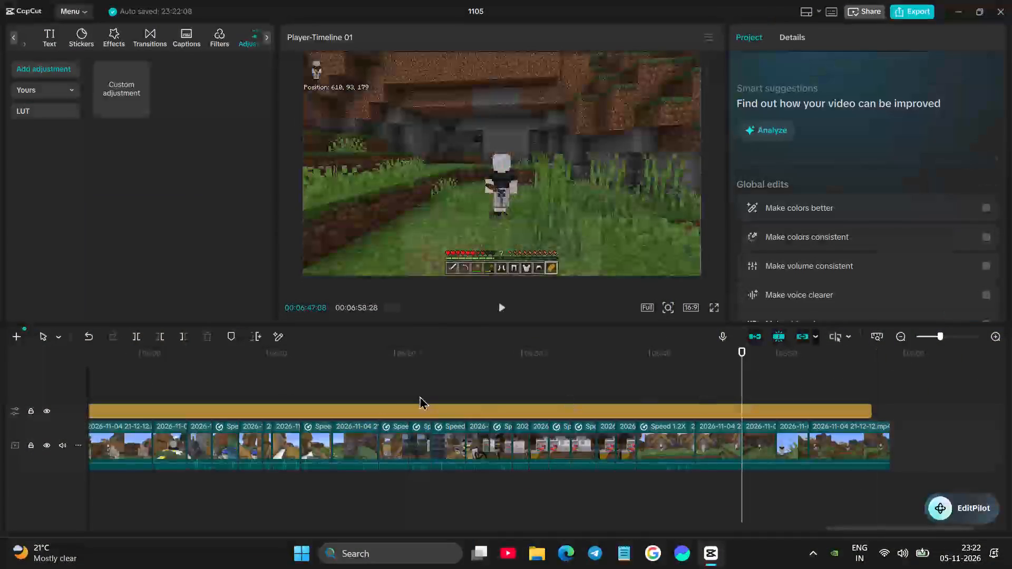
left_click(377, 393)
left_click(275, 384)
scroll(273, 384, "right", 1)
left_click(273, 384)
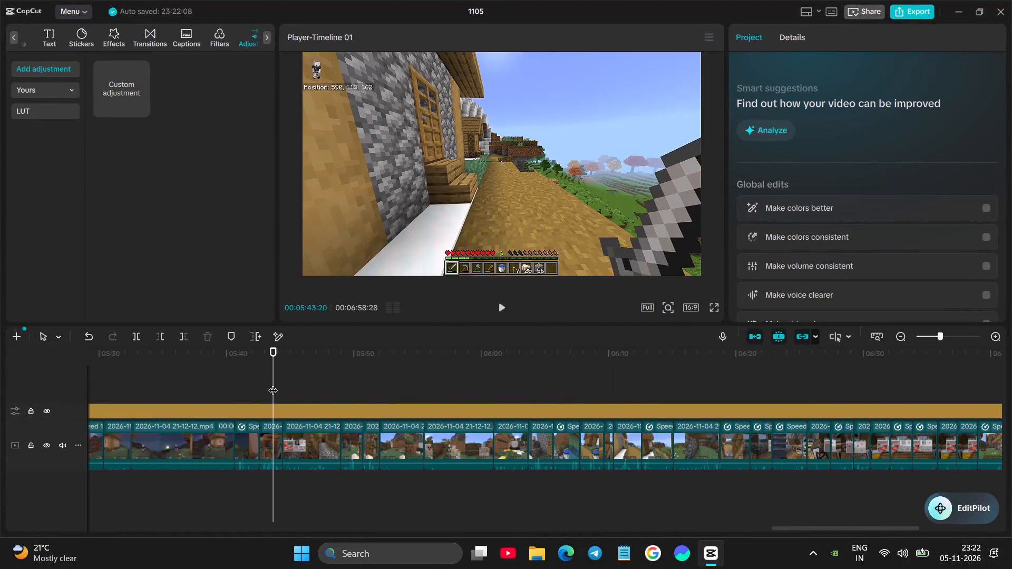
left_click(237, 384)
scroll(237, 384, "right", 2)
left_click(267, 382)
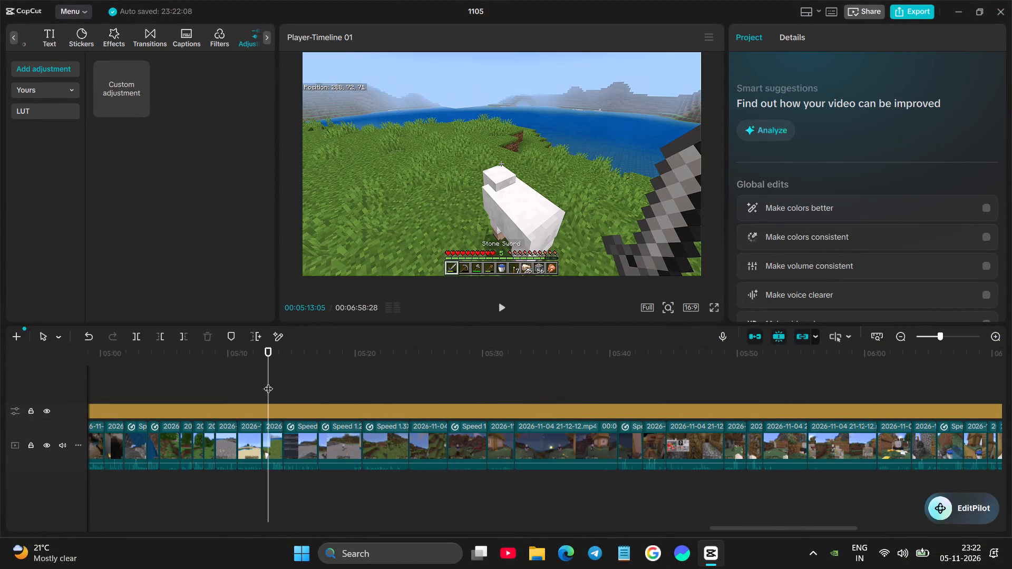
scroll(268, 382, "right", 1)
left_click(268, 382)
left_click(252, 384)
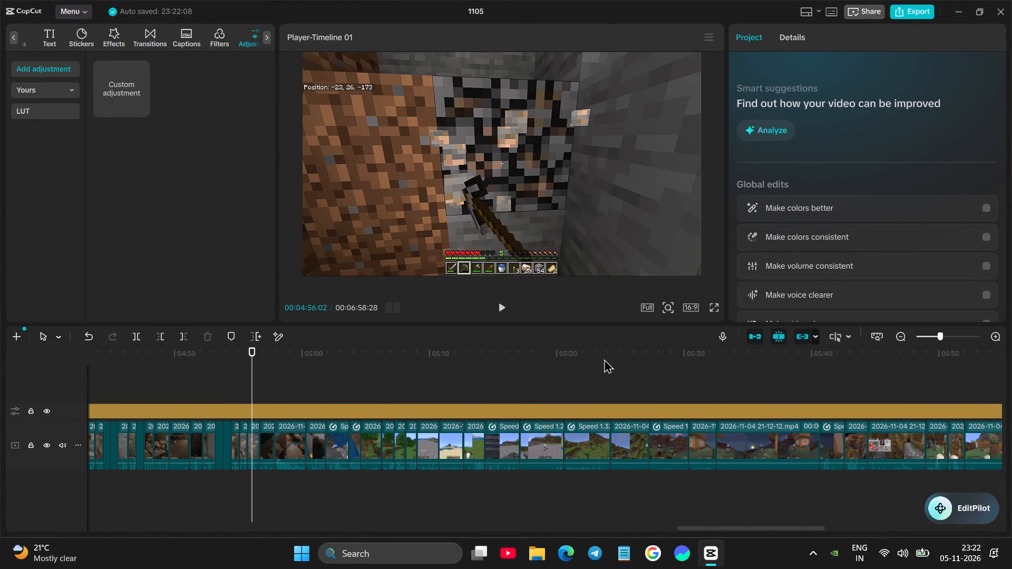
Play the cave scene from about 04:56 full screen to examine the colours in the dark footage.
left_click(714, 305)
key("space")
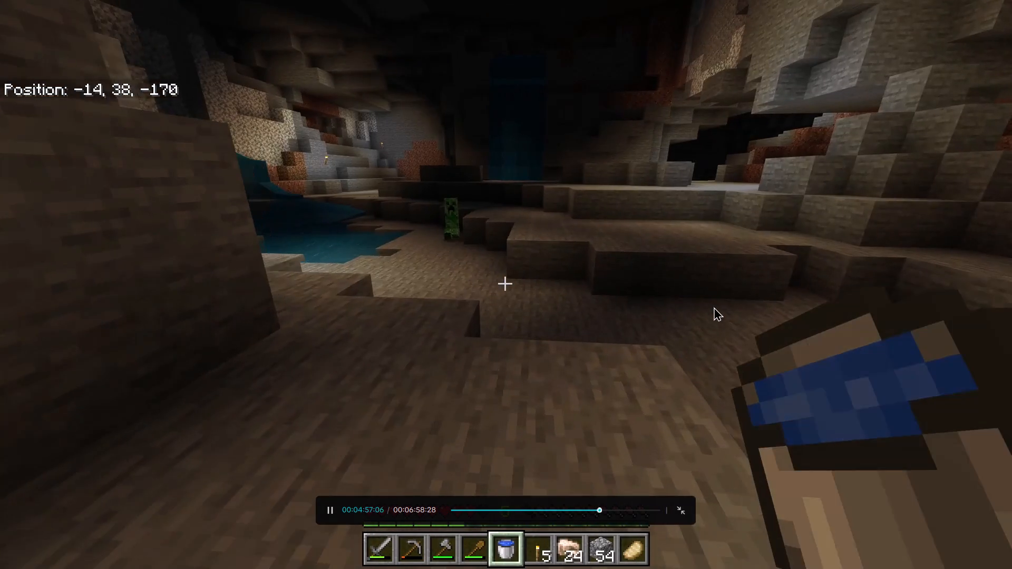
key("space")
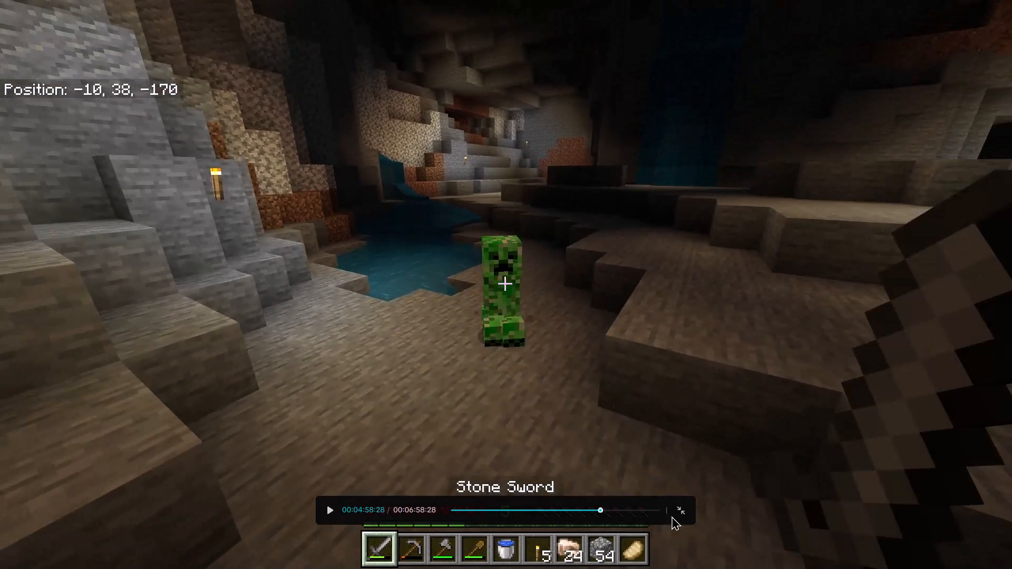
key("space")
left_click(683, 515)
key("space")
left_click(218, 387)
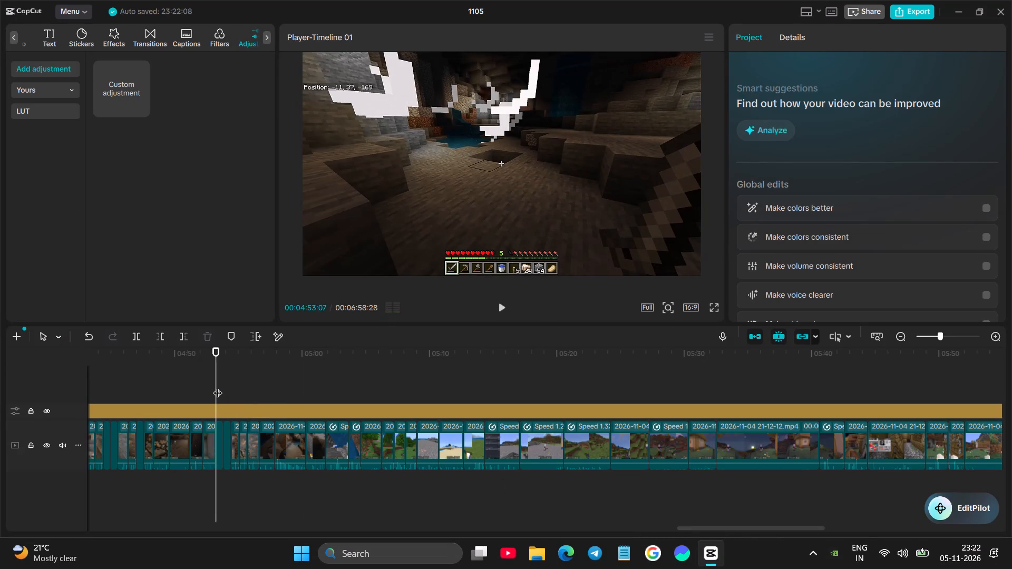
Play the first seconds of the video from the beginning to examine the camera motion and colours.
left_click_drag(218, 386, 0, 455)
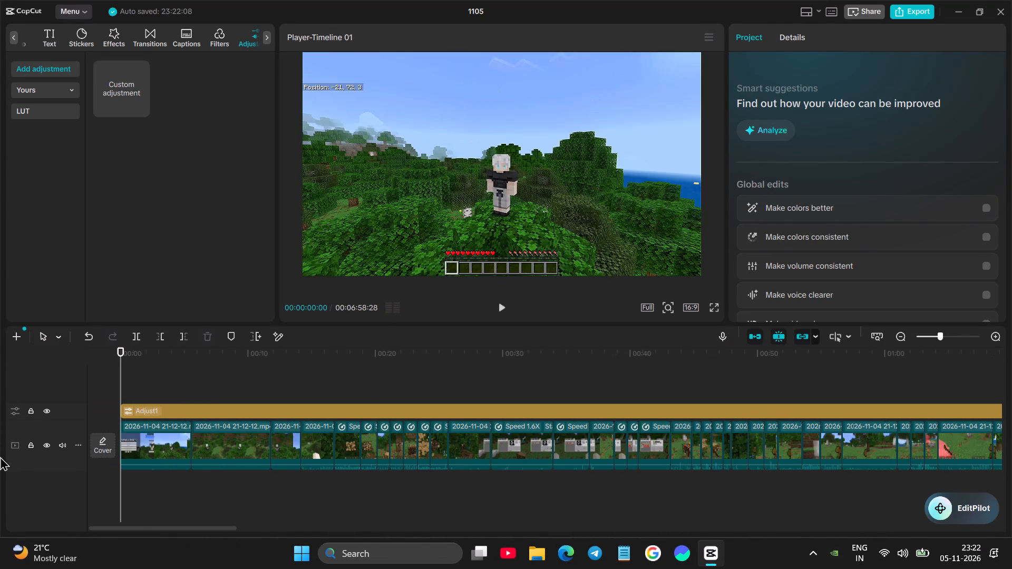
key("space")
key("space")
key("space")
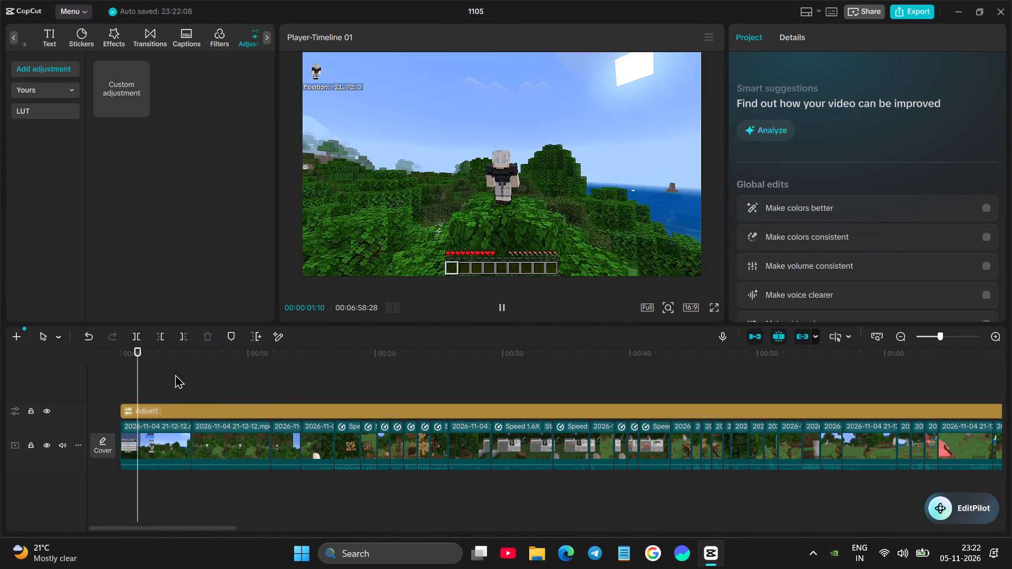
key("space")
Stabilize the first clip of the video at the Recommended level.
left_click(171, 443)
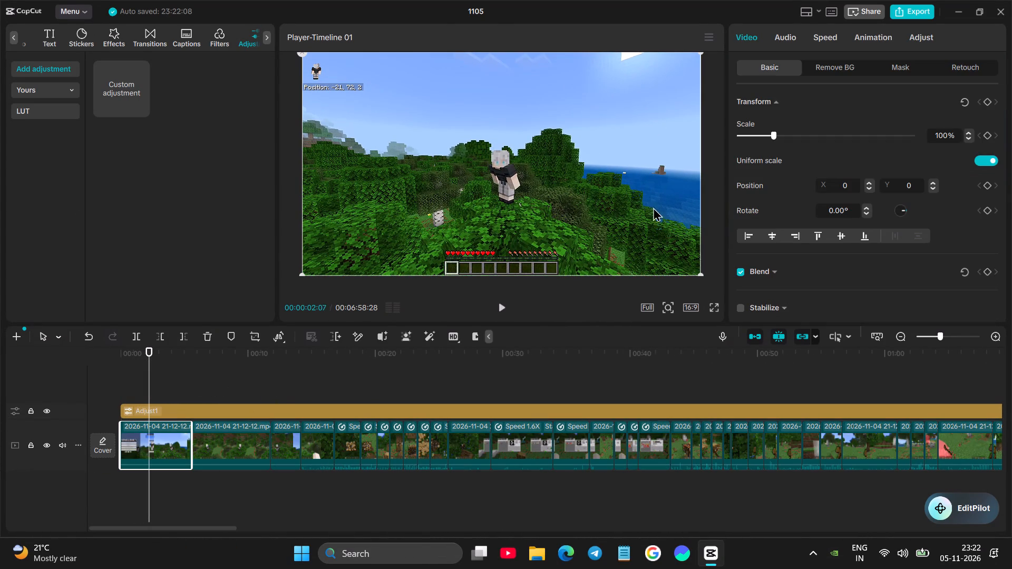
scroll(820, 159, "down", 3)
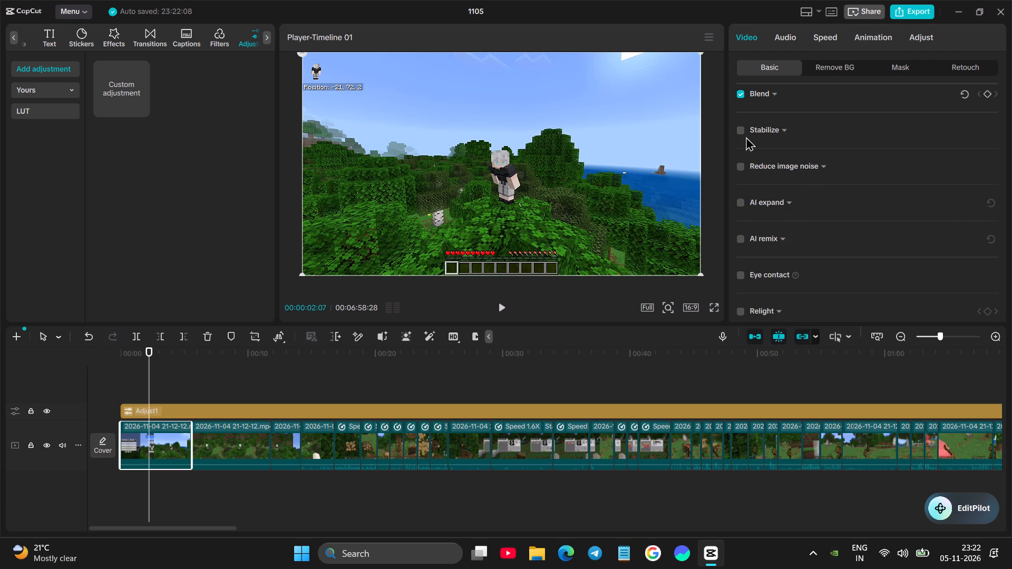
left_click(743, 134)
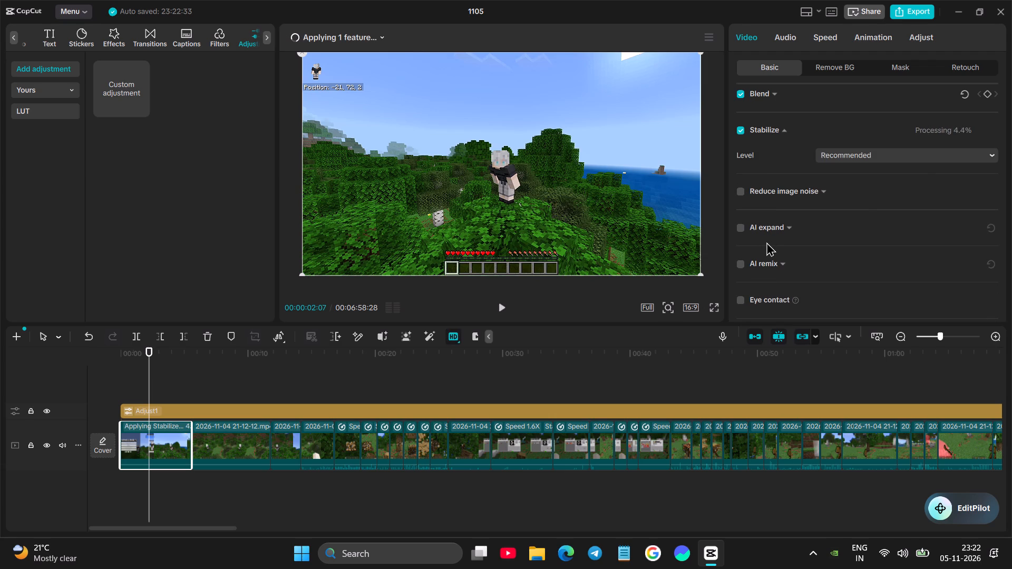
left_click(987, 156)
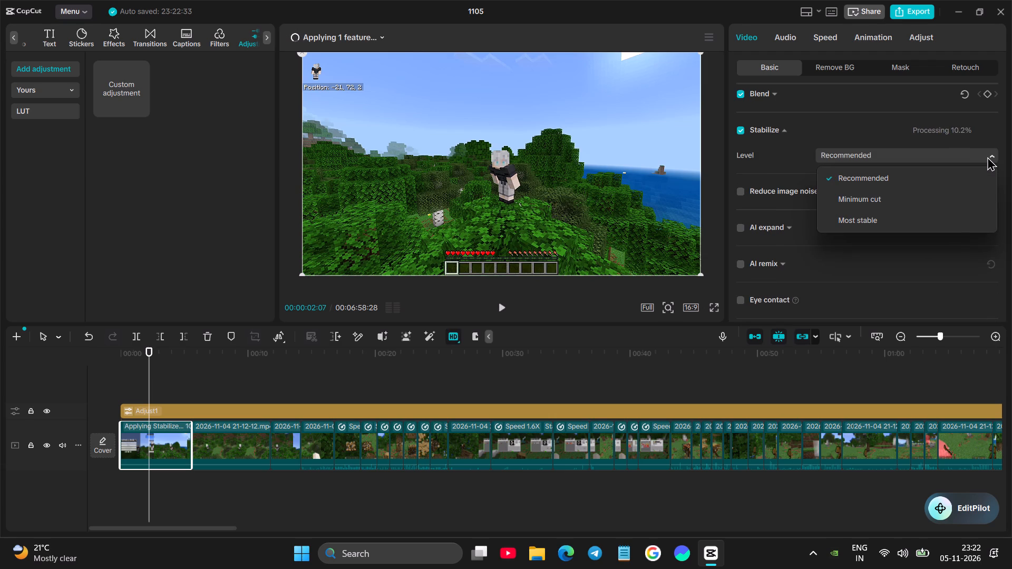
left_click(987, 156)
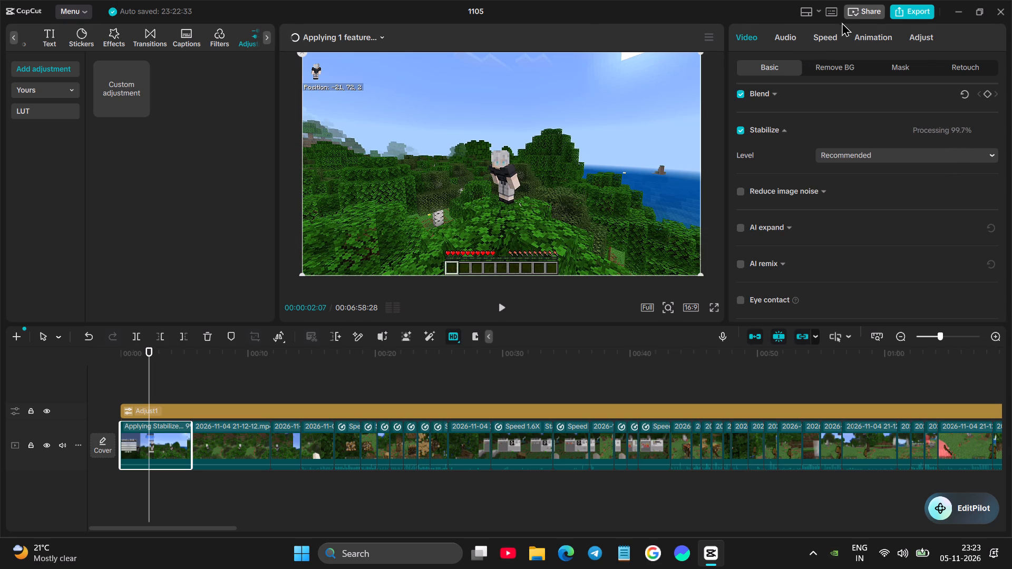
Play the opening full screen from the beginning to about 00:12 to review the stabilized first clip.
left_click(142, 377)
left_click_drag(142, 377, 76, 384)
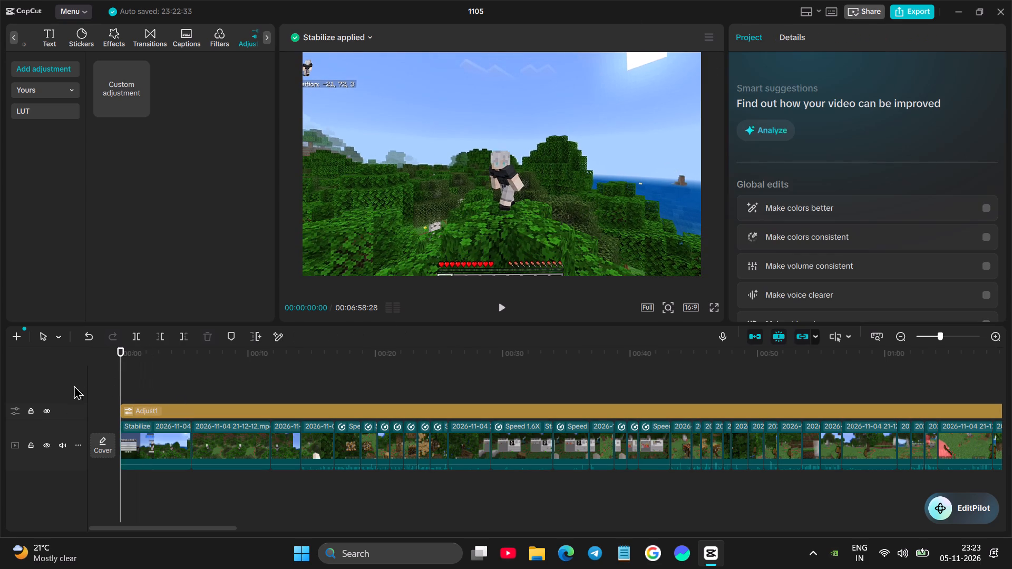
left_click(713, 309)
key("space")
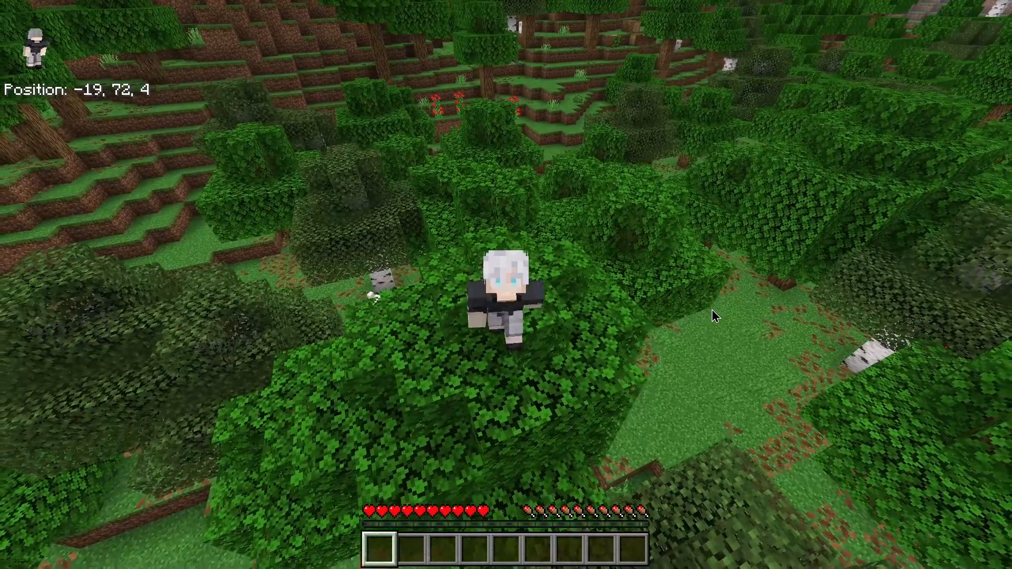
left_click(689, 436)
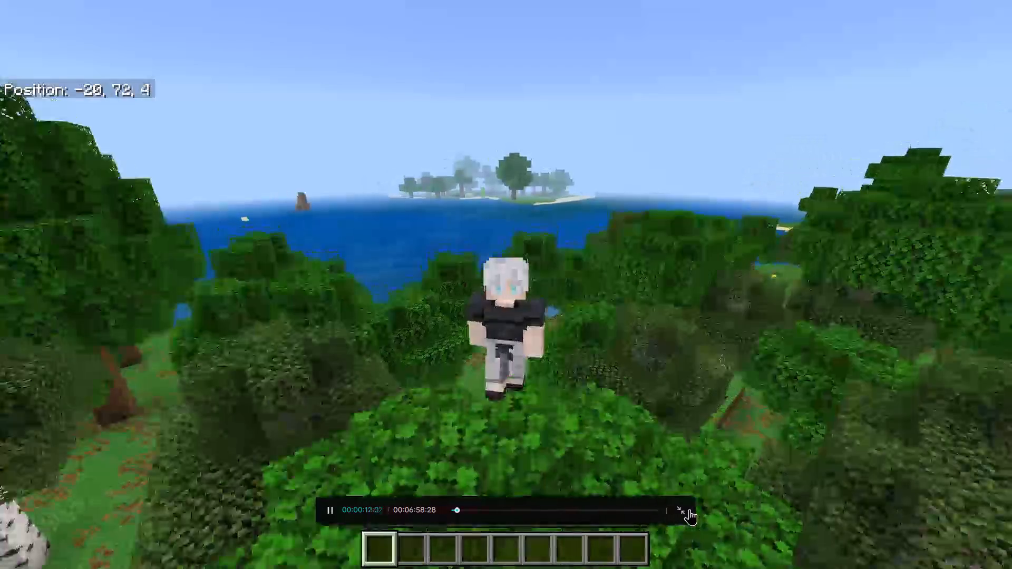
left_click(689, 509)
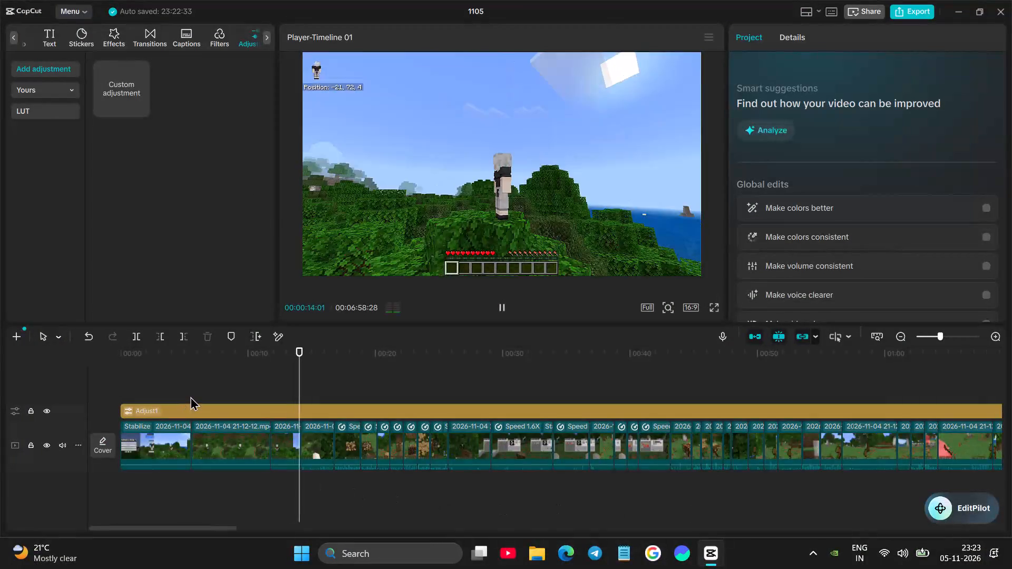
Replay full screen from about 00:04 to compare the end of the stabilized clip with the clips that follow.
left_click(196, 395)
left_click(179, 395)
left_click(716, 309)
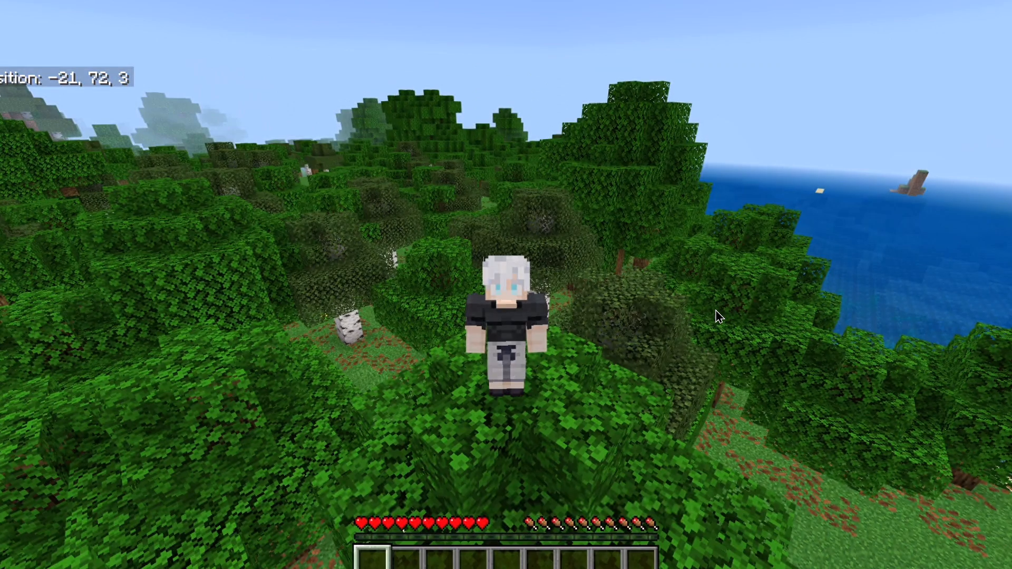
key("space")
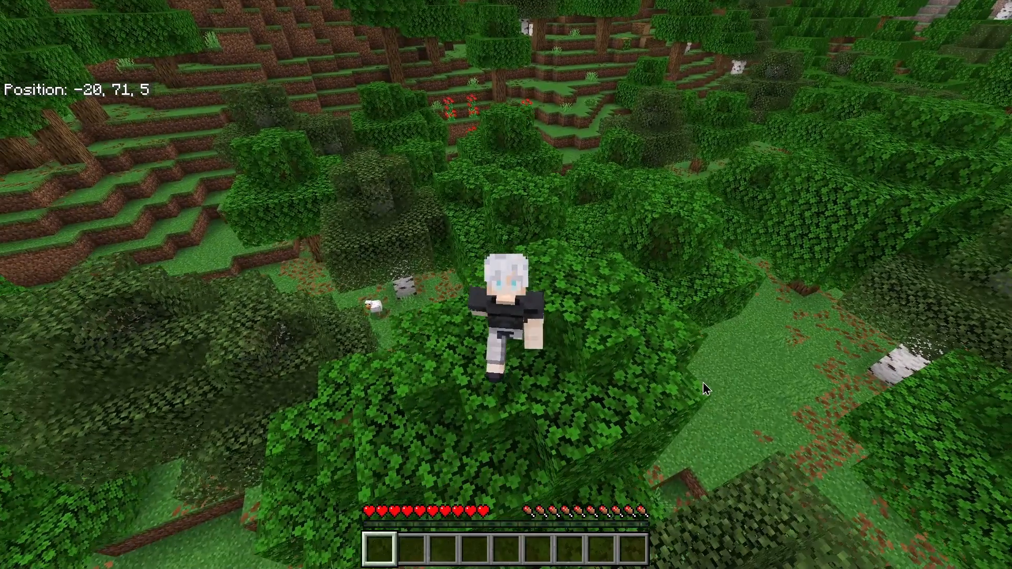
left_click(681, 528)
left_click(679, 515)
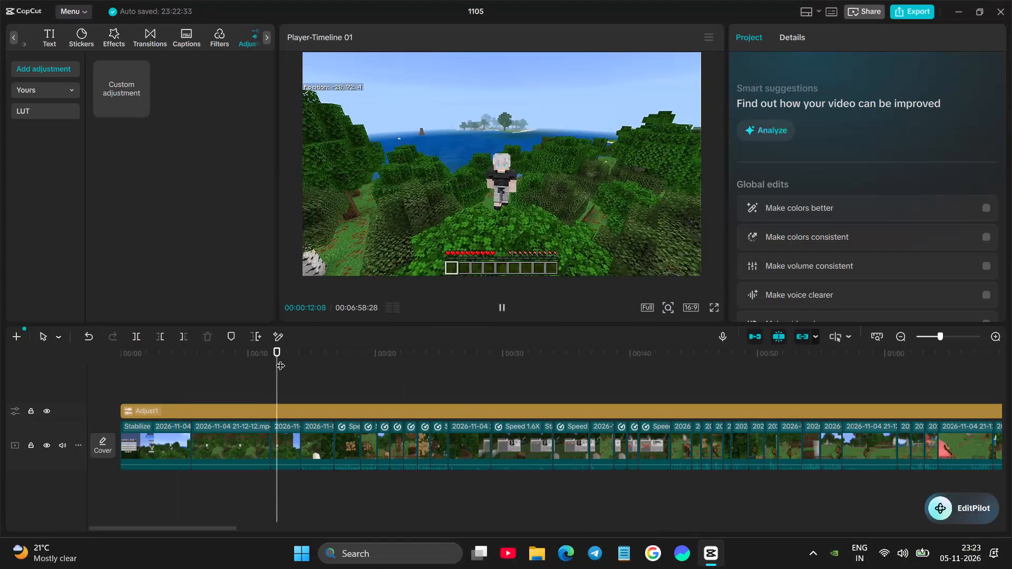
Replay the stabilized first clip full screen from about 00:04 and again from its beginning to examine the framing.
left_click(180, 388)
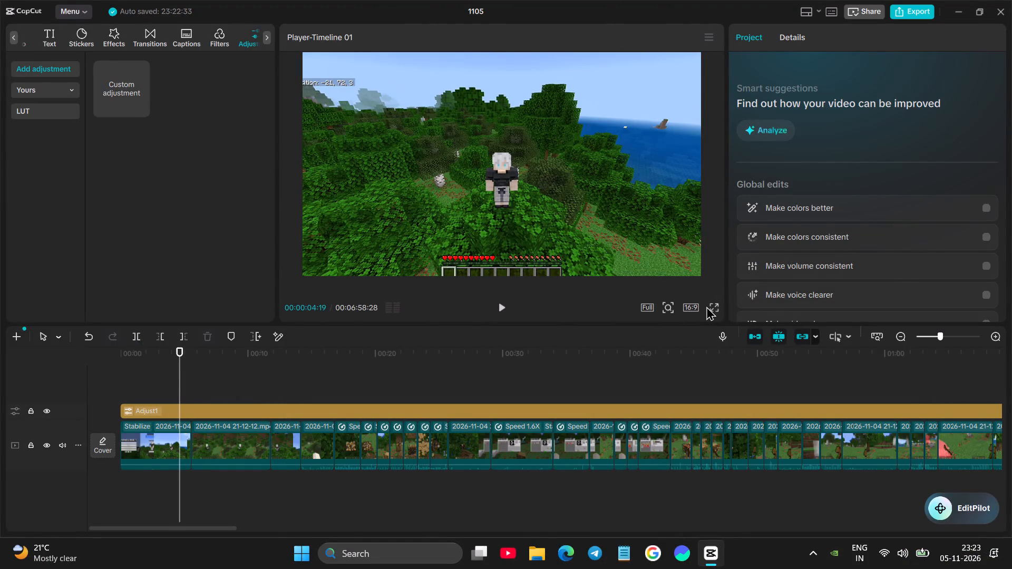
left_click(706, 306)
left_click(711, 306)
key("space")
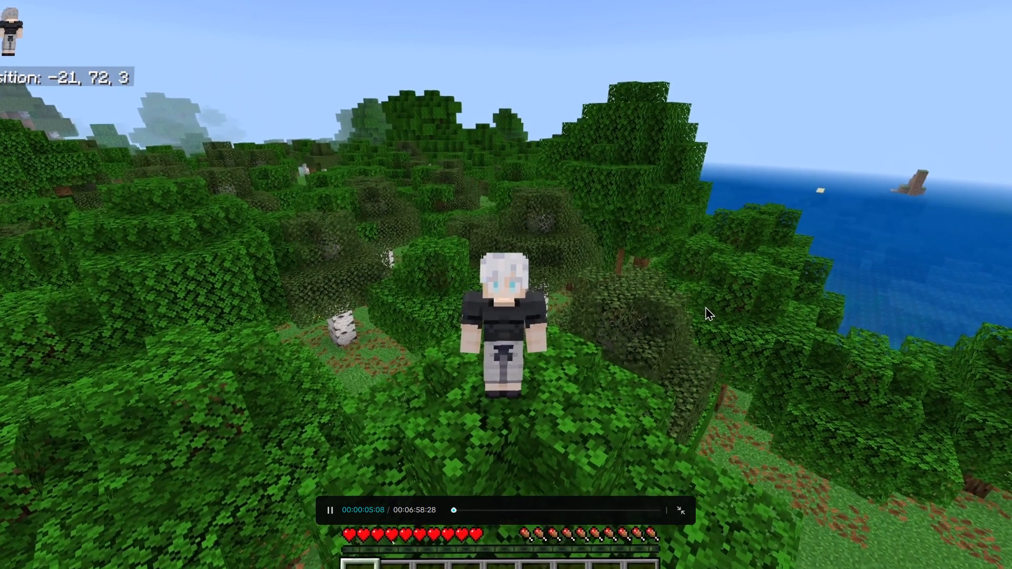
key("space")
left_click_drag(456, 508, 439, 508)
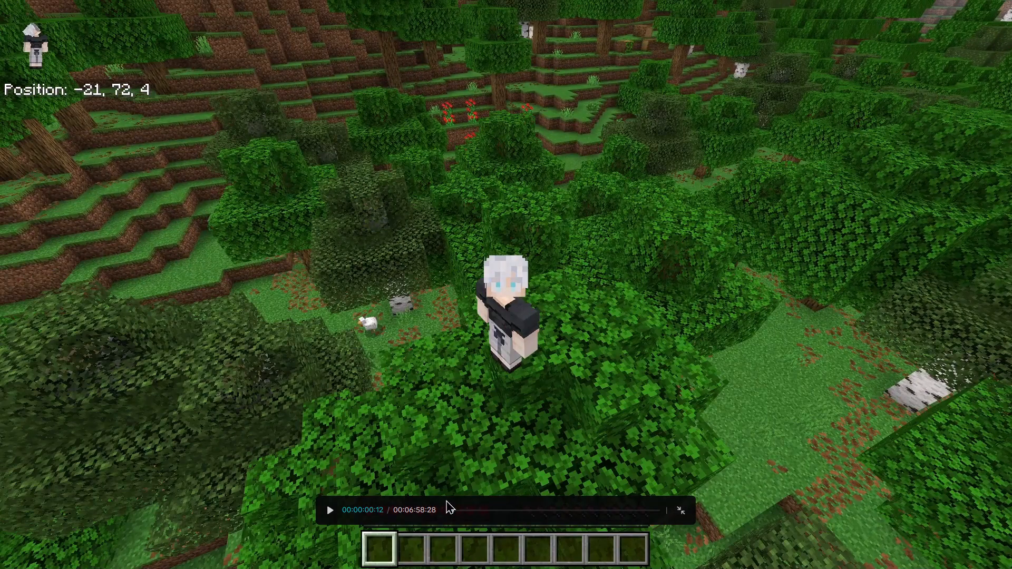
key("space")
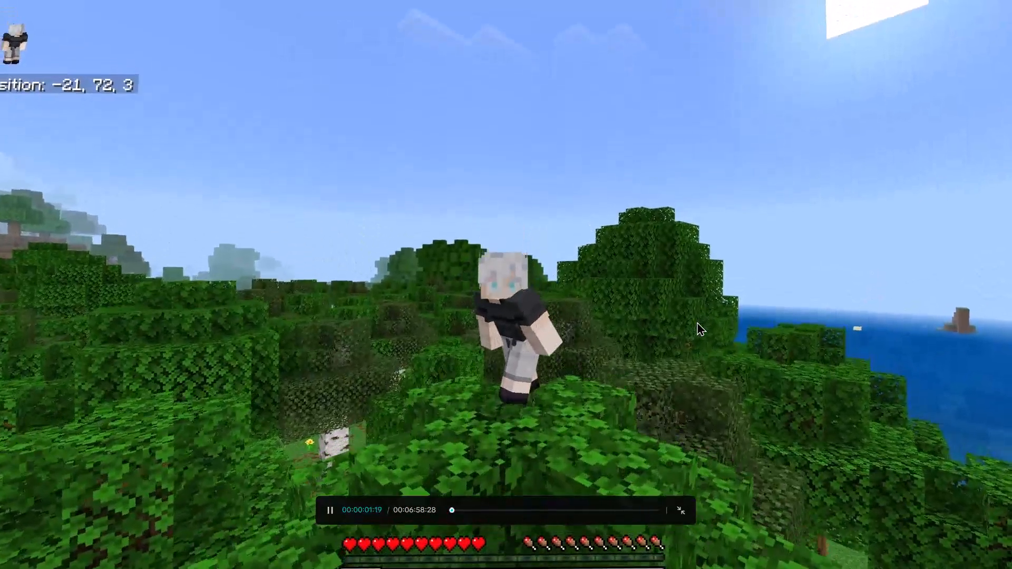
left_click(711, 417)
key("space")
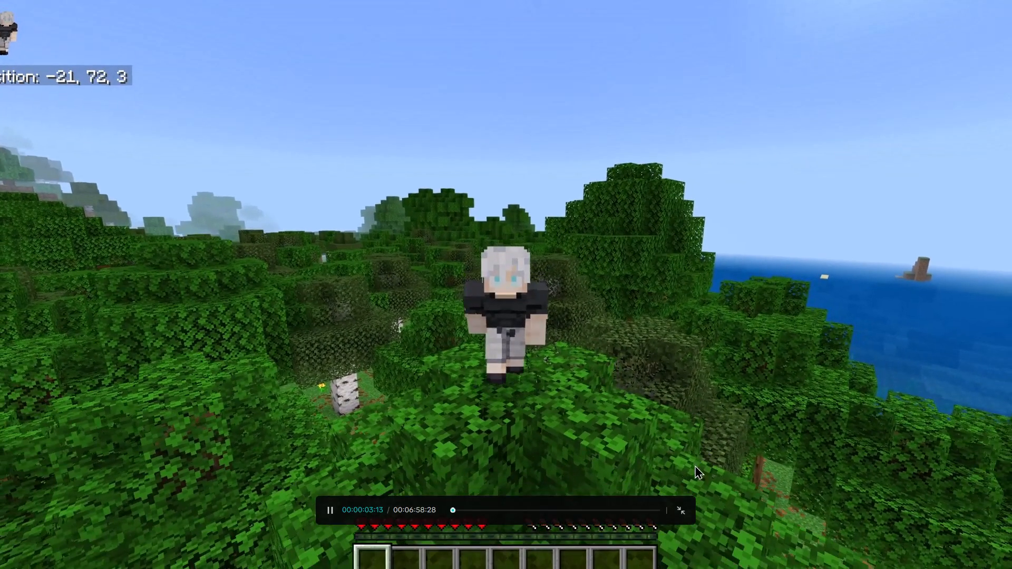
left_click(679, 508)
Play the video from the beginning and skim ahead to about 00:48, returning to the start, to review the footage.
left_click(133, 391)
left_click_drag(132, 391, 104, 395)
key("space")
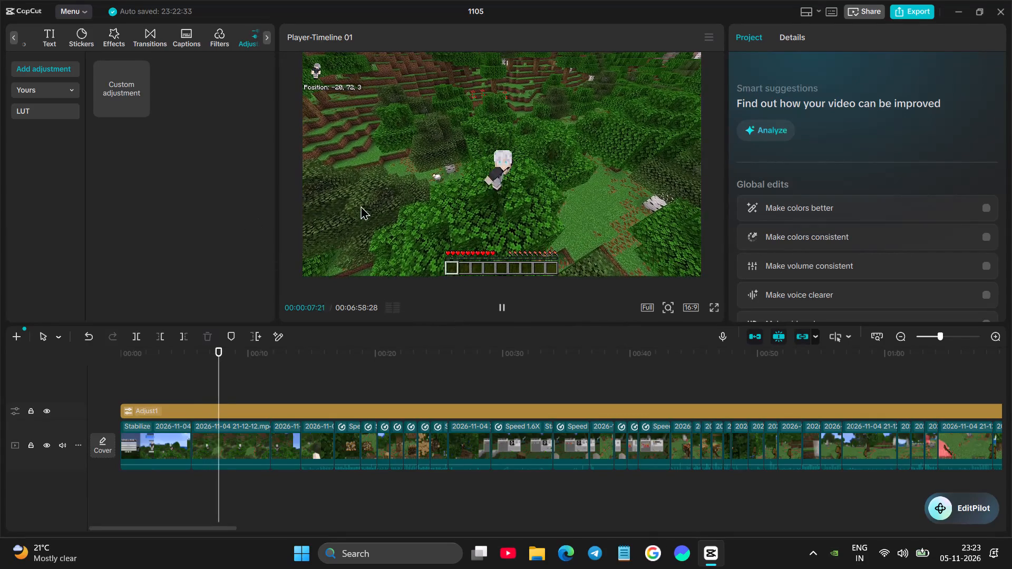
left_click(372, 377)
left_click_drag(372, 377, 443, 357)
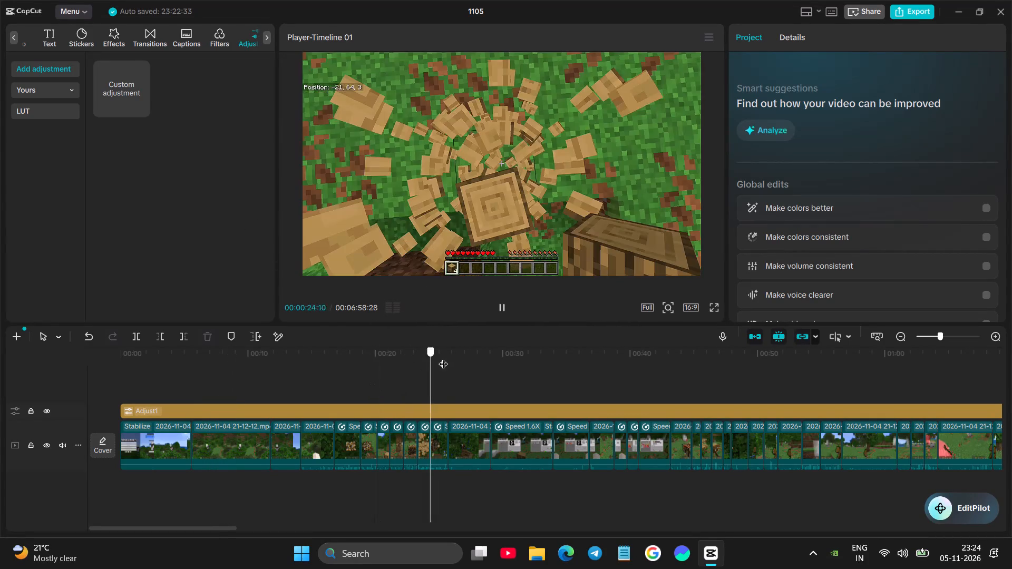
left_click_drag(443, 357, 742, 330)
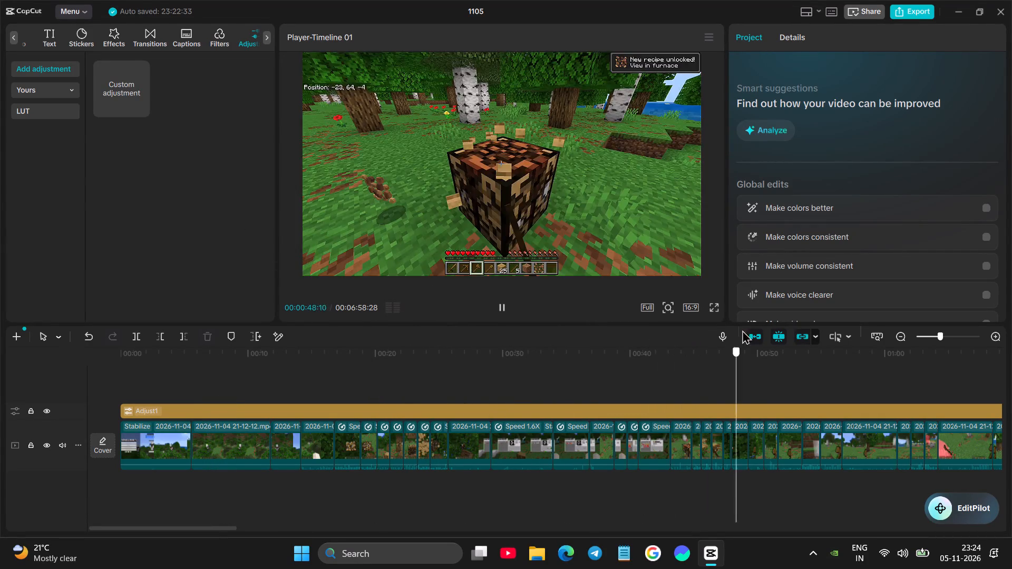
left_click_drag(742, 330, 12, 362)
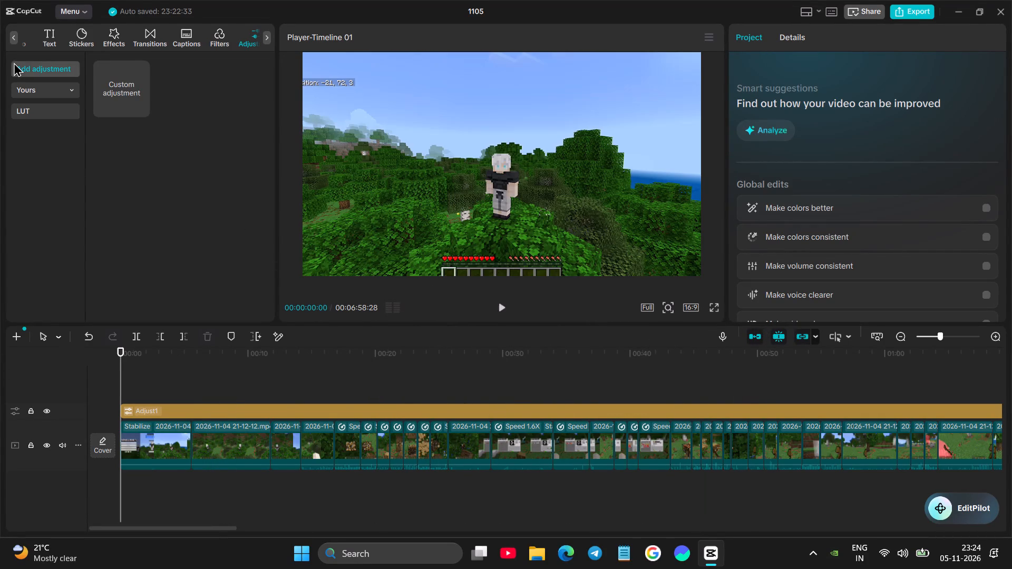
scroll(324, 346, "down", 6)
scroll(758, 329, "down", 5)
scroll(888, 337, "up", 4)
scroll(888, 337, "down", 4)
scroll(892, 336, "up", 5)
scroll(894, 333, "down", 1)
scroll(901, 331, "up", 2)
Move the floating EditPilot button off the timeline onto the upper part of the video preview.
left_click_drag(966, 515, 535, 117)
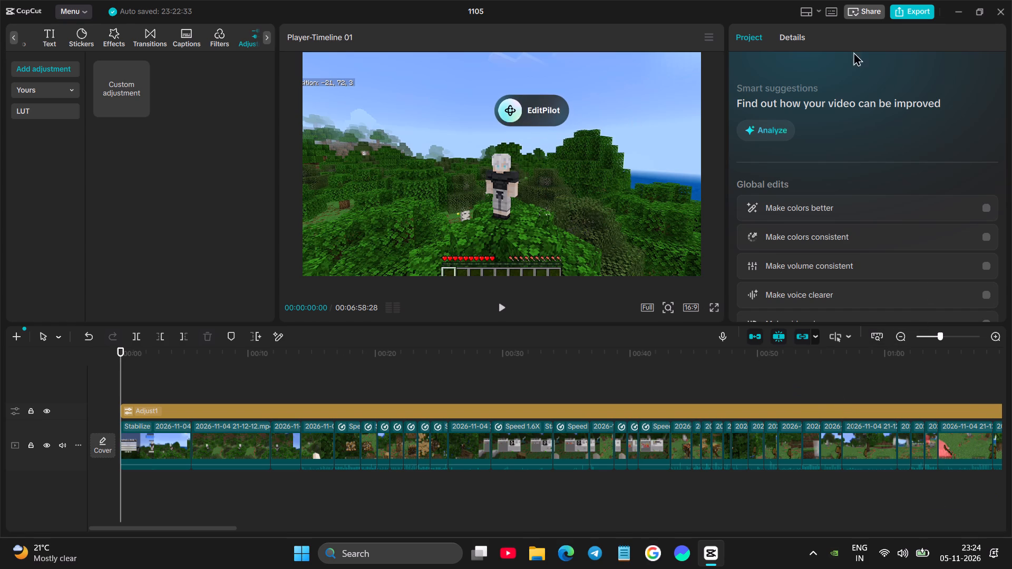
Close the 1105 project and exit CapCut.
left_click(1001, 11)
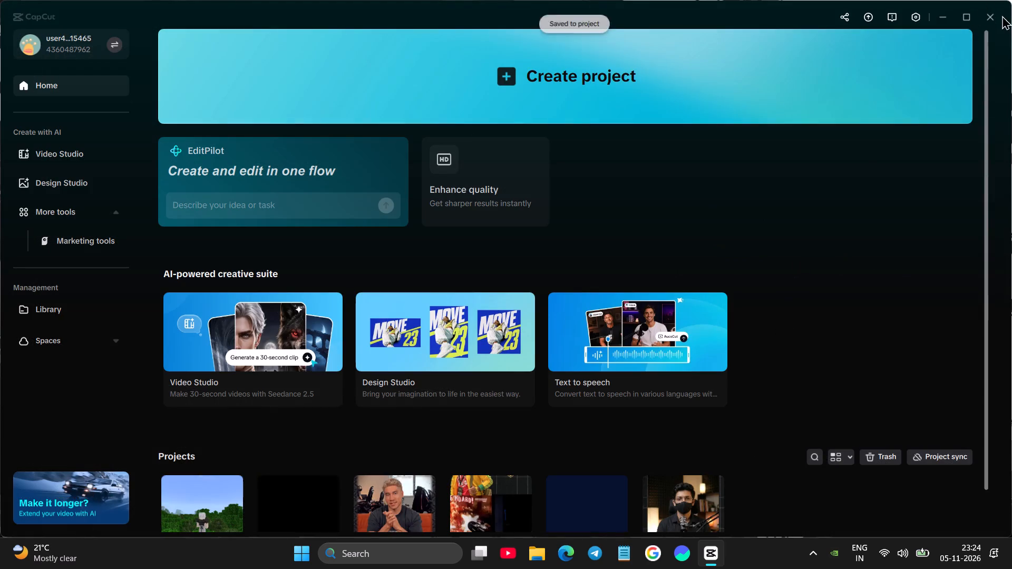
left_click(991, 16)
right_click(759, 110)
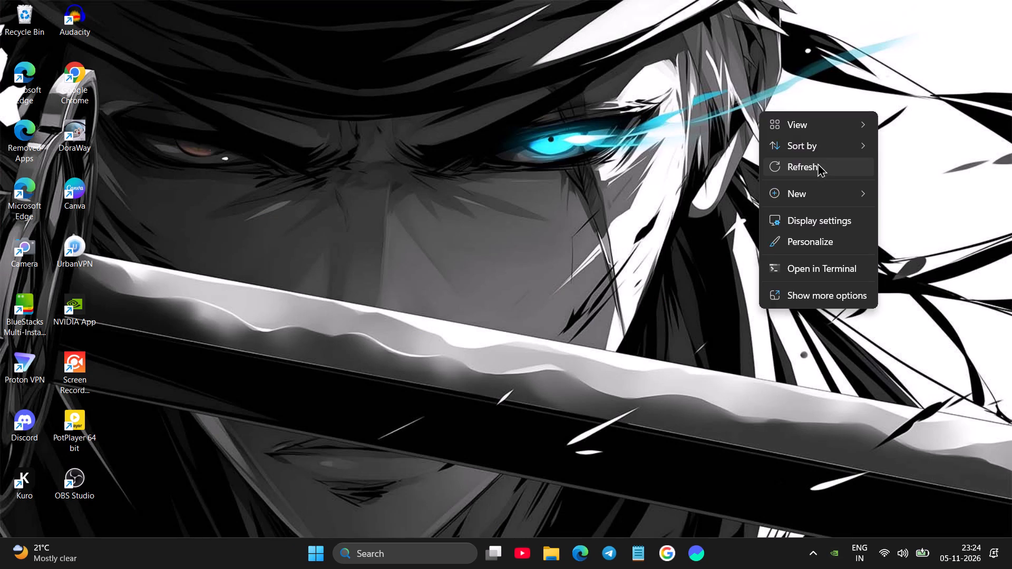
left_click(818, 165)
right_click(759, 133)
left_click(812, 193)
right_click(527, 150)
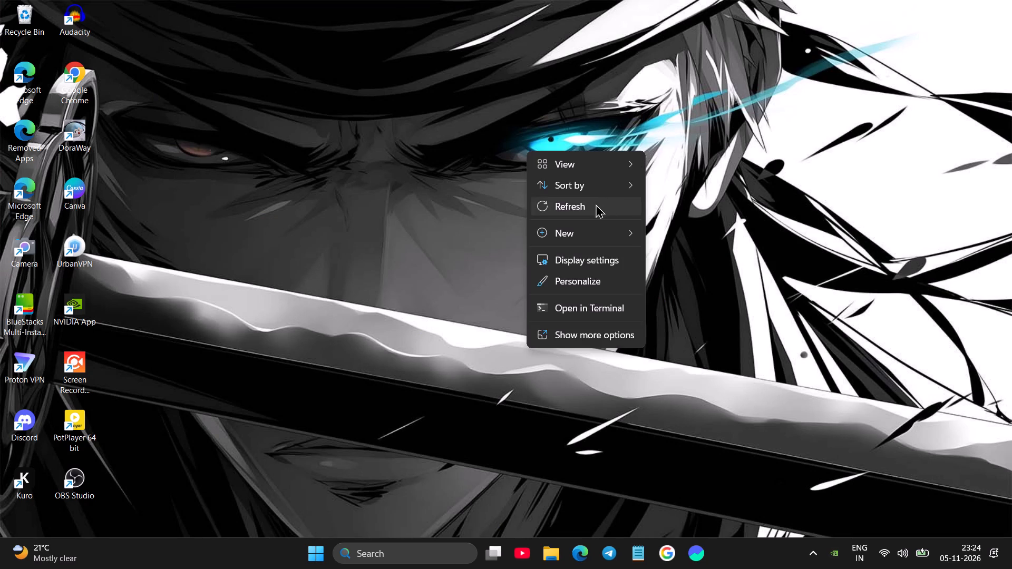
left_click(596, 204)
Launch Kuro from the desktop.
double_click(16, 483)
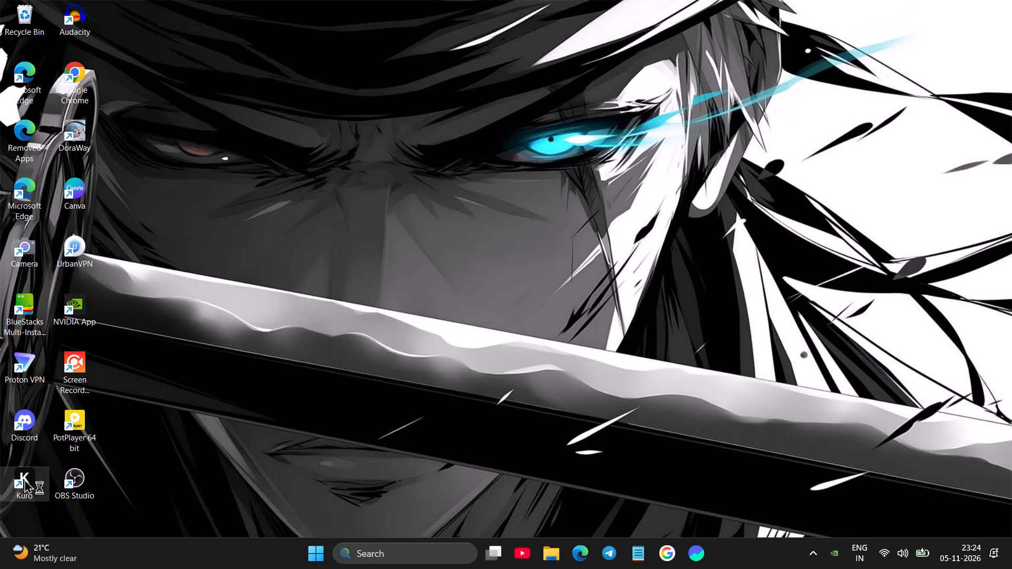